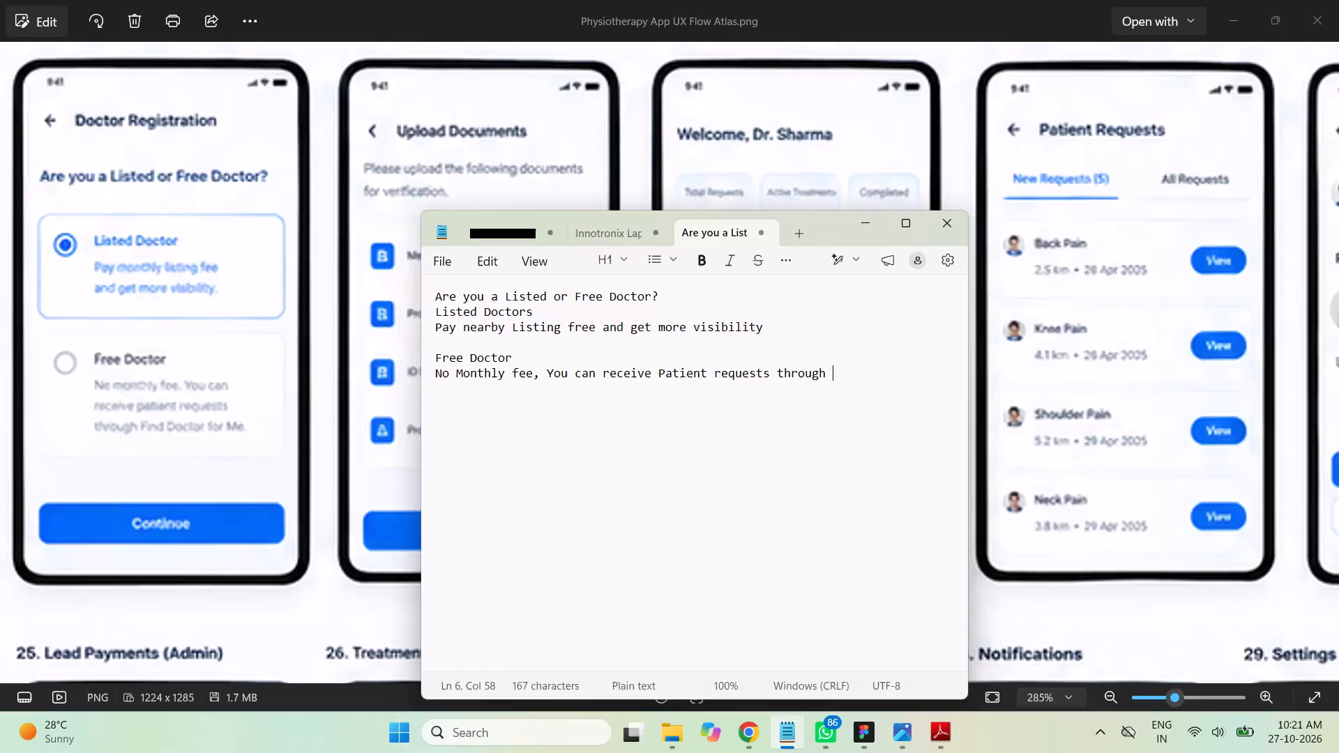
Complete the Free Doctor description by adding "find Doctor for me" after "receive Patient requests through".
type("find")
key("space")
type("Do")
type("ctor")
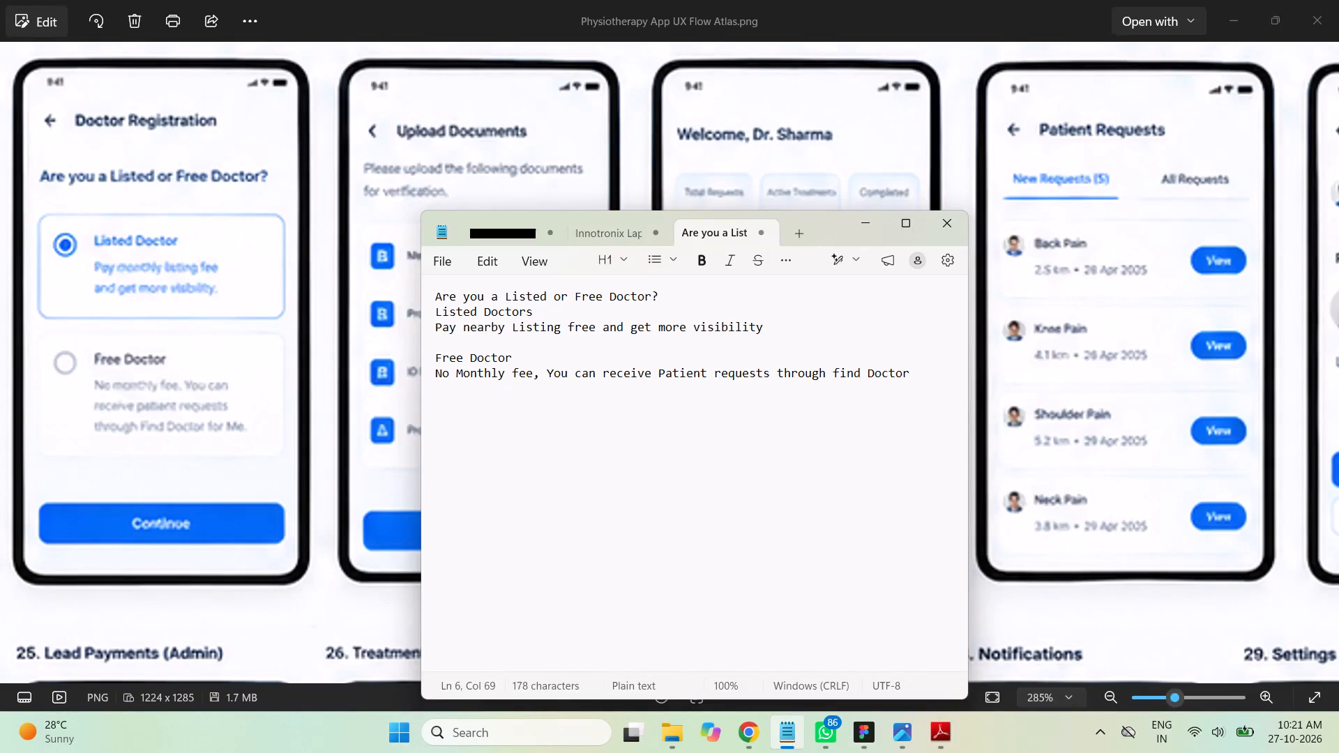
key("space")
type("for")
key("space")
type("me")
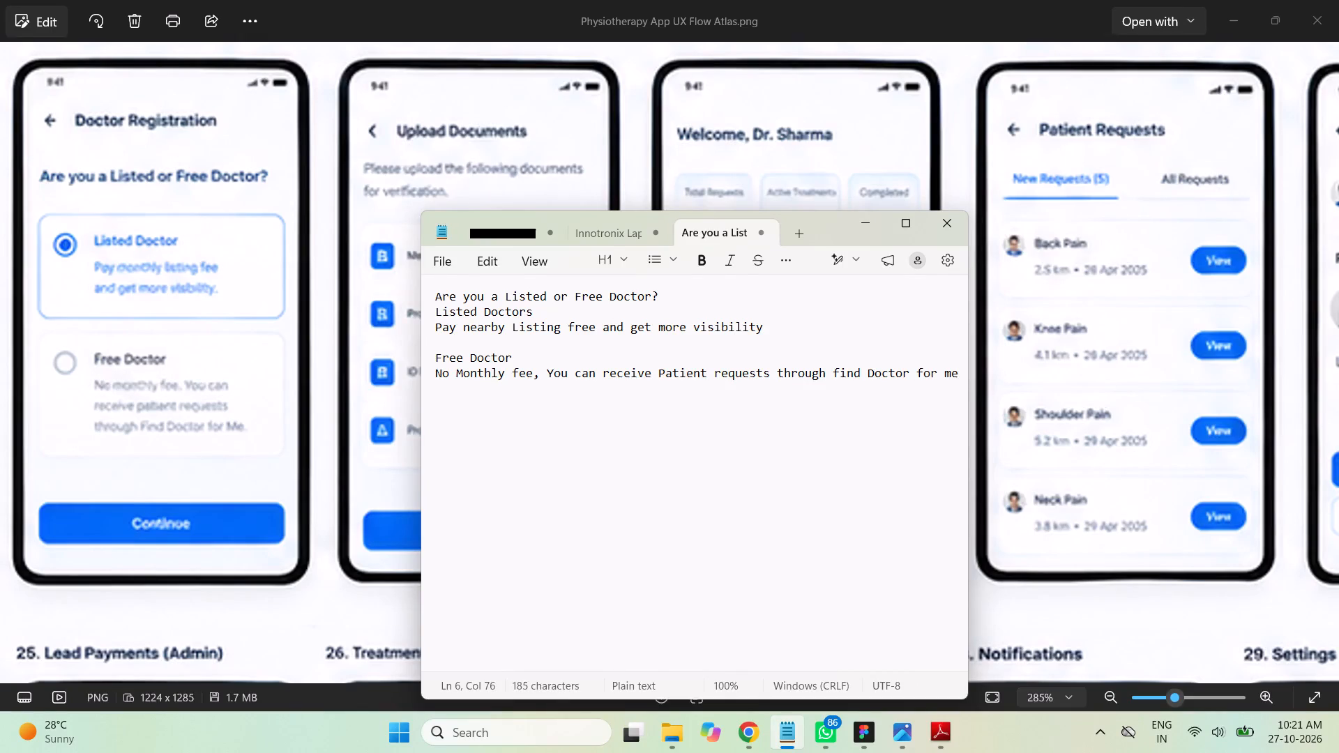
Add a new line reading "Continoe" below the Free Doctor description.
key("Return")
key("shift+c")
key("o")
key("n")
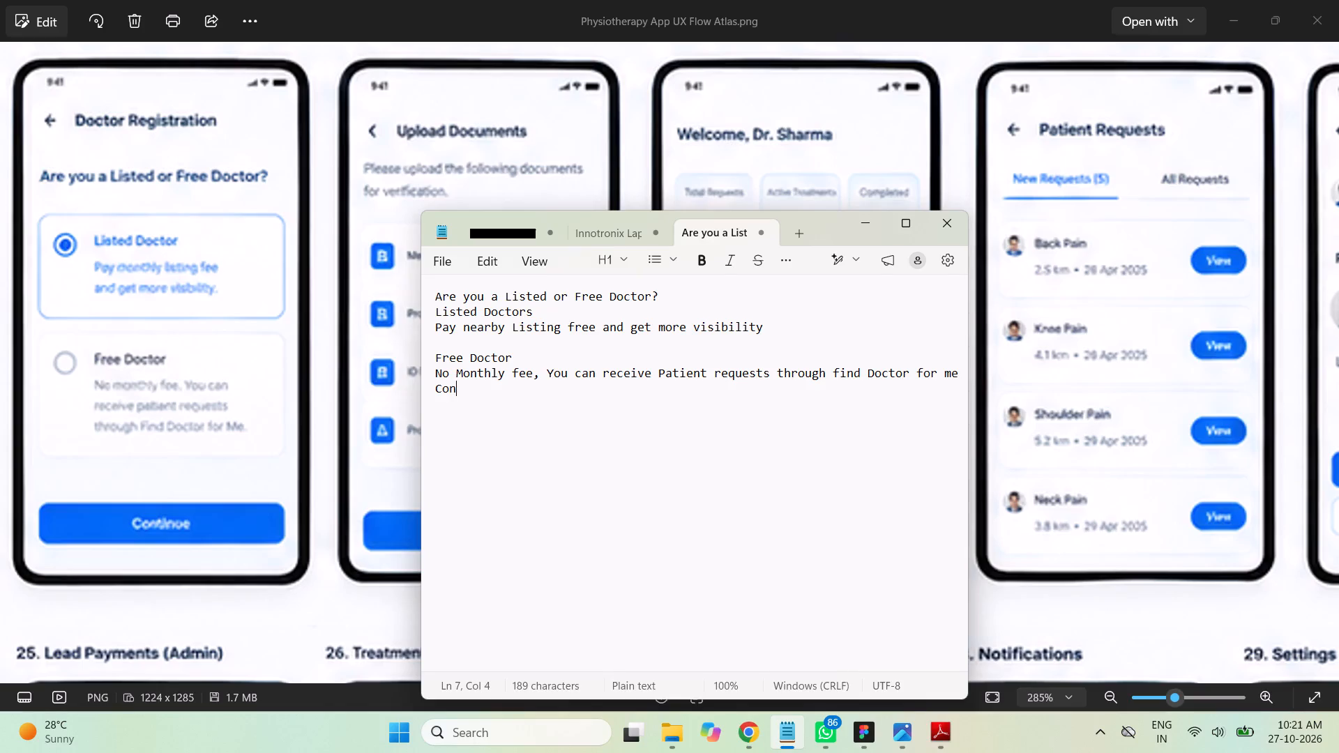
type("ti")
key("n")
type("oe")
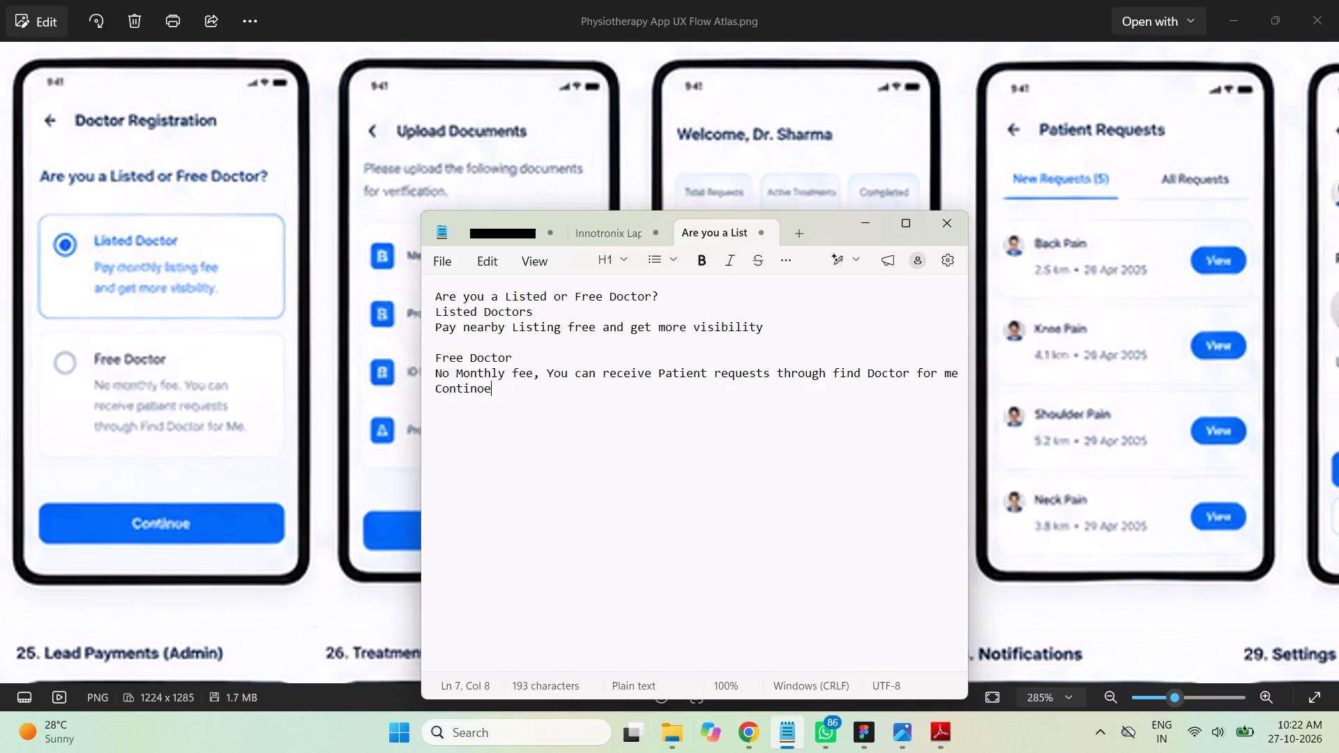
key("space")
Correct the misspelled last word "Continoe" to the suggested spelling "Continue".
right_click(462, 392)
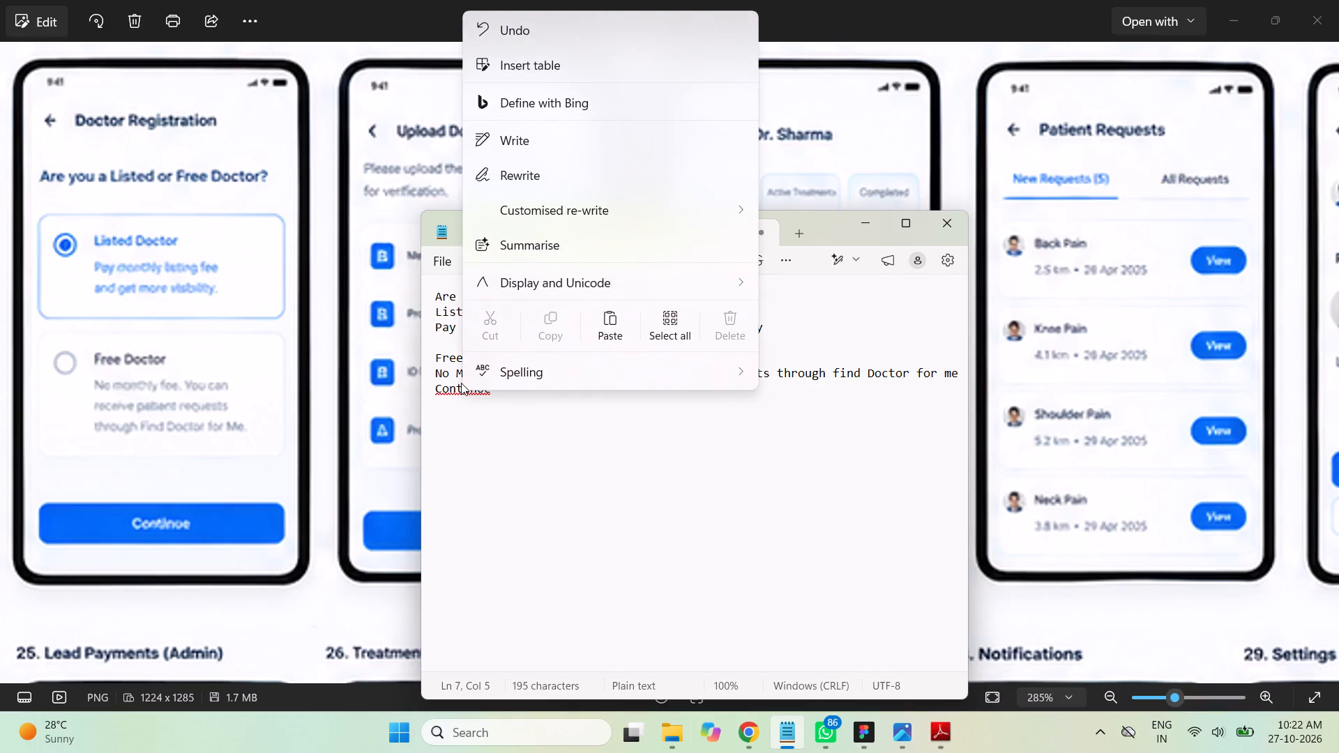
double_click(462, 383)
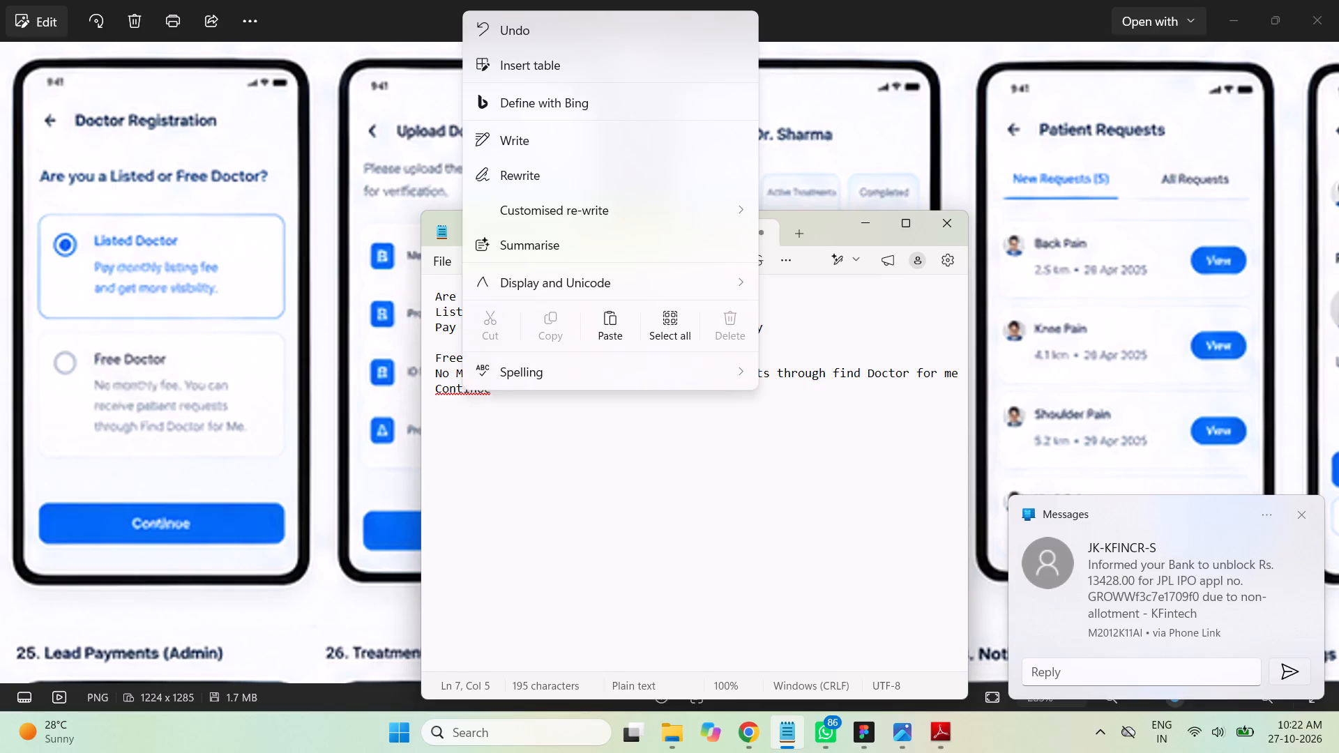
left_click(548, 455)
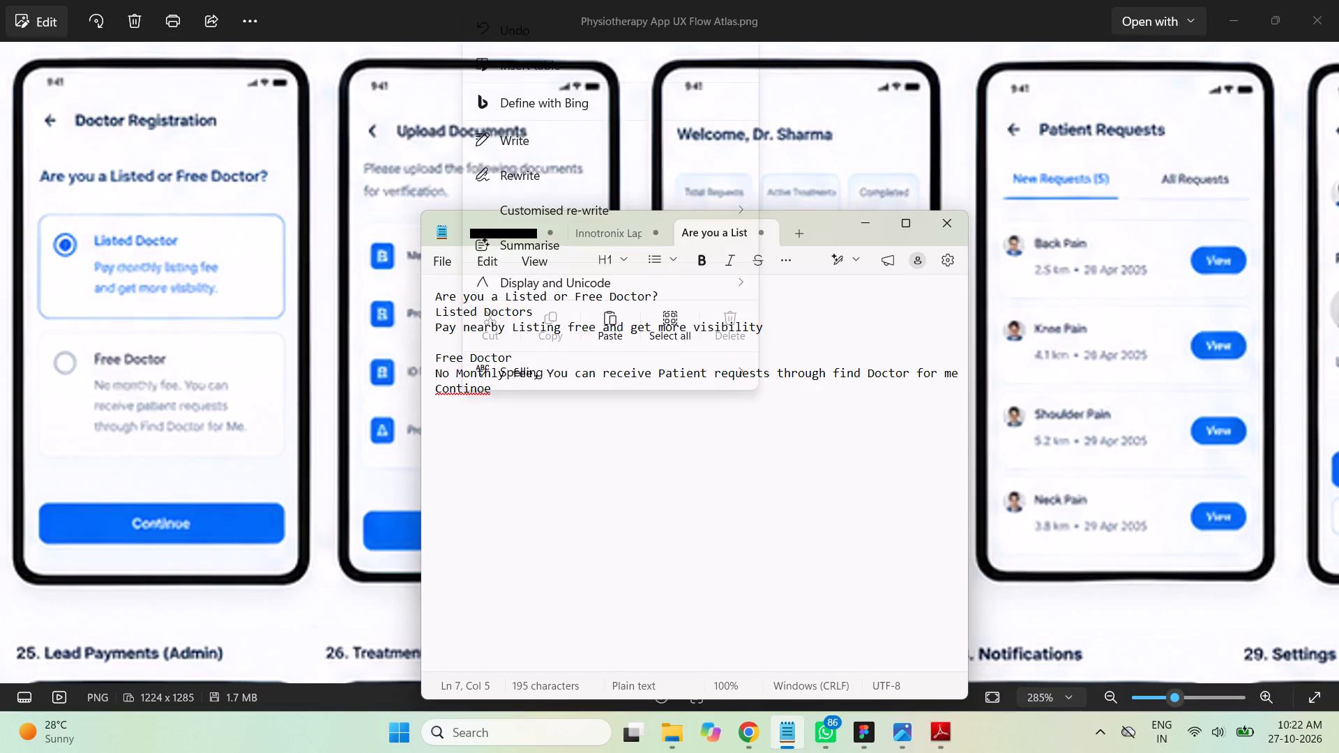
double_click(456, 387)
left_click(461, 393)
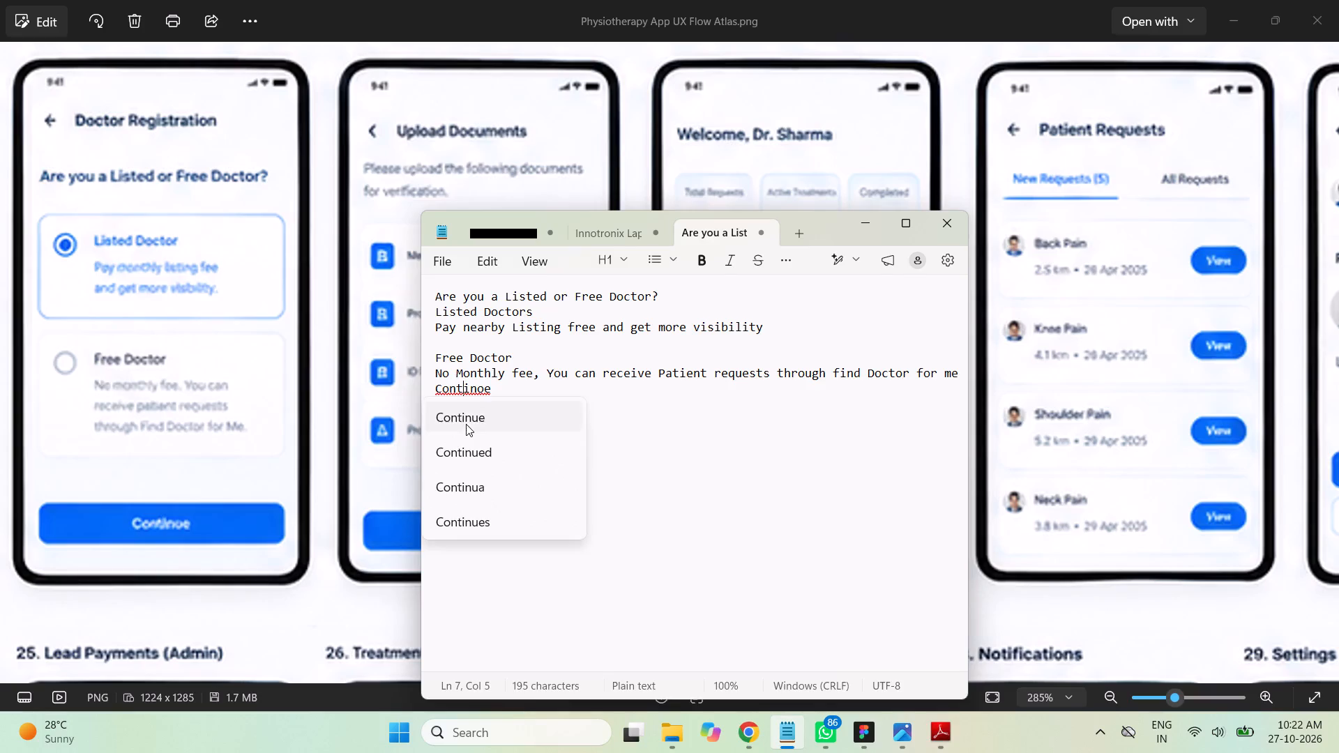
left_click(466, 424)
left_click(546, 429)
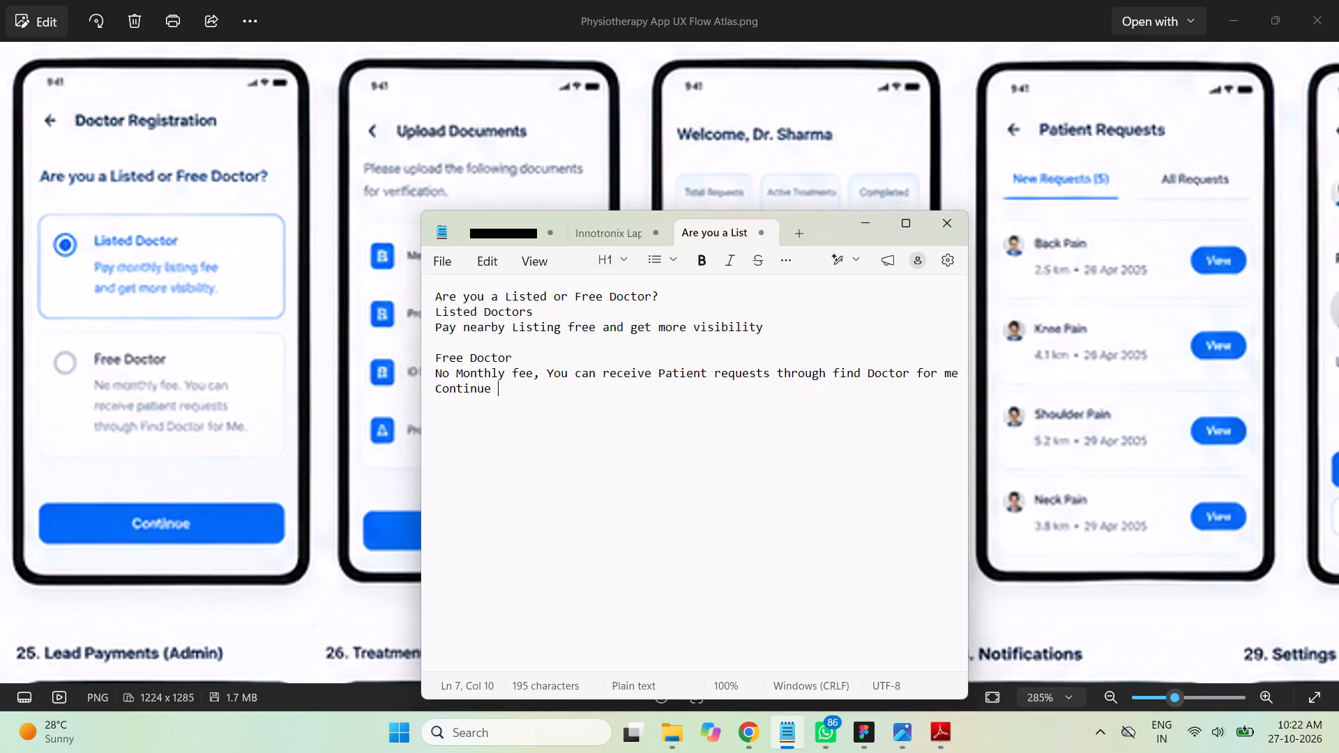
left_click(593, 433)
Put the text notes away, switch to the Doctor Appointment & Consultation design file in Figma and save it.
left_click(865, 225)
left_click(866, 733)
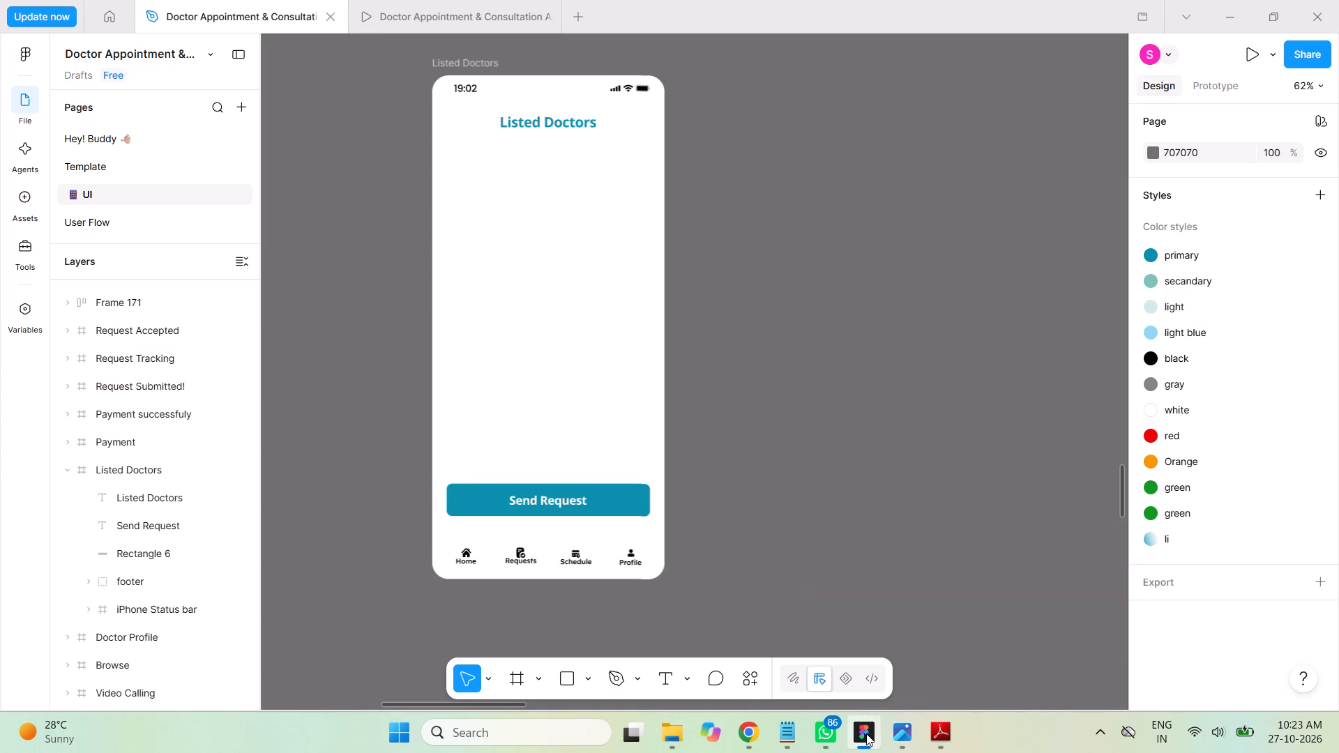
left_click(866, 733)
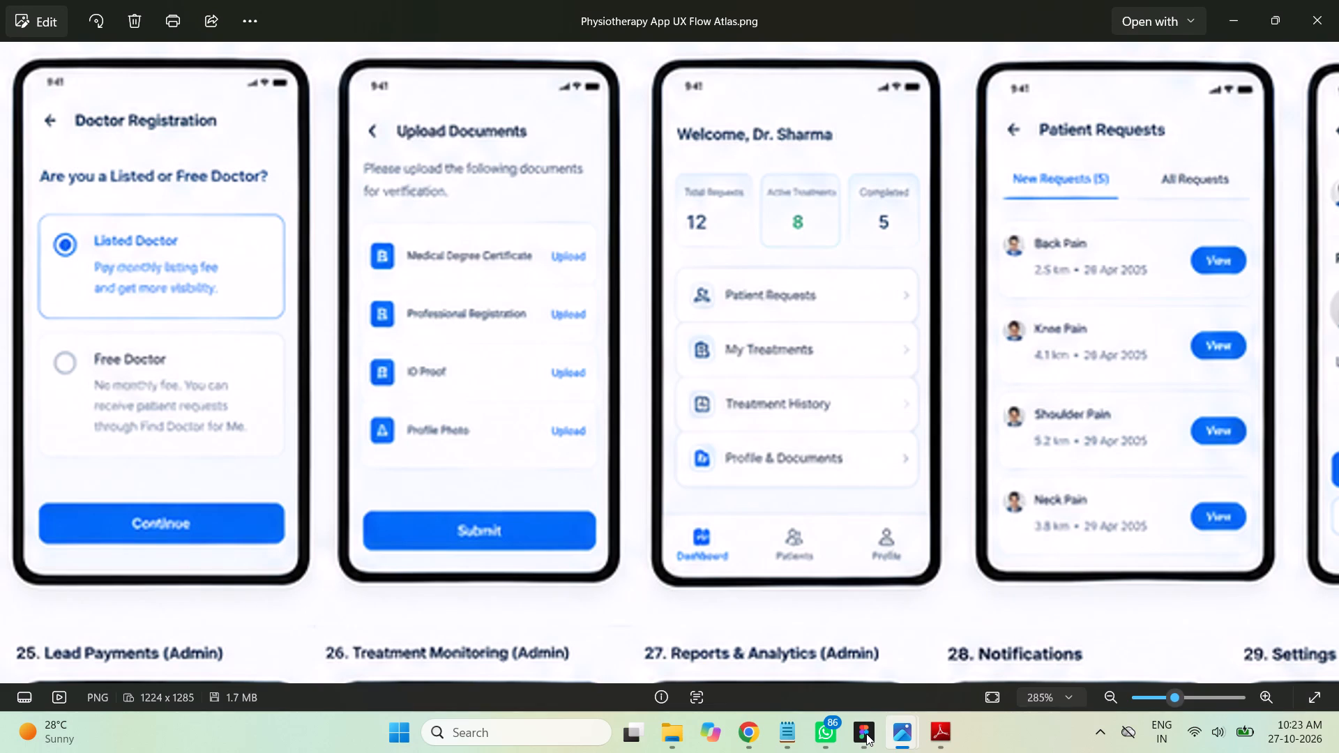
left_click(866, 733)
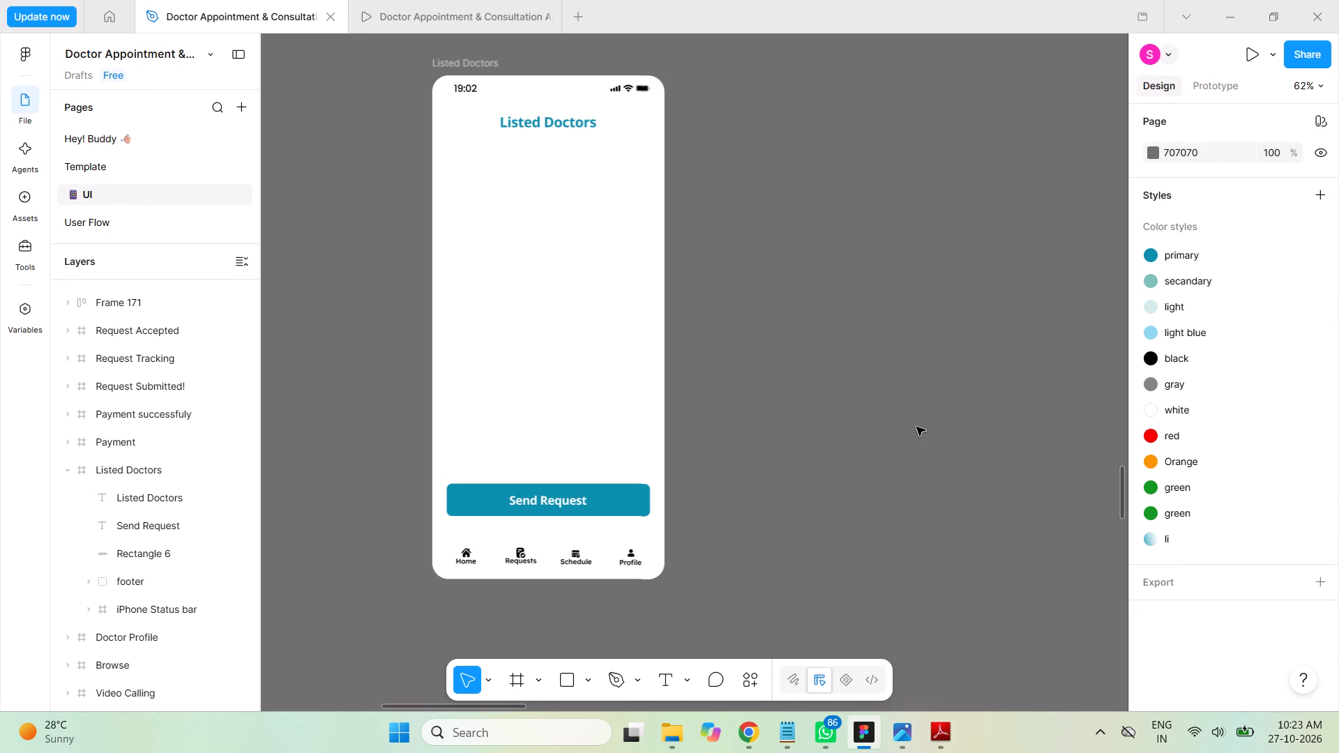
key("ctrl+s")
Close the prototype preview of the Doctor Appointment & Consultation app and save the design file.
left_click(467, 10)
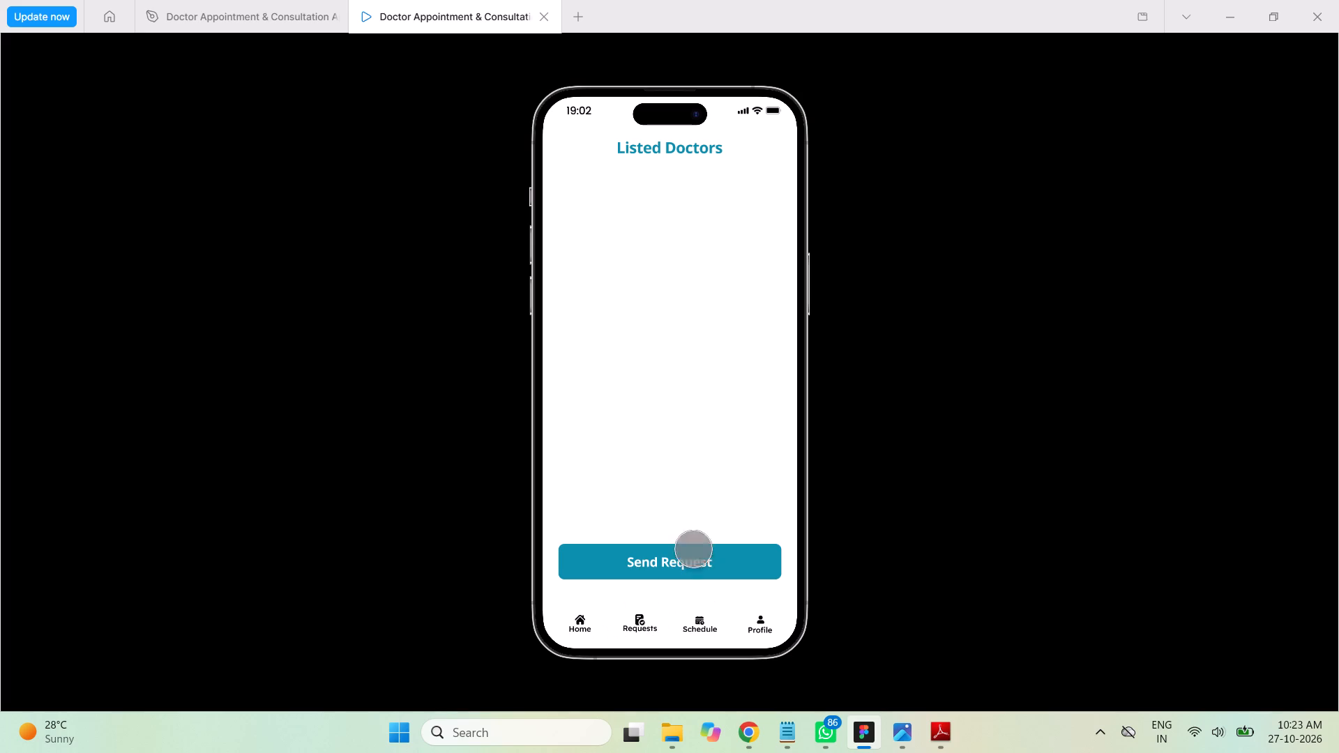
left_click(540, 15)
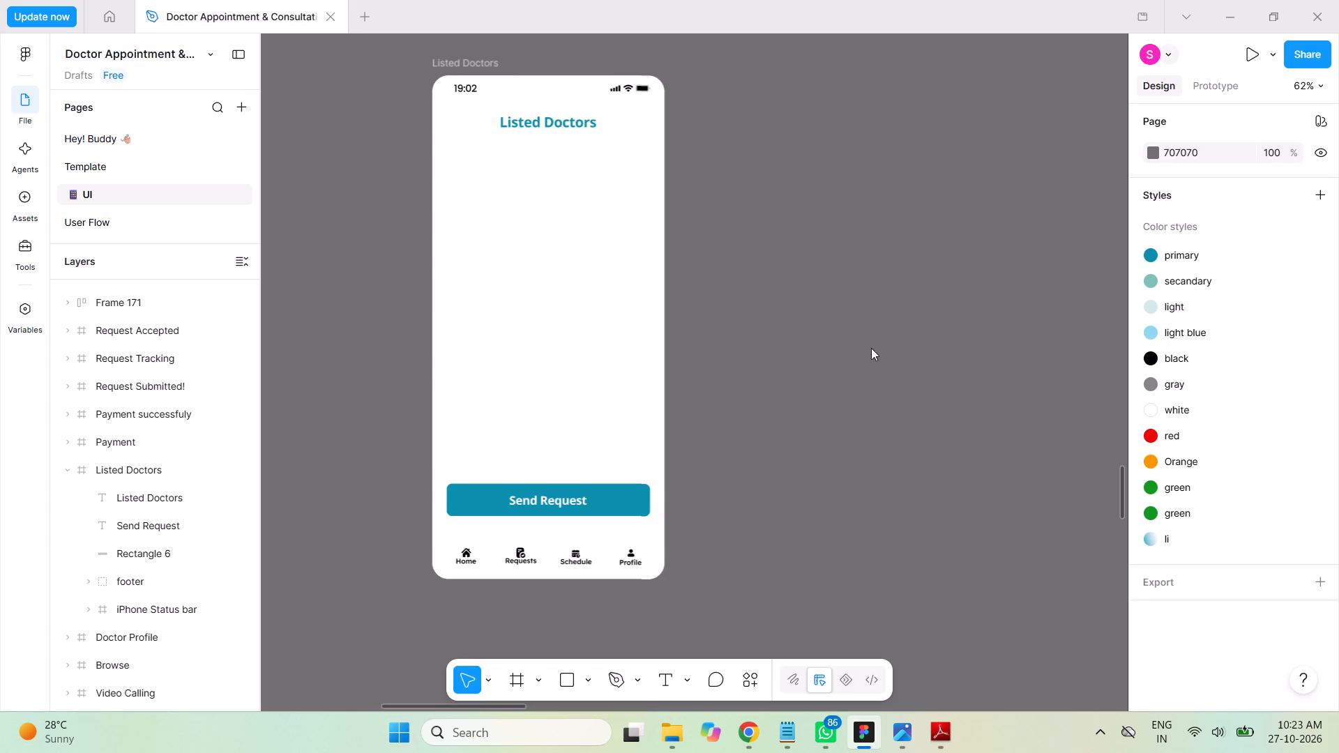
key("ctrl+s")
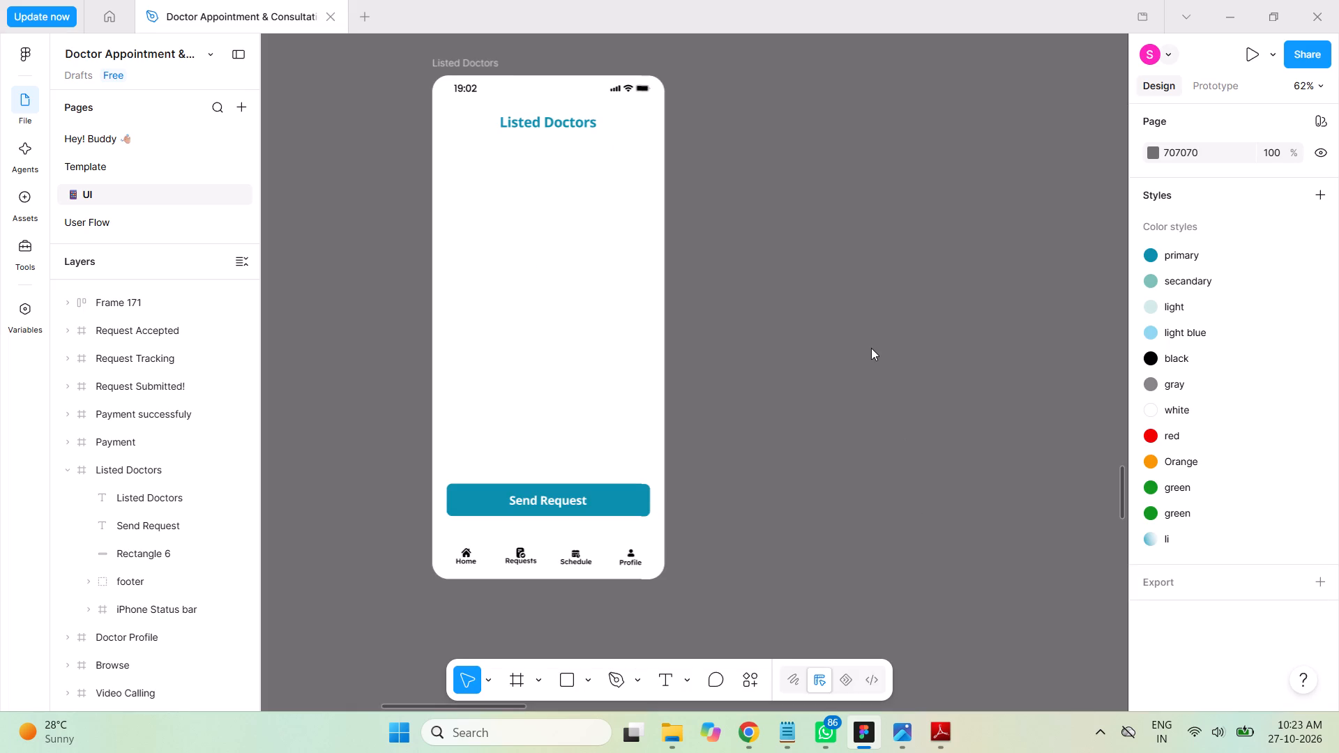
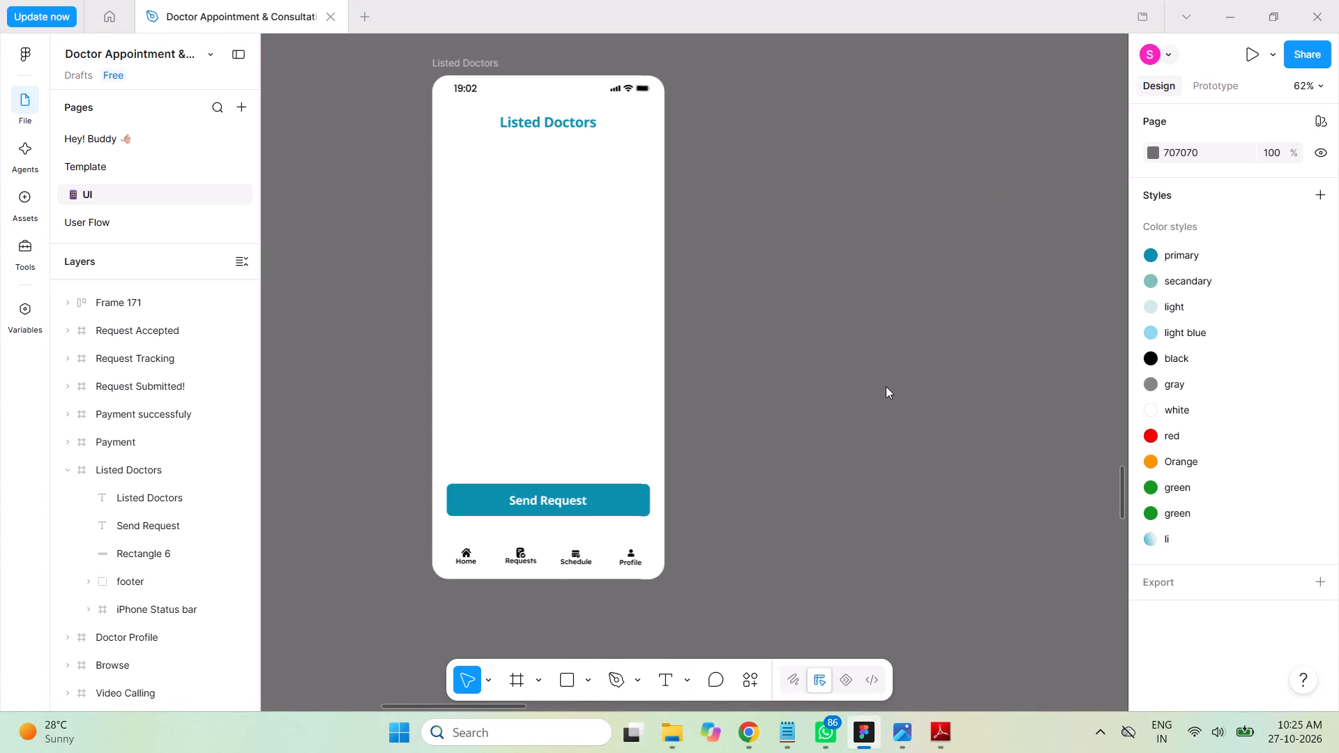
Look over the whole UI page, from the style guide and navigation components down to the Doctor Registration screens.
key("ctrl+minus")
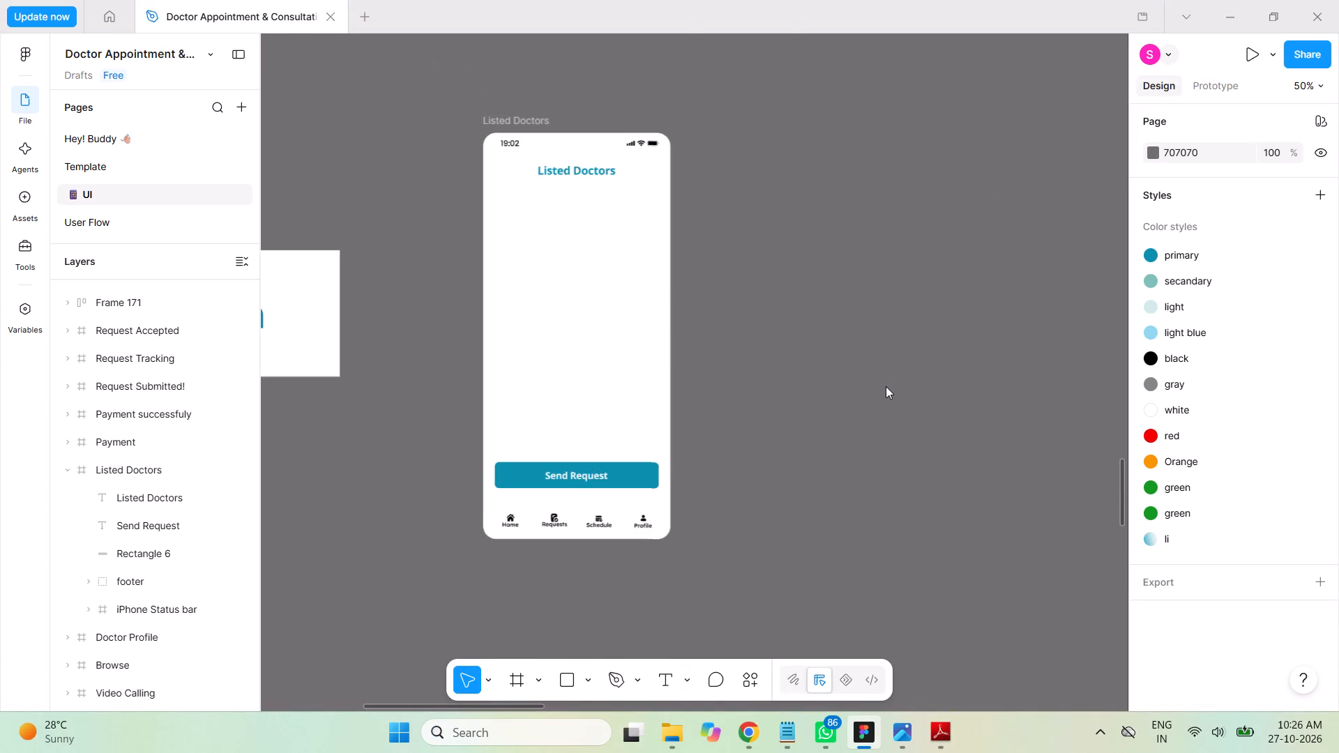
key("ctrl+minus")
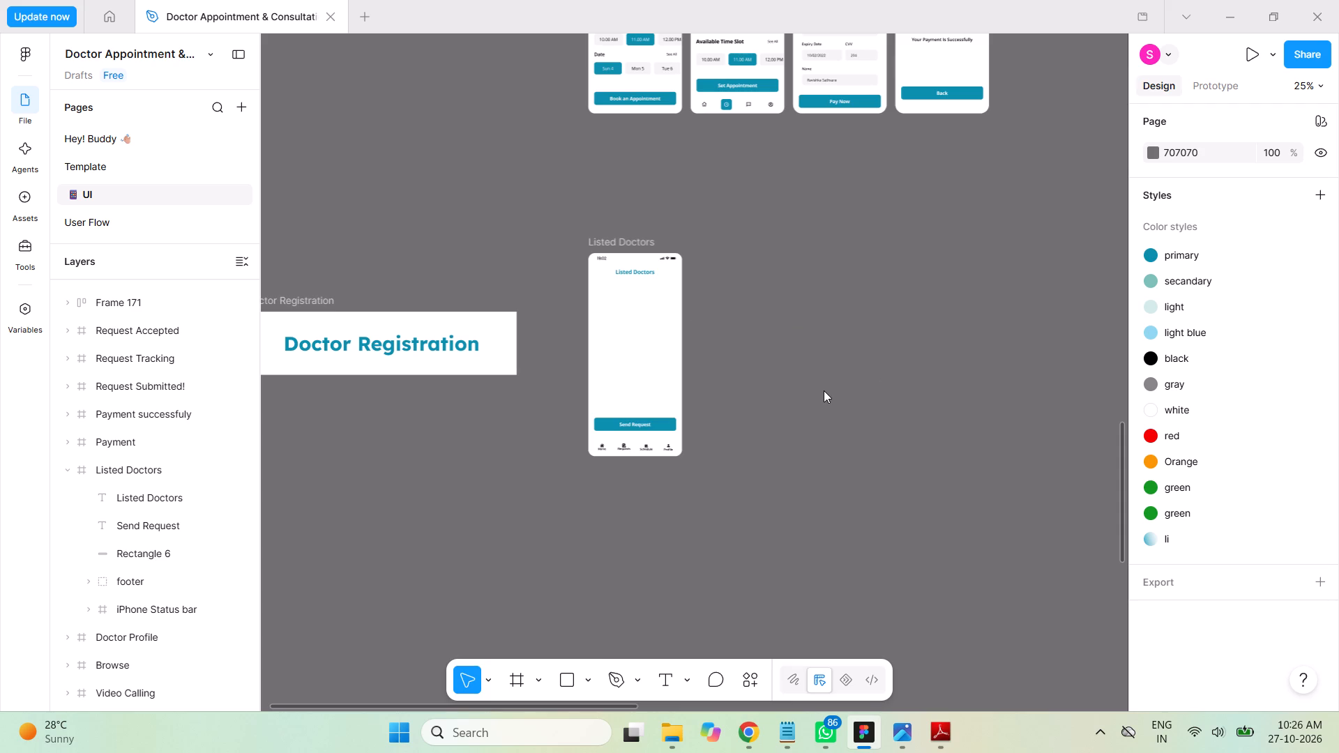
key("ctrl+minus")
key("ctrl+minus")
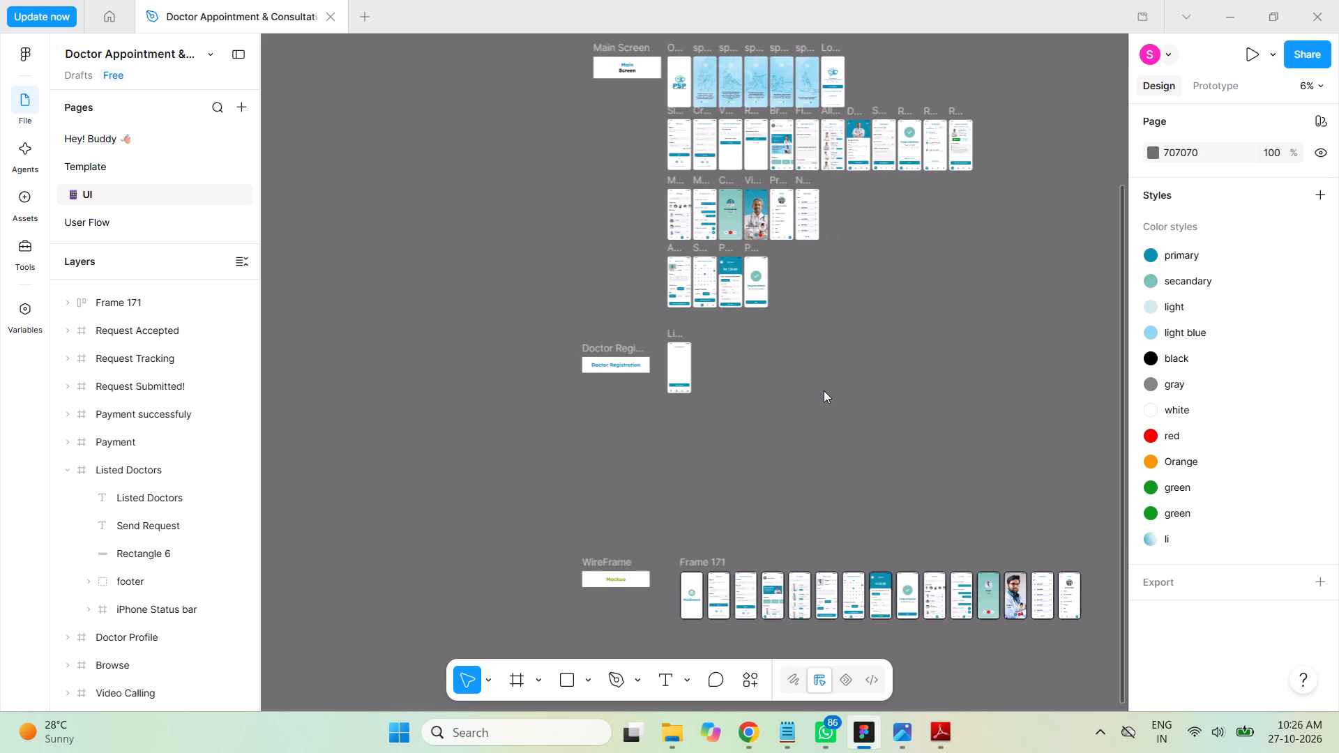
scroll(1028, 268, "up", 3)
scroll(1005, 257, "down", 2)
scroll(1005, 257, "up", 5)
scroll(1003, 257, "down", 1)
scroll(1003, 257, "up", 1)
key("space")
key("space")
key("space")
key("space")
key("space")
key("space")
key("space")
key("space")
key("space")
key("space")
key("space")
key("space")
key("space")
key("space")
key("space")
key("space")
key("space")
key("space")
key("space")
left_click_drag(888, 317, 829, 416)
left_click_drag(829, 416, 713, 505)
key("space")
key("space")
key("space")
key("space")
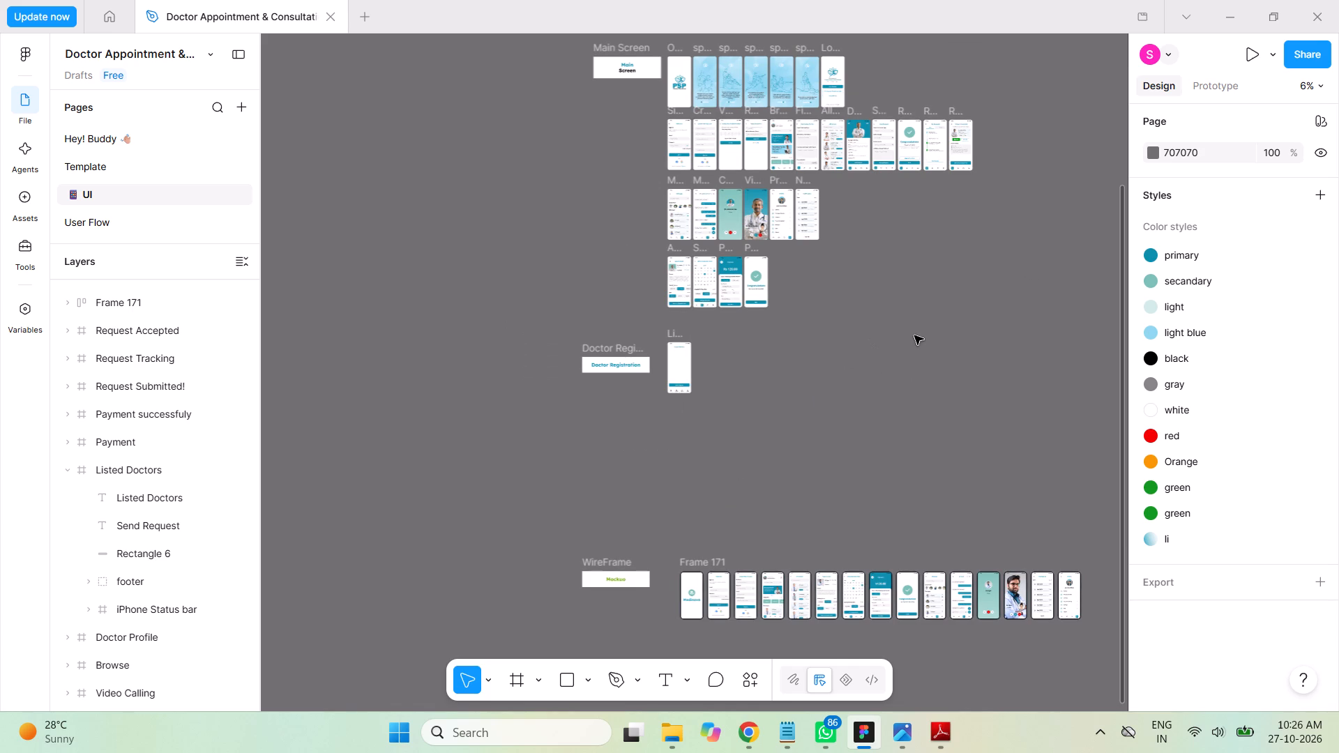
left_click(913, 336)
key("space")
key("space")
key("space")
key("space")
key("space")
key("space")
key("space")
key("space")
key("space")
key("space")
key("space")
key("space")
key("space")
key("space")
key("space")
key("space")
key("space")
key("space")
key("space")
key("space")
left_click_drag(913, 336, 720, 571)
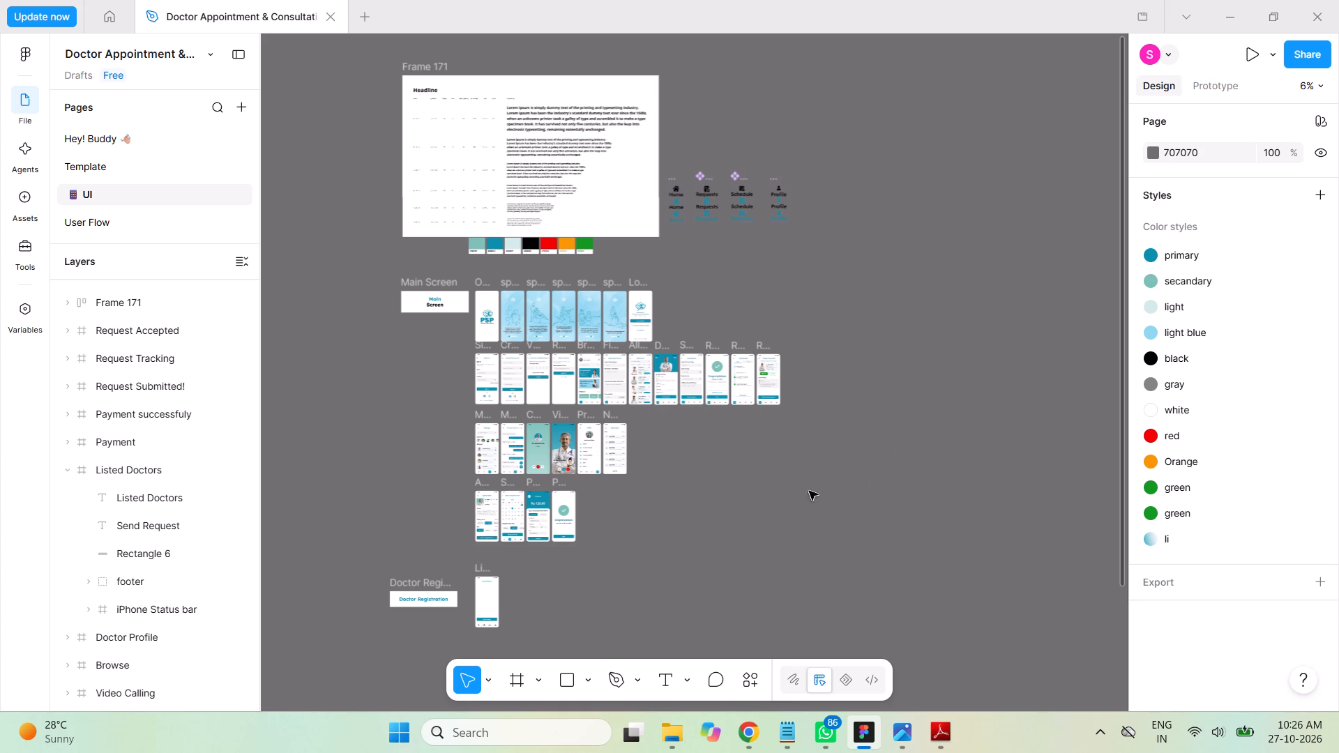
Draw a rectangle about 327 × 188 in the Listed Doctors frame, just below its heading.
key("z")
key("z")
key("z")
key("z")
key("z")
key("z")
key("z")
key("z")
key("z")
key("z")
key("z")
key("z")
key("z")
key("z")
key("z")
key("z")
key("z")
key("z")
key("z")
key("z")
left_click_drag(470, 572, 503, 632)
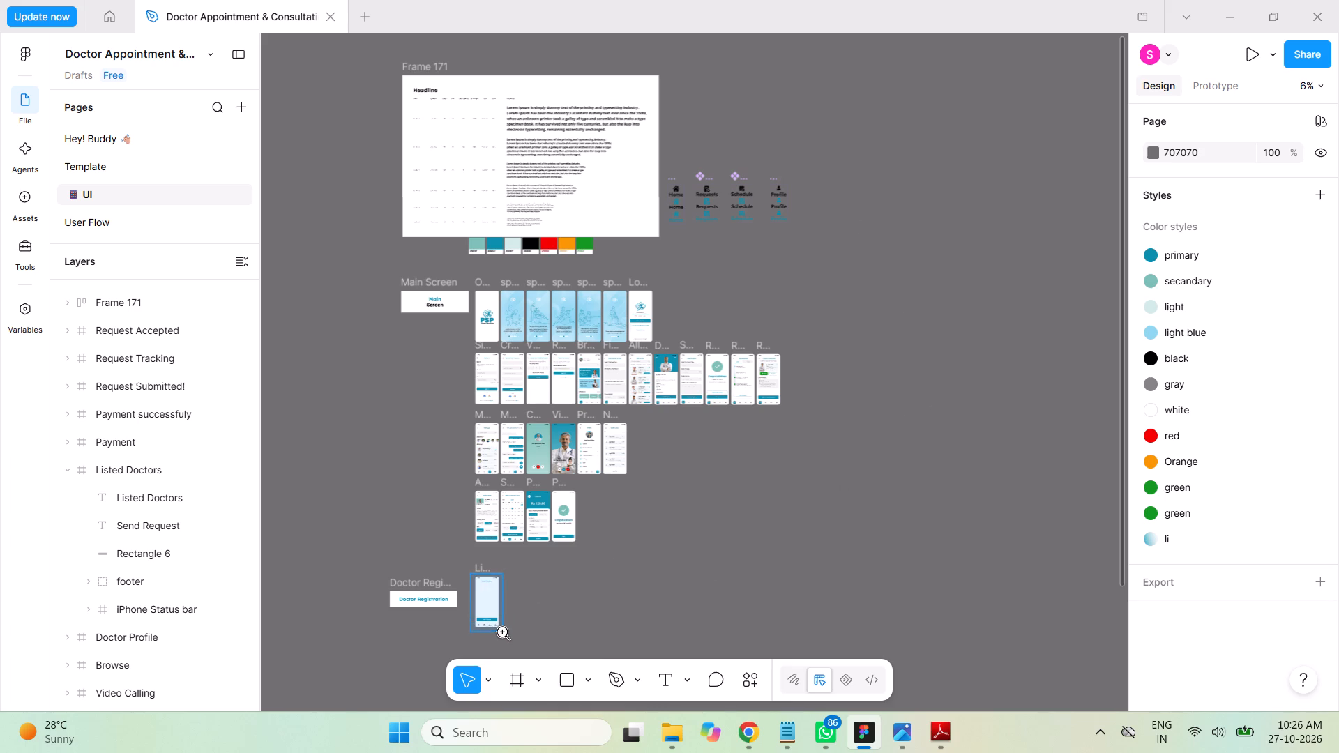
left_click_drag(503, 632, 504, 636)
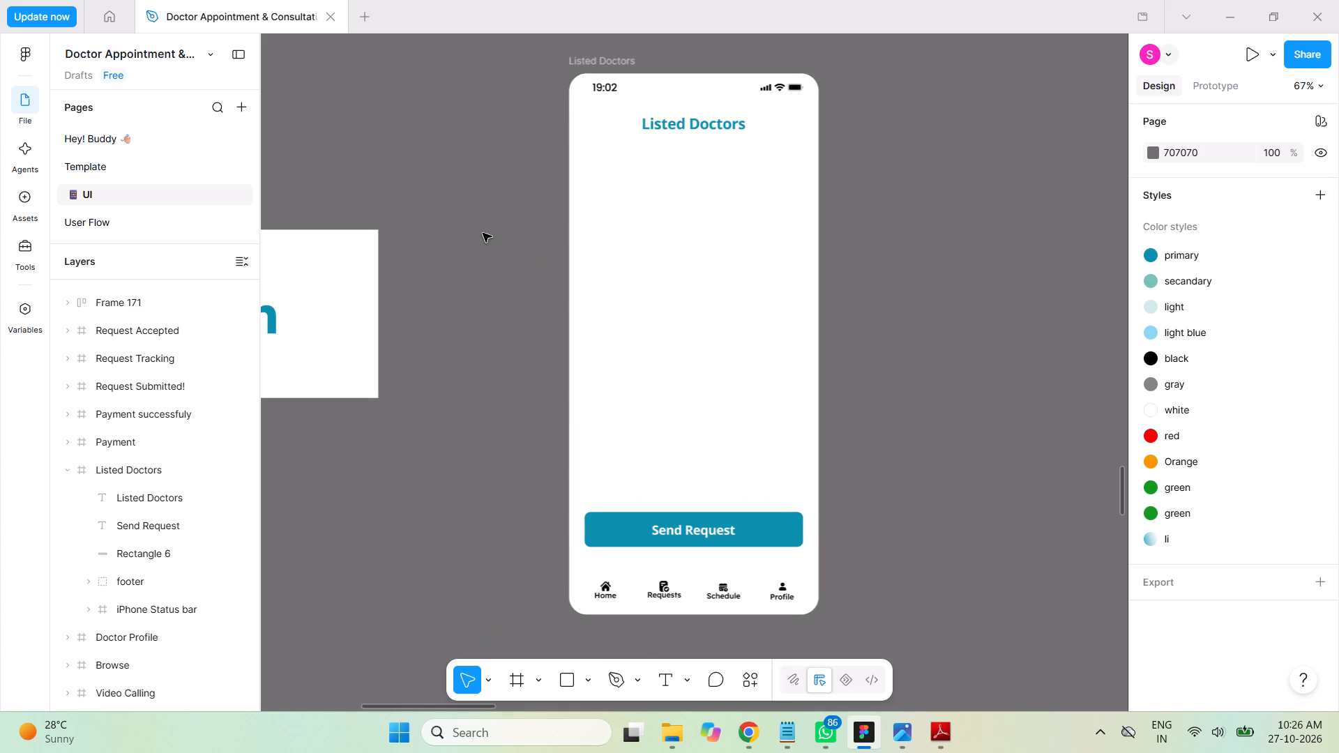
left_click(128, 469)
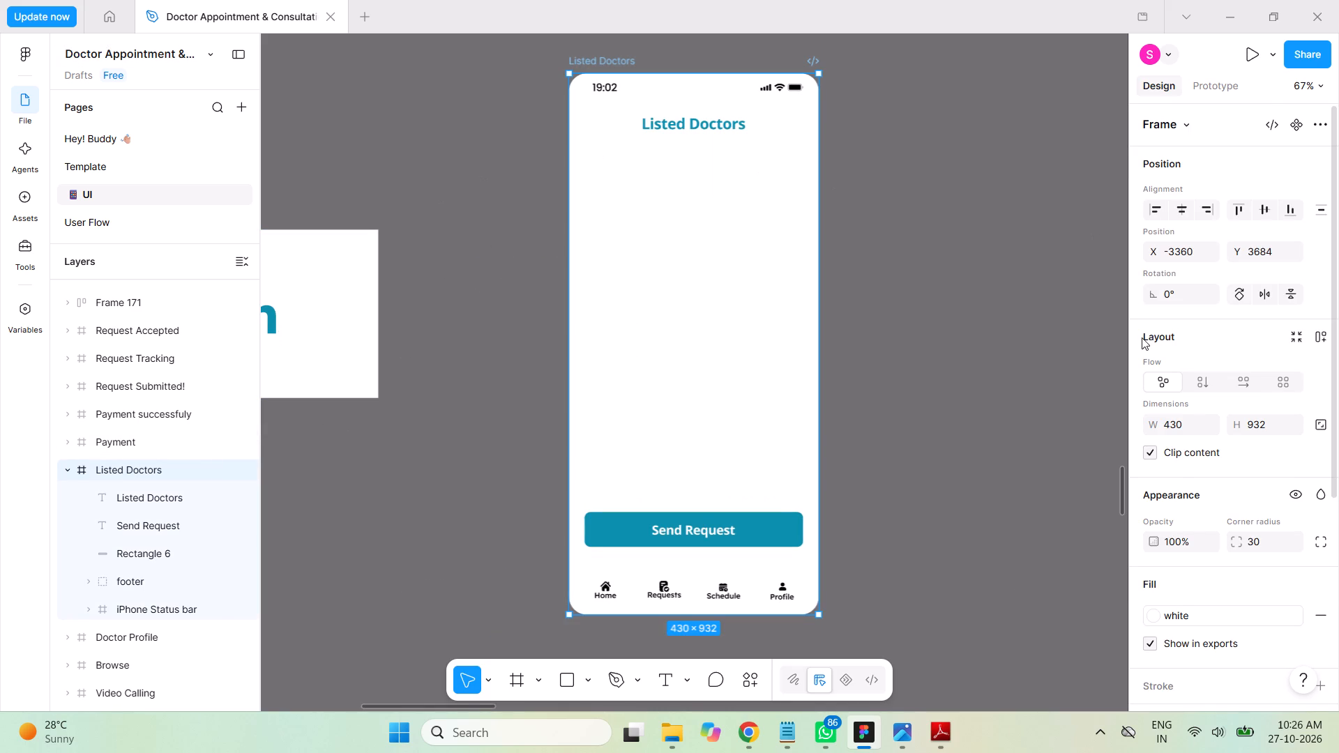
left_click(563, 682)
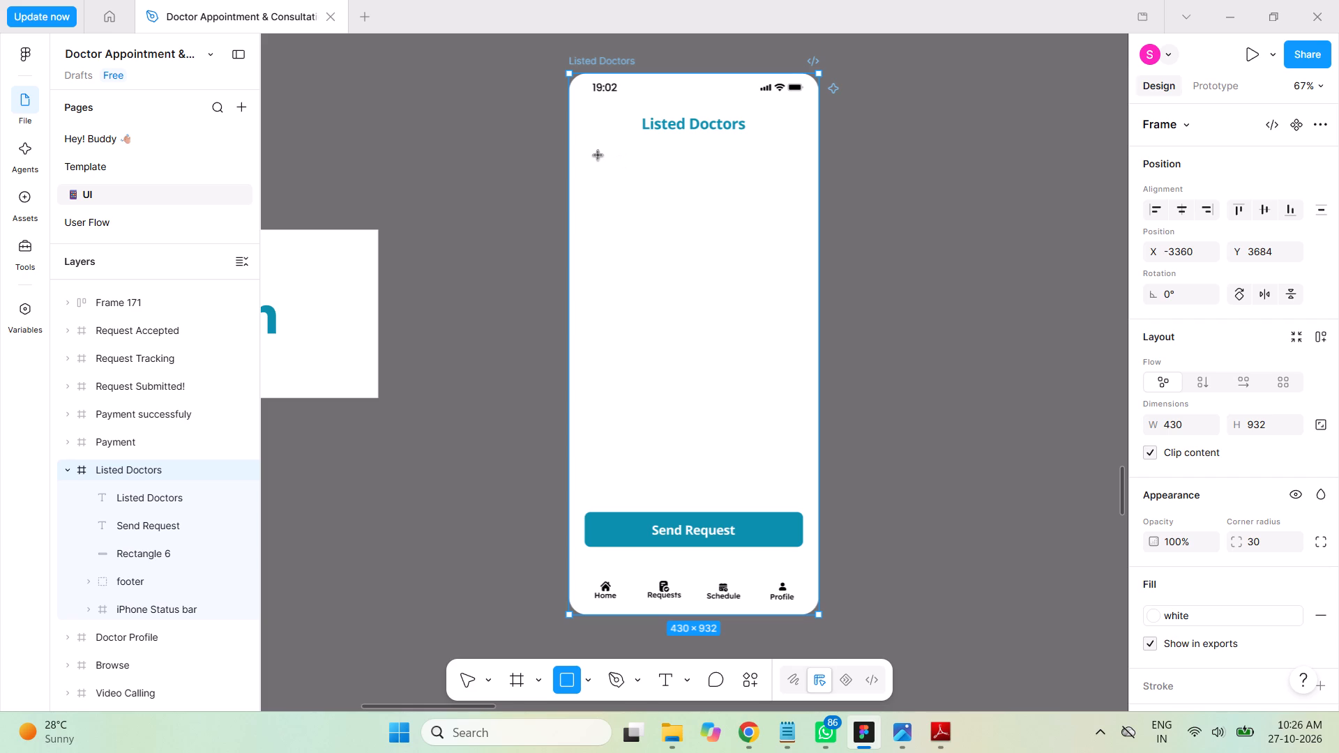
left_click_drag(598, 155, 776, 285)
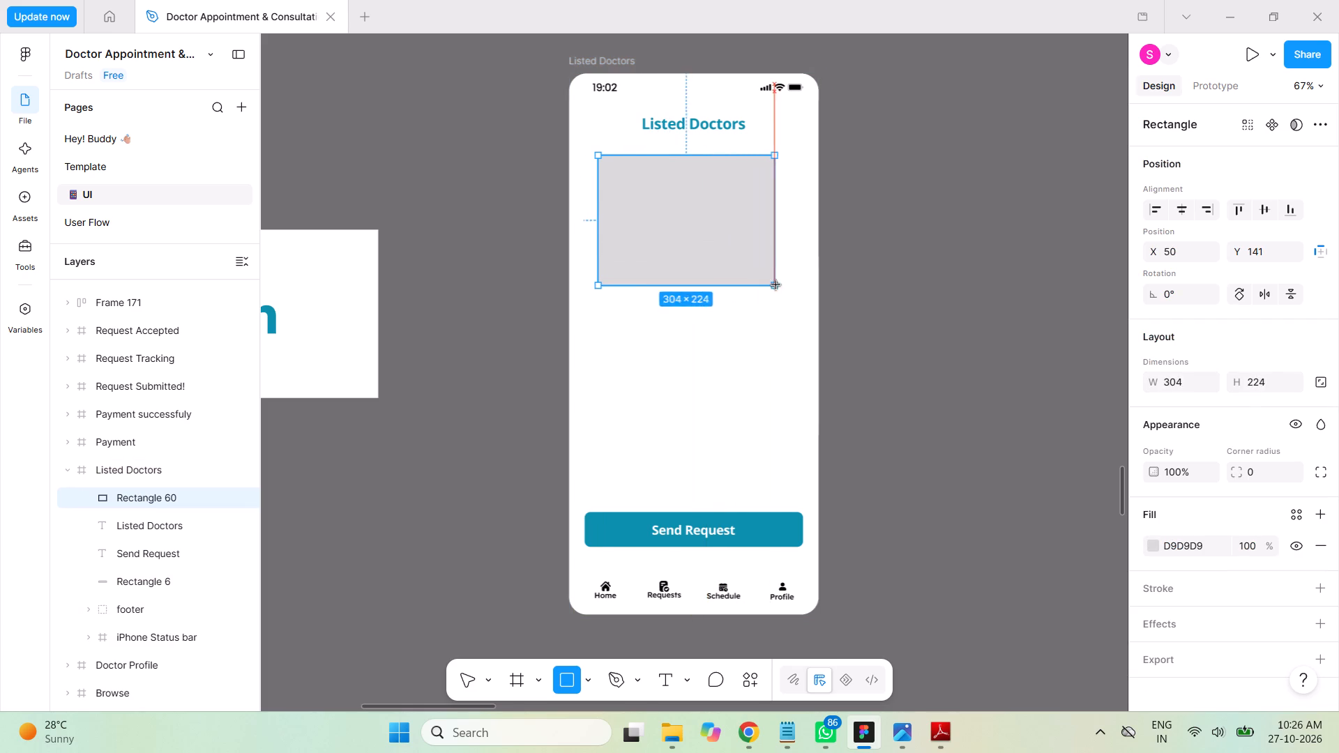
left_click_drag(776, 285, 793, 265)
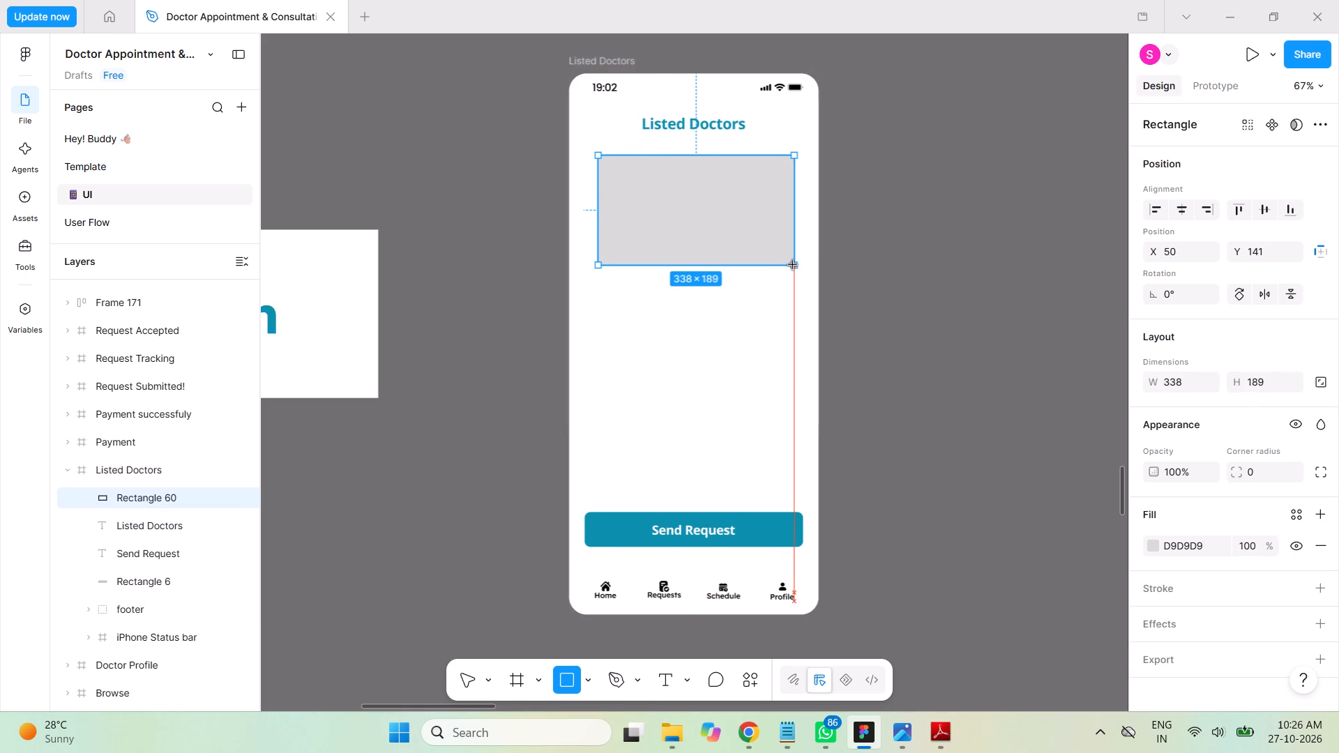
left_click_drag(793, 265, 788, 264)
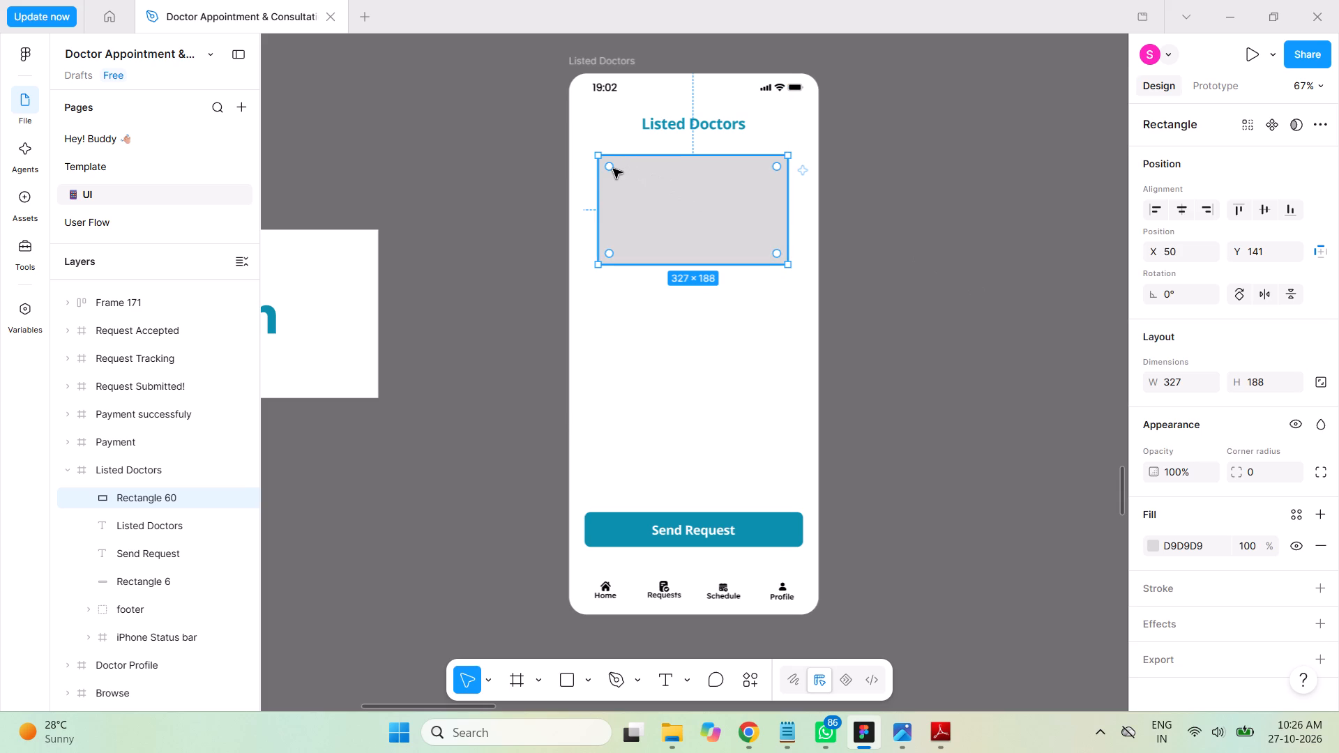
Round the new rectangle's corners to a radius of 15.
left_click(611, 167)
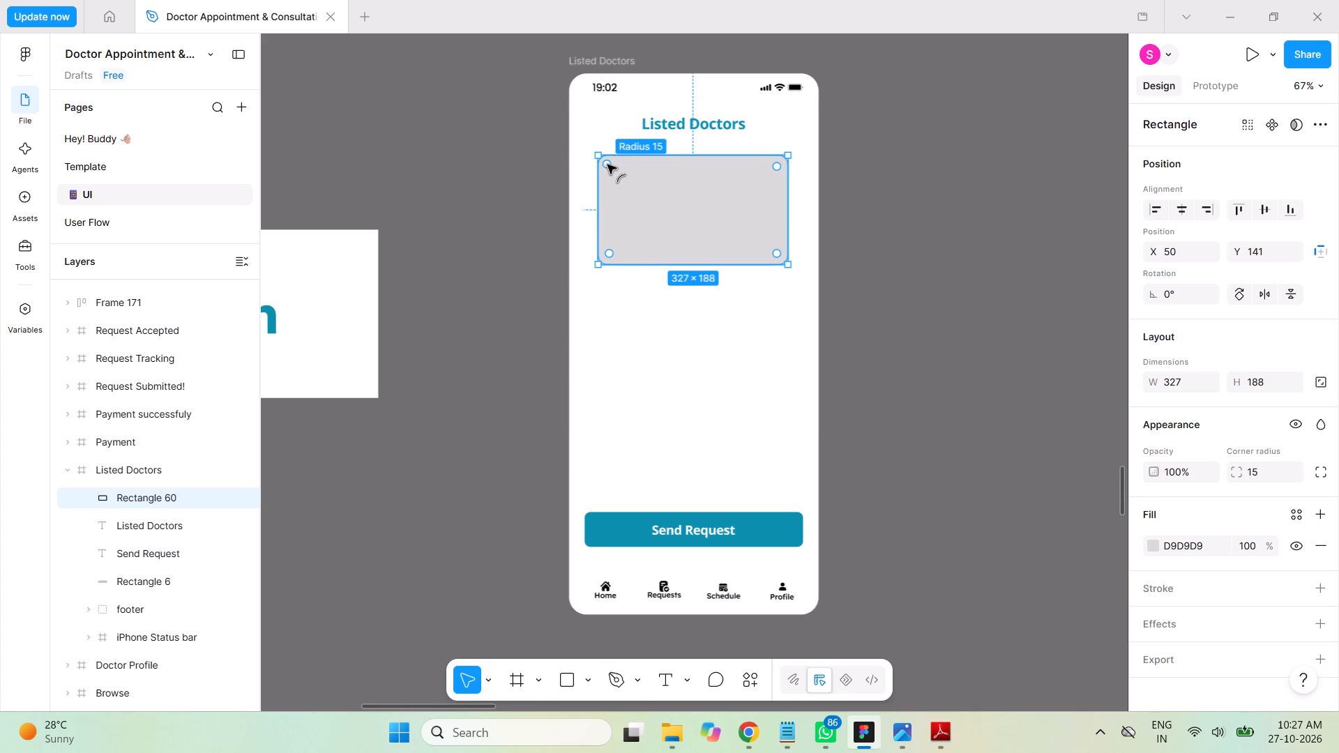
left_click(321, 135)
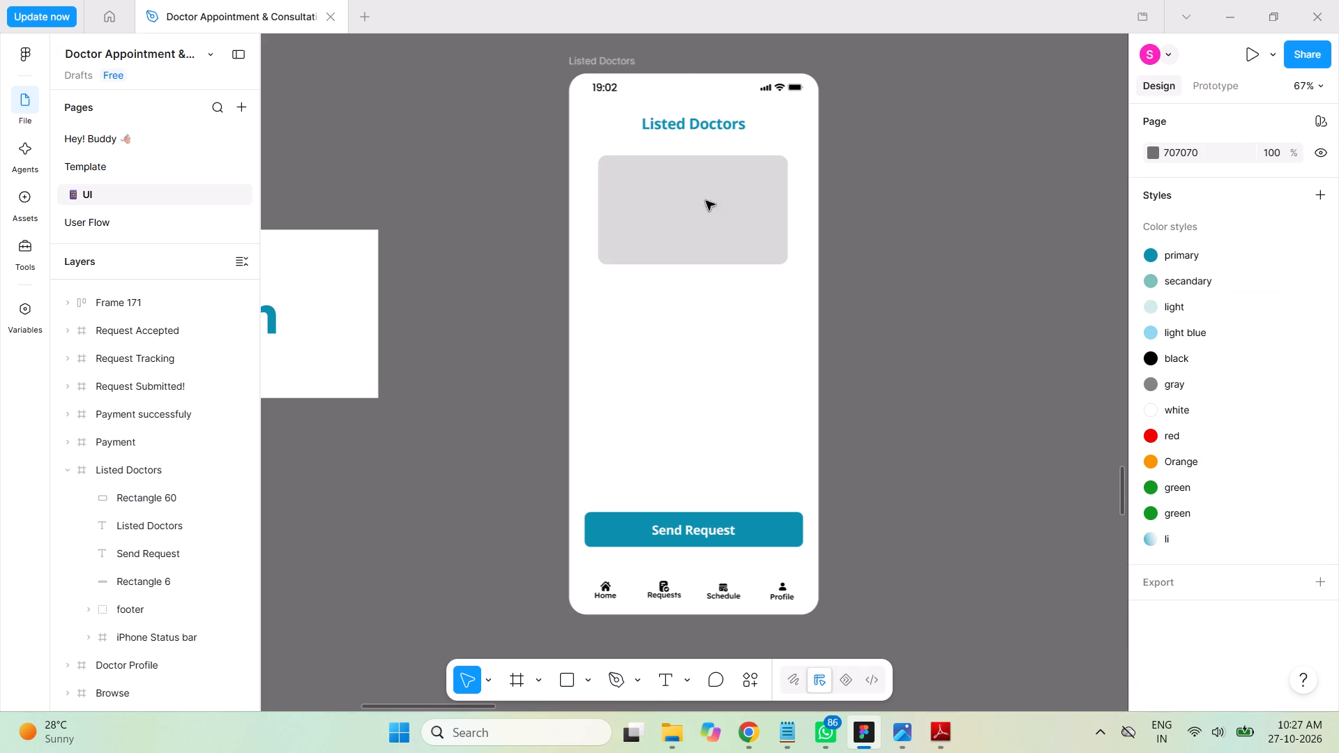
Cut the rounded rectangle out of the Listed Doctors frame and paste it onto the empty canvas above the Home component, at about X 220, Y -4317.
left_click(759, 236)
key("ctrl+x")
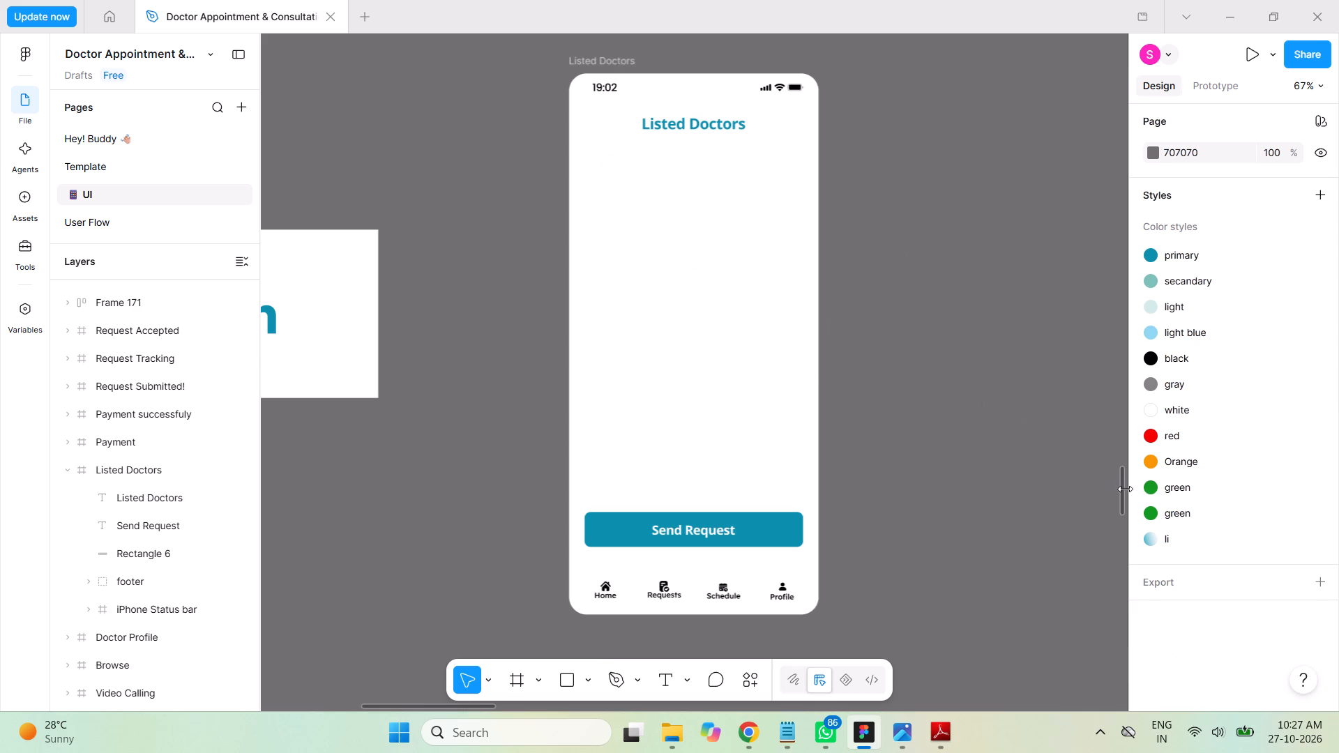
left_click_drag(1122, 497, 1112, 341)
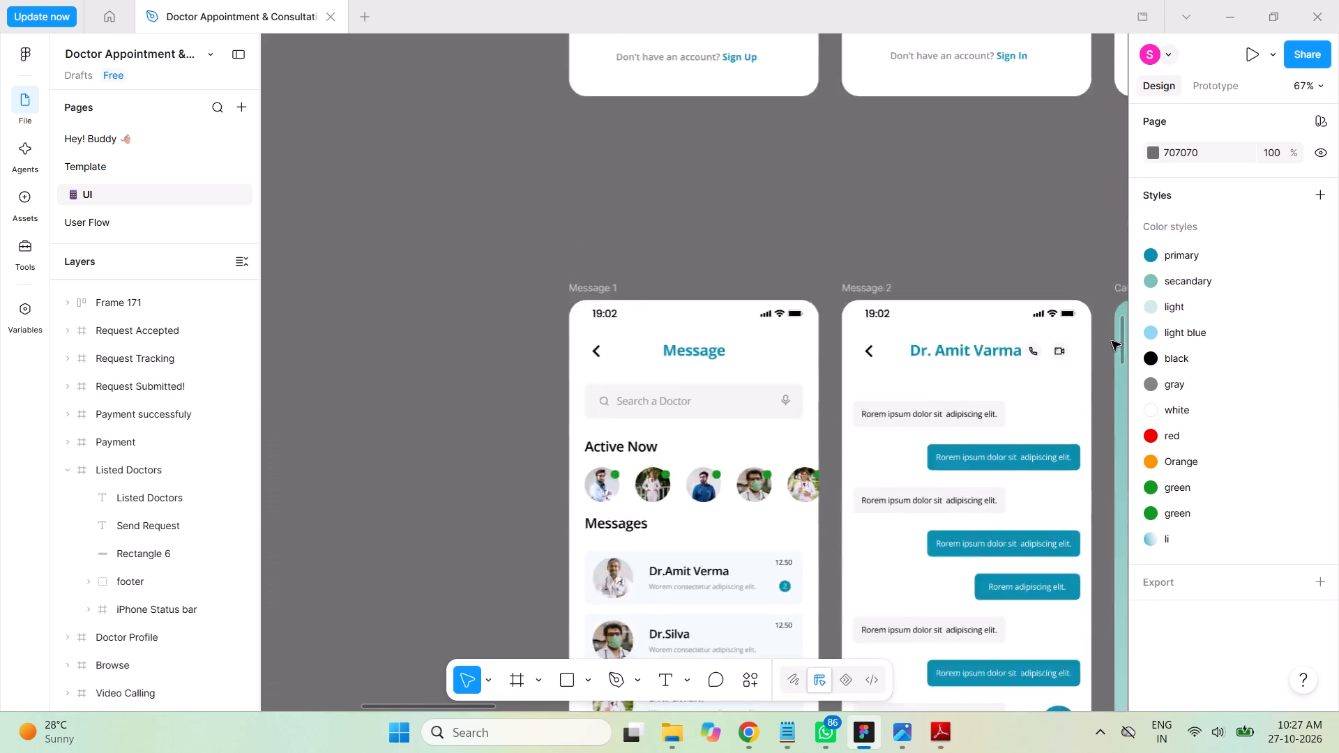
left_click_drag(1112, 341, 1100, 170)
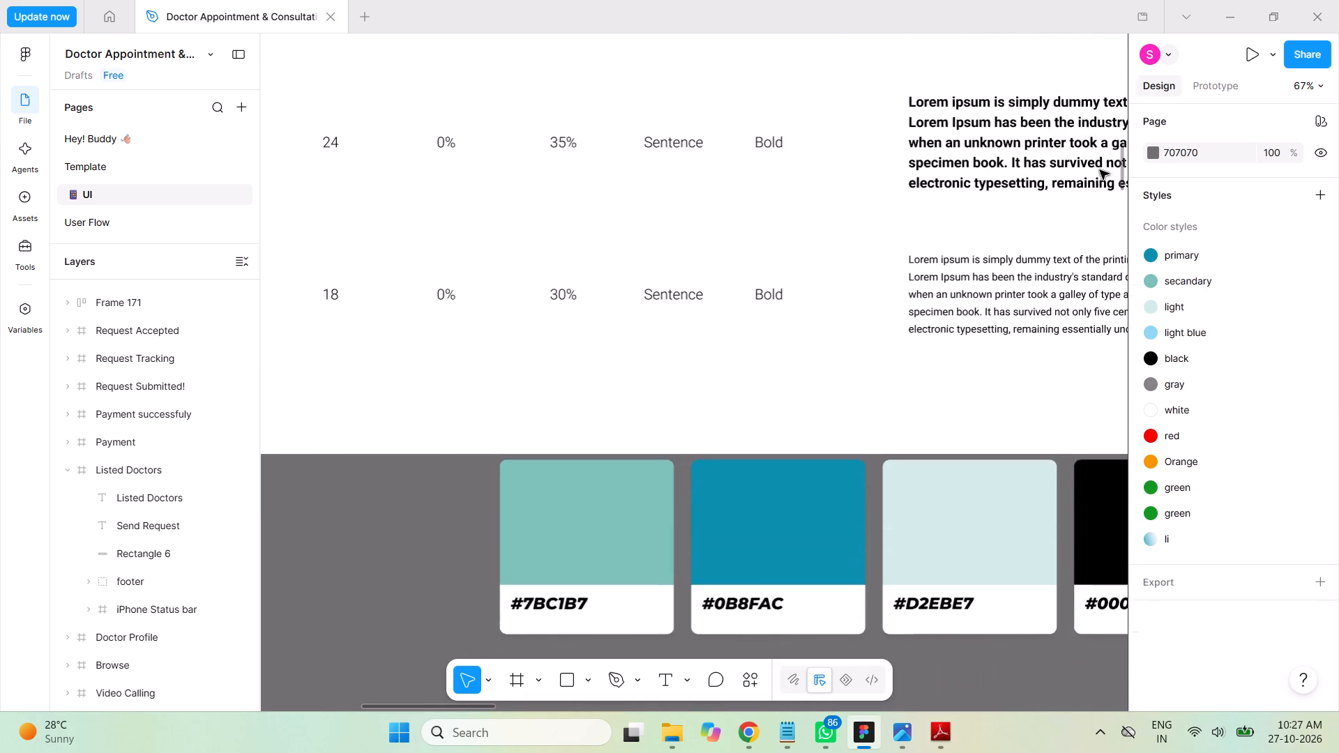
left_click_drag(1100, 170, 1105, 183)
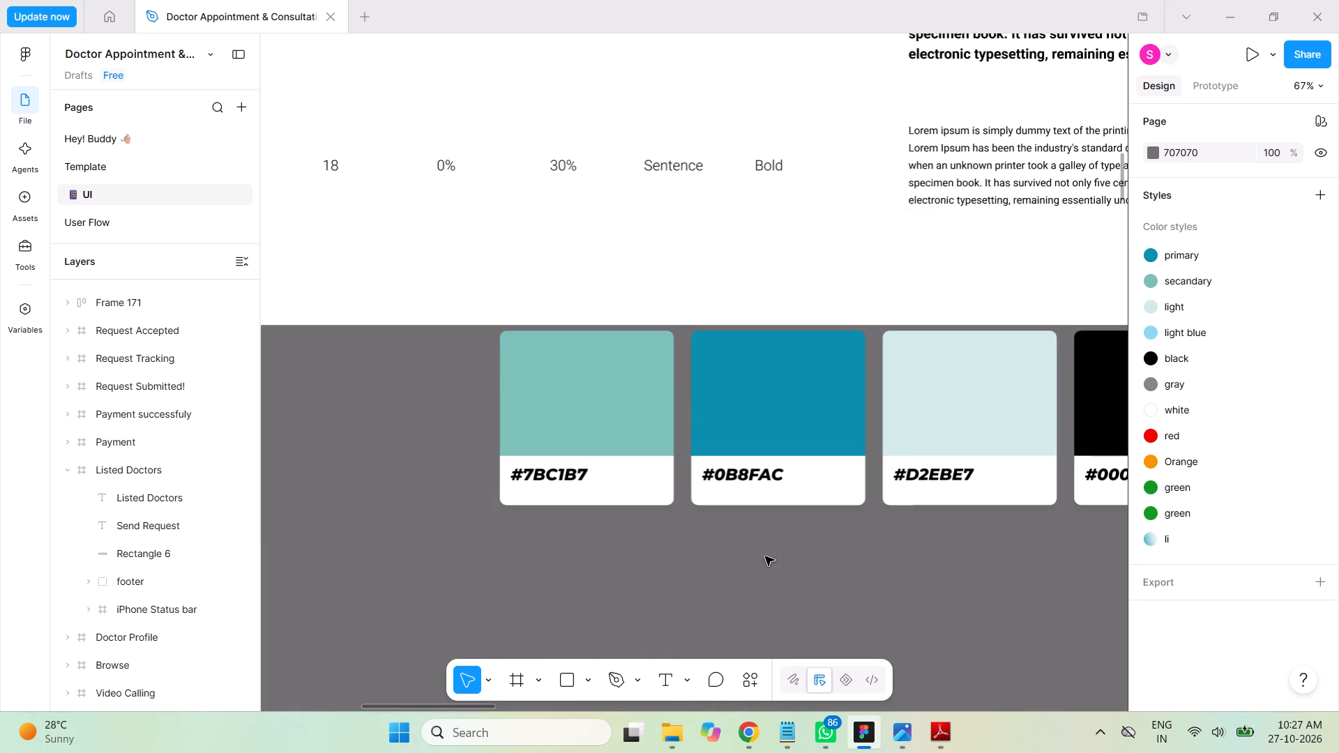
key("space")
key("space")
key("space")
key("space")
key("space")
key("space")
key("space")
key("space")
key("space")
key("space")
key("space")
key("space")
key("space")
key("space")
key("space")
key("space")
key("space")
key("space")
key("space")
key("space")
left_click_drag(840, 563, 402, 597)
left_click_drag(930, 347, 572, 525)
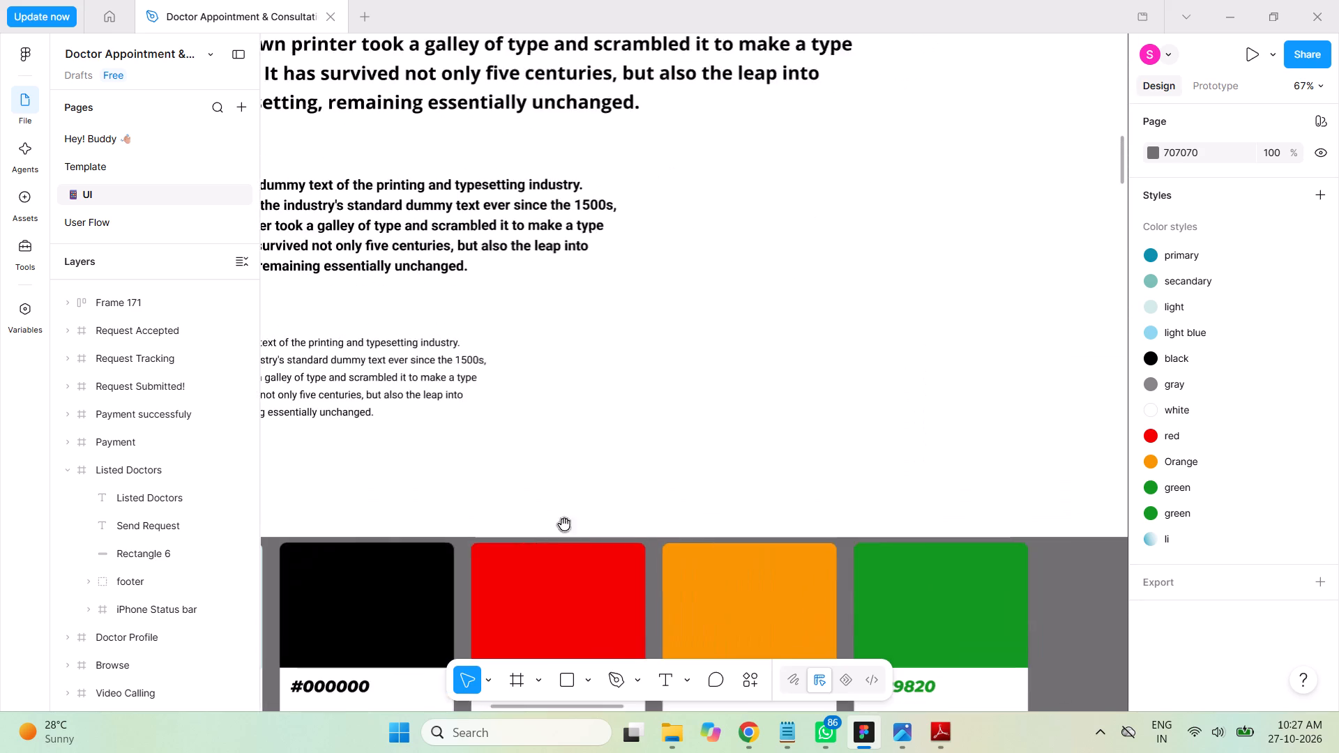
left_click_drag(1008, 324, 607, 442)
left_click_drag(980, 354, 571, 425)
left_click_drag(854, 391, 499, 446)
left_click_drag(1056, 383, 735, 462)
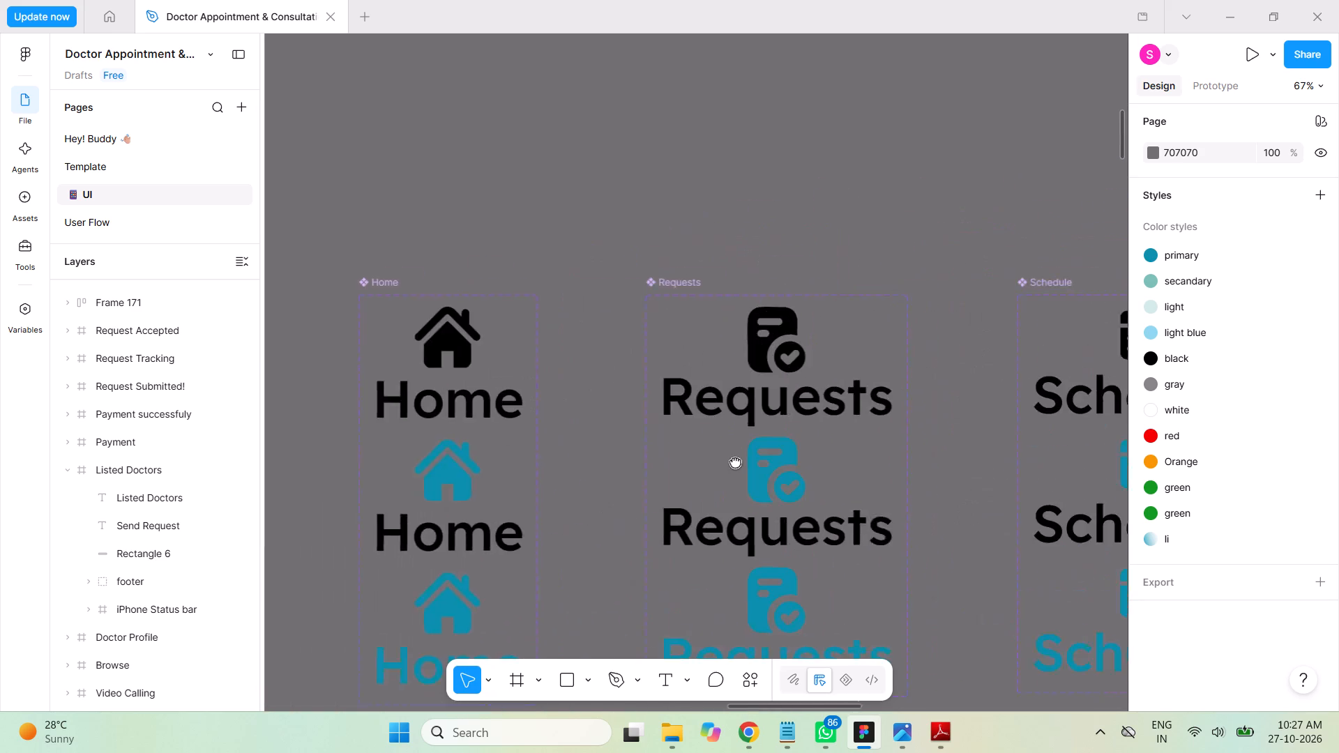
left_click_drag(735, 462, 827, 576)
left_click_drag(808, 324, 812, 541)
left_click_drag(792, 342, 794, 380)
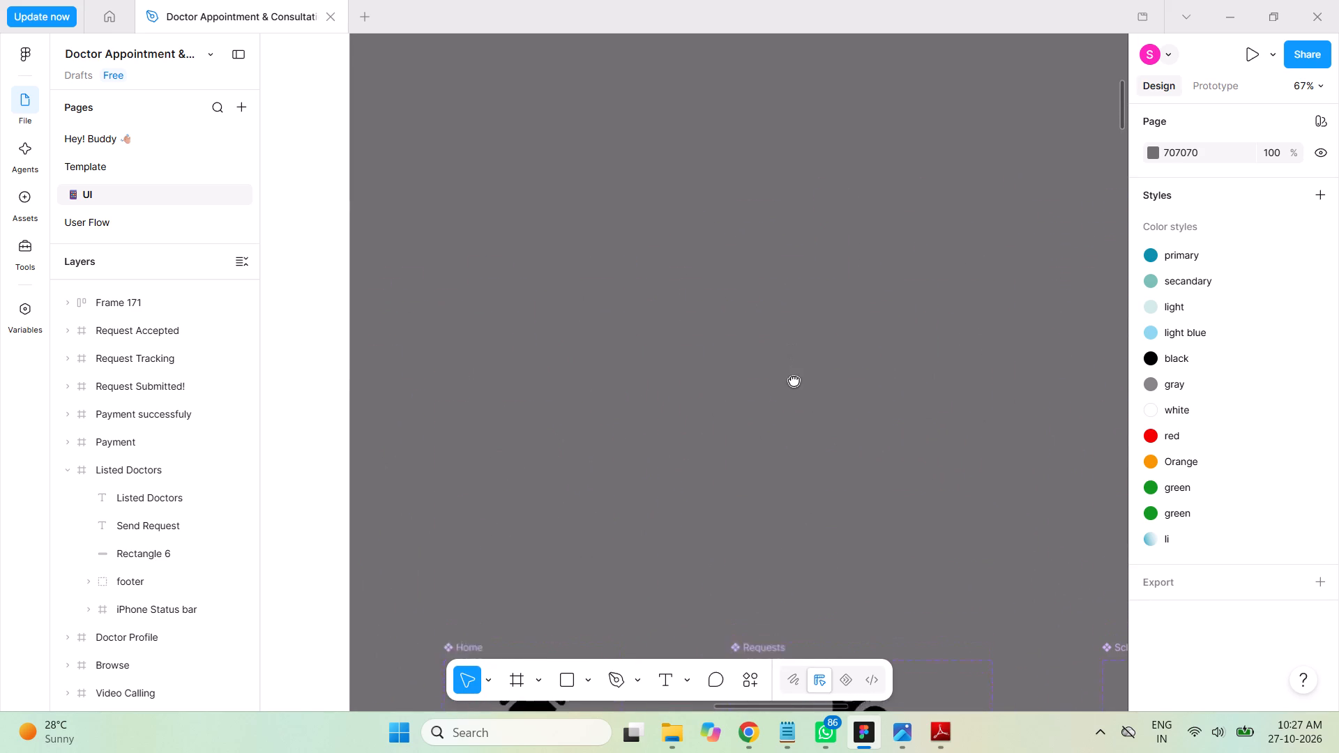
left_click_drag(794, 380, 794, 382)
left_click(596, 215)
key("ctrl+v")
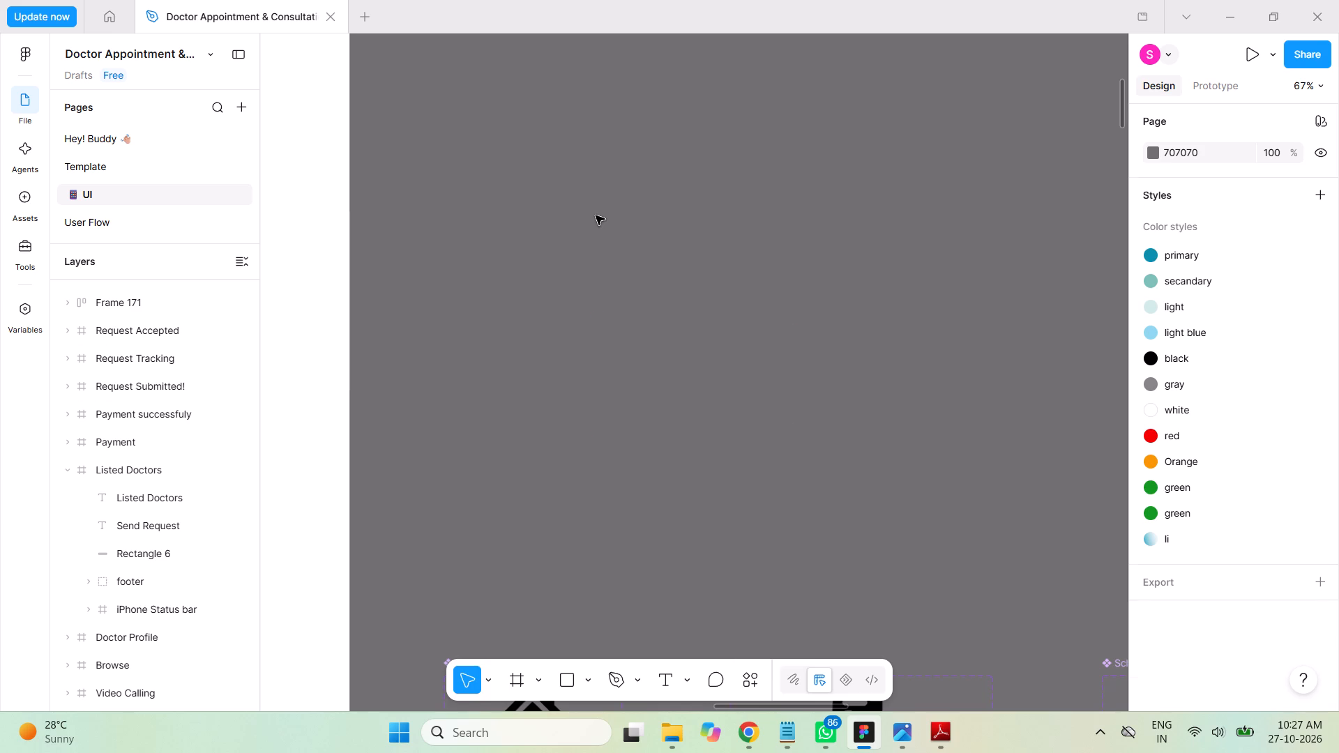
left_click_drag(690, 367, 602, 278)
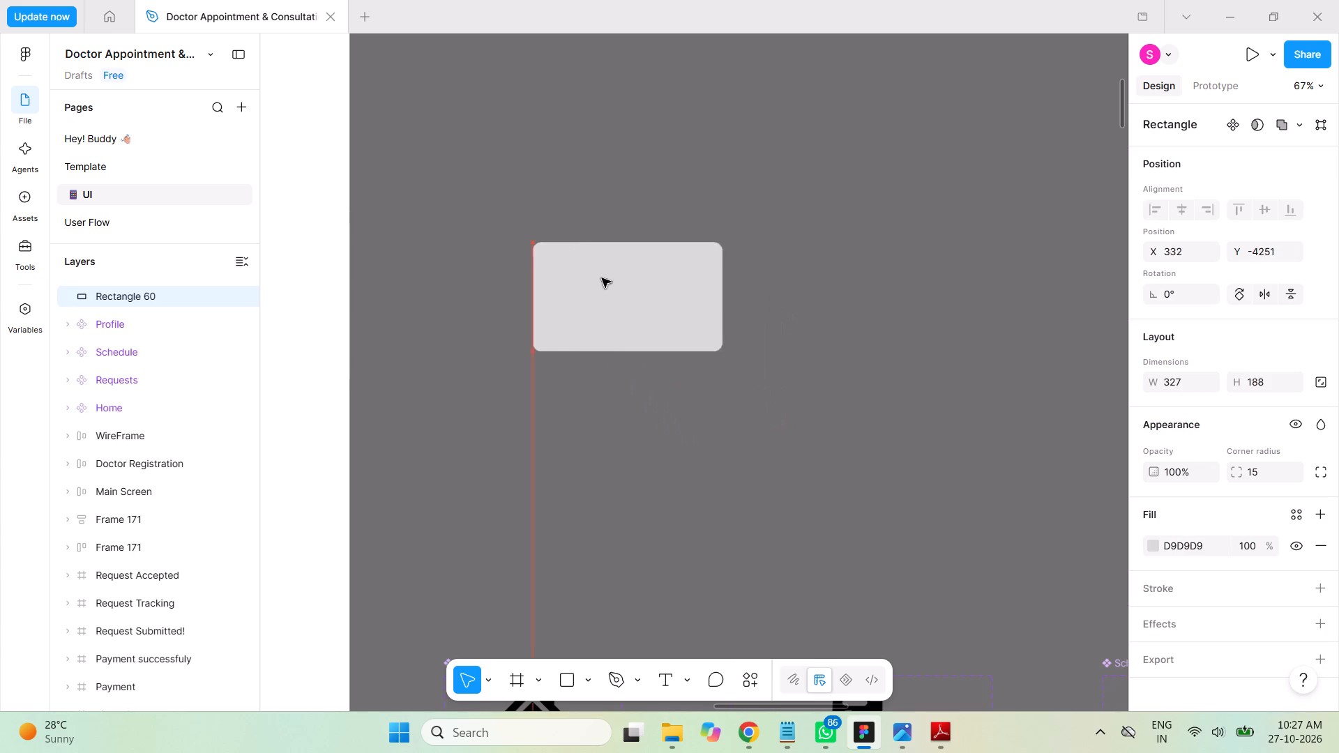
left_click_drag(602, 278, 559, 252)
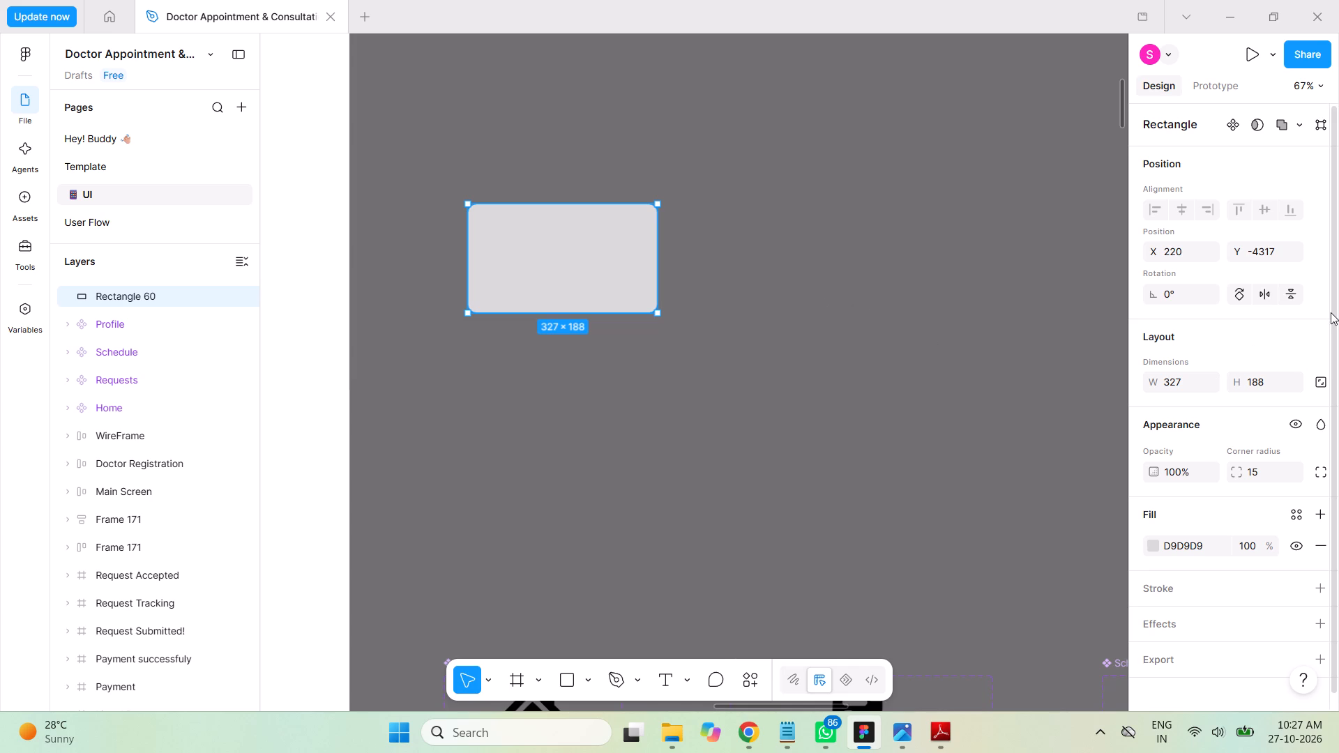
Add a gray 858585 stroke to the pasted rectangle.
scroll(1319, 385, "down", 6)
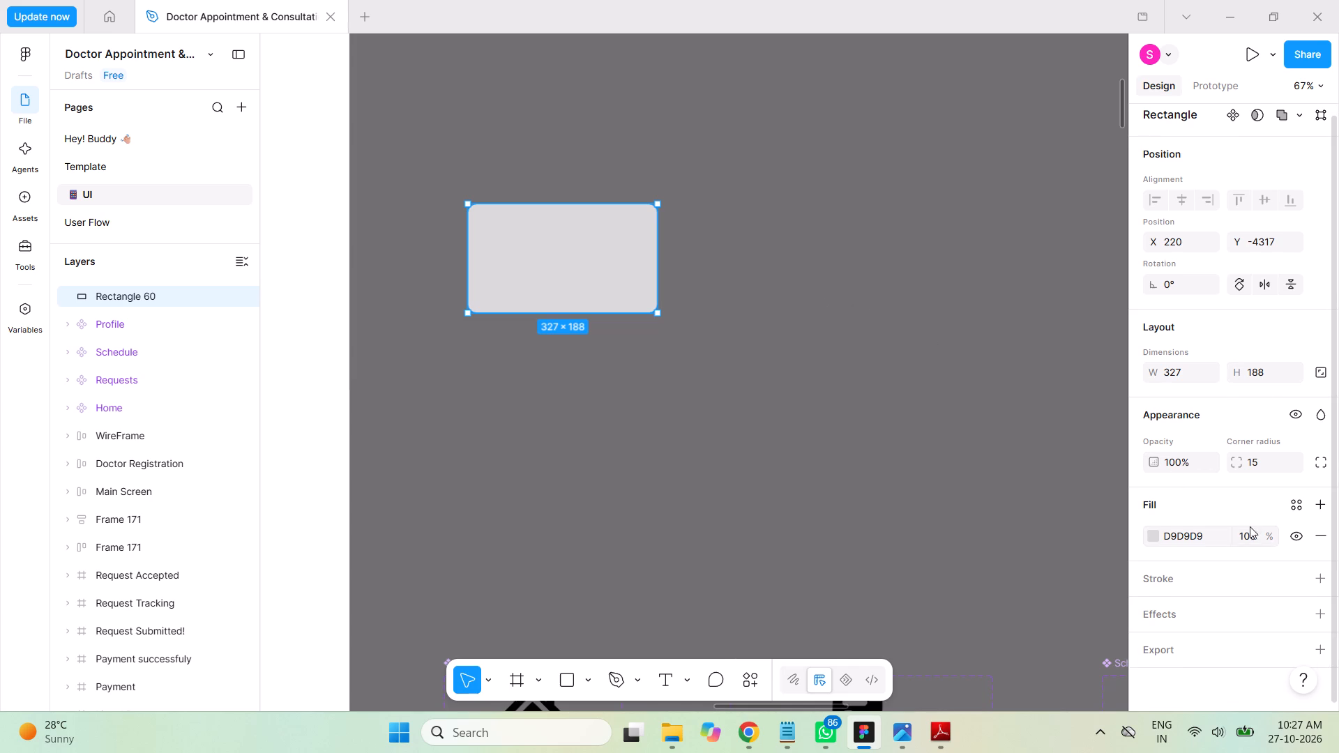
left_click(1218, 577)
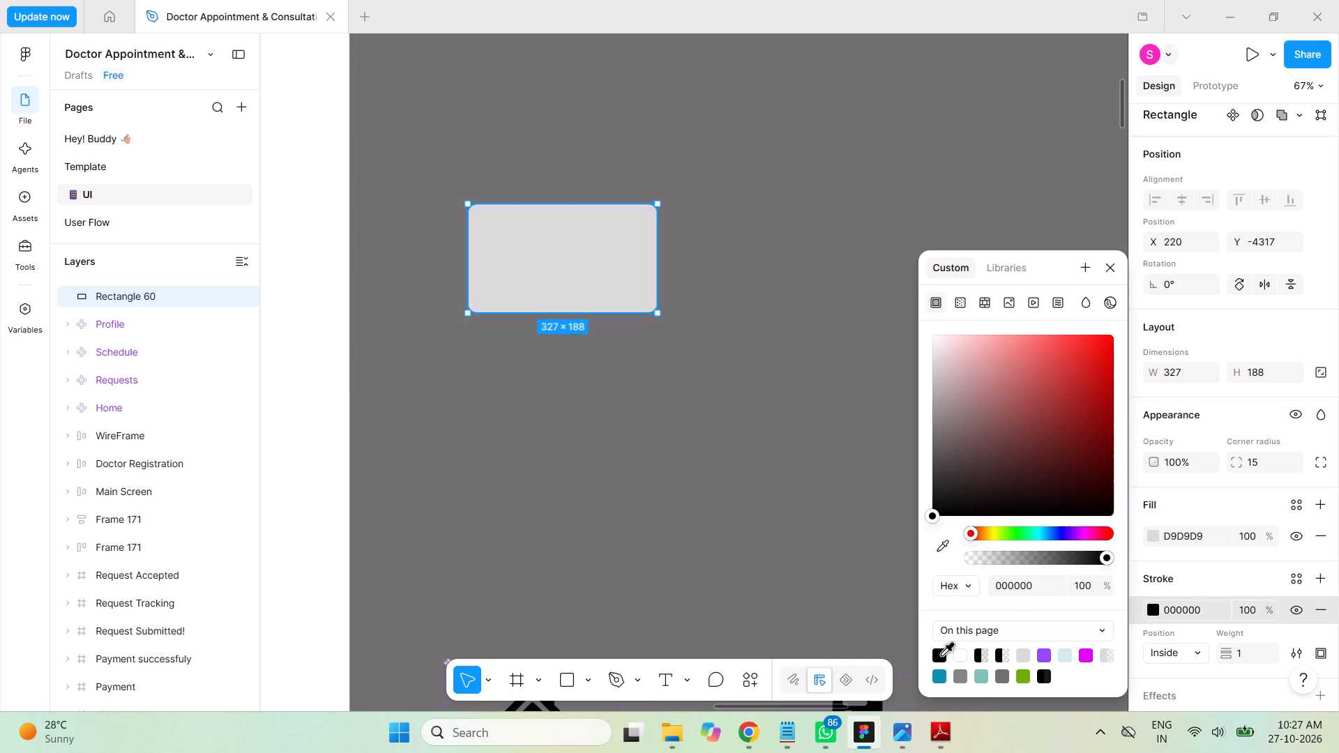
left_click(964, 678)
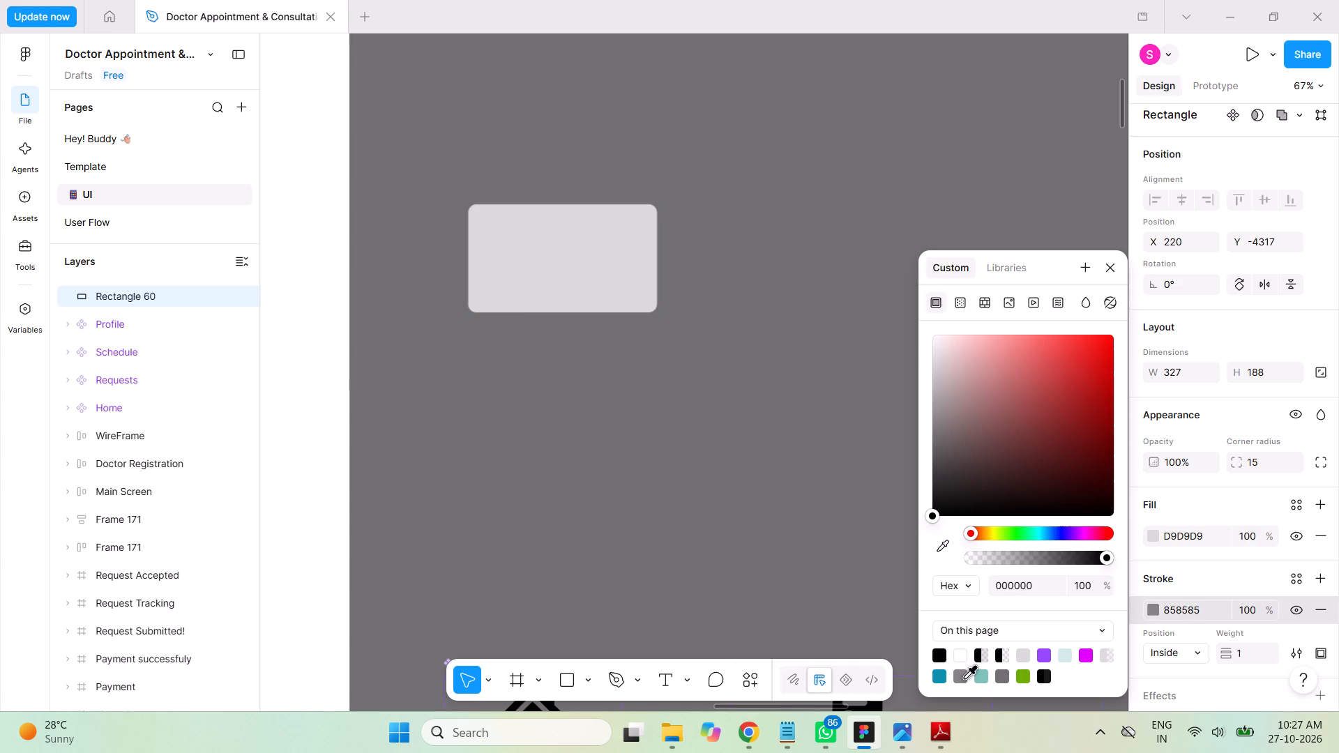
left_click(1107, 268)
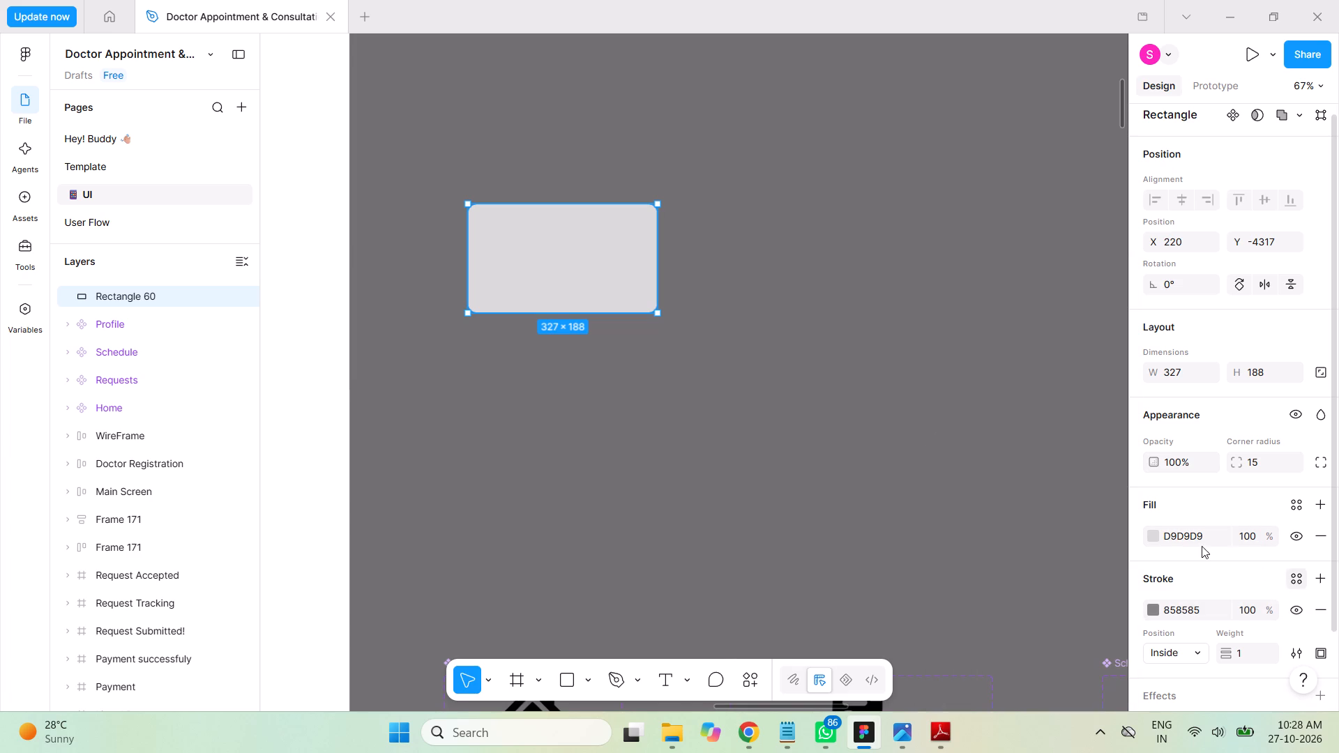
Hide the rectangle's D9D9D9 fill so only its outline shows.
left_click(1303, 536)
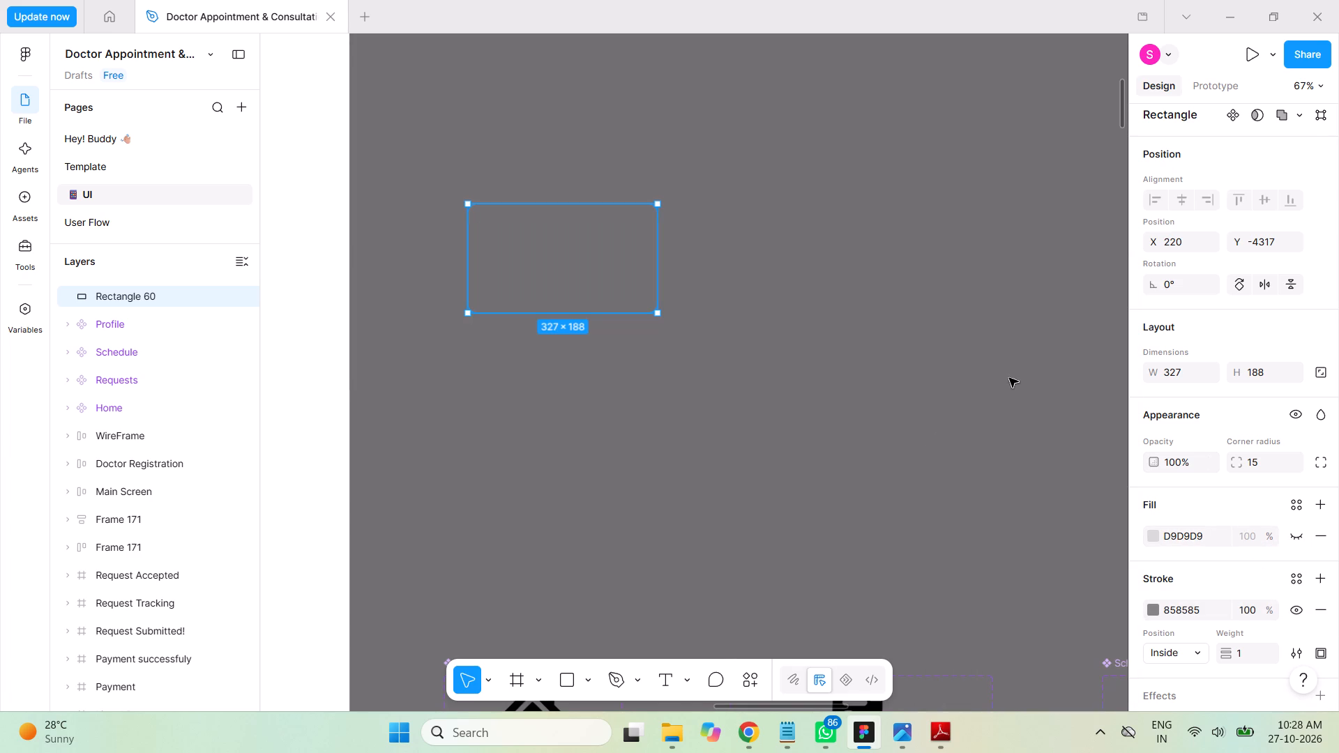
left_click(791, 258)
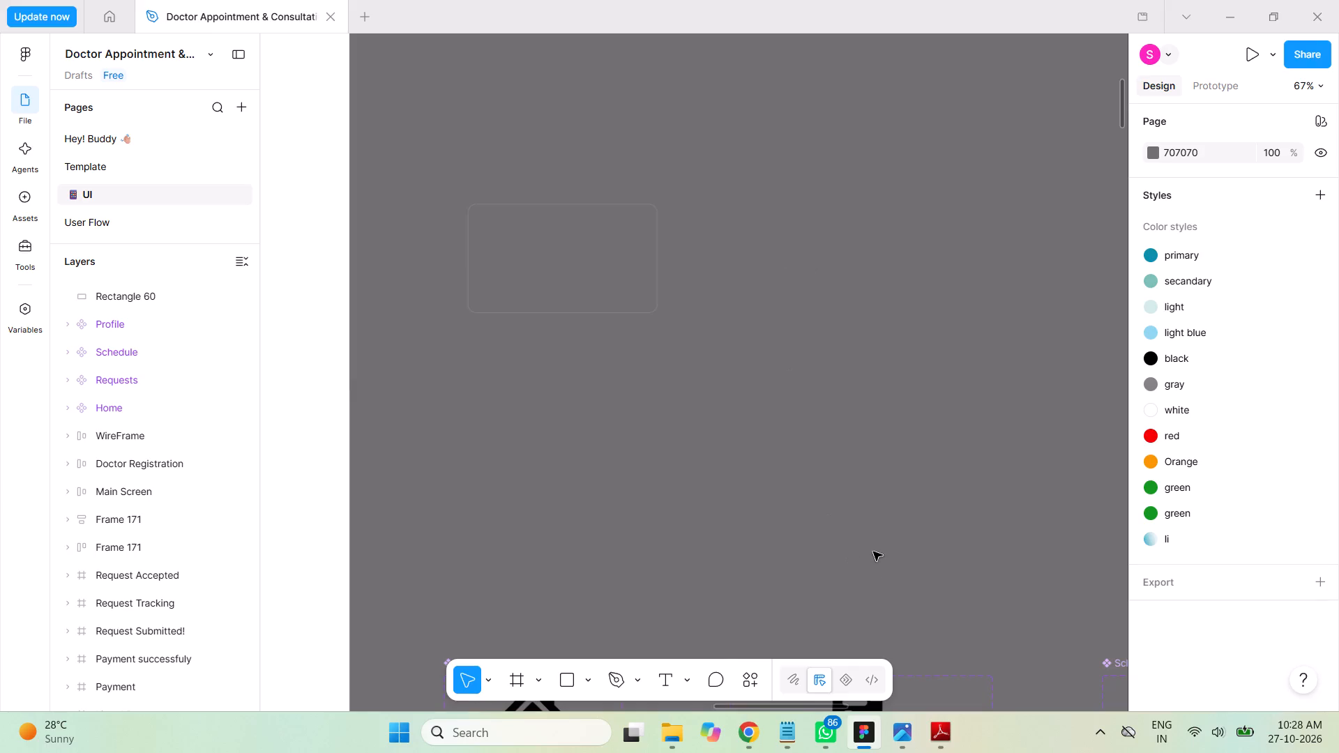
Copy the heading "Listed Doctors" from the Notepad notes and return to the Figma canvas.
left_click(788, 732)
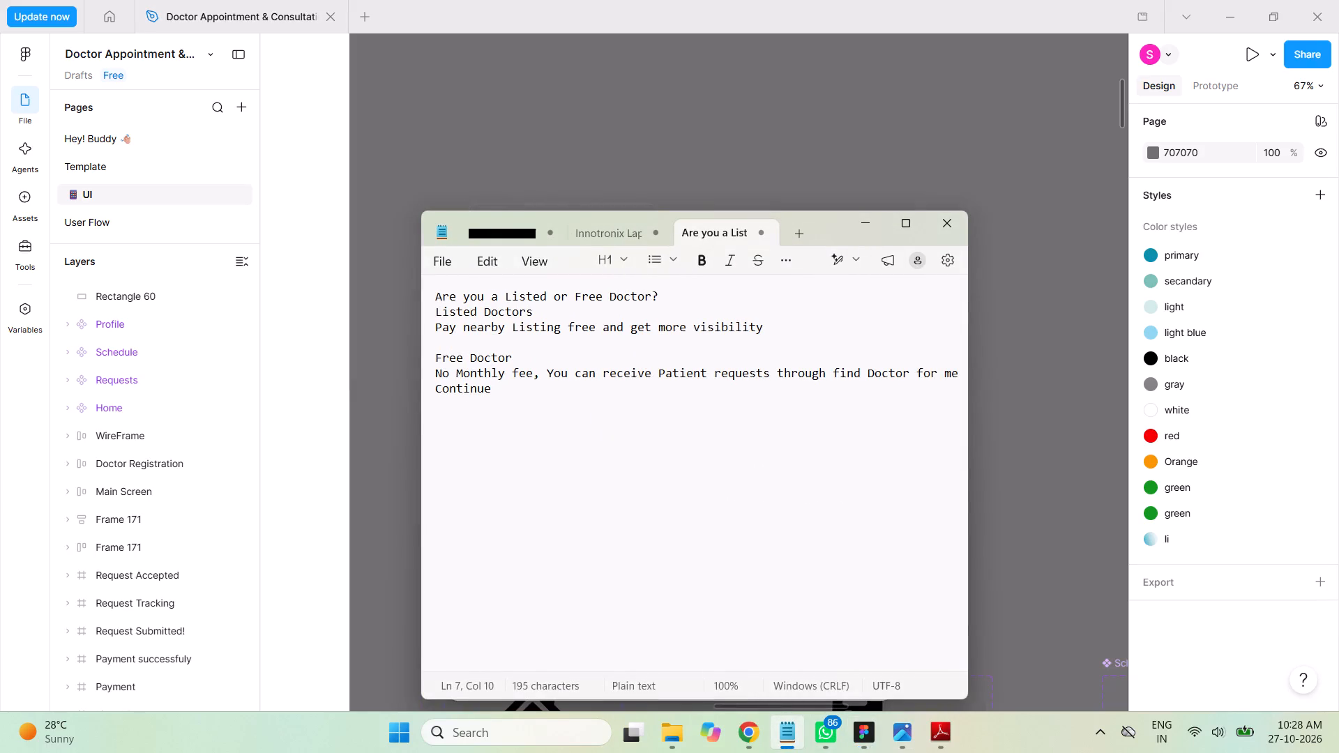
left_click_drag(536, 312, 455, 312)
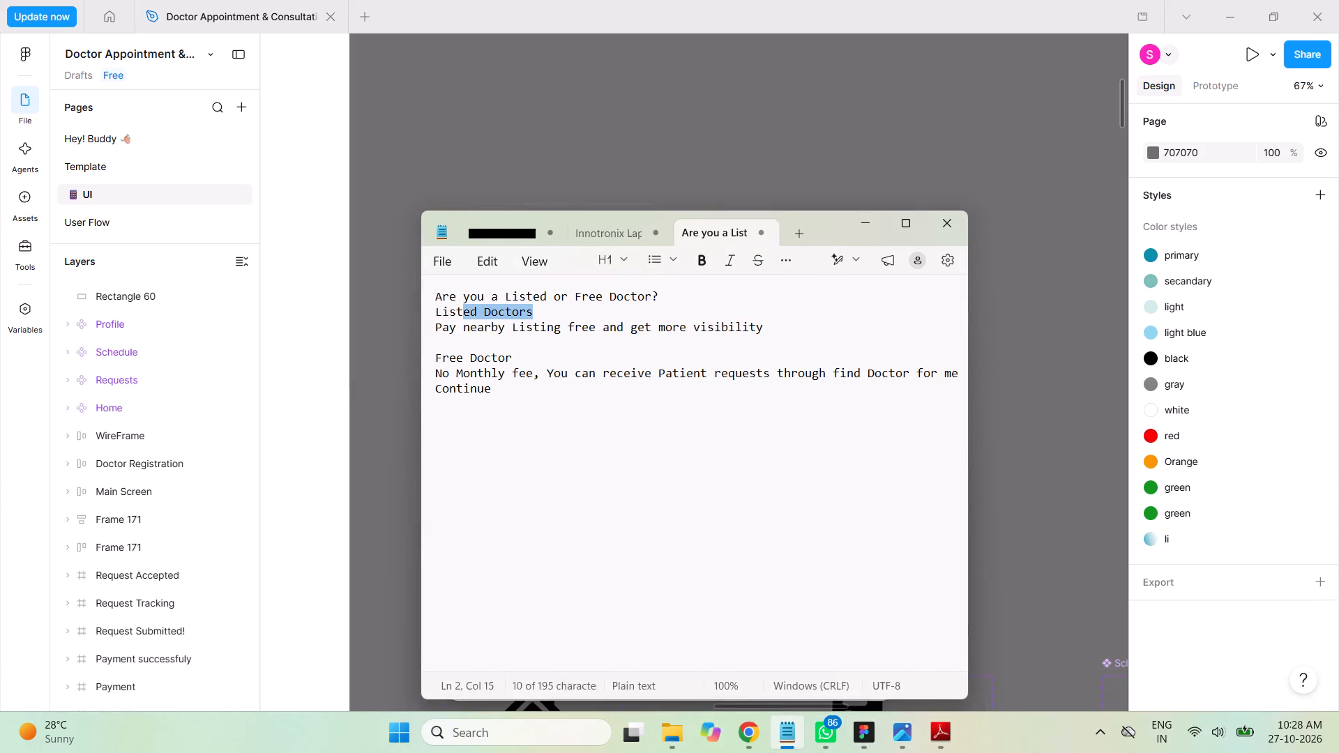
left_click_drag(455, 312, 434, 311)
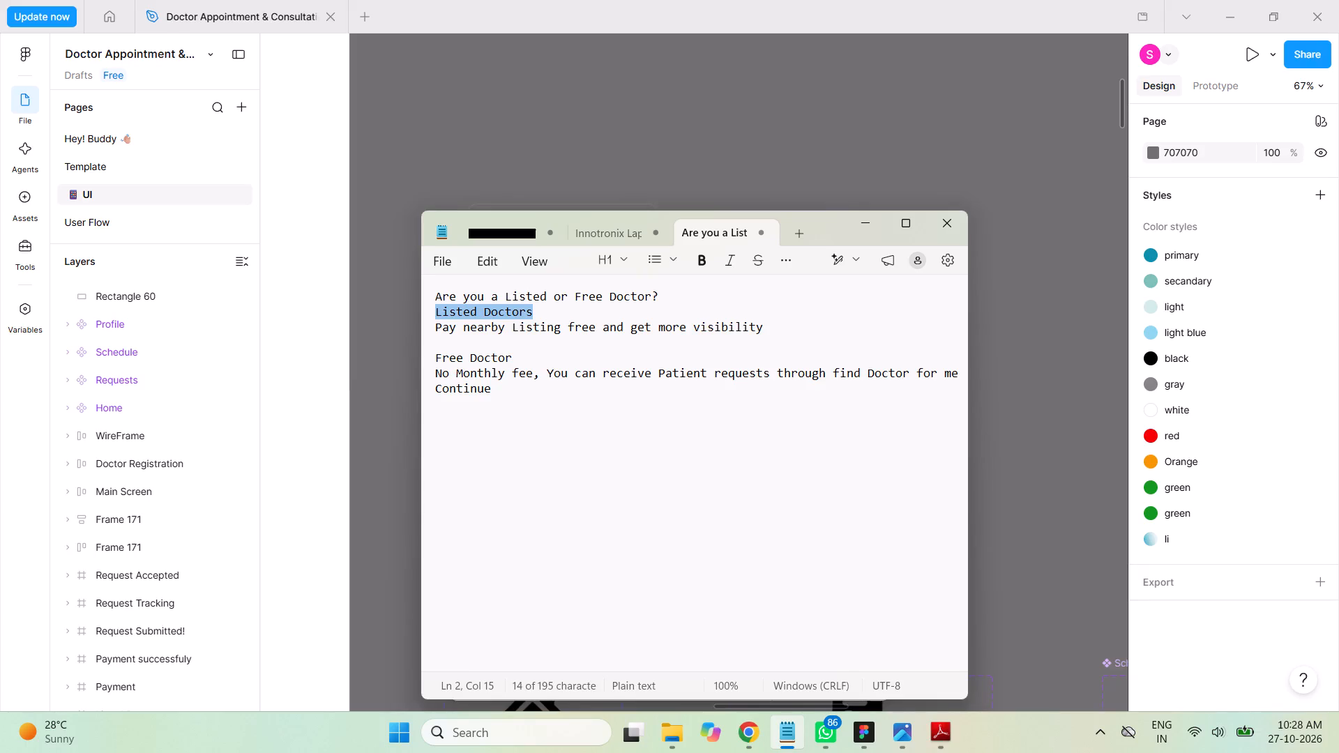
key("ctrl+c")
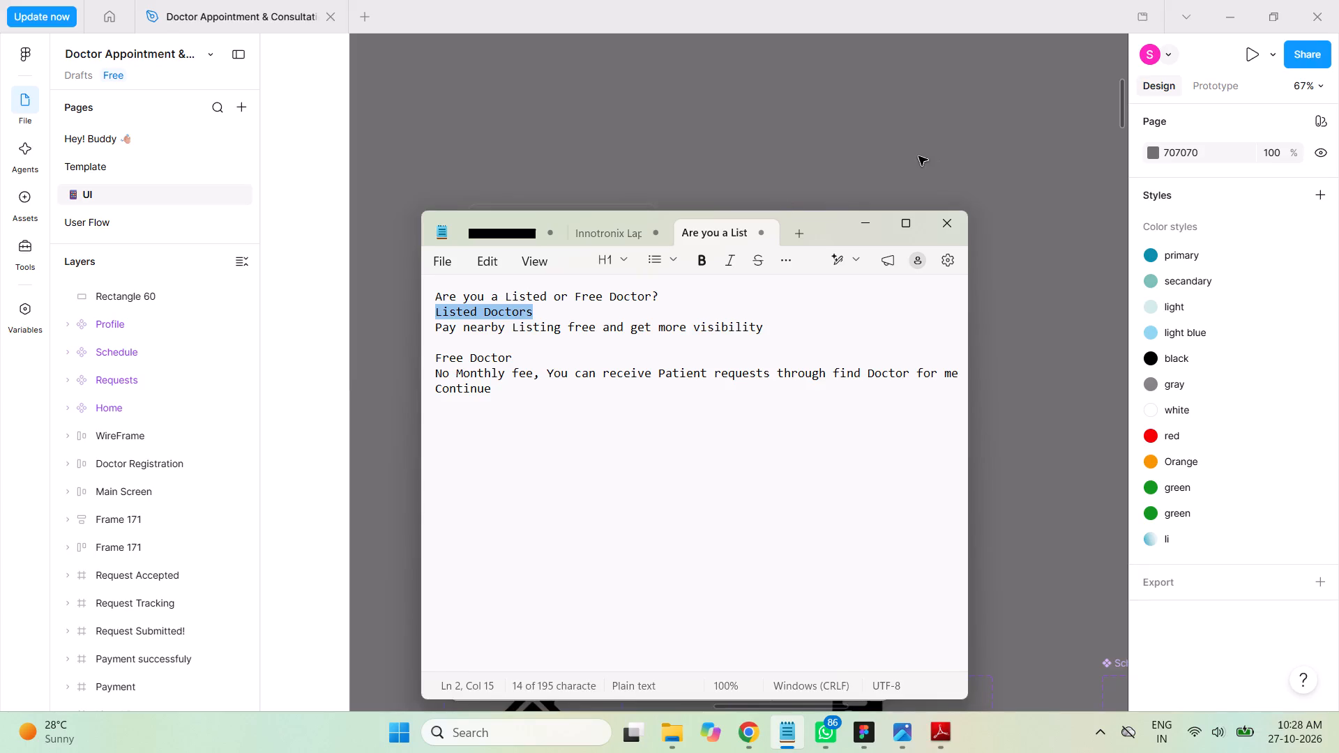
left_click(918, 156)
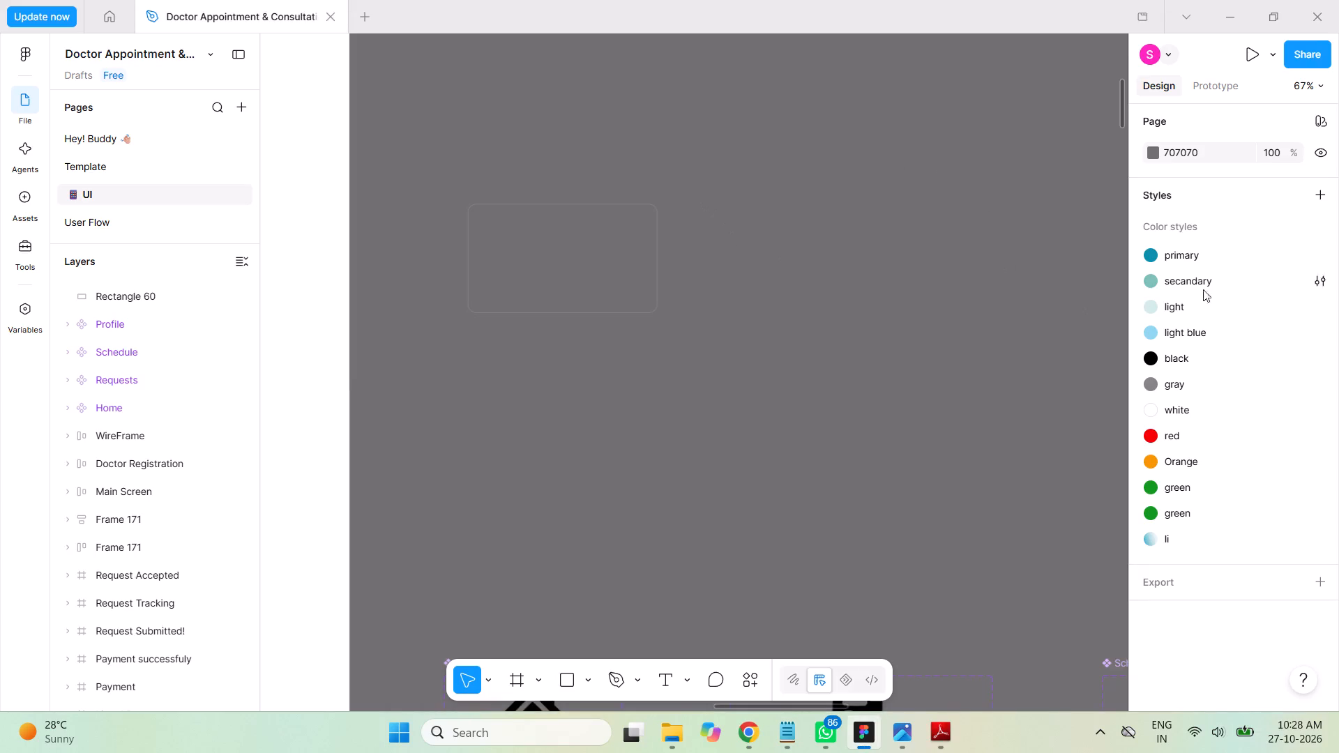
Draw a circle about 35 × 35 inside the rounded rectangle, near its top-left corner.
left_click(588, 683)
left_click(655, 585)
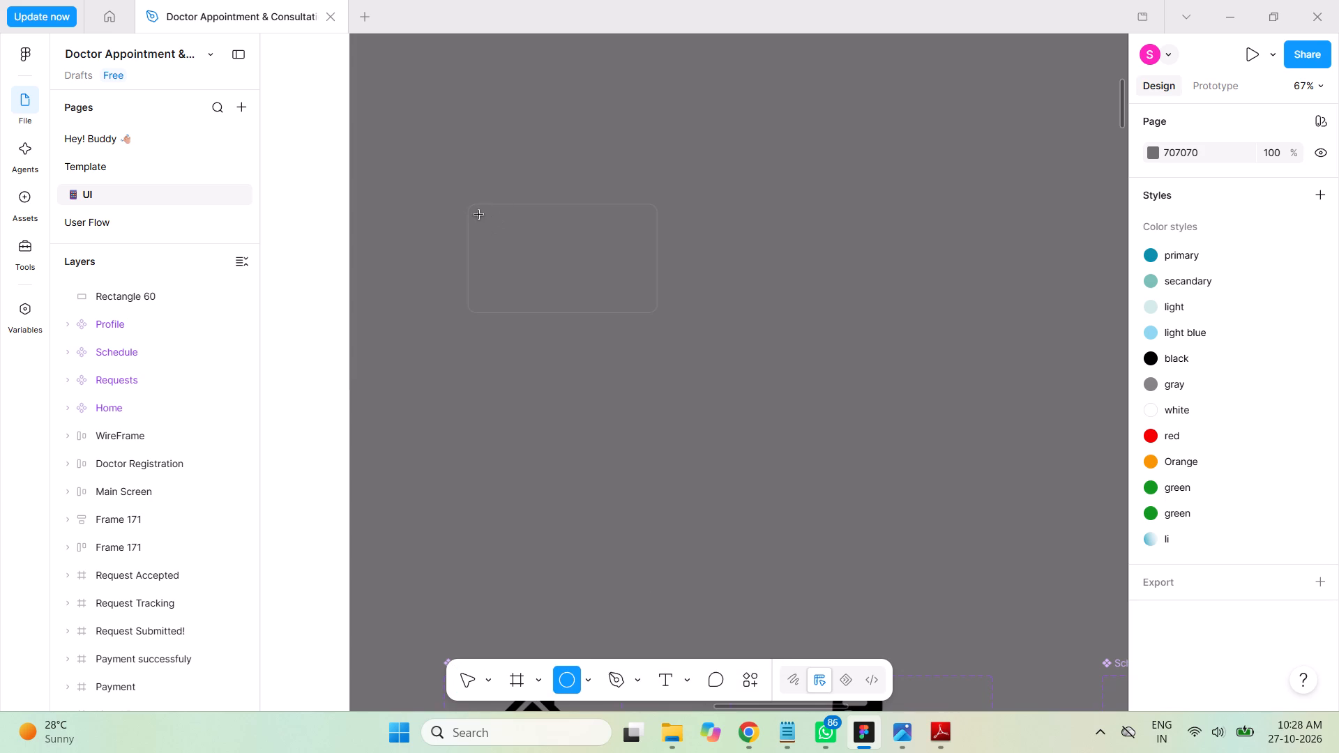
left_click_drag(480, 212, 490, 226)
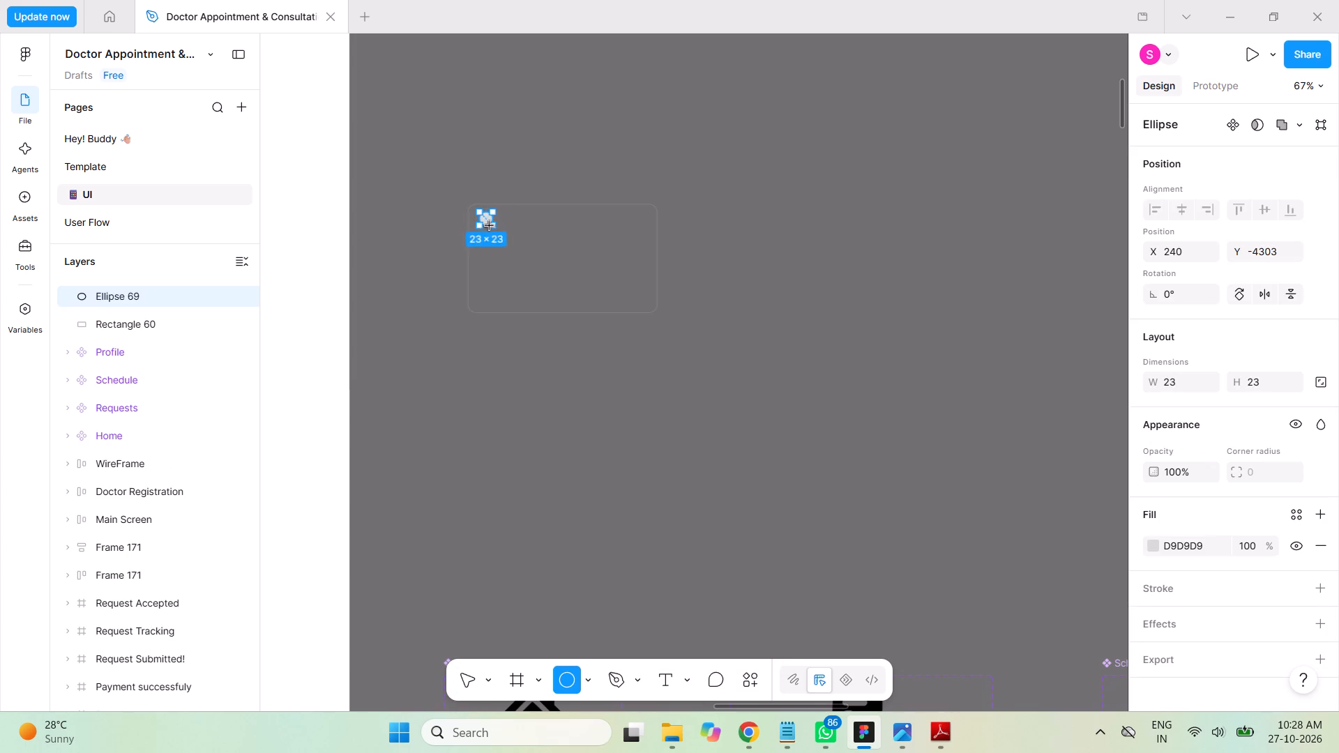
left_click_drag(490, 226, 494, 231)
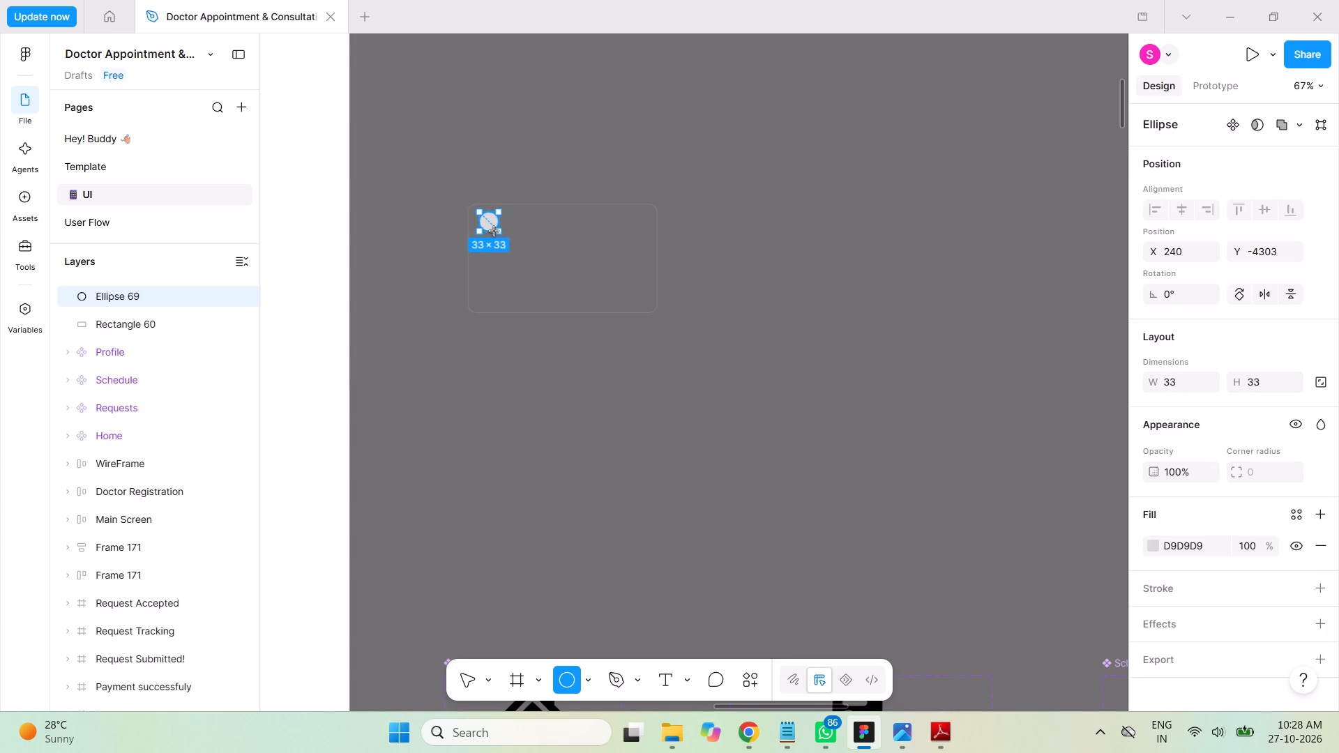
left_click_drag(494, 231, 496, 231)
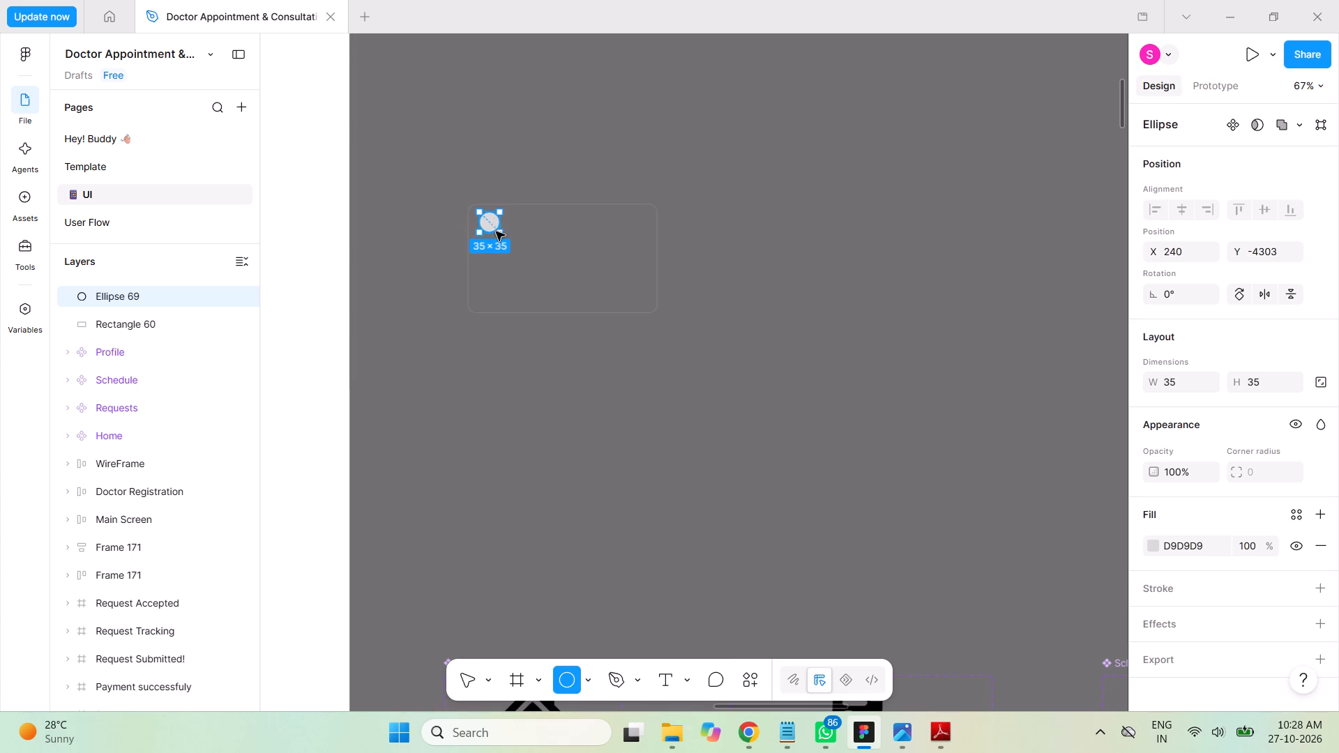
left_click(562, 155)
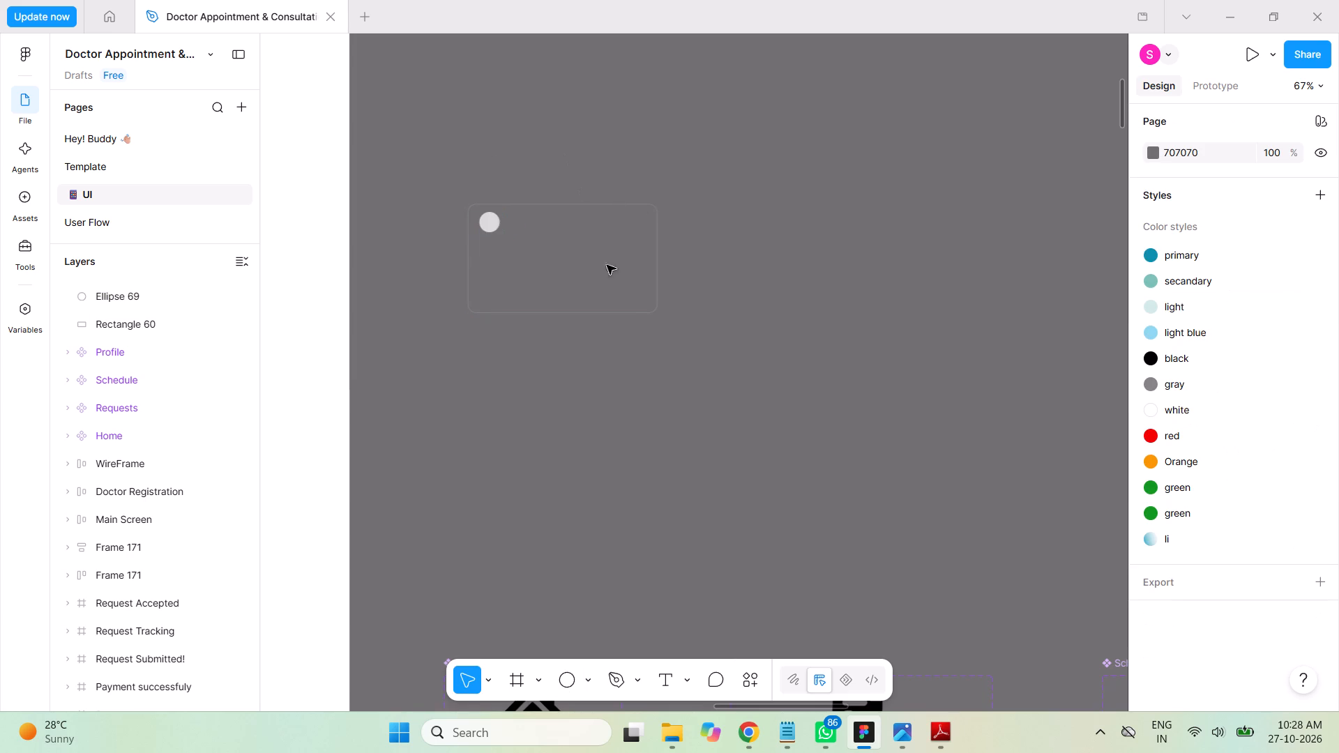
Nudge the circle slightly further inside the card's top-left corner, to about X 242, Y -4300.
left_click(561, 314)
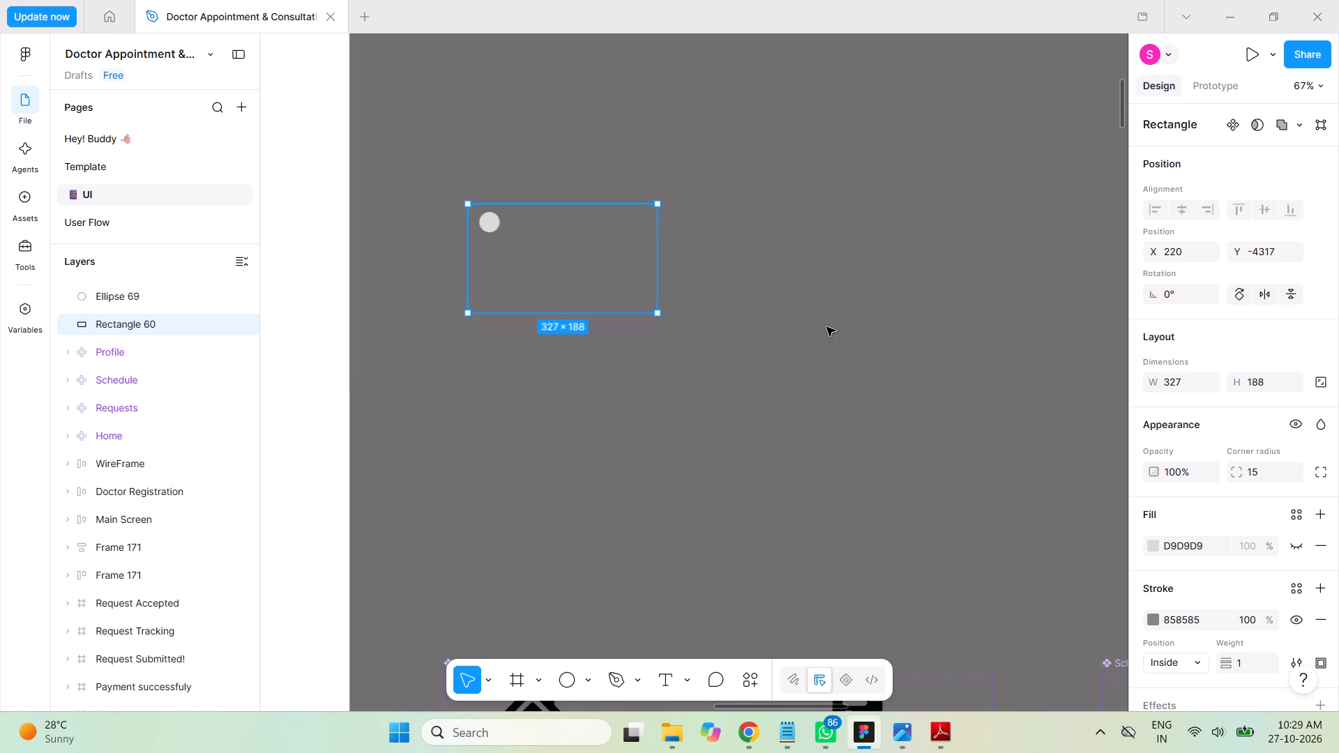
key("ctrl+equal")
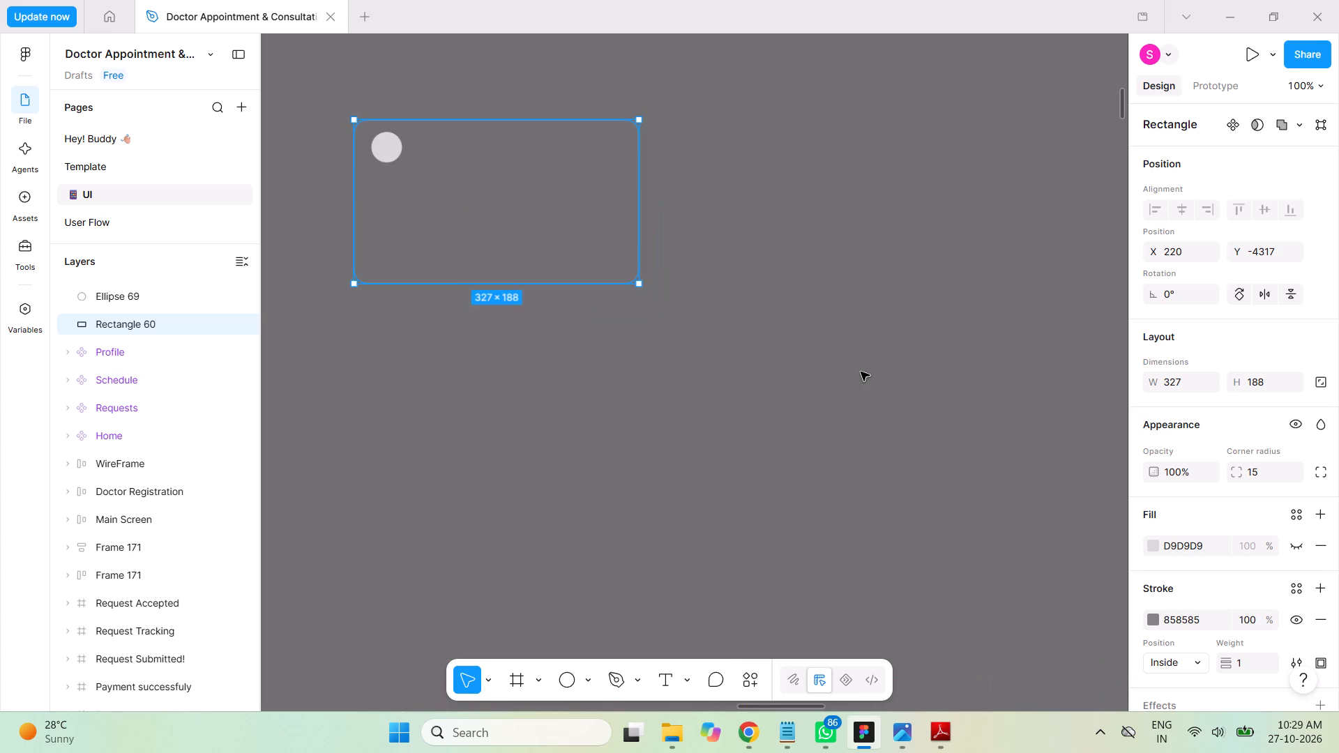
key("ctrl+equal")
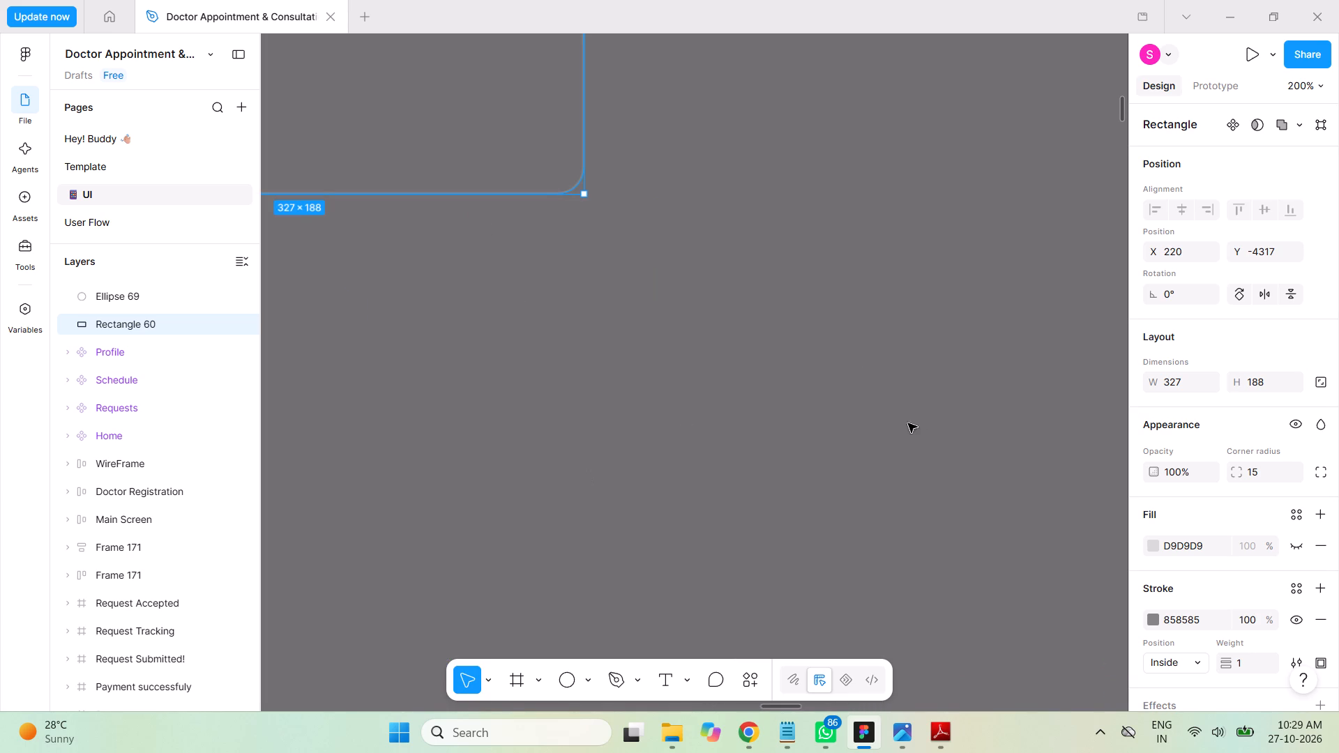
key("space")
key("space")
key("space")
key("space")
key("space")
key("space")
key("space")
key("space")
key("space")
key("space")
key("space")
key("space")
key("space")
key("space")
key("space")
key("space")
key("space")
key("space")
key("space")
key("space")
left_click_drag(590, 330, 929, 600)
left_click(492, 91)
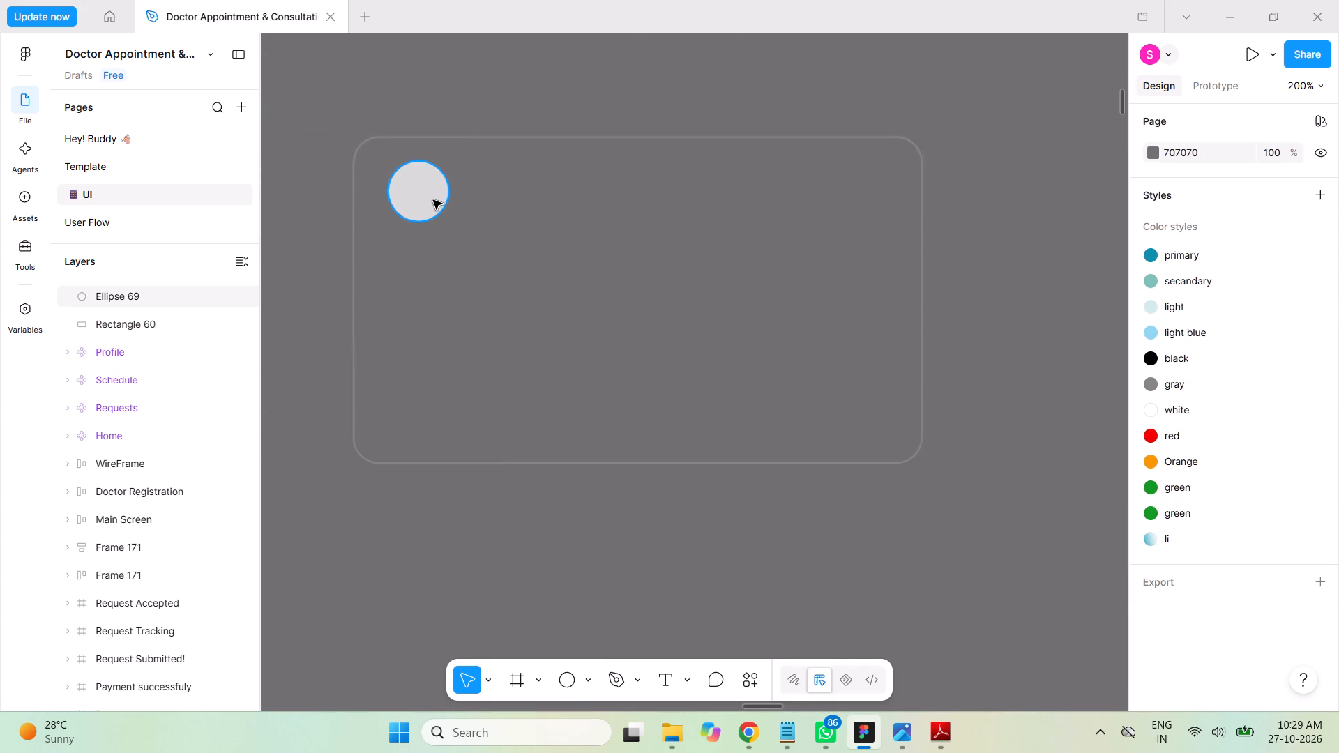
left_click(431, 200)
left_click_drag(428, 206, 428, 215)
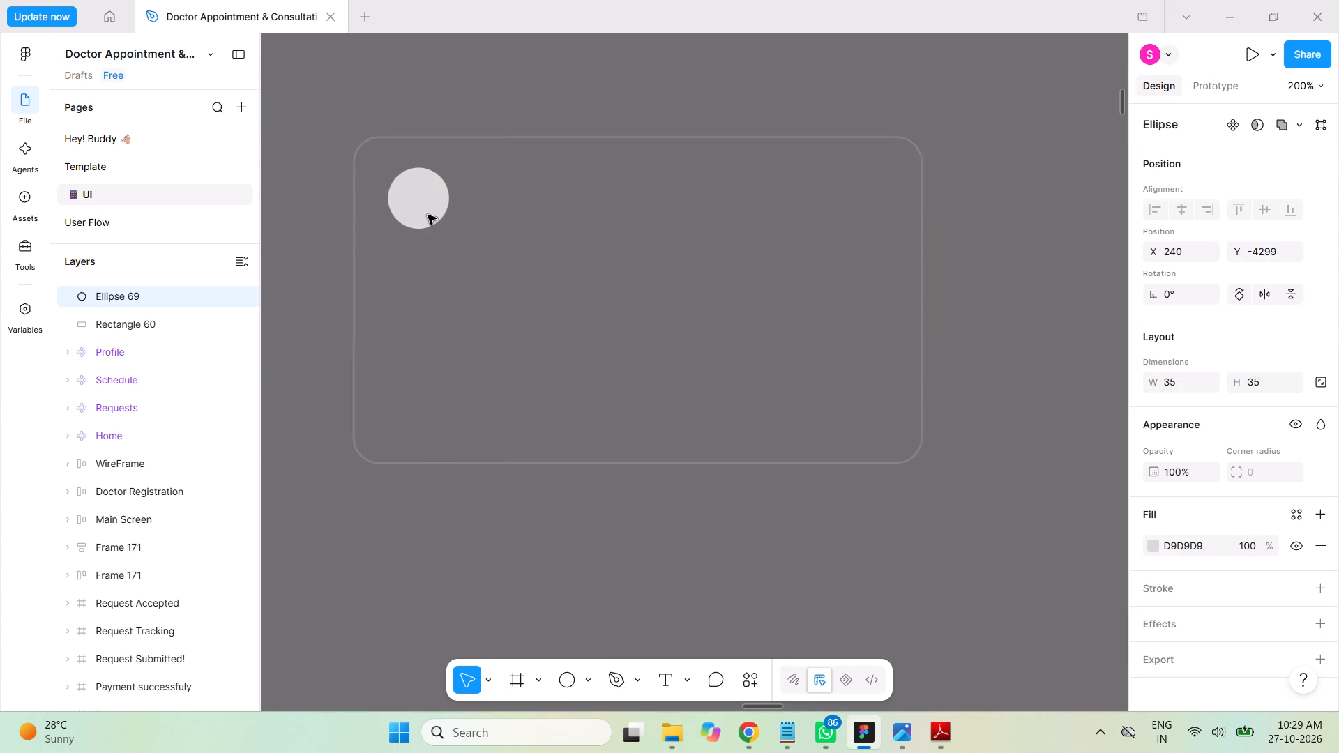
left_click_drag(428, 215, 430, 213)
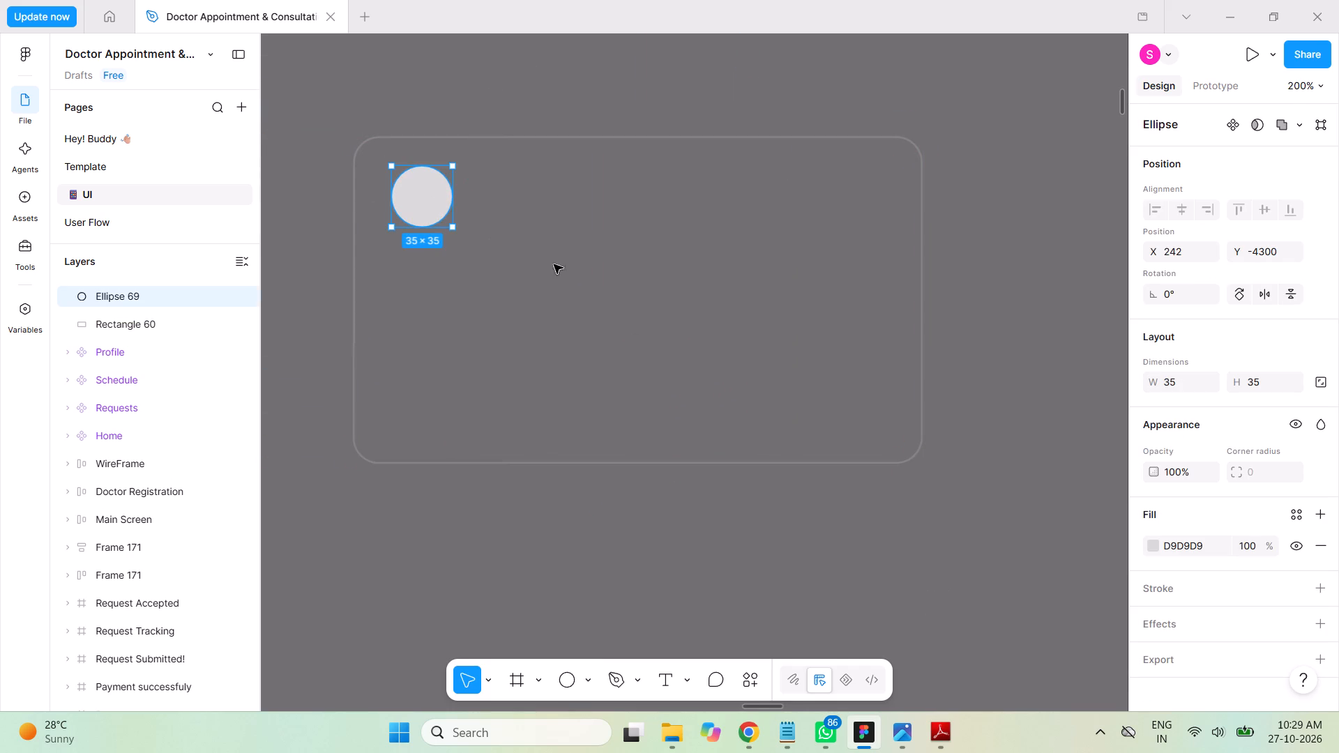
Give the circle a 707070 stroke and hide its D9D9D9 fill so only the outline remains.
scroll(1232, 527, "down", 2)
left_click(1187, 581)
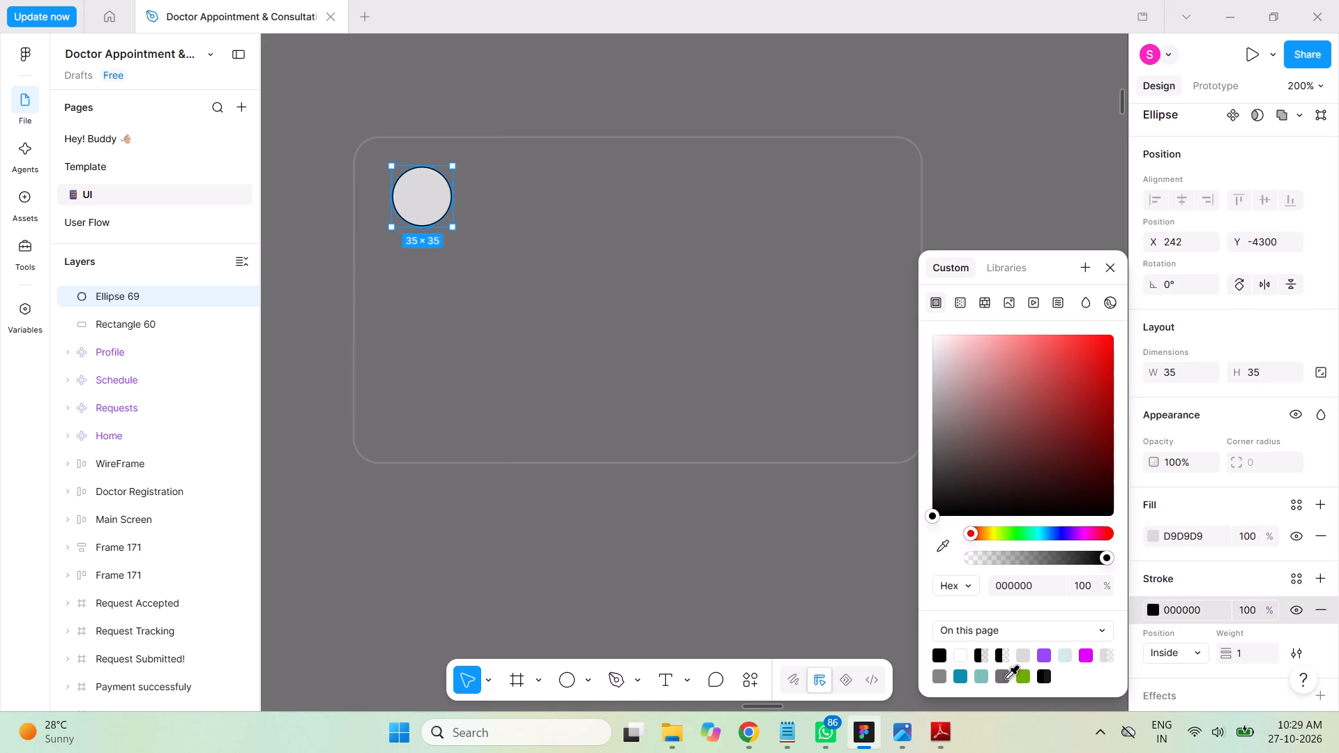
left_click(1005, 678)
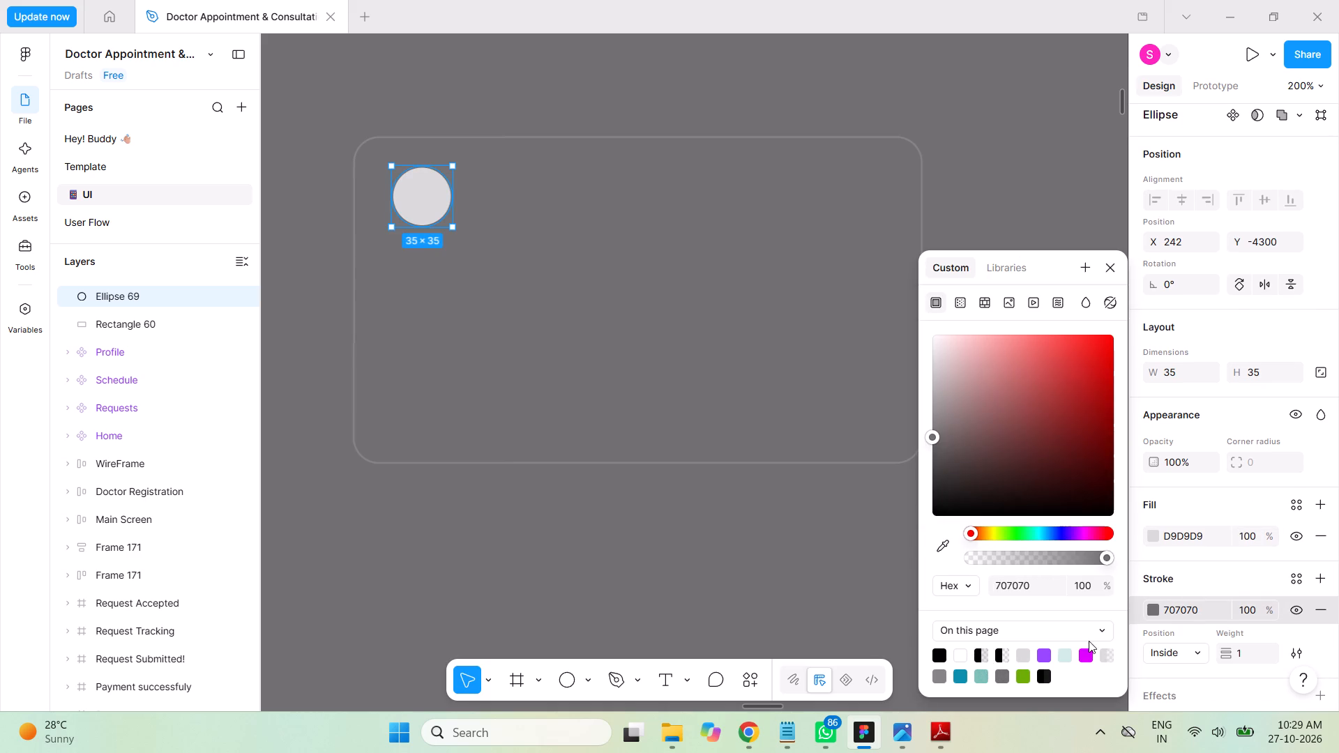
left_click(1296, 536)
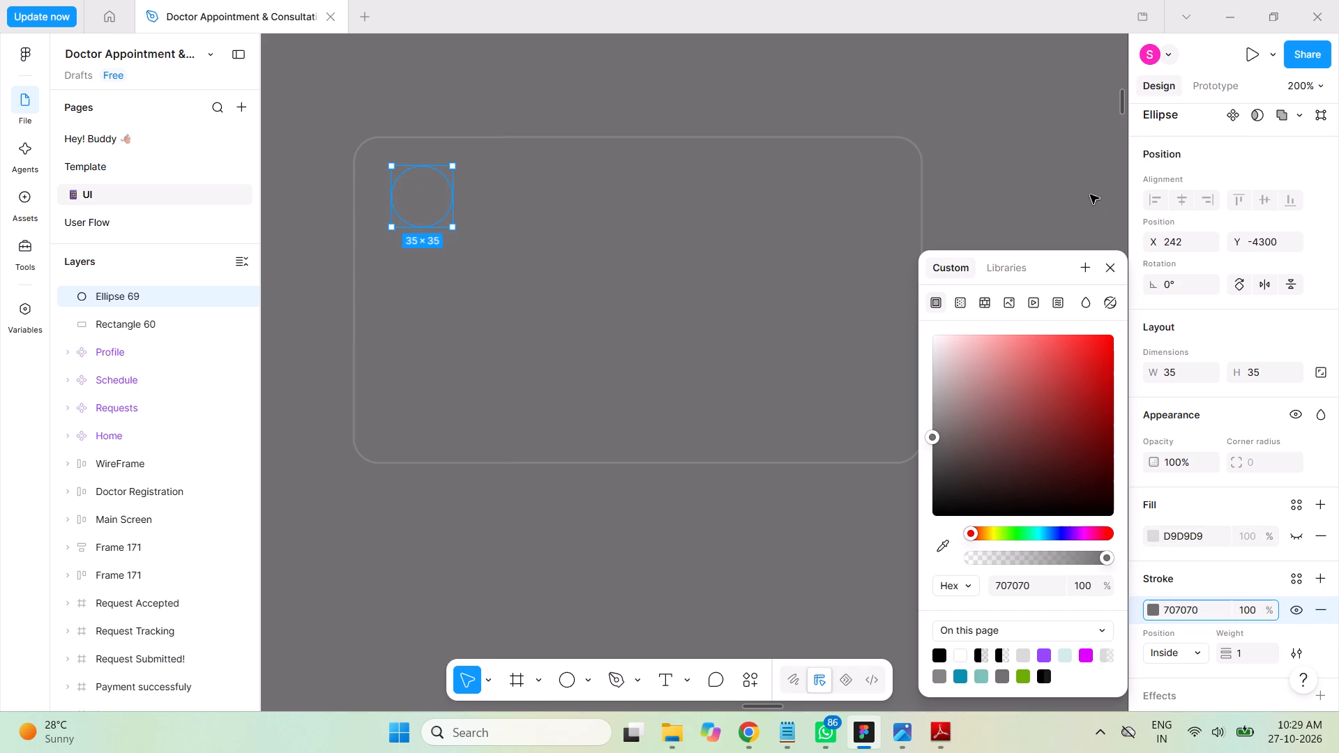
left_click(1051, 185)
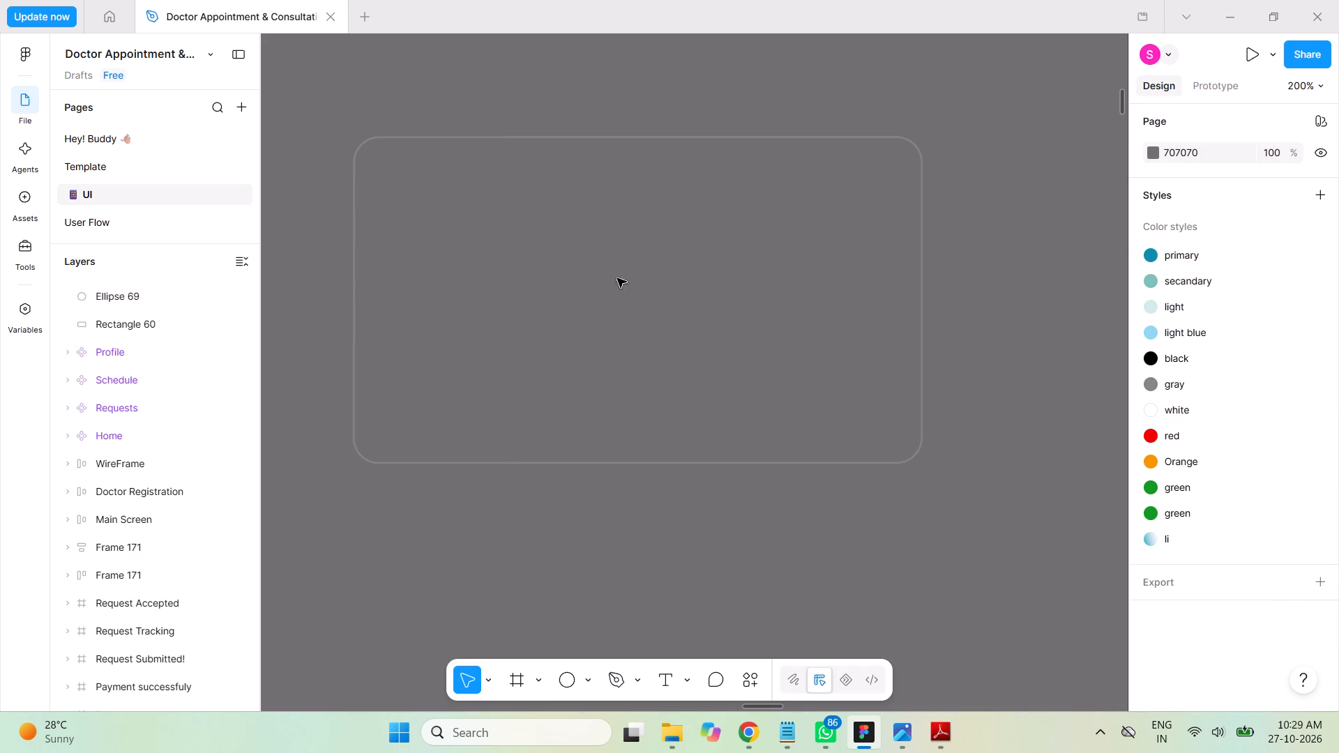
Duplicate the circle in place and shrink the copy around its centre to about 19 × 19.
left_click(434, 220)
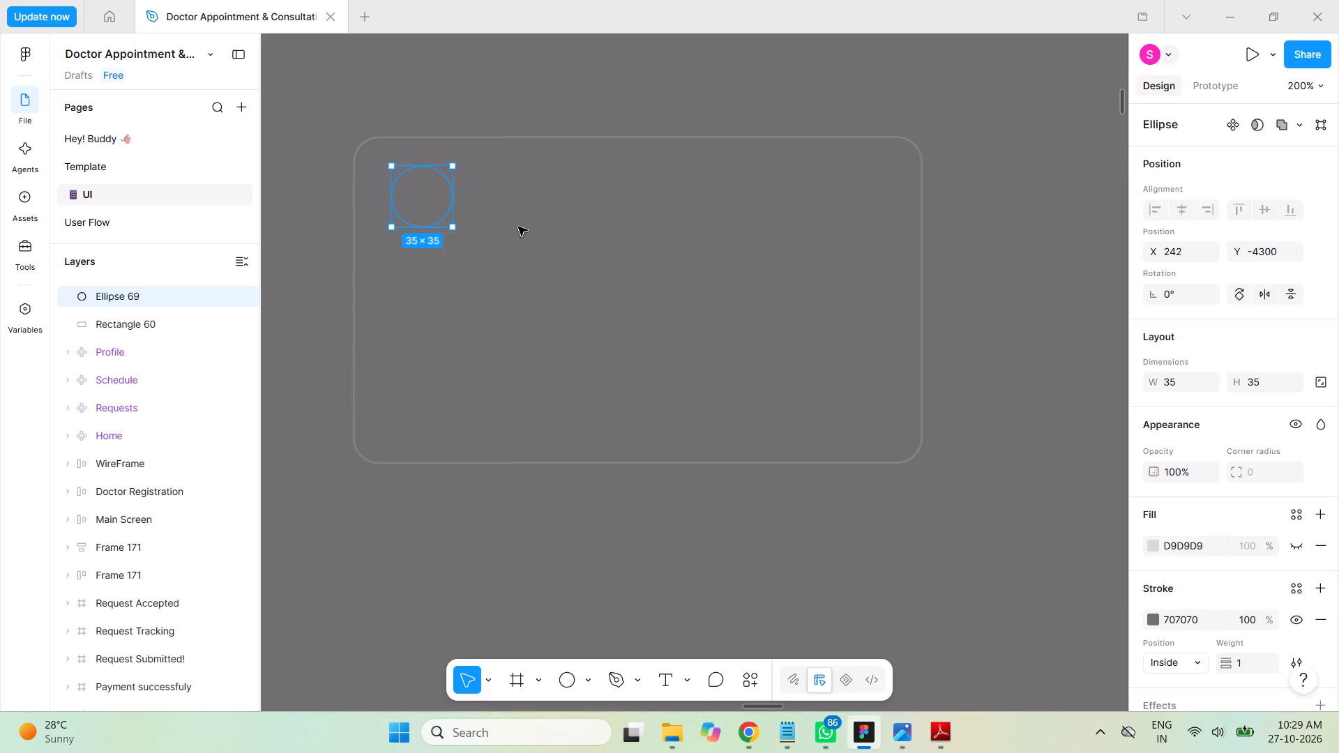
key("ctrl+c")
key("ctrl+v")
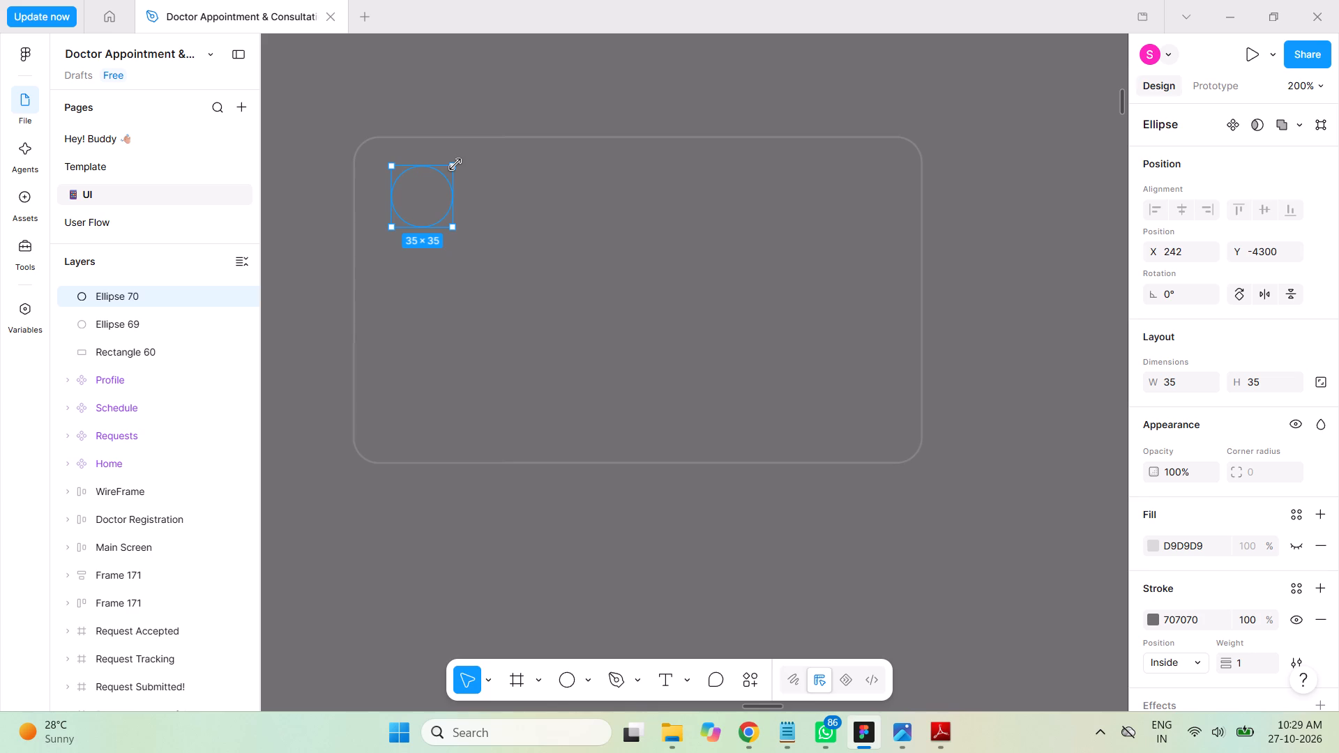
left_click_drag(455, 165, 445, 177, "alt+shift")
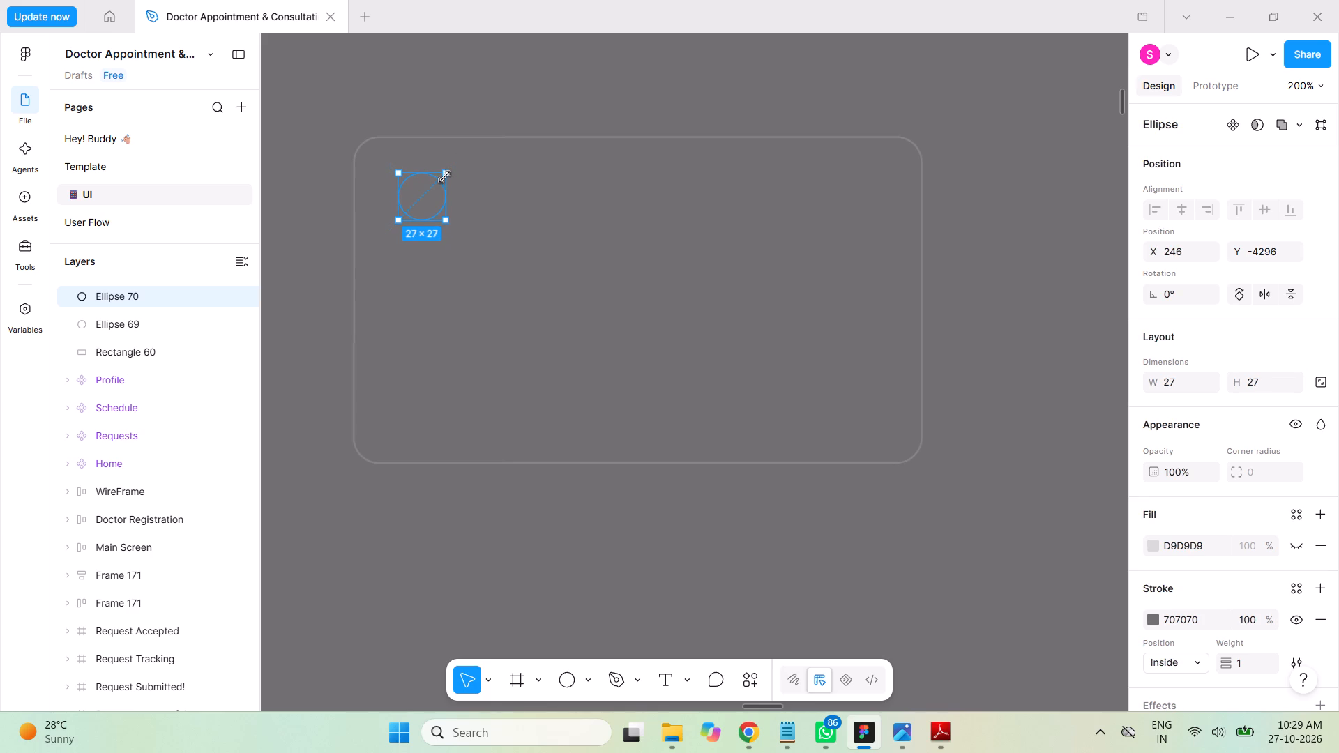
left_click_drag(445, 177, 440, 188, "alt+shift")
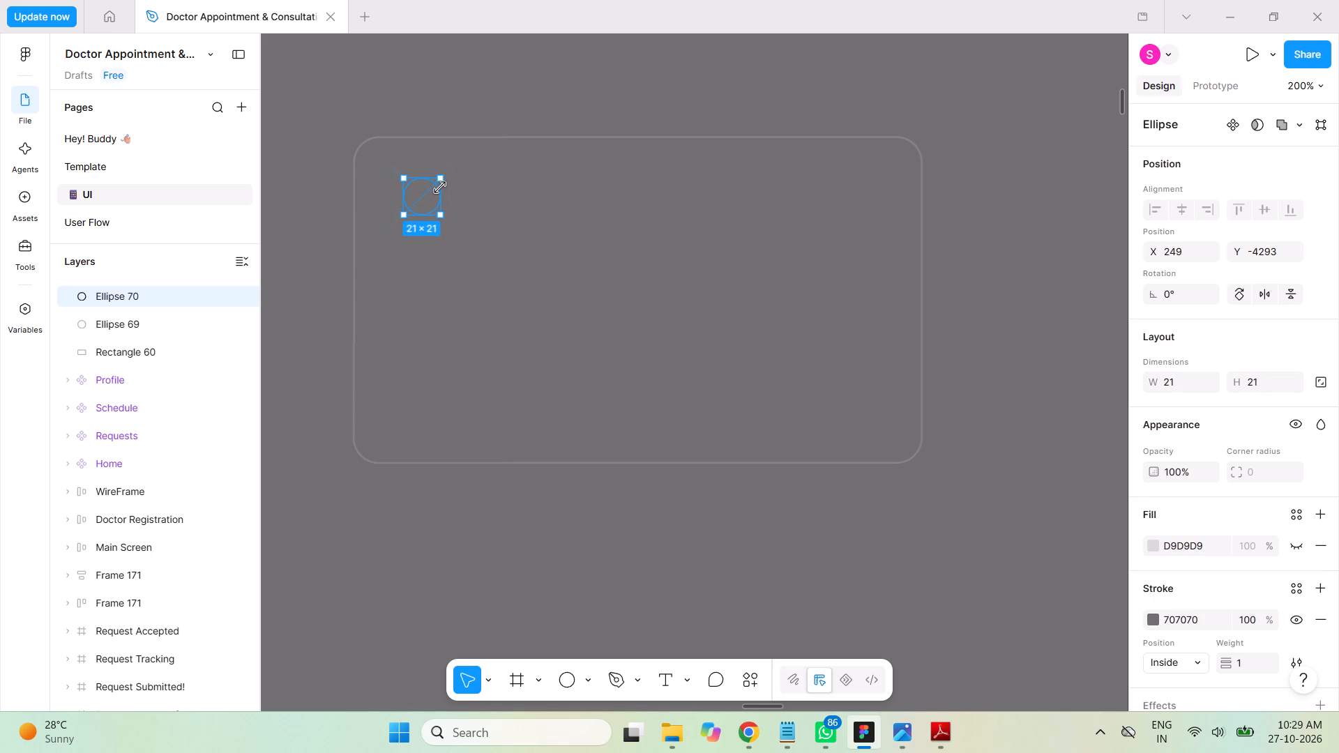
left_click_drag(440, 188, 439, 189, "alt+shift")
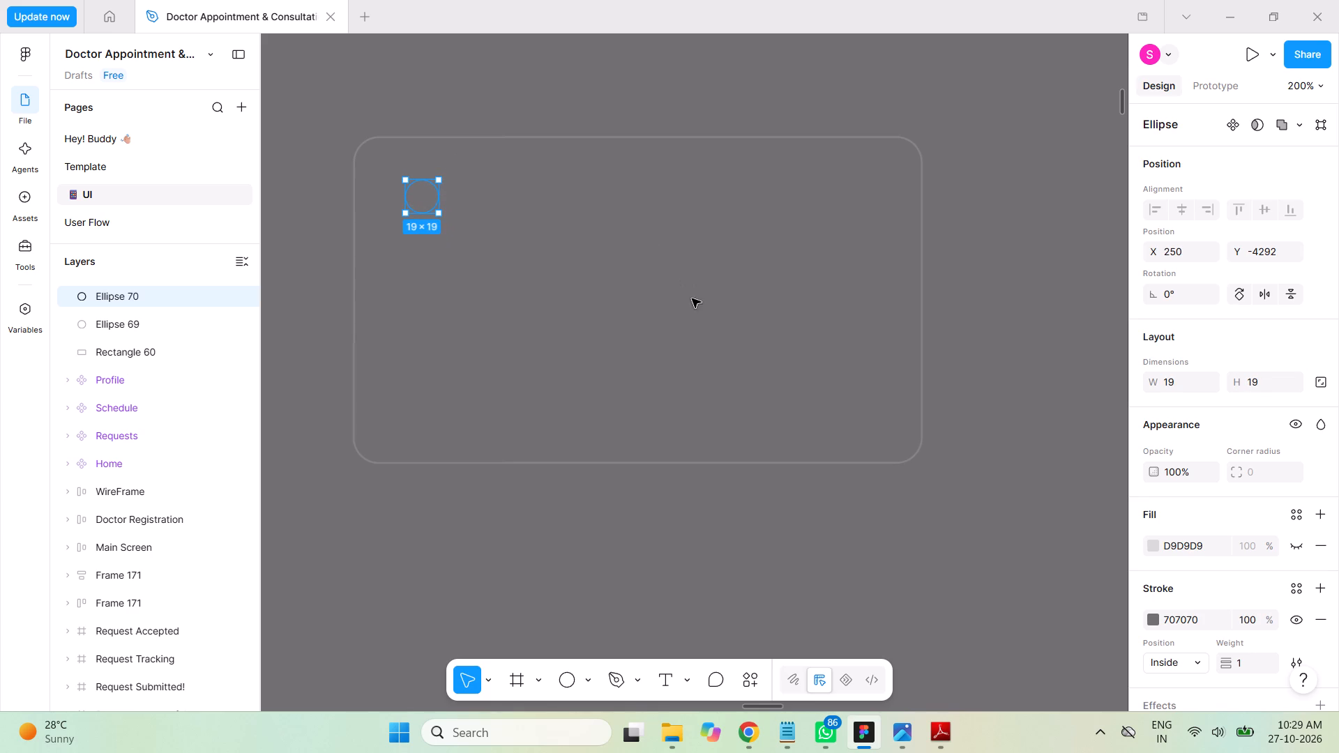
Show the inner circle's fill and change its colour to gray 858585.
left_click(1293, 546)
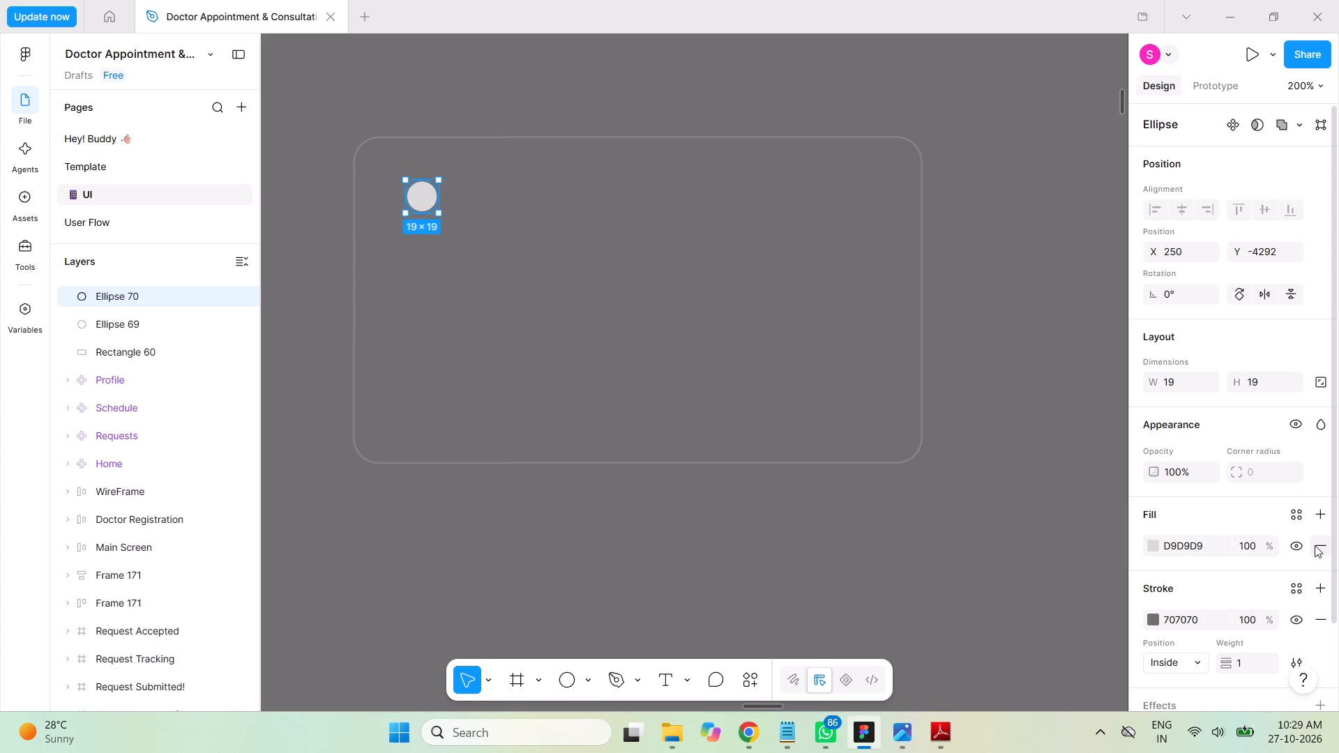
left_click(1152, 545)
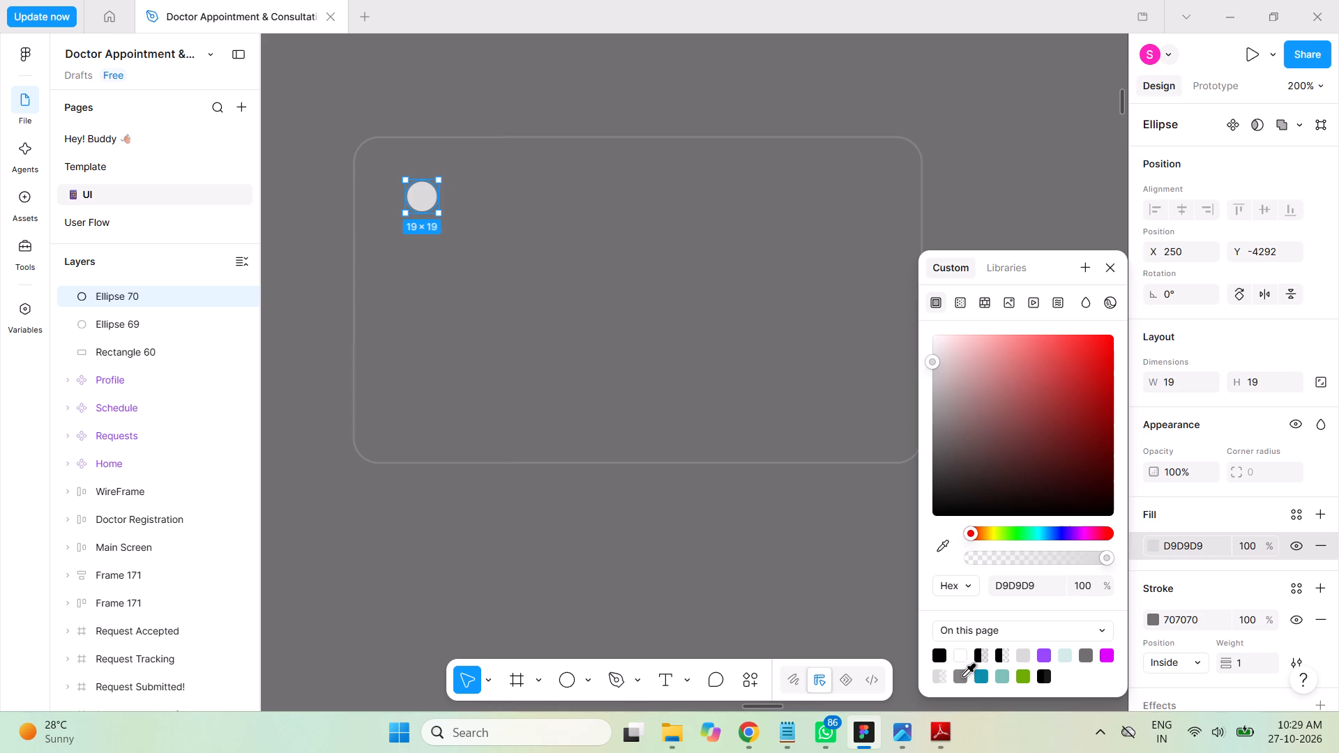
left_click(963, 676)
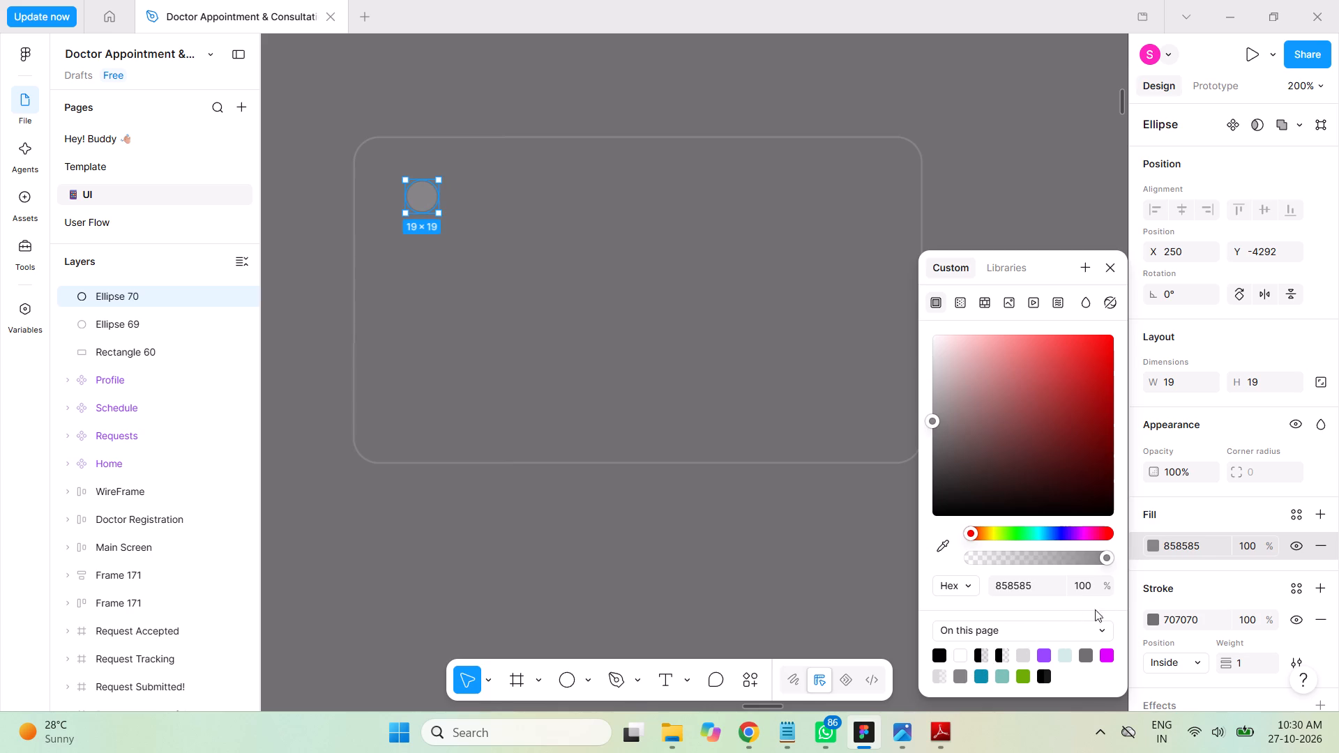
left_click(1018, 192)
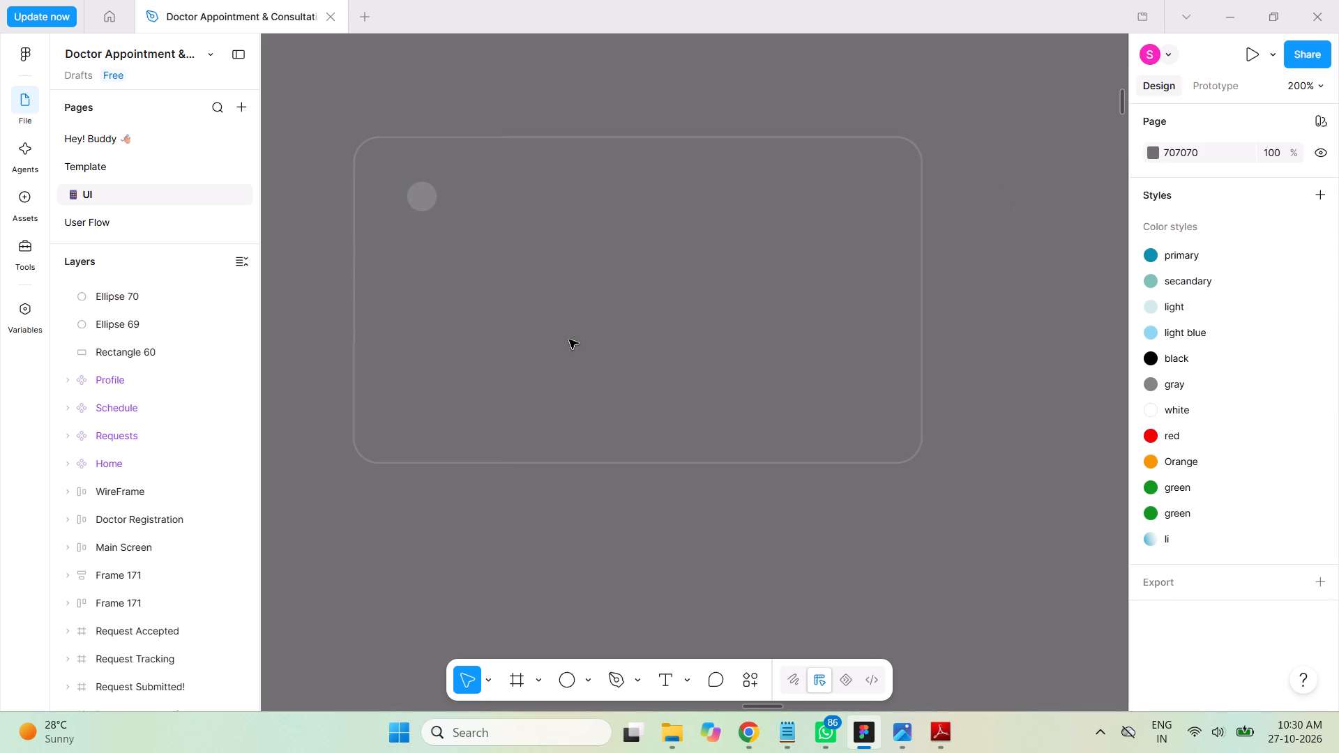
Shrink the outer circle around its centre to about 25 × 25, keeping it concentric with the inner one.
left_click(415, 227)
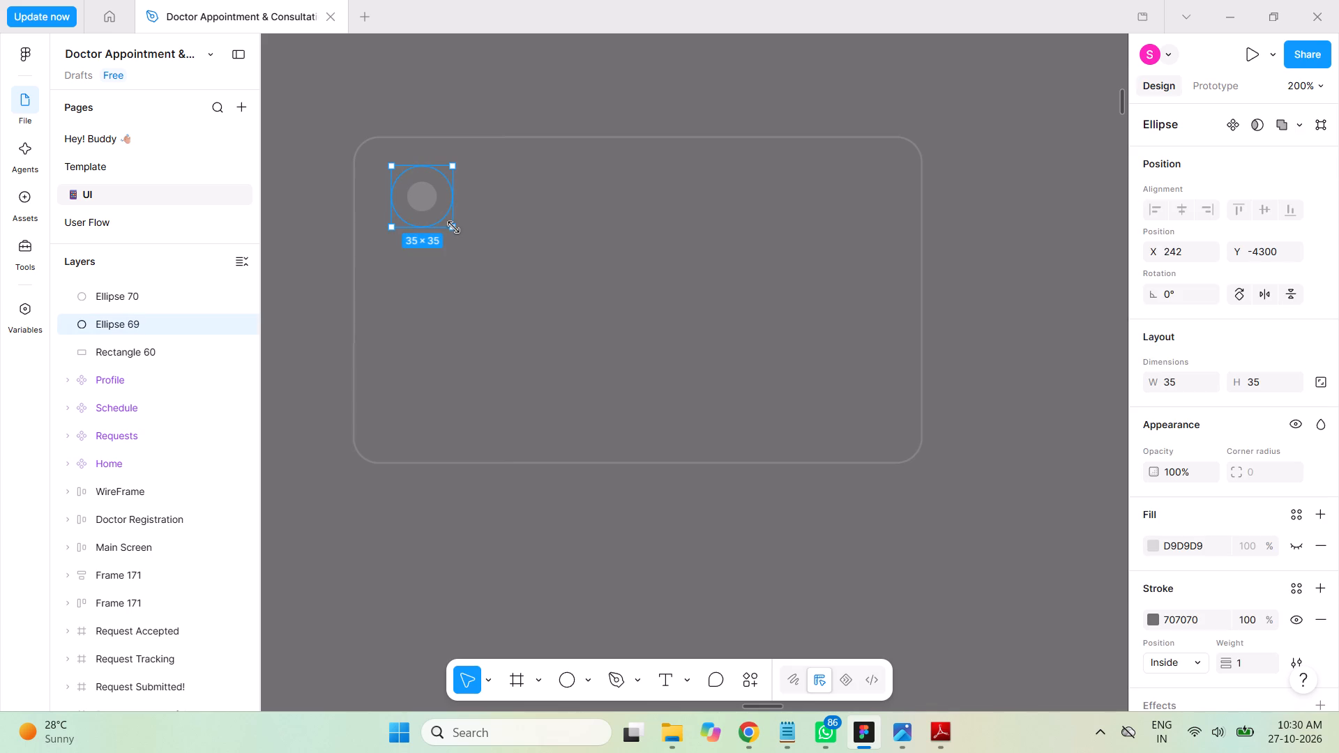
left_click_drag(453, 227, 445, 218, "alt+shift")
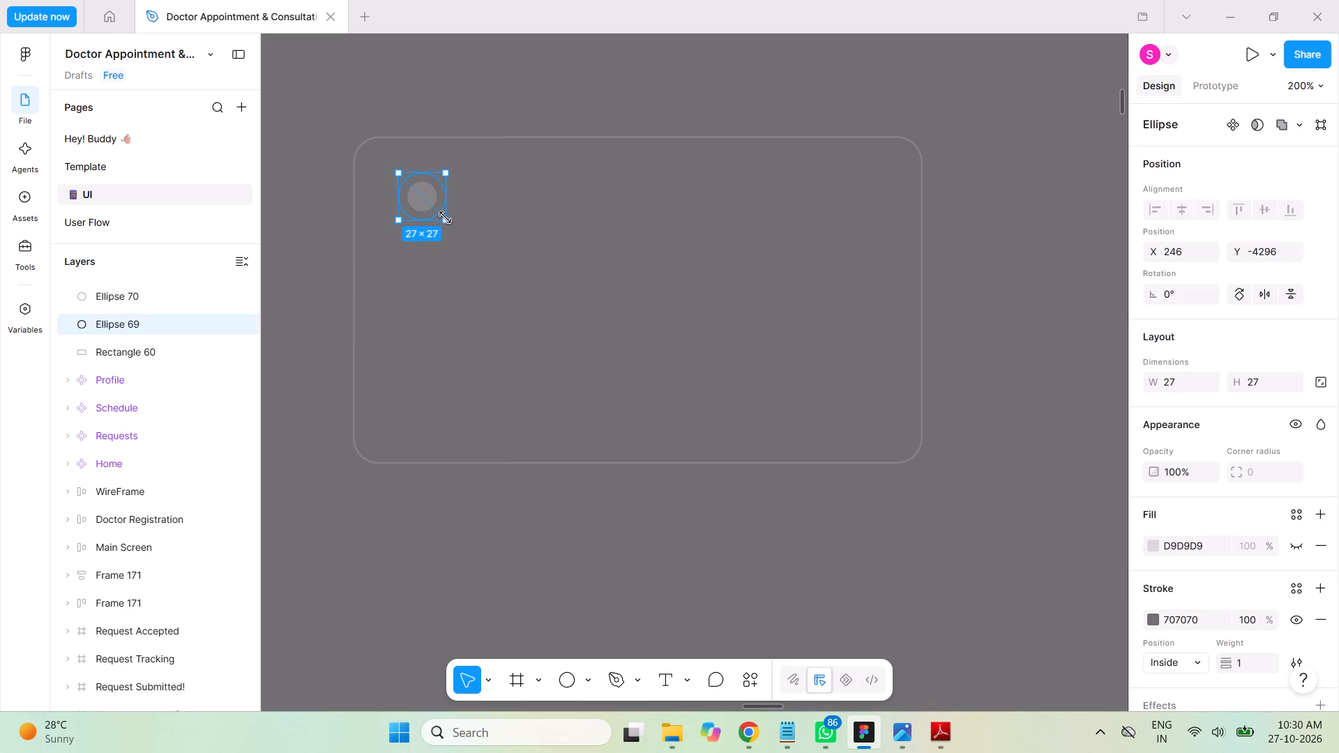
left_click_drag(445, 218, 443, 217, "alt+shift")
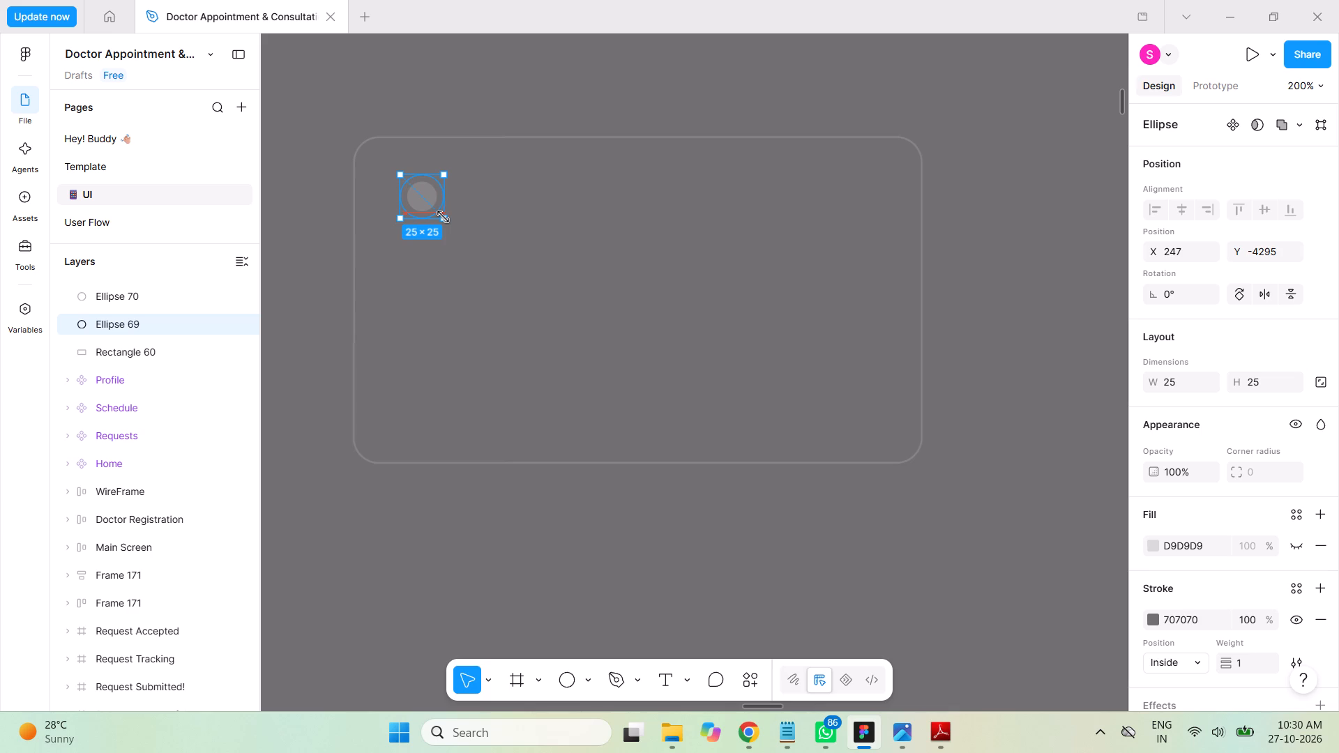
left_click_drag(443, 217, 443, 216, "alt+shift")
left_click(316, 173)
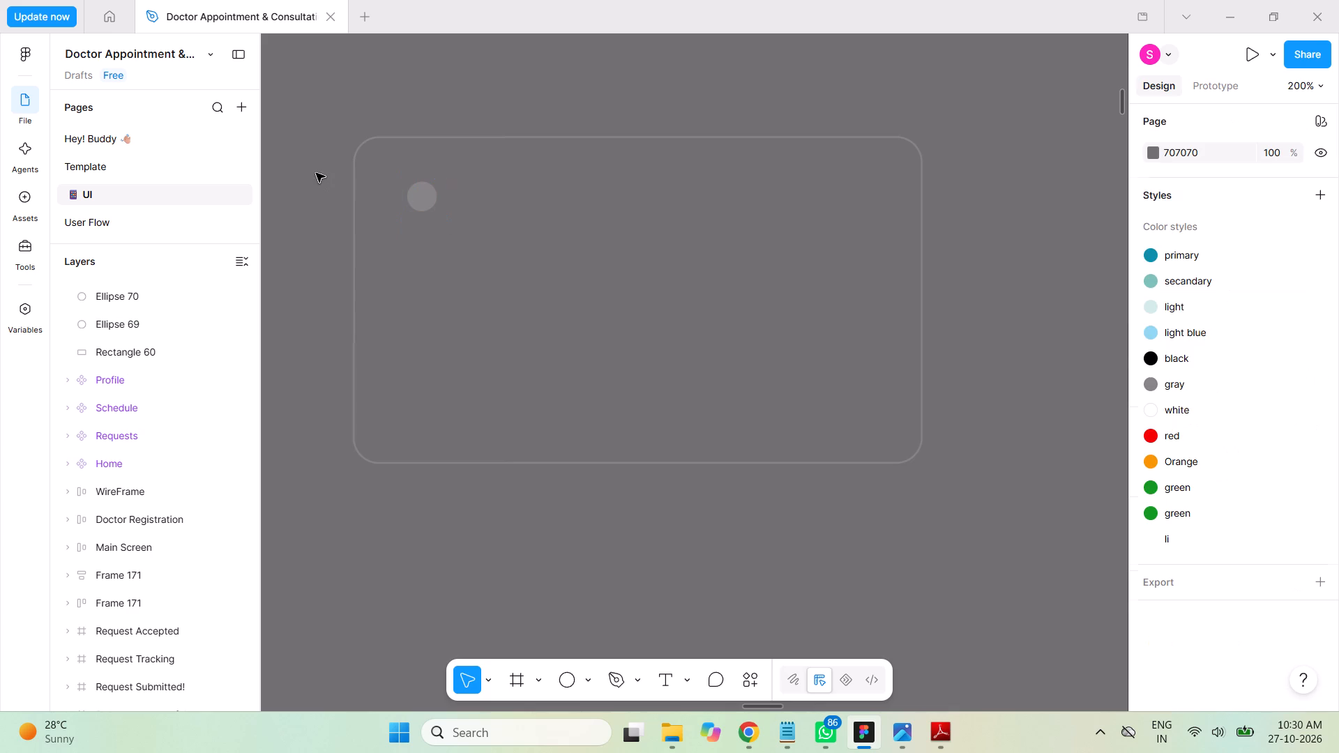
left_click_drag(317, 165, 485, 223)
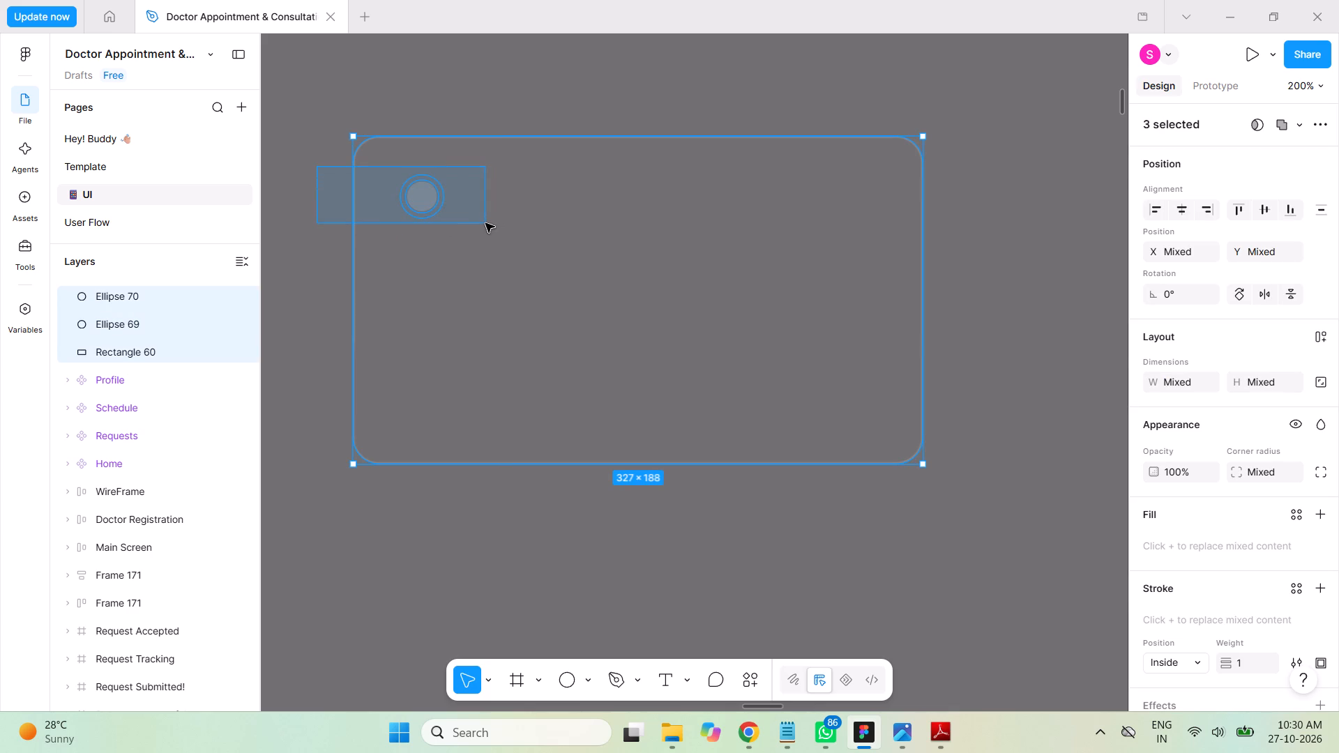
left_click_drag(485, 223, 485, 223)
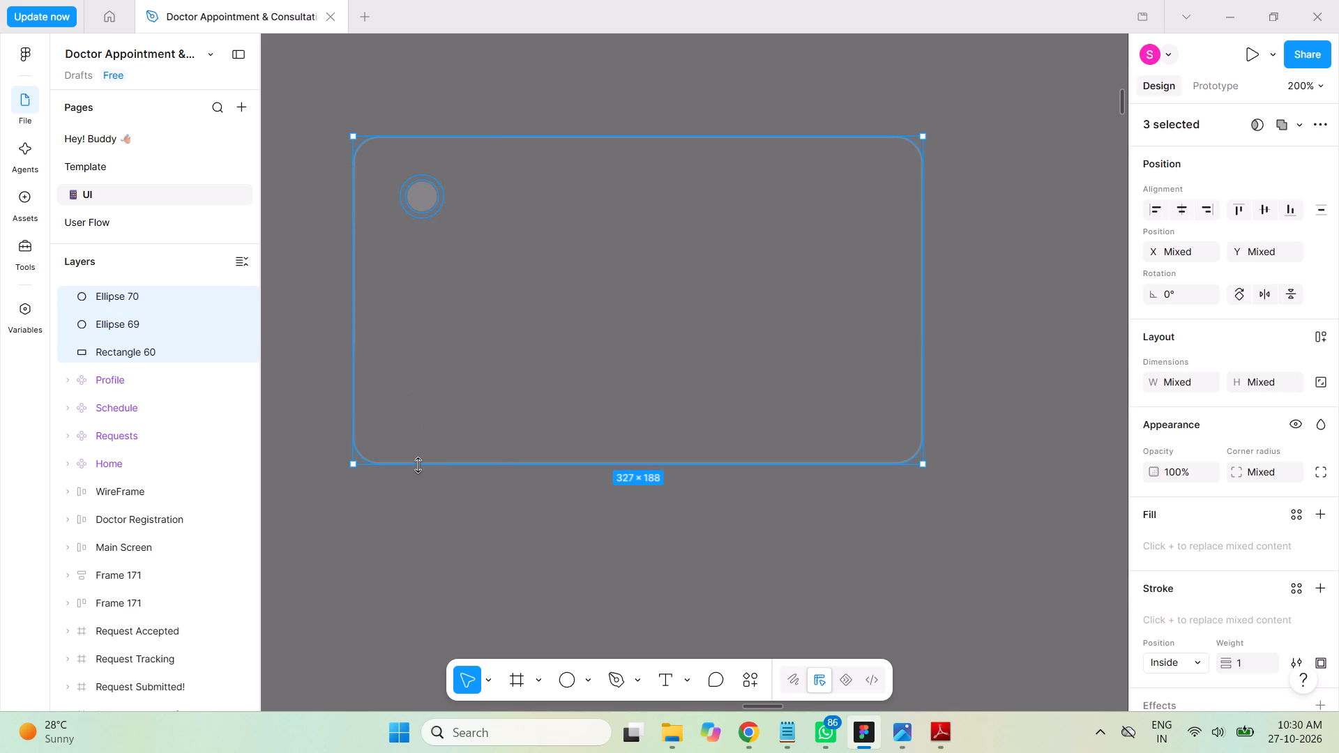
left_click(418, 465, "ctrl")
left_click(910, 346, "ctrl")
Select both concentric circles and move them together closer to the card's upper-left corner.
left_click(419, 194)
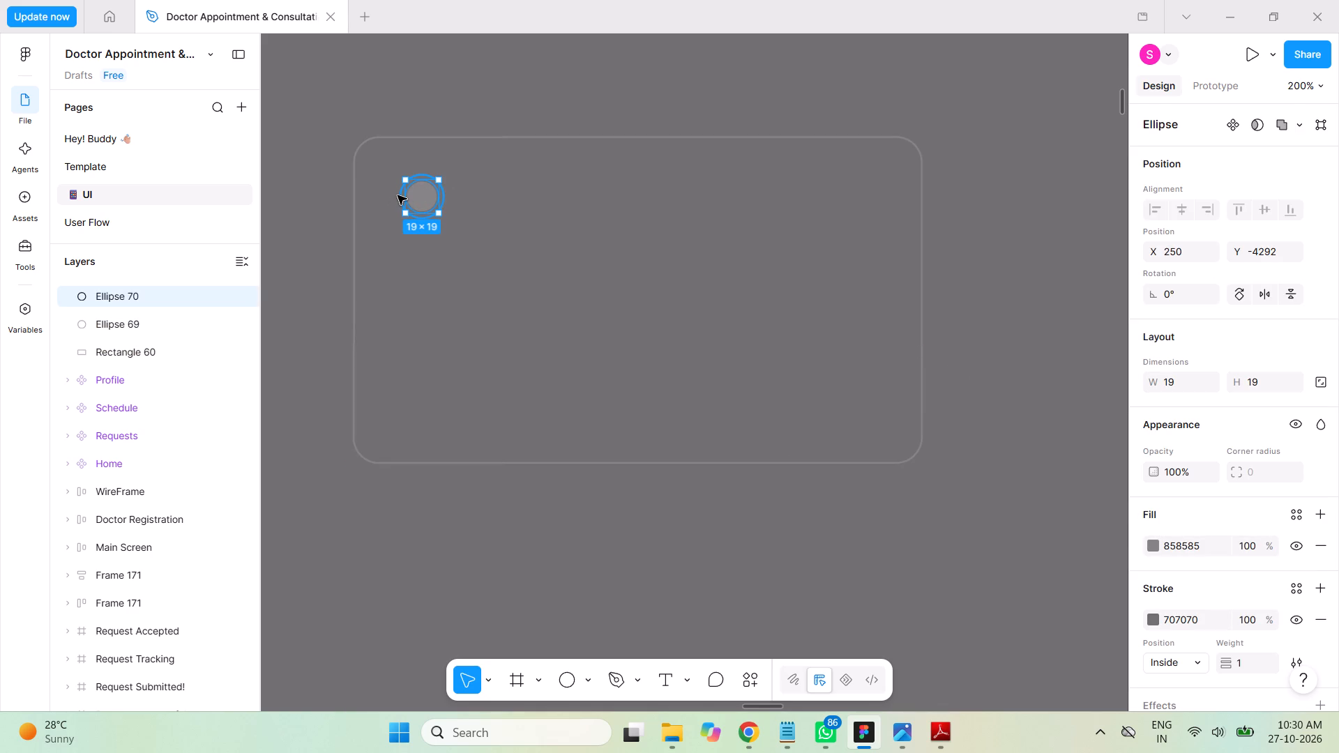
left_click(398, 195, "shift")
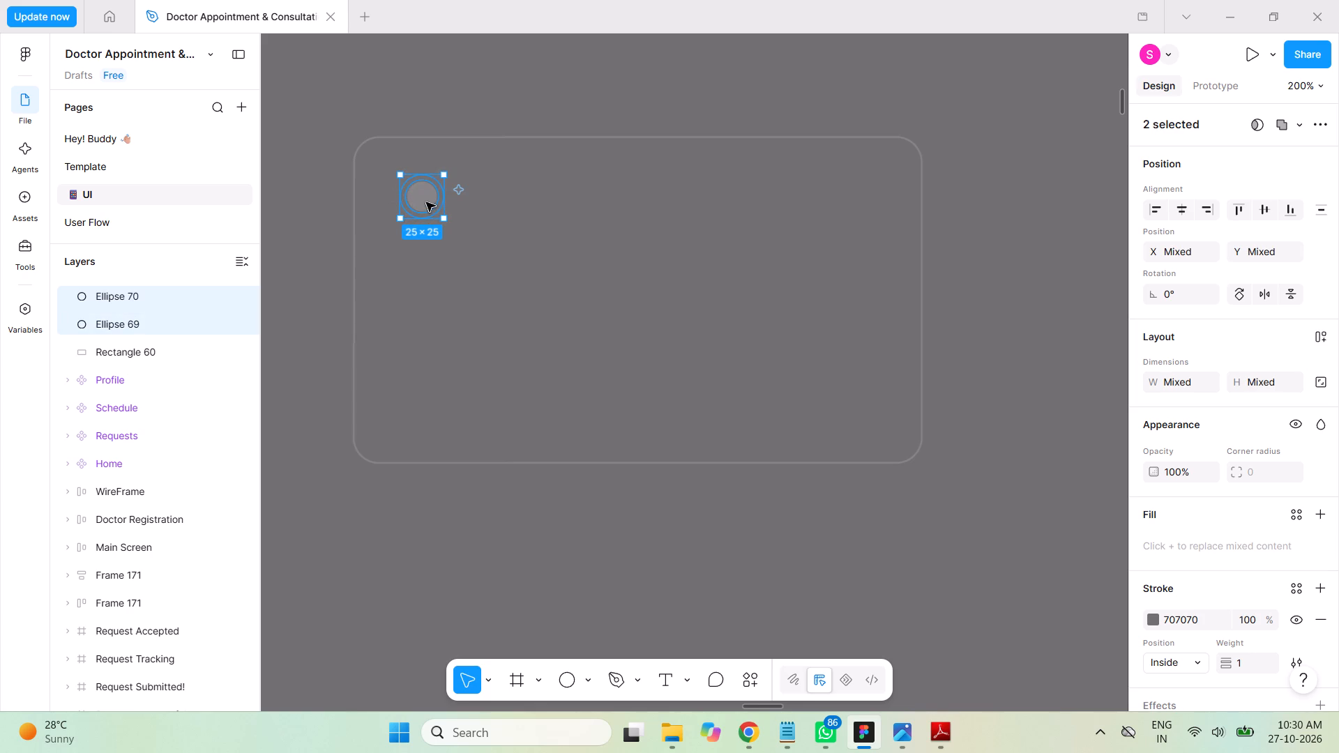
left_click_drag(426, 202, 402, 187)
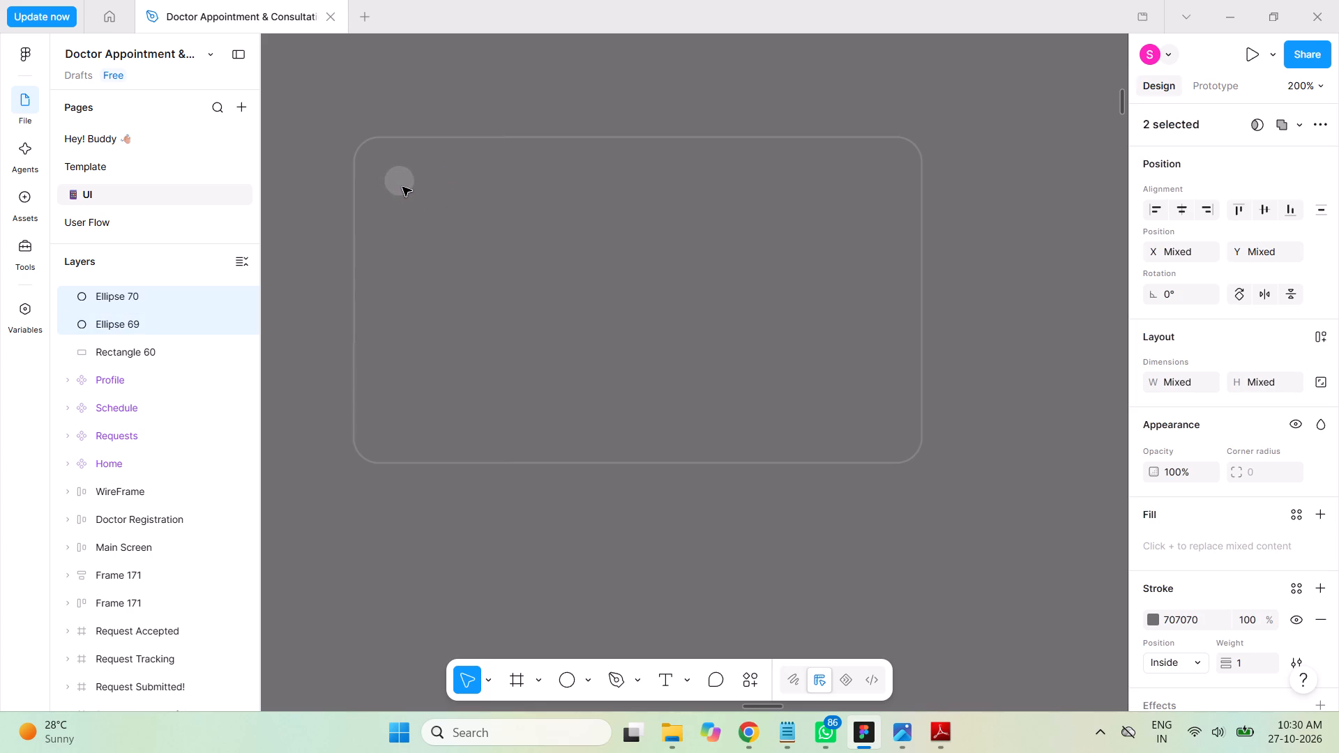
left_click_drag(402, 187, 404, 186)
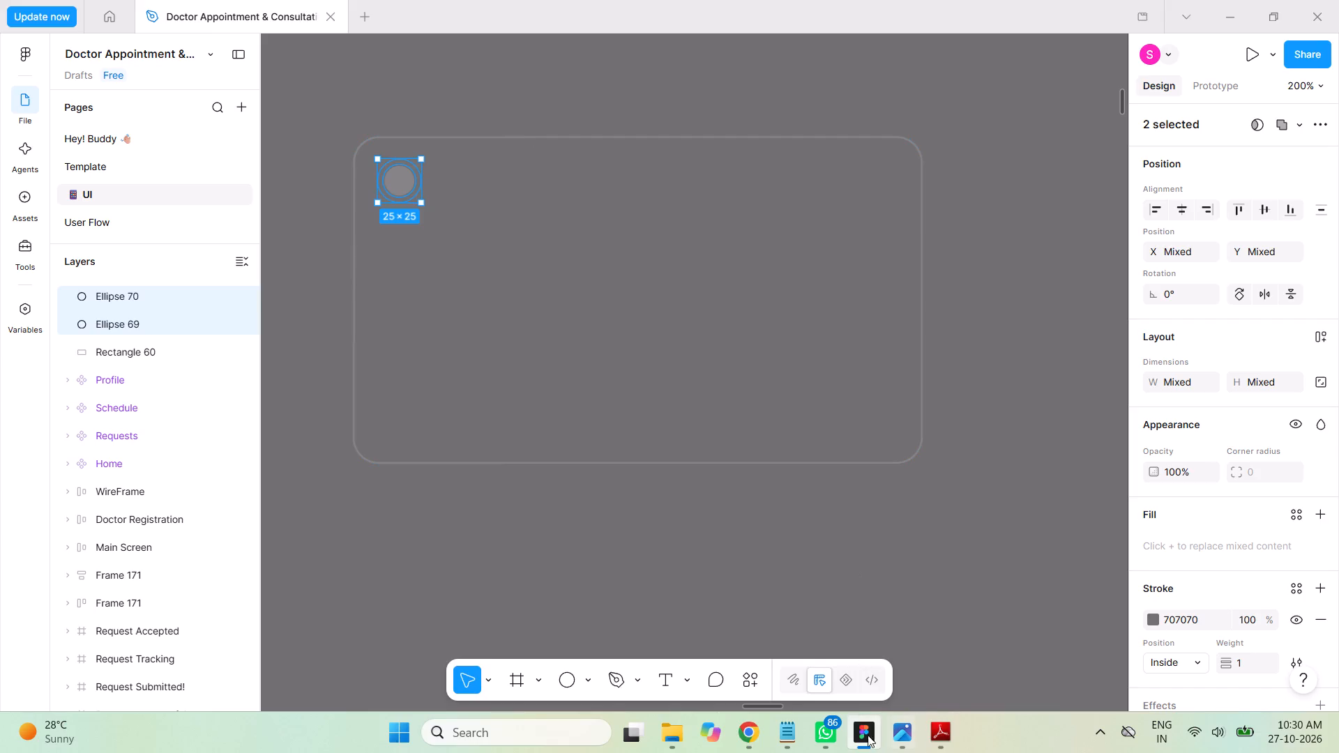
Copy "Listed Doctors" from the Notepad notes and paste it as a new text layer inside the Figma card.
left_click(796, 731)
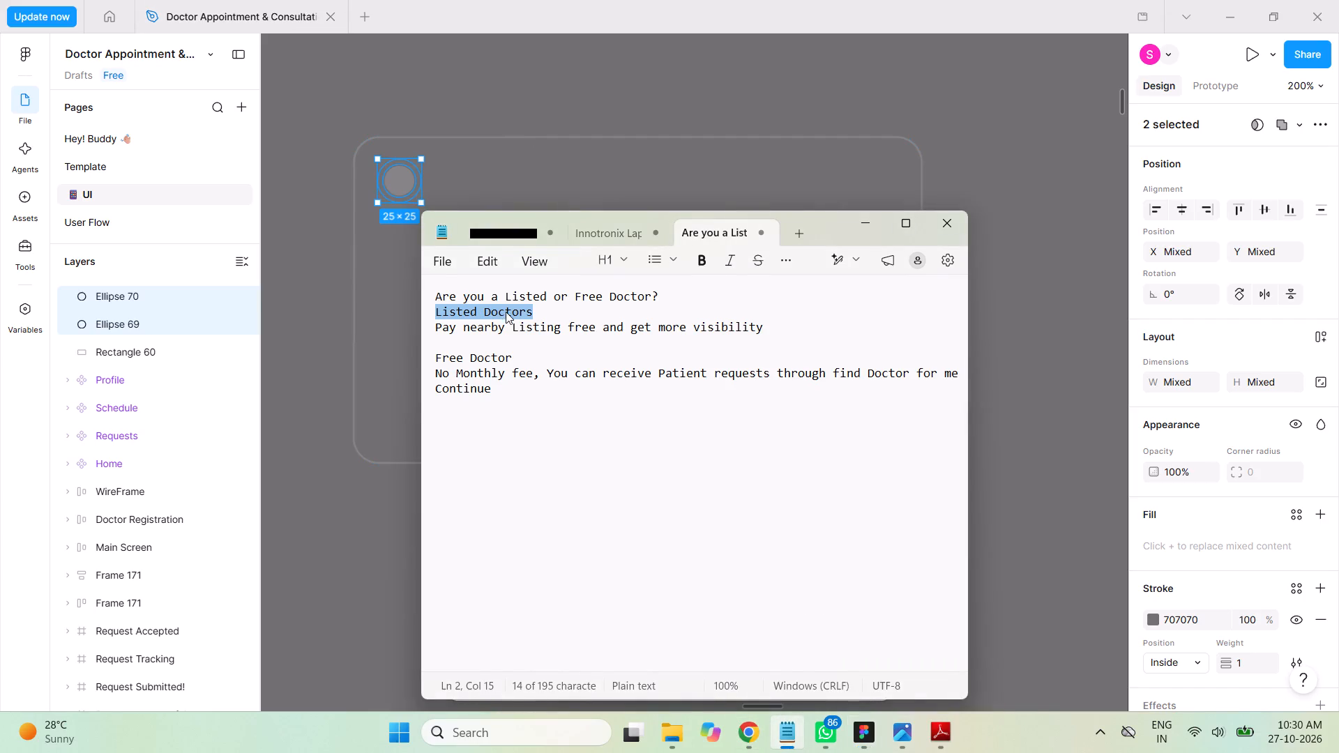
right_click(503, 312)
left_click(596, 338)
left_click(317, 250)
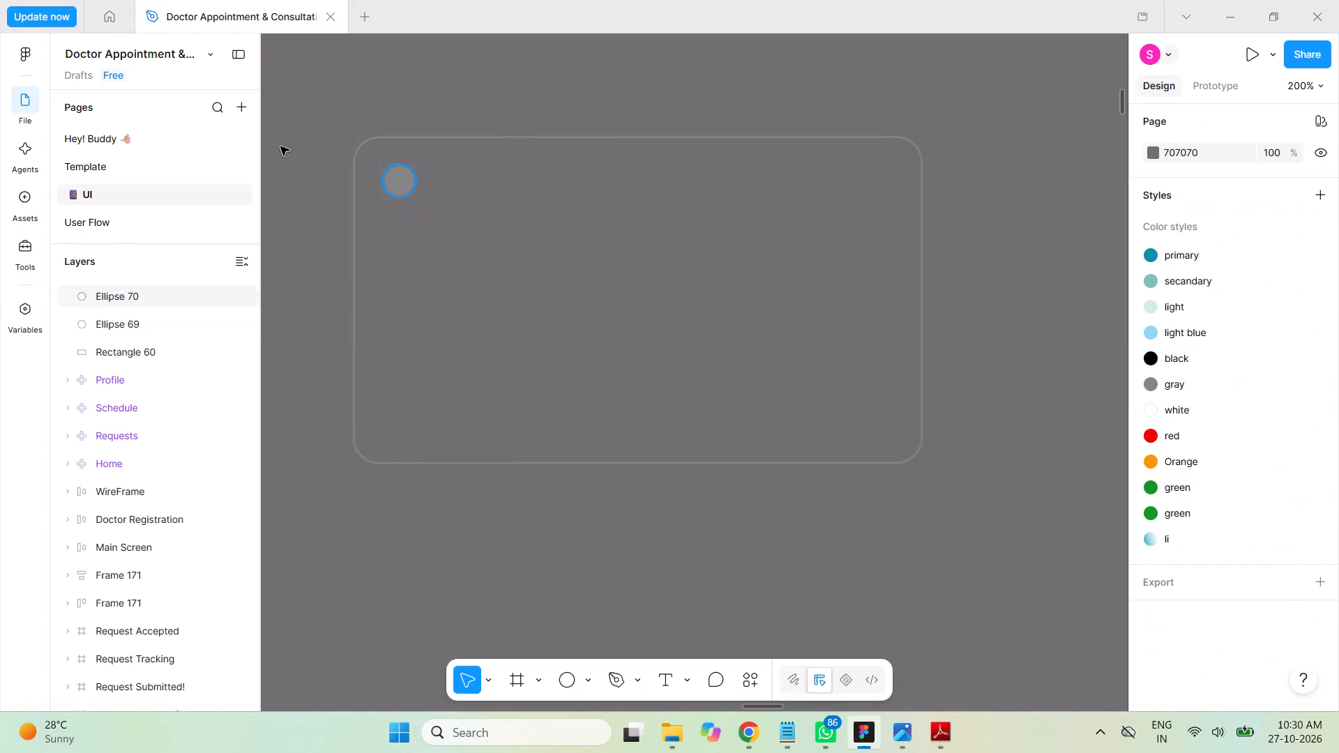
left_click(665, 676)
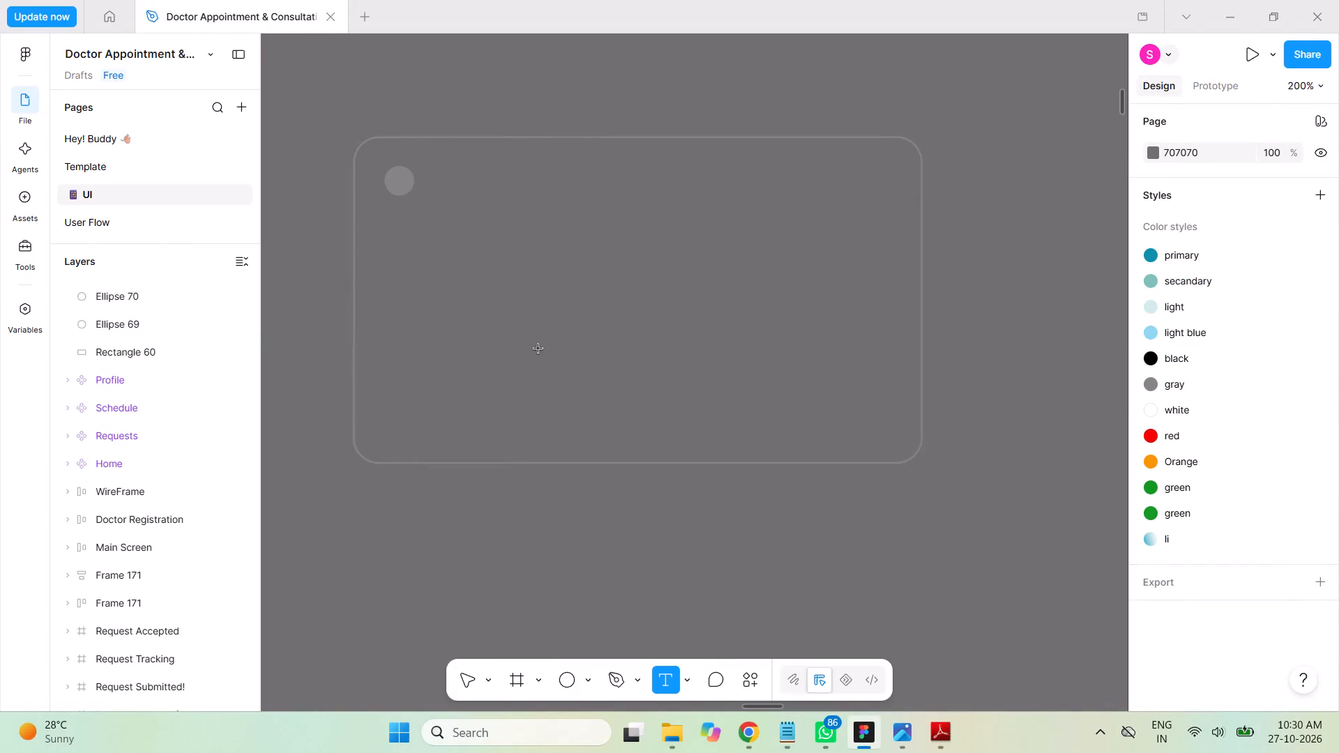
left_click(538, 349)
key("ctrl+v")
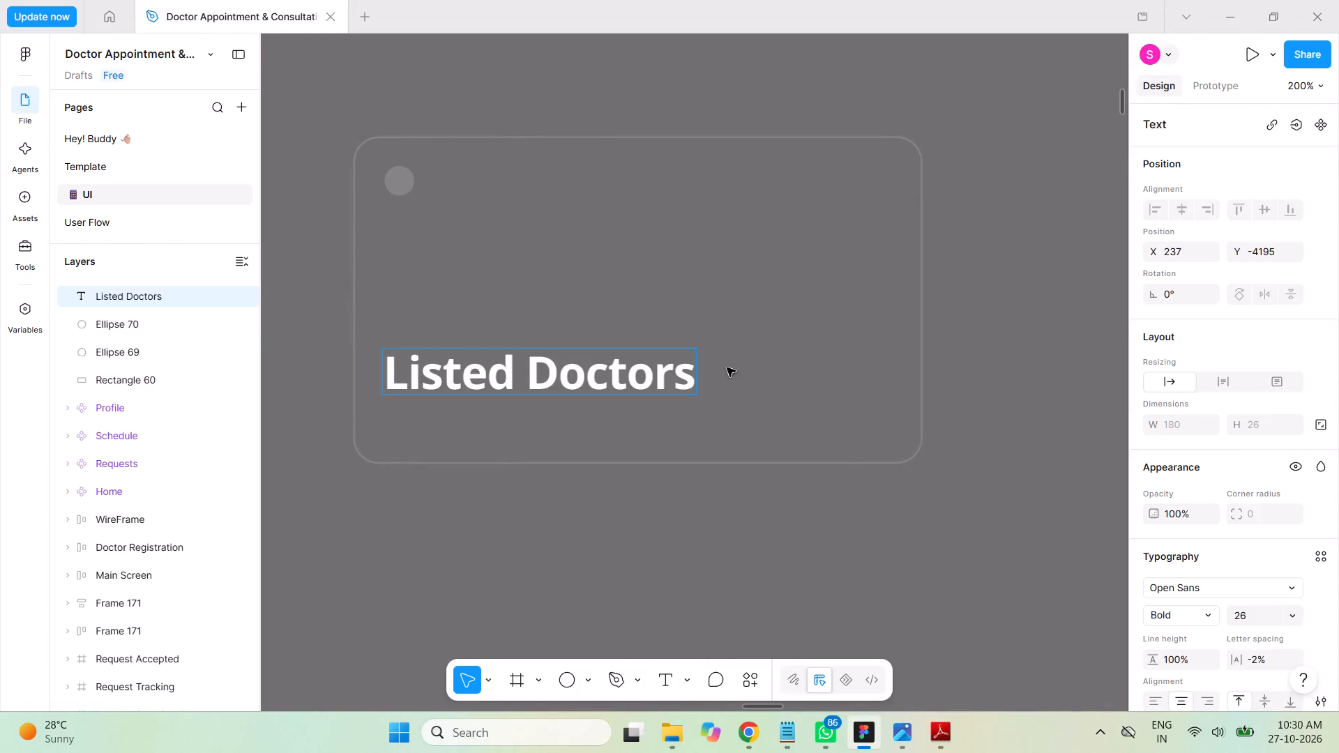
left_click(1021, 181)
Move the "Listed Doctors" heading up beside the radio circle, to about X 277, Y -4304.
left_click_drag(595, 385, 610, 344)
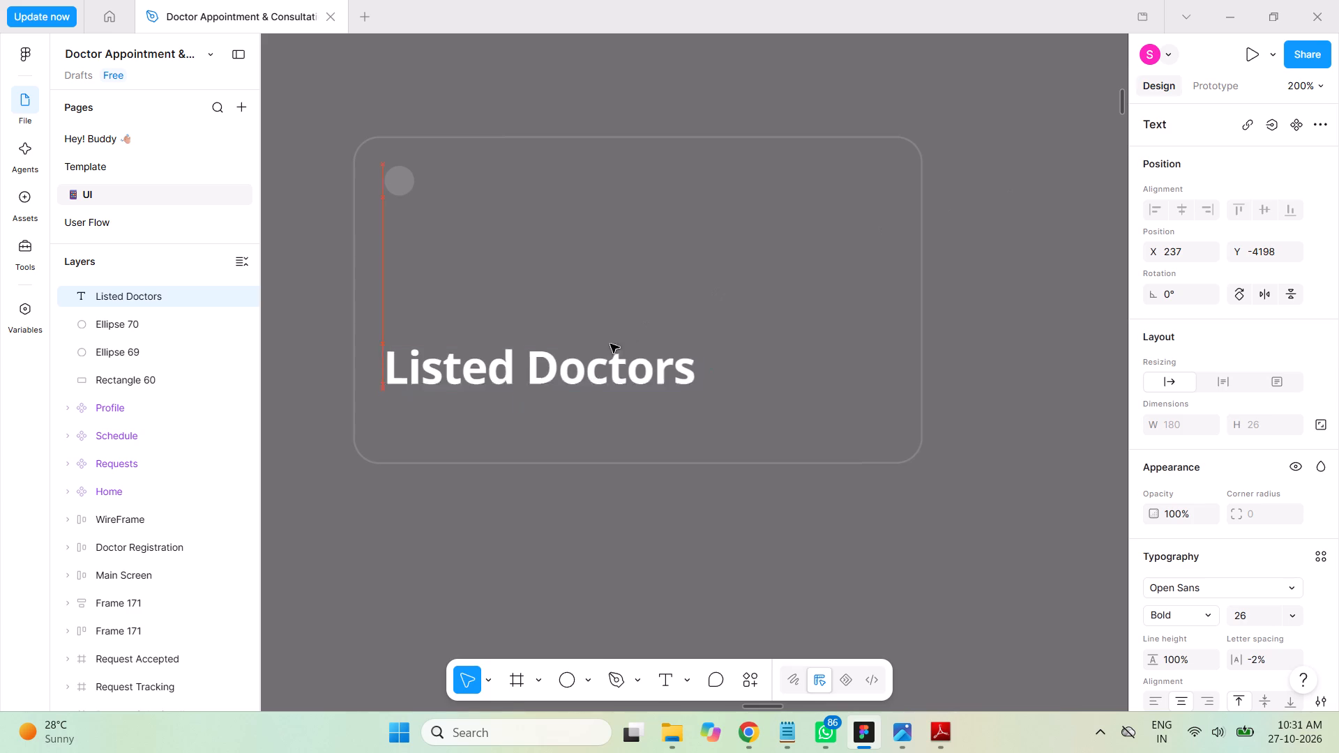
left_click_drag(610, 344, 660, 196)
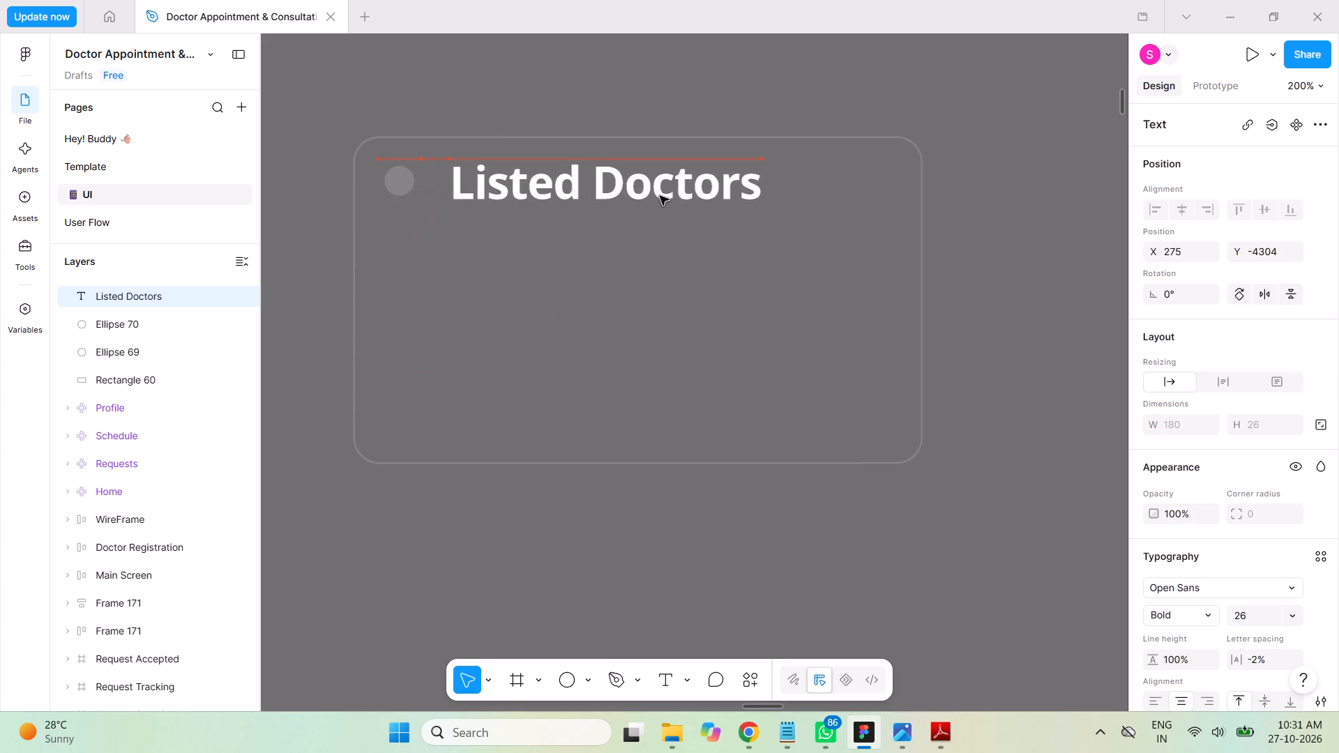
left_click_drag(660, 196, 665, 195)
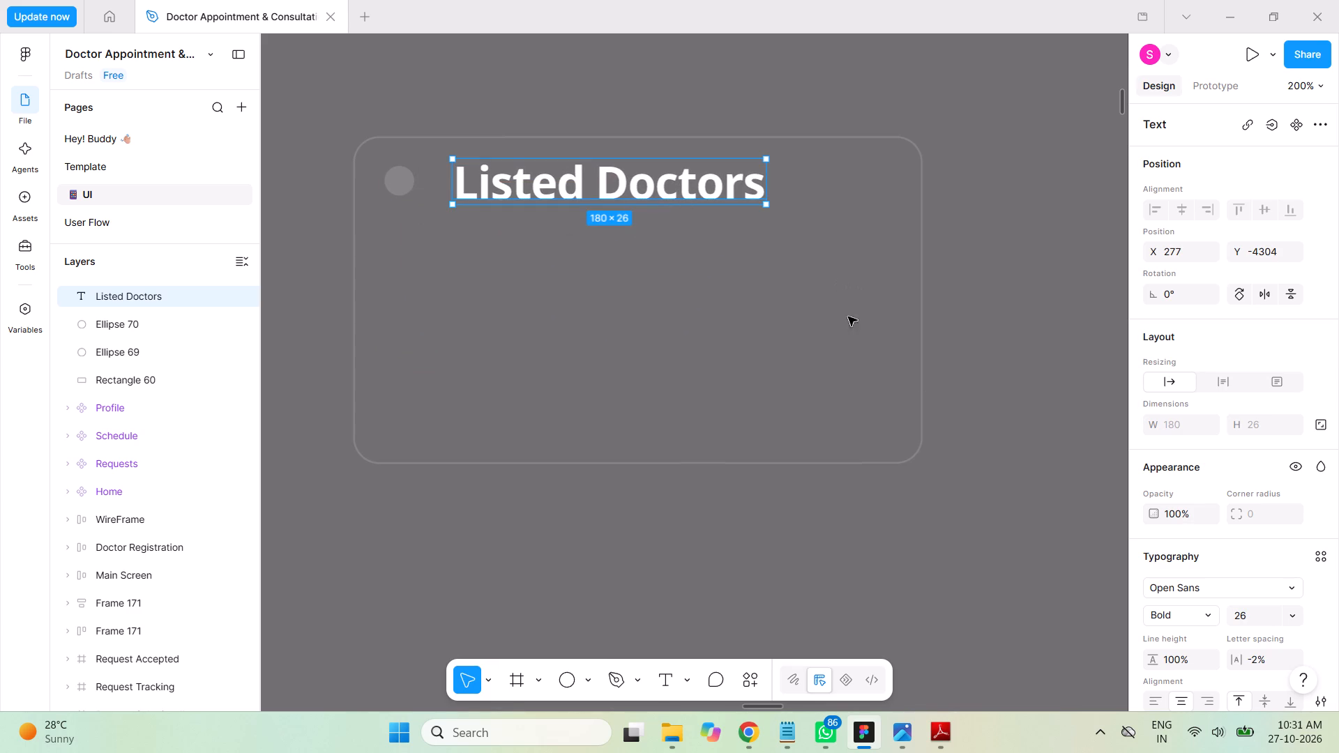
Change the "Listed Doctors" heading's fill colour to black 000000.
scroll(1208, 411, "down", 2)
scroll(1209, 420, "up", 2)
scroll(1213, 421, "down", 4)
scroll(1218, 426, "up", 3)
scroll(1217, 426, "down", 1)
scroll(1229, 428, "up", 1)
scroll(1228, 428, "down", 1)
scroll(1223, 430, "up", 1)
scroll(1222, 431, "down", 4)
scroll(1222, 434, "up", 1)
scroll(1222, 434, "down", 2)
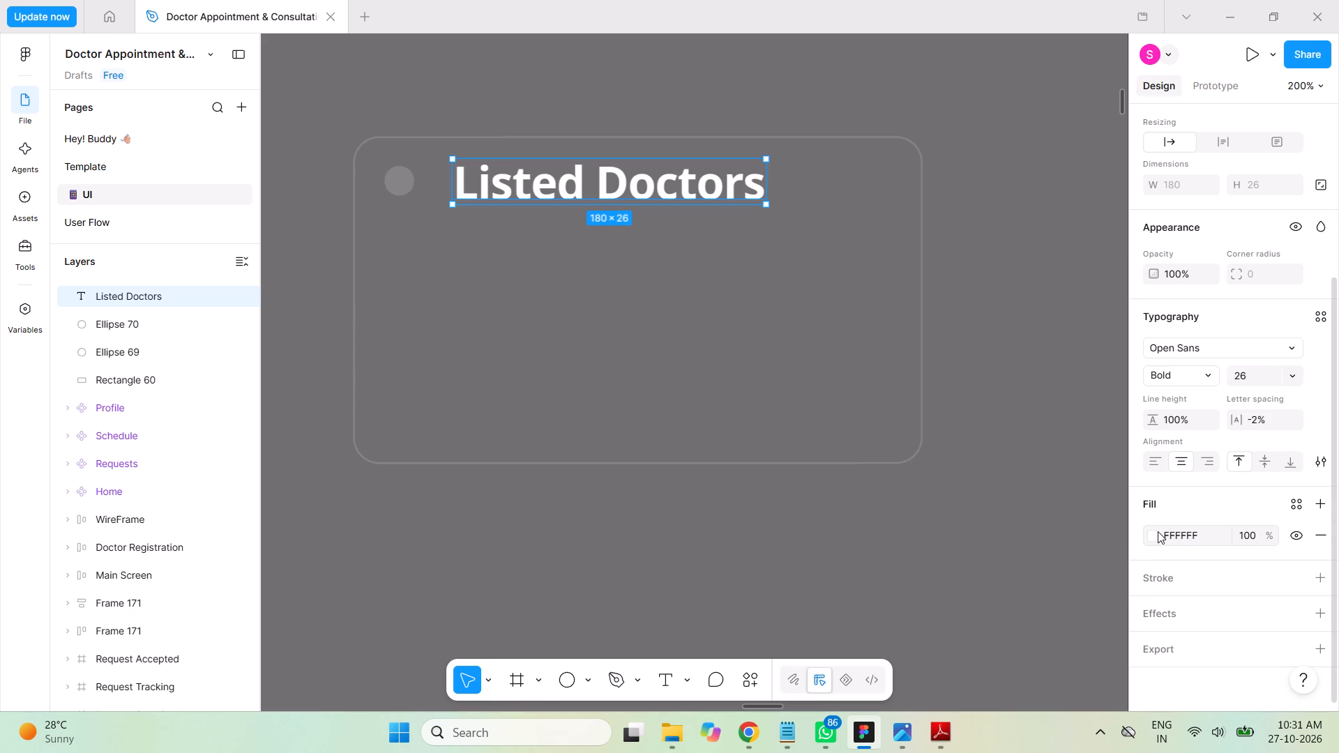
left_click(1154, 534)
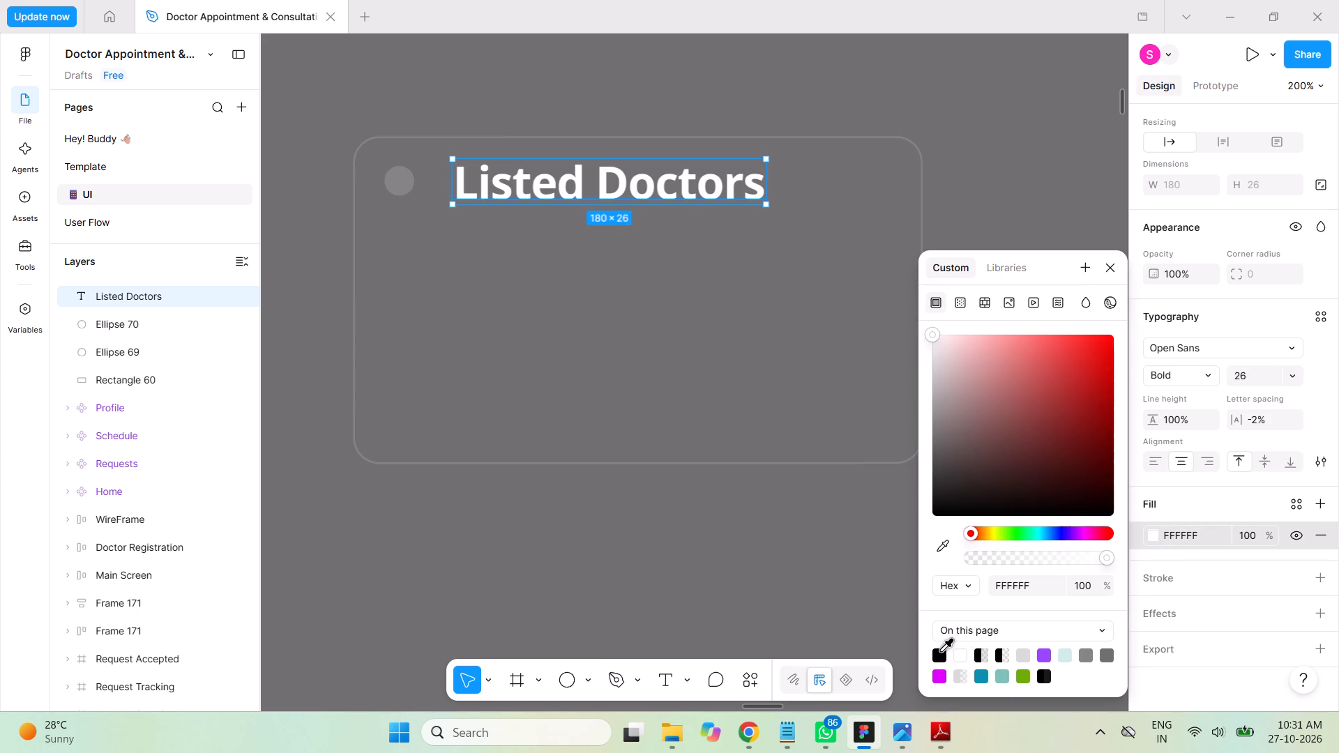
left_click(941, 651)
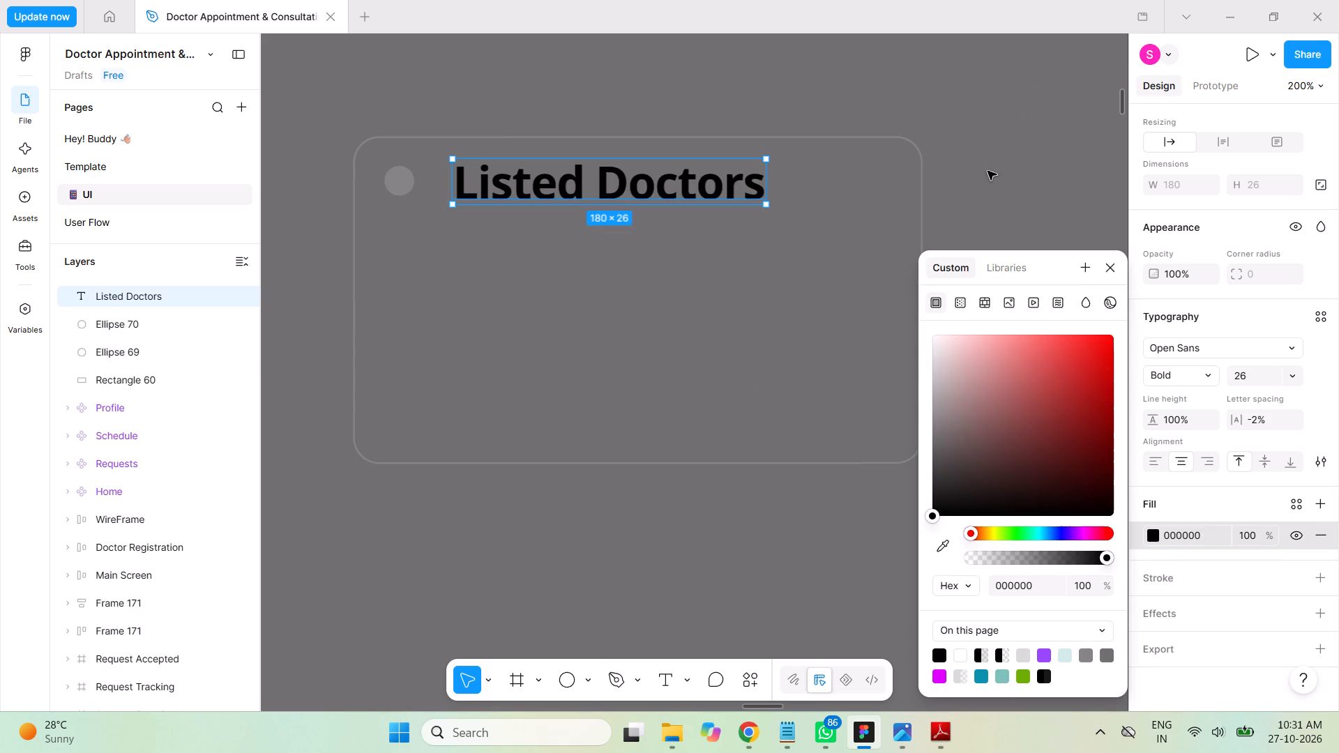
left_click(988, 171)
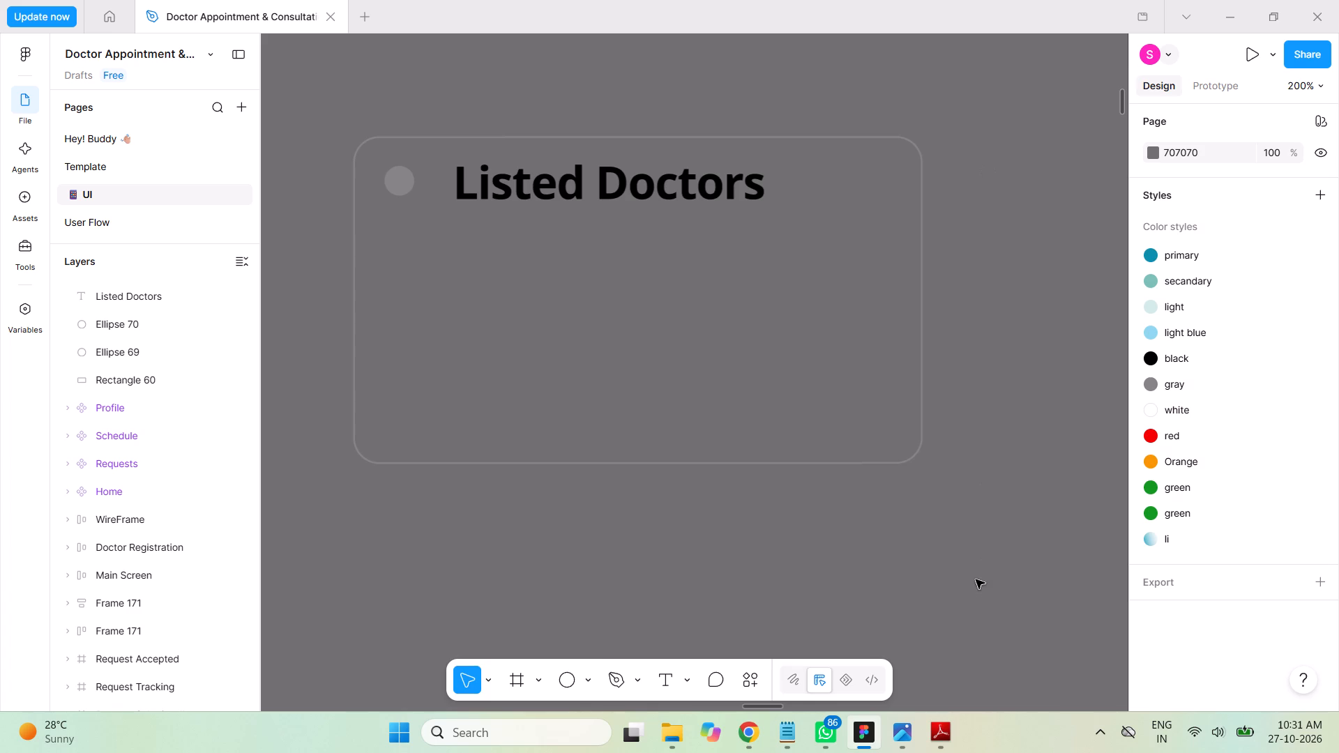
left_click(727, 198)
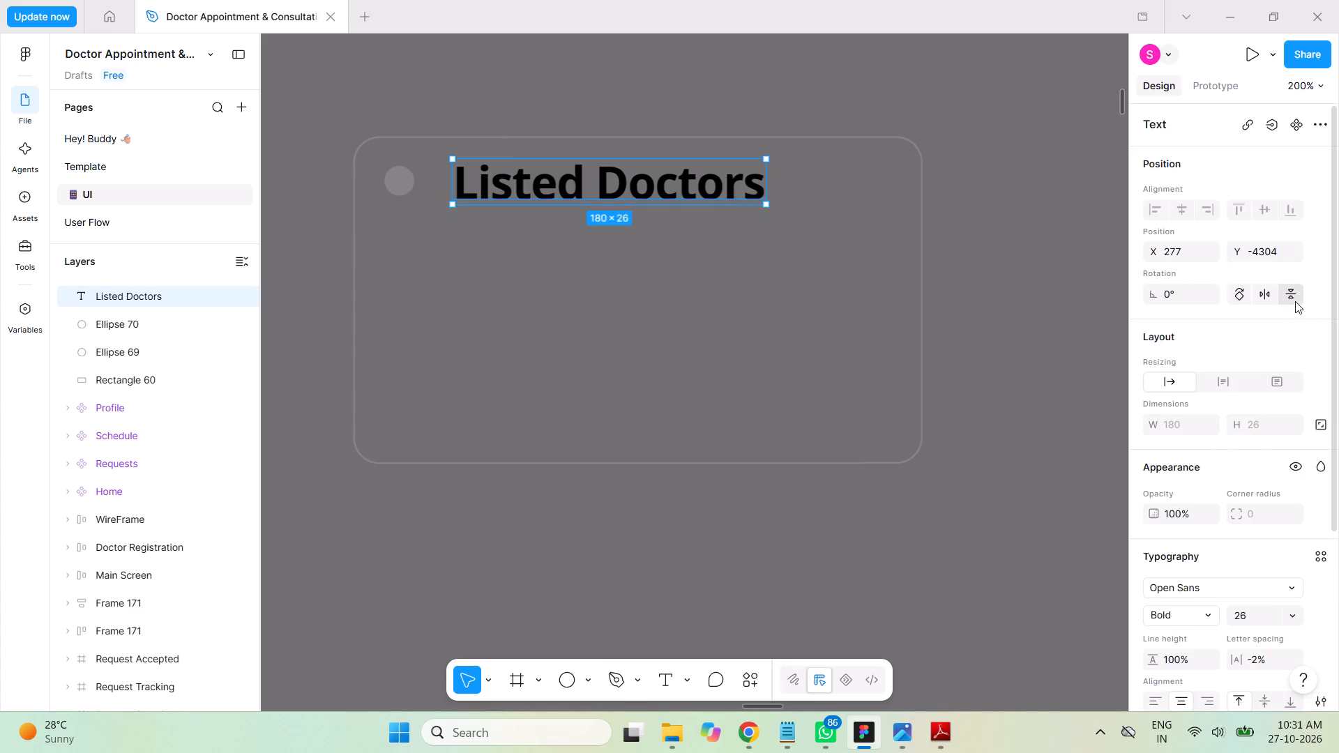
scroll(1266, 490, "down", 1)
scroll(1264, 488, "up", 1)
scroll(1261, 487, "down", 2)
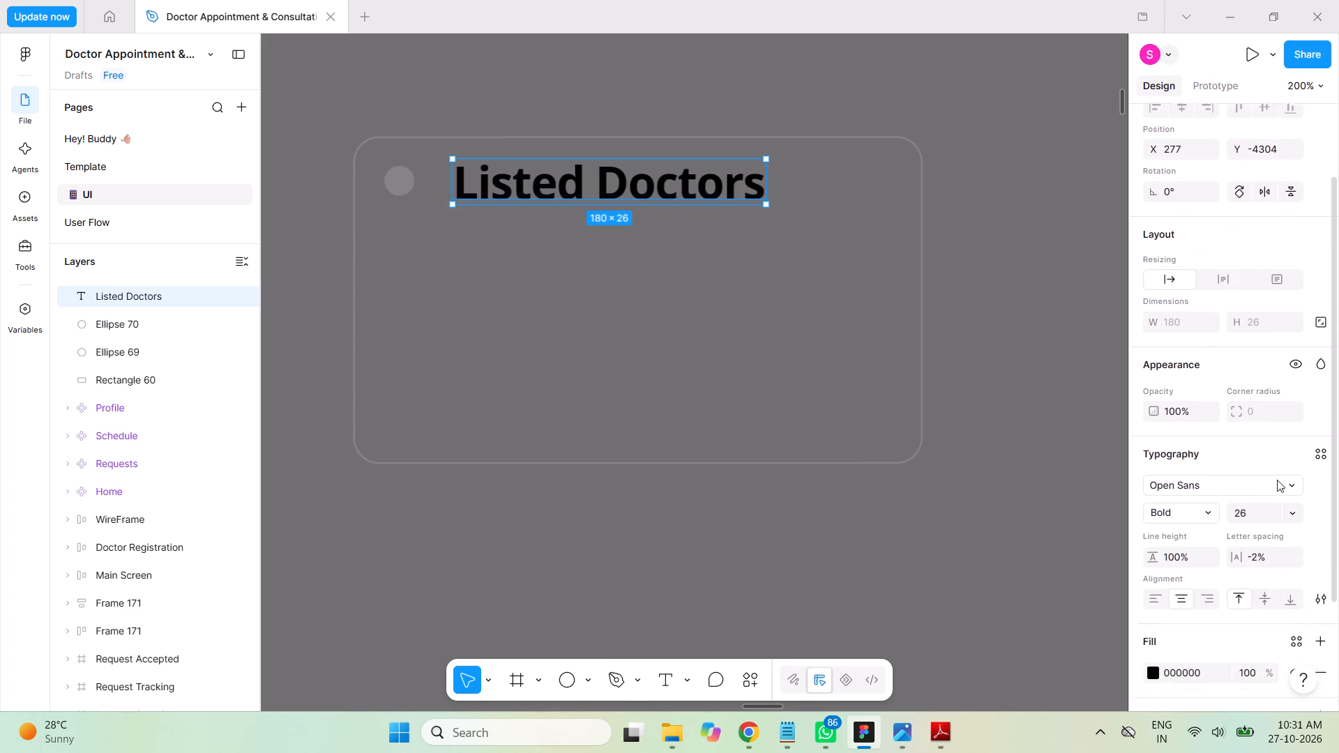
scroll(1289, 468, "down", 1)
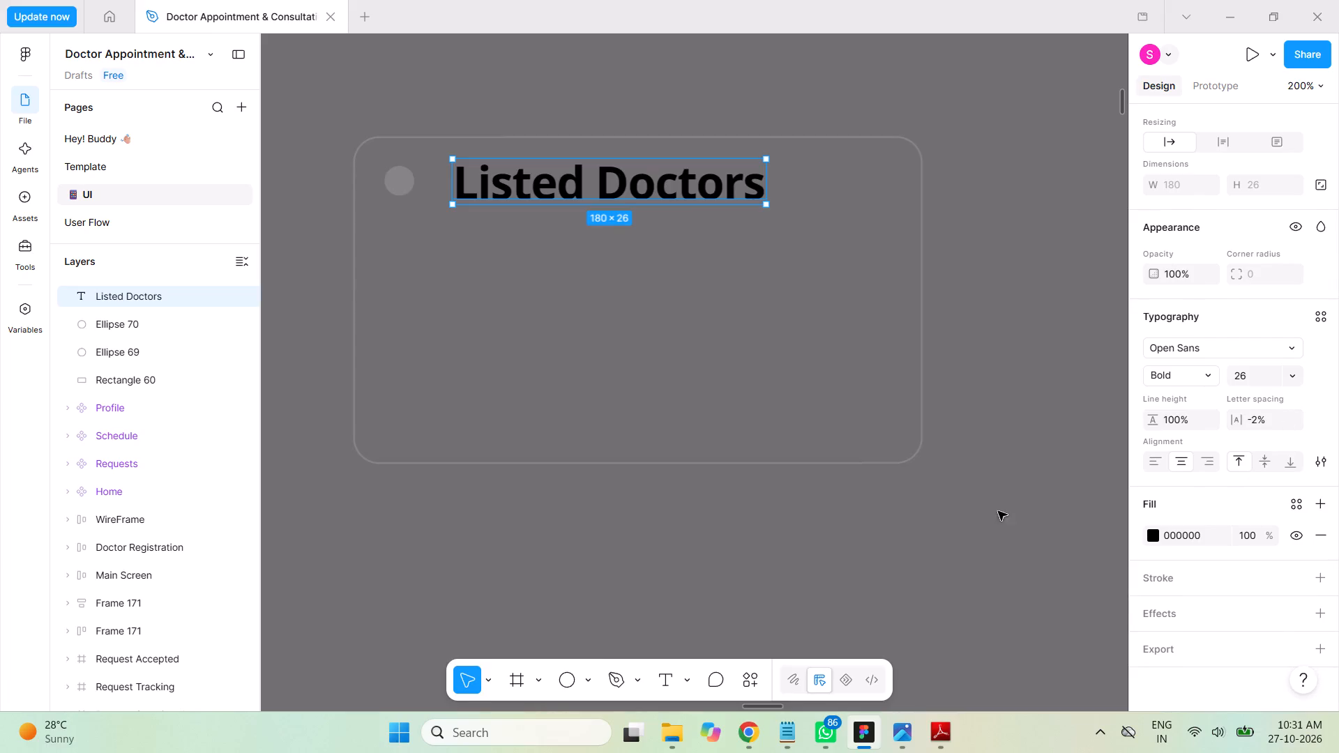
Copy "Pay nearby Listing free and get more visibility" from the Notepad notes and paste it as new text below the Figma heading.
left_click(785, 736)
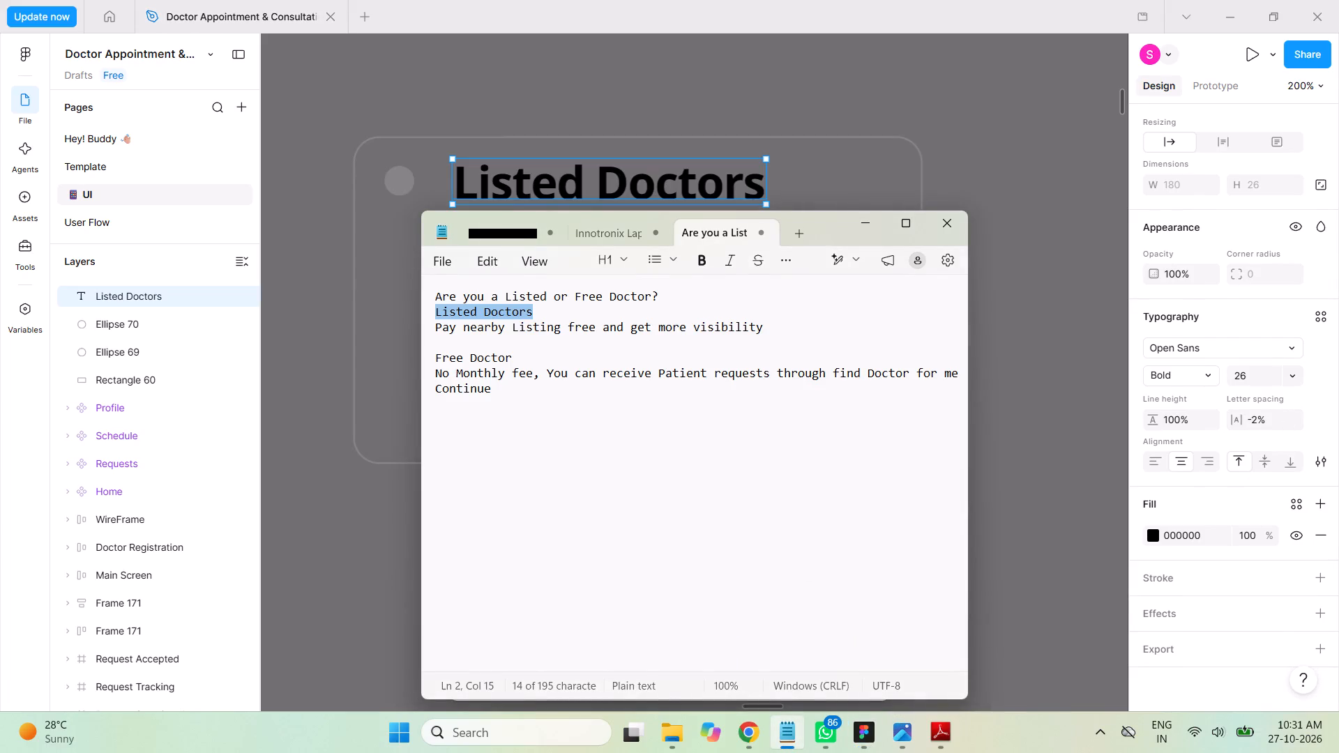
left_click_drag(765, 328, 427, 329)
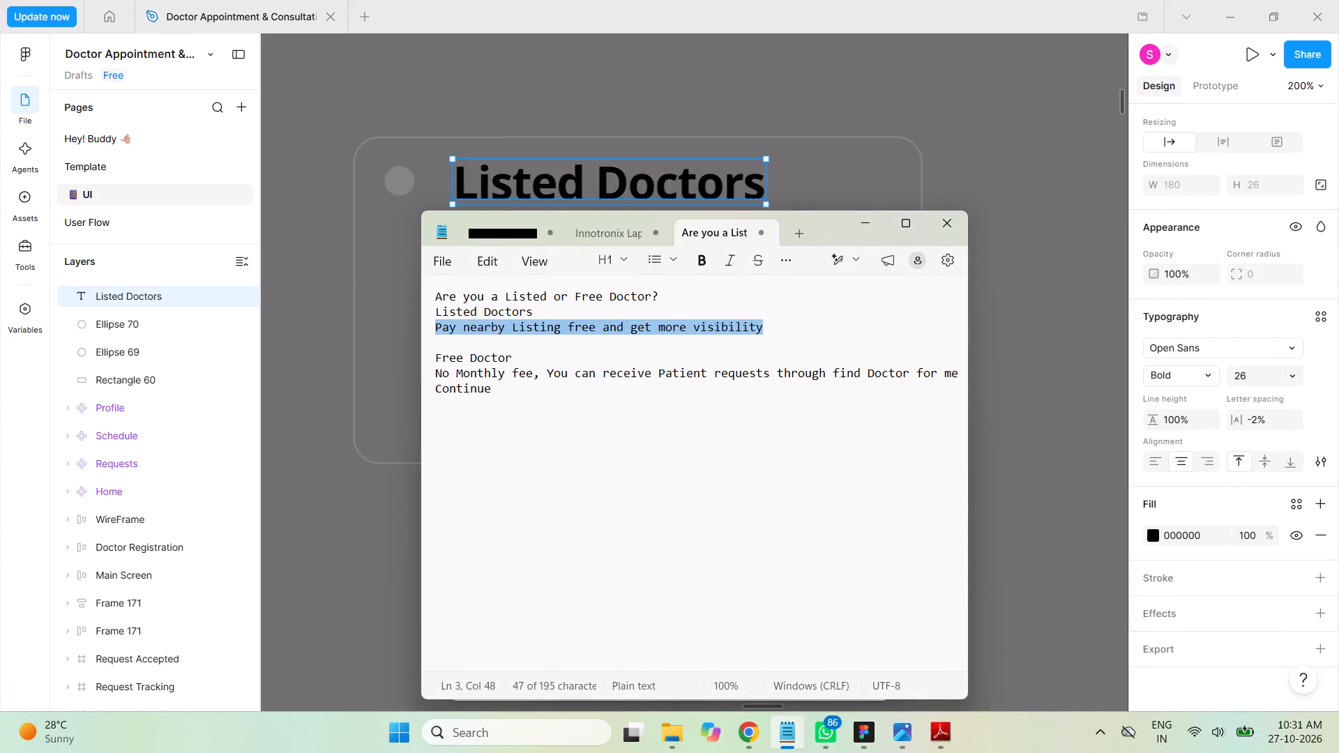
key("ctrl+c")
left_click(1015, 188)
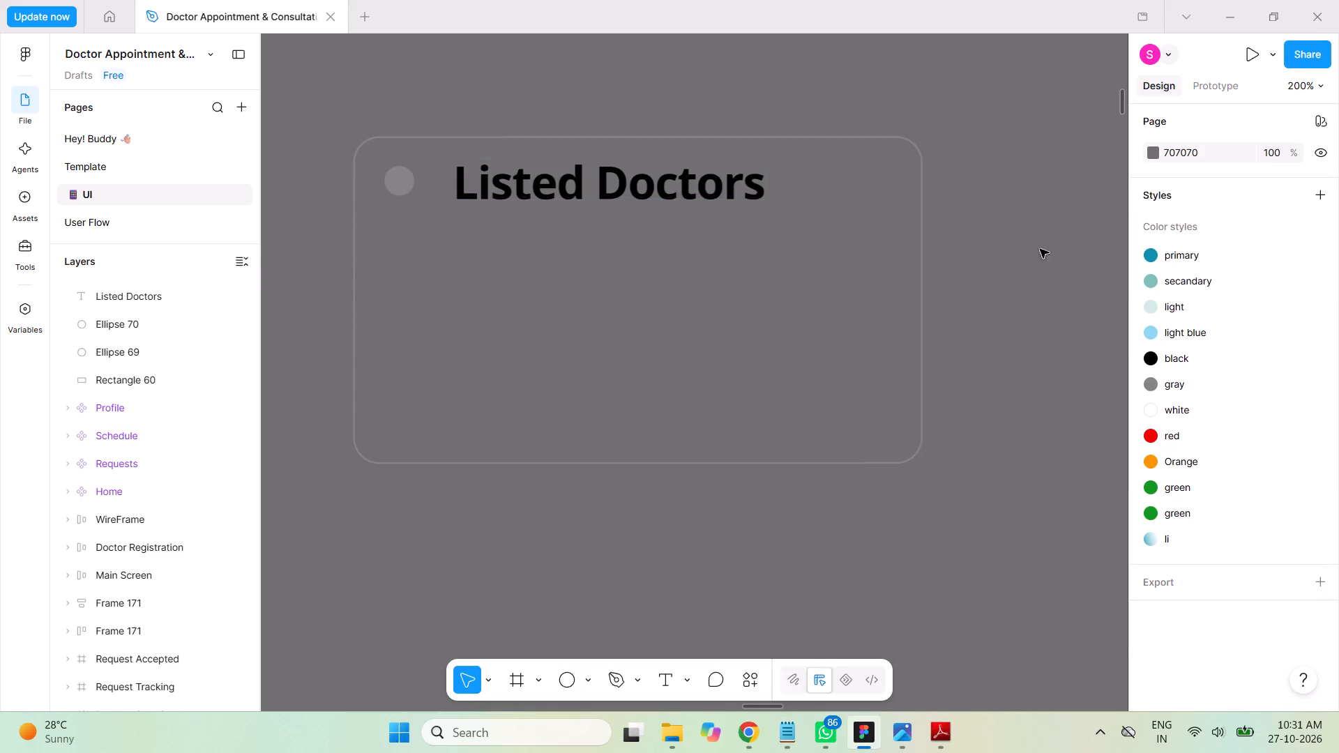
left_click(665, 683)
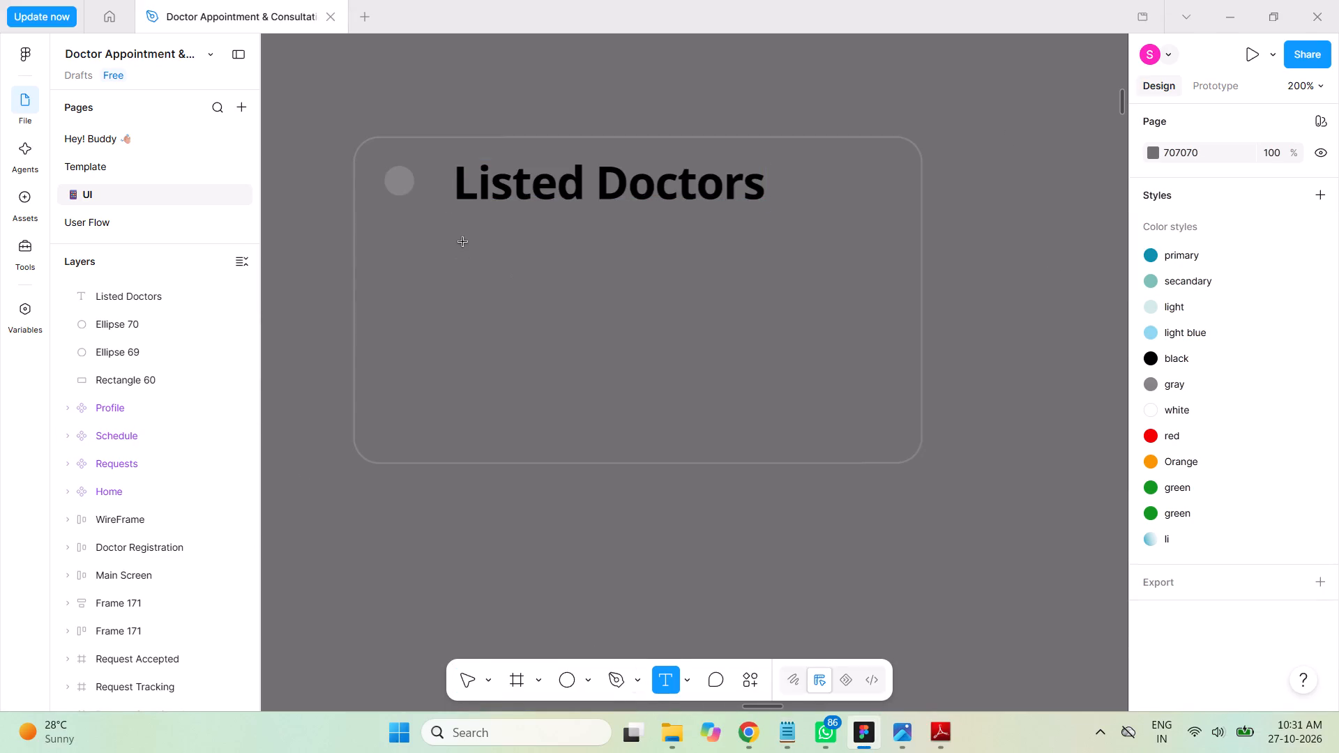
left_click(463, 242)
key("ctrl+v")
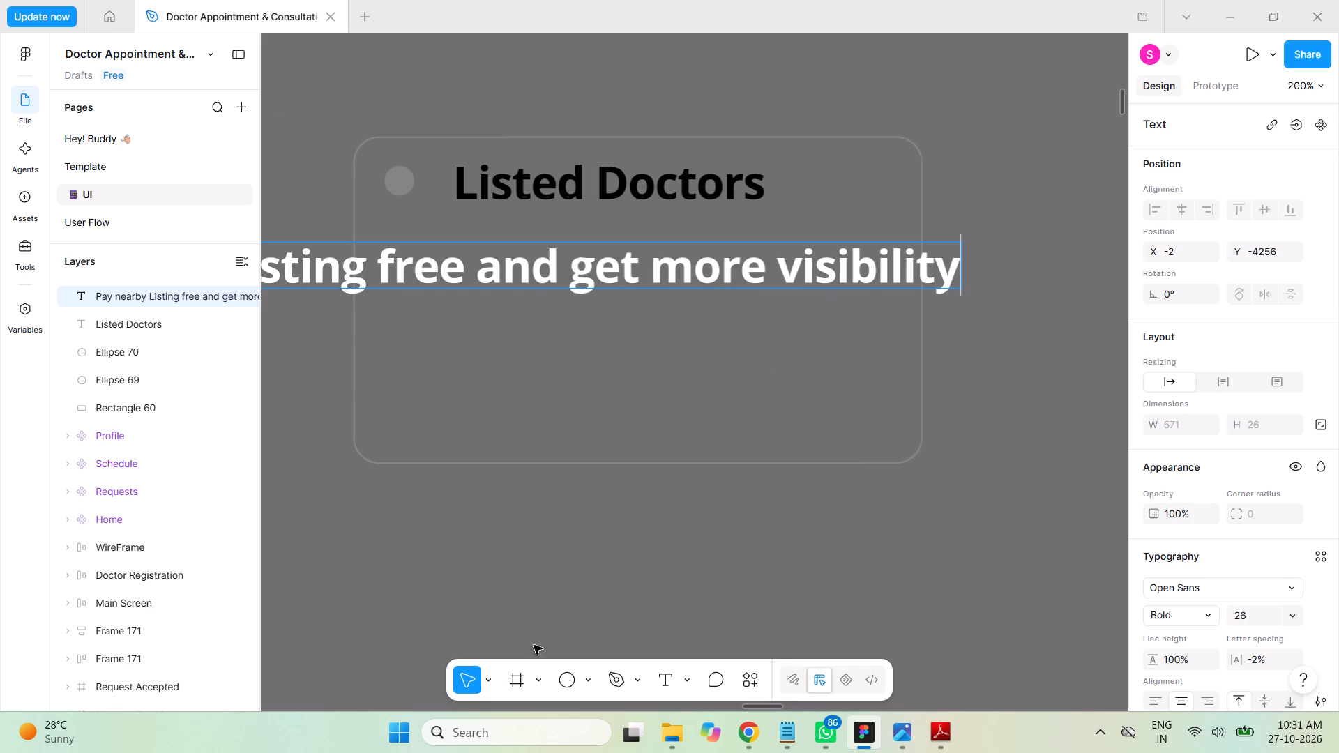
left_click(1014, 314)
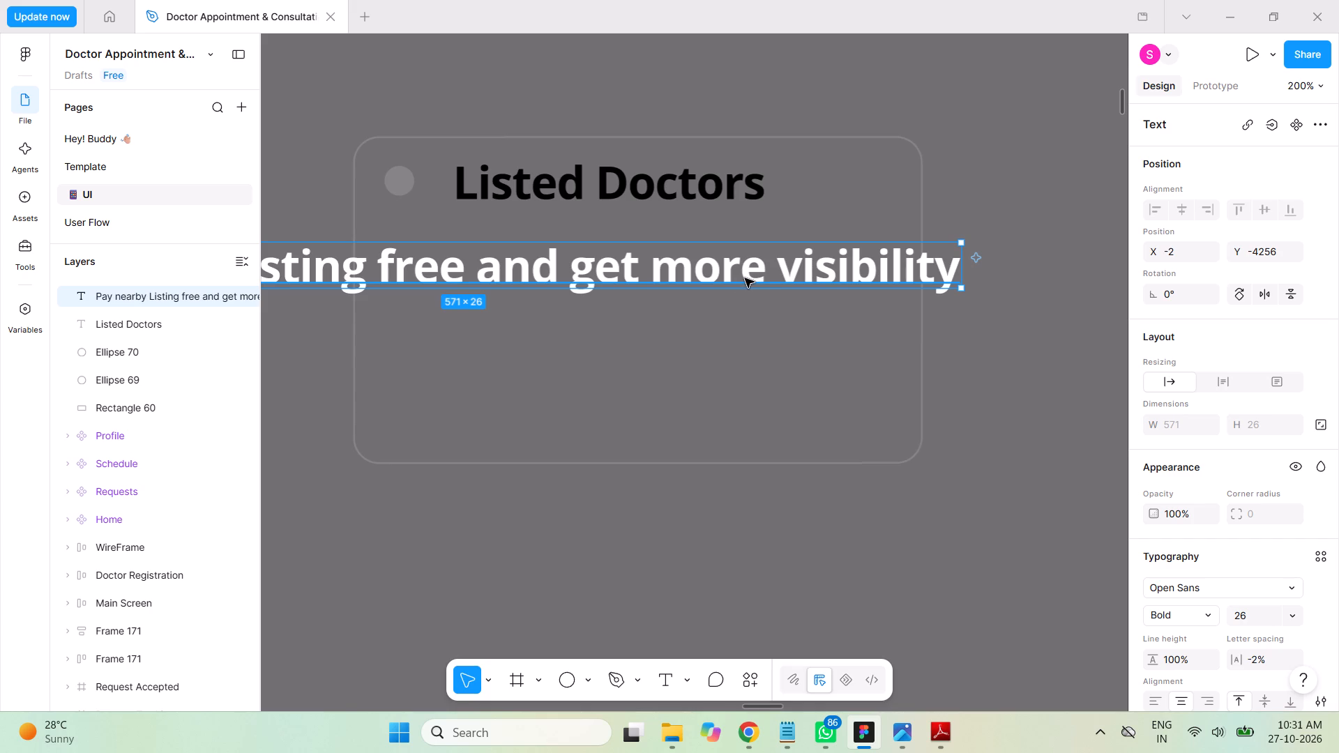
Move the description text under the "Listed Doctors" heading, aligning their left edges, to about X 277, Y -4267.
left_click_drag(747, 276, 946, 266)
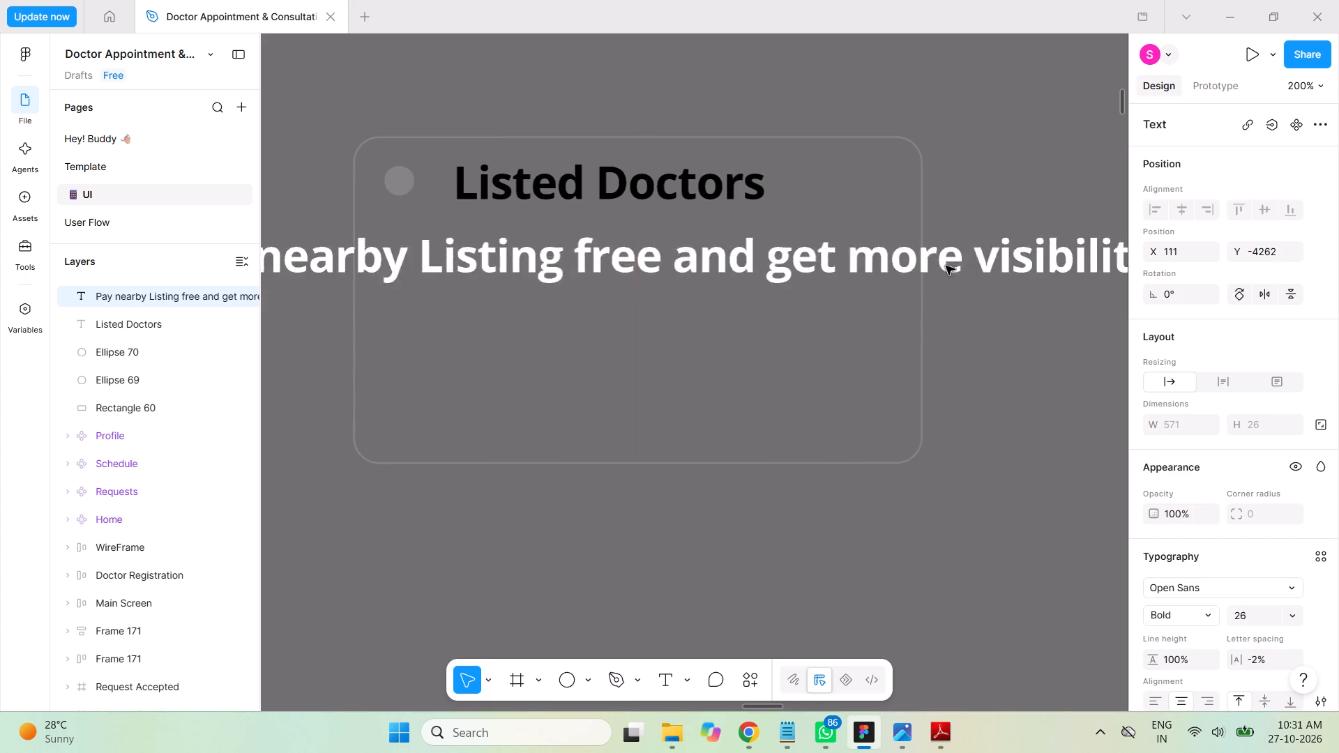
left_click_drag(946, 266, 1111, 254)
left_click_drag(723, 256, 833, 273)
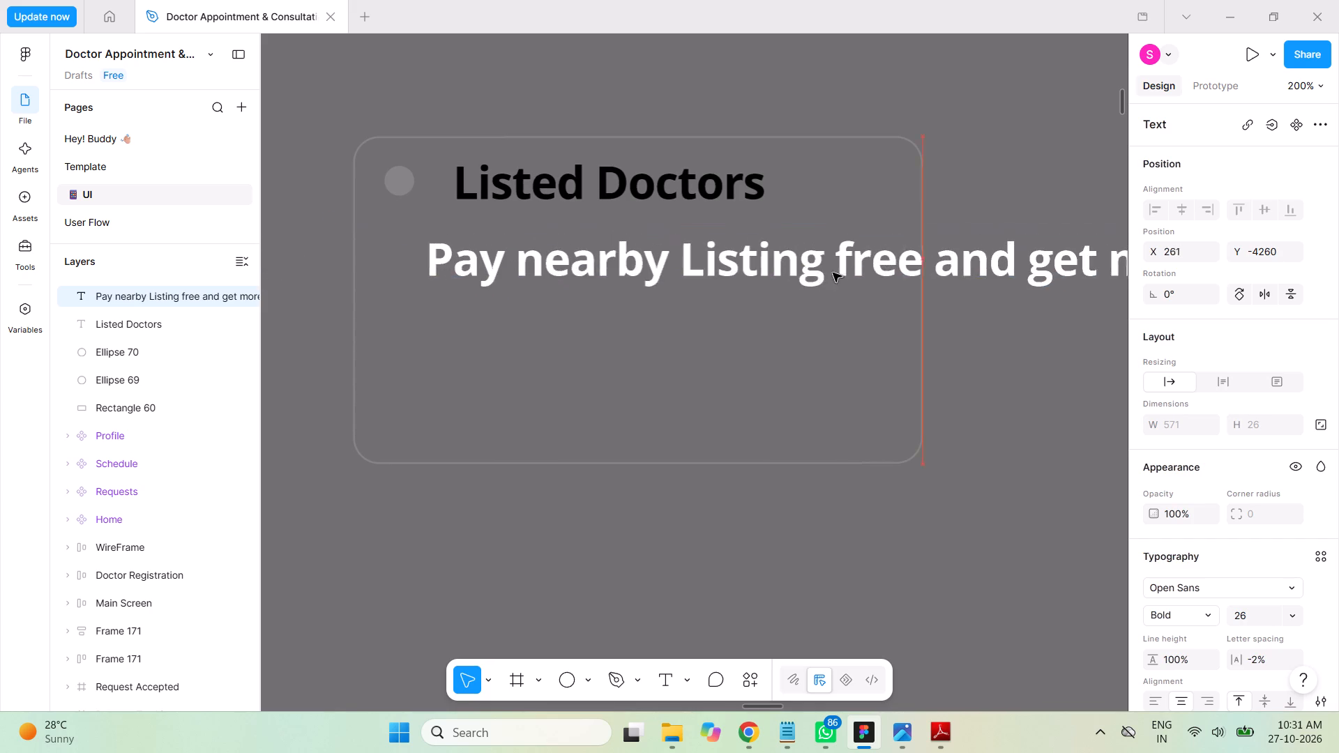
left_click_drag(833, 273, 845, 267)
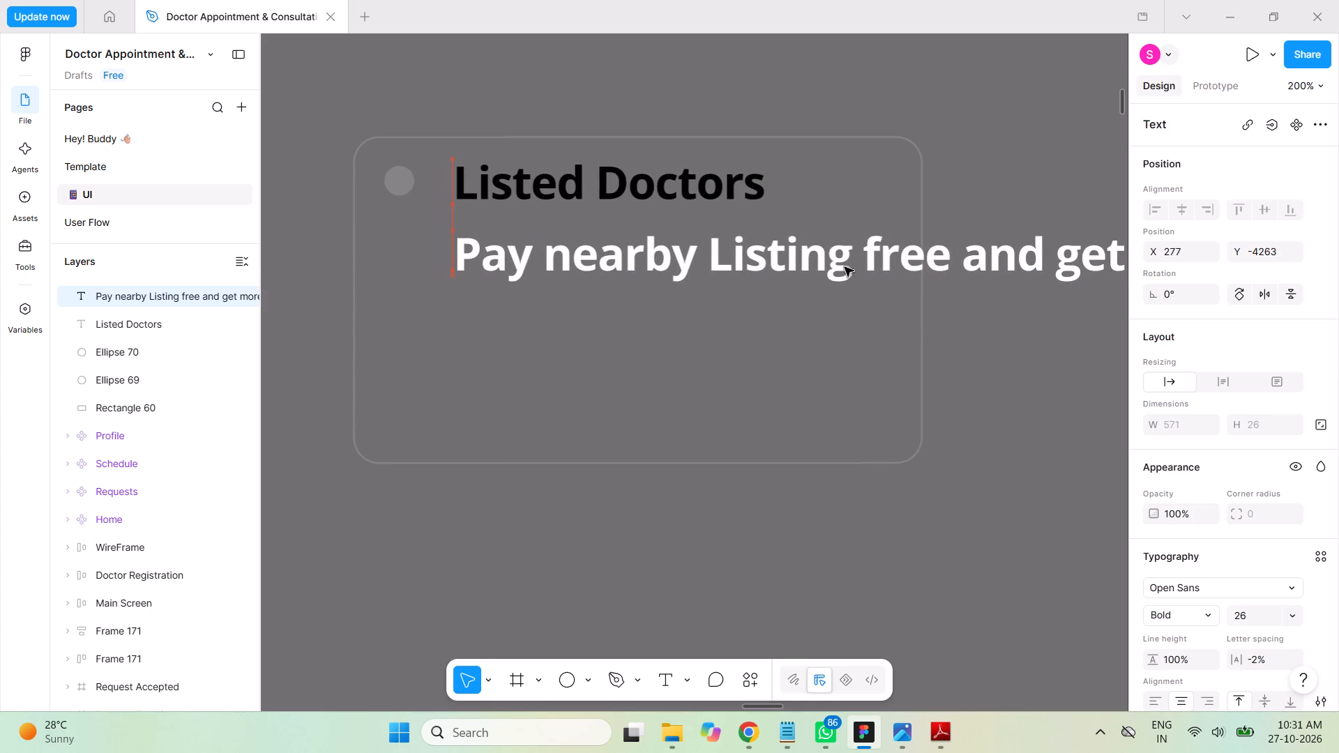
left_click_drag(845, 267, 845, 260)
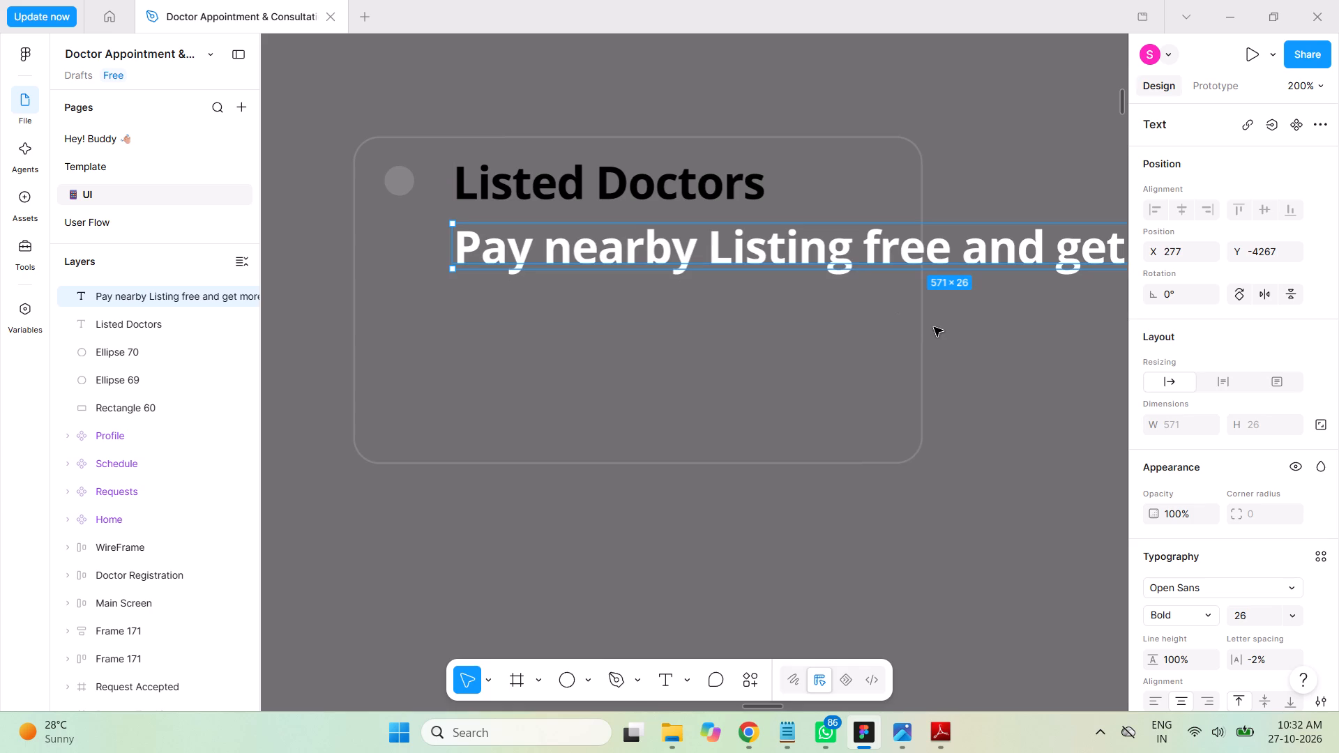
Change the fill colour of the "Pay nearby Listing free and get more visibility" description text to black 000000.
scroll(1283, 478, "down", 2)
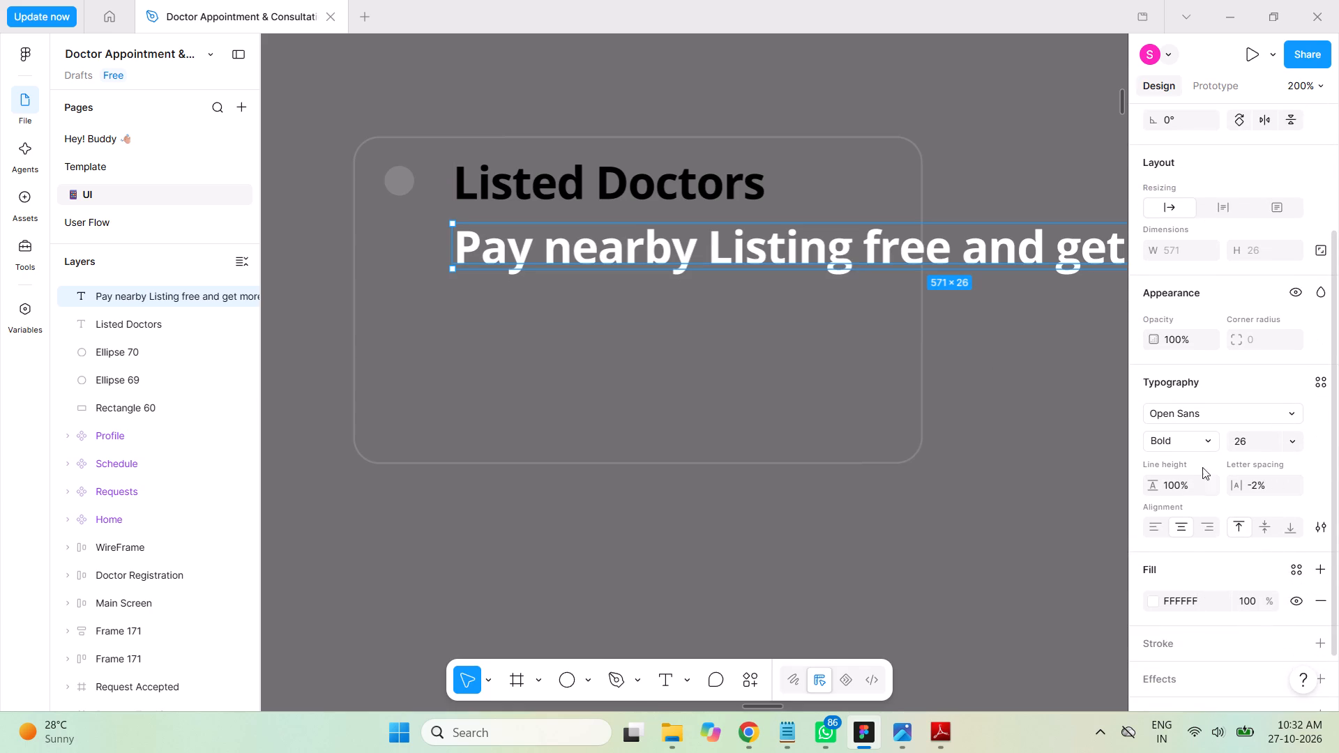
scroll(1220, 431, "down", 2)
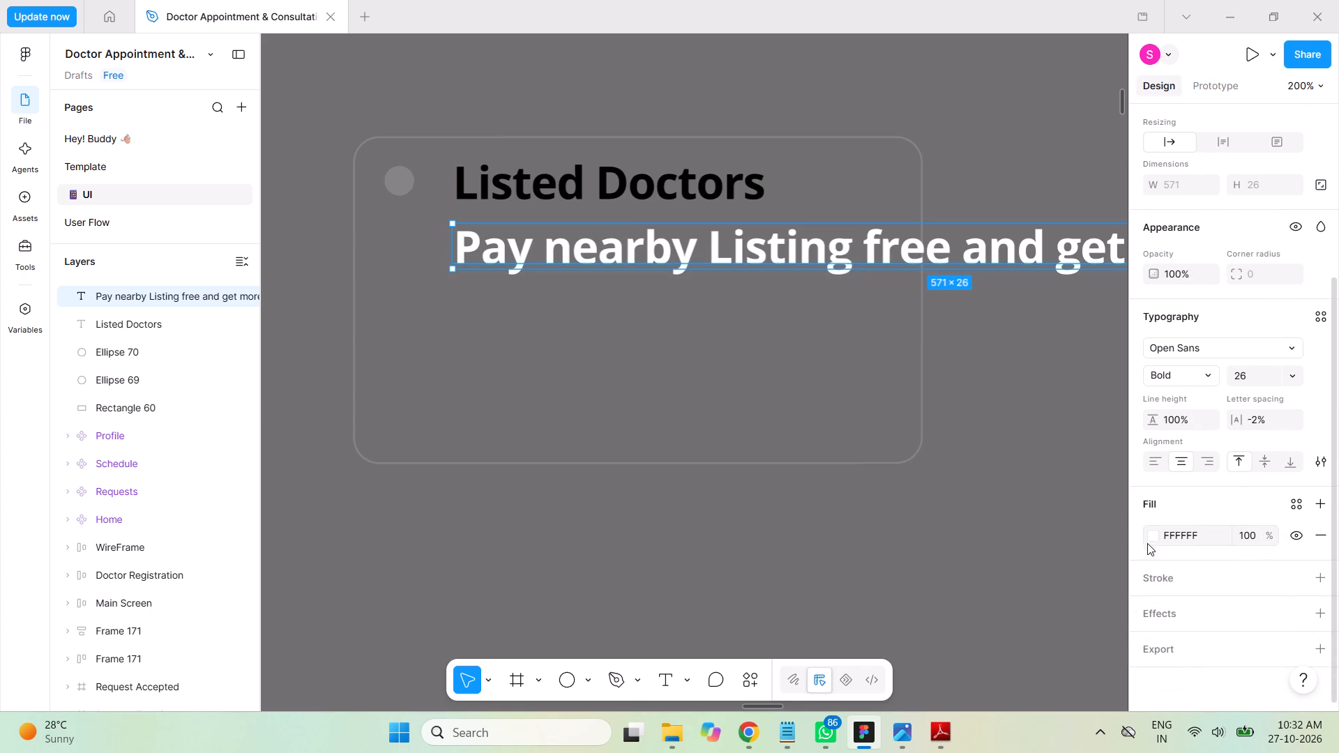
left_click(1154, 538)
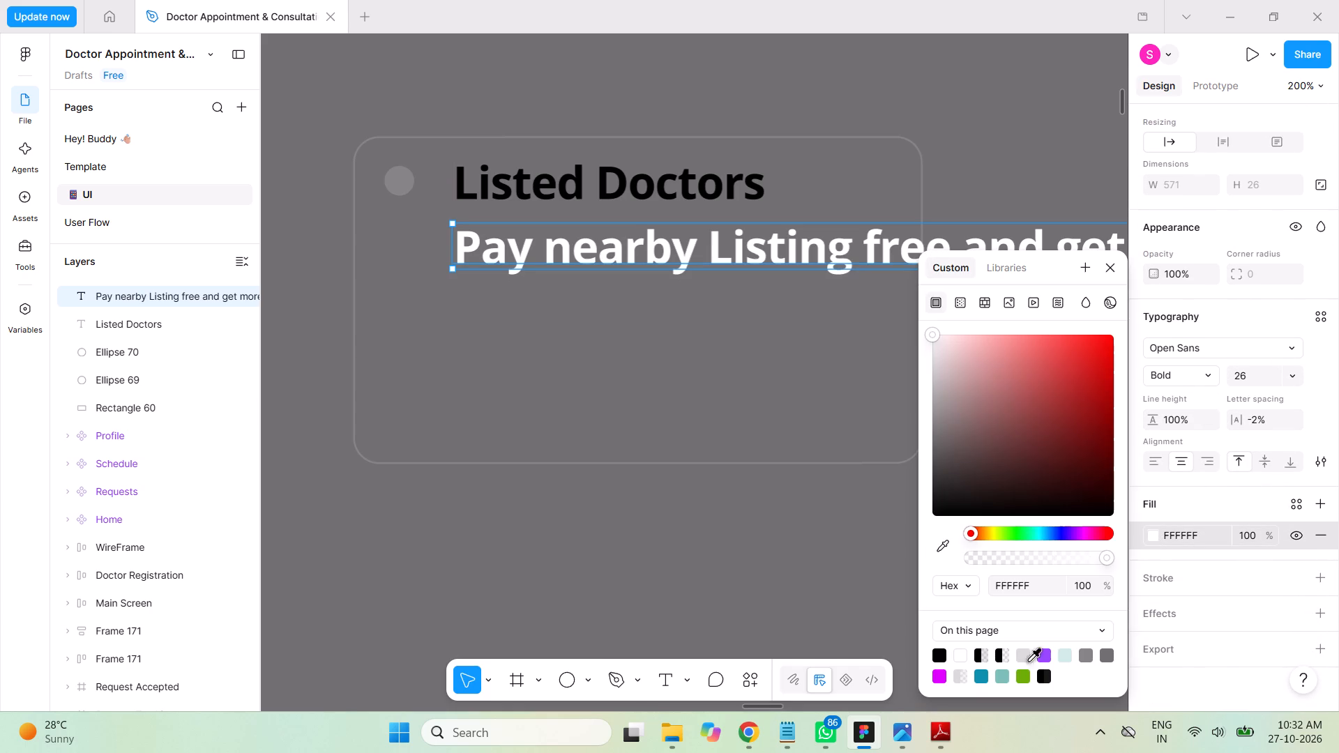
left_click(1108, 655)
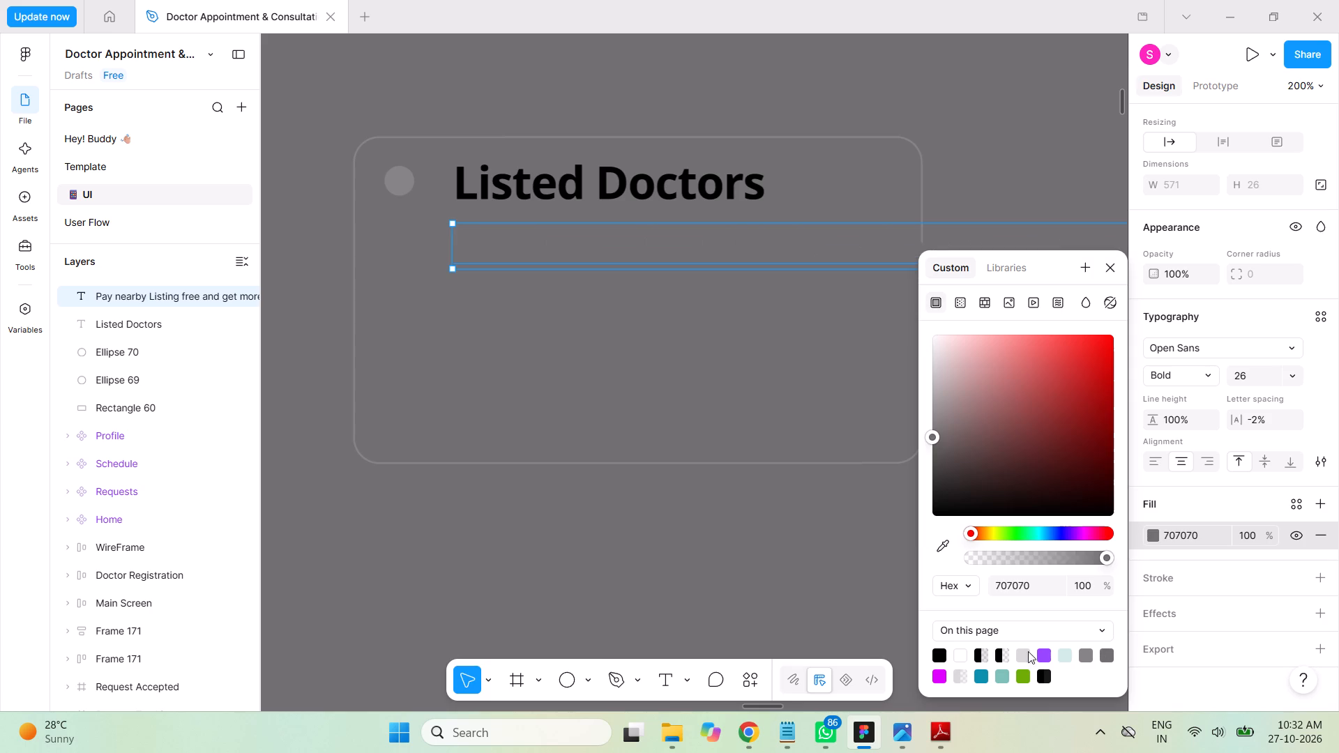
left_click(938, 654)
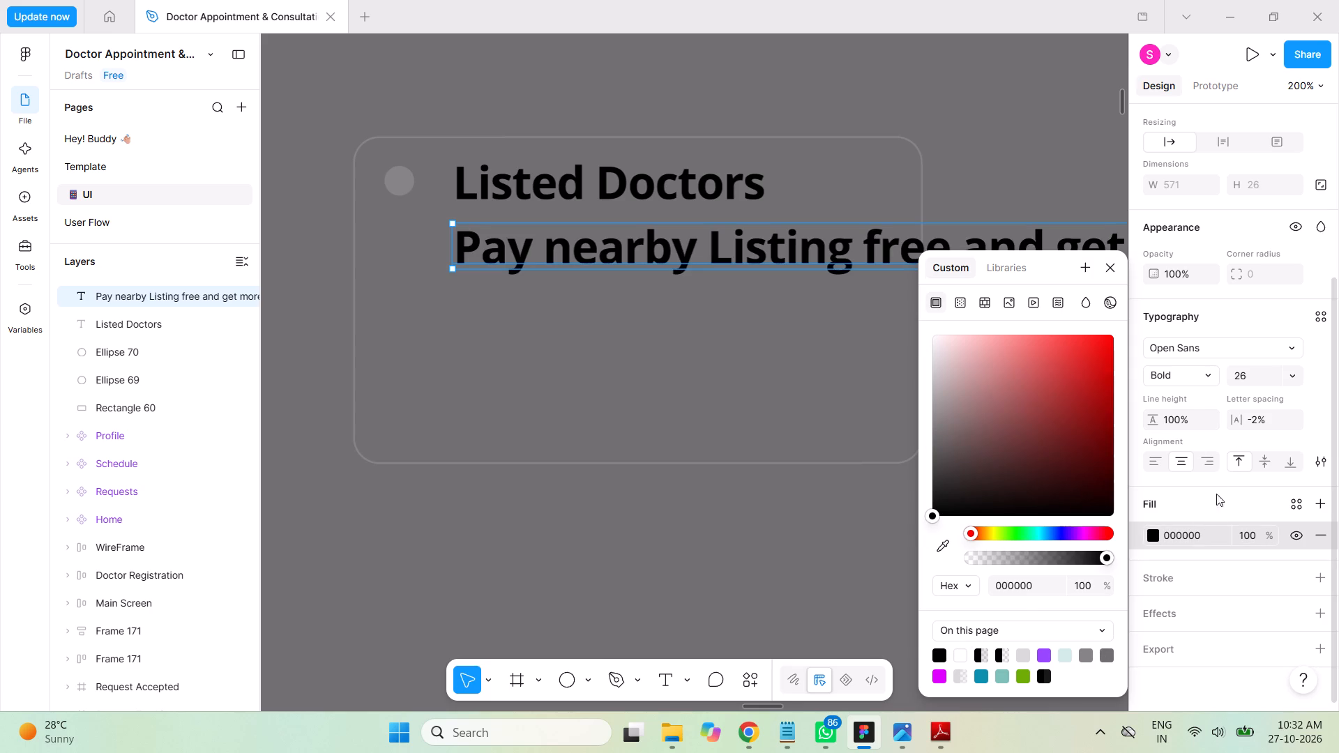
Set the description text to Regular weight at font size 15.
left_click(1182, 375)
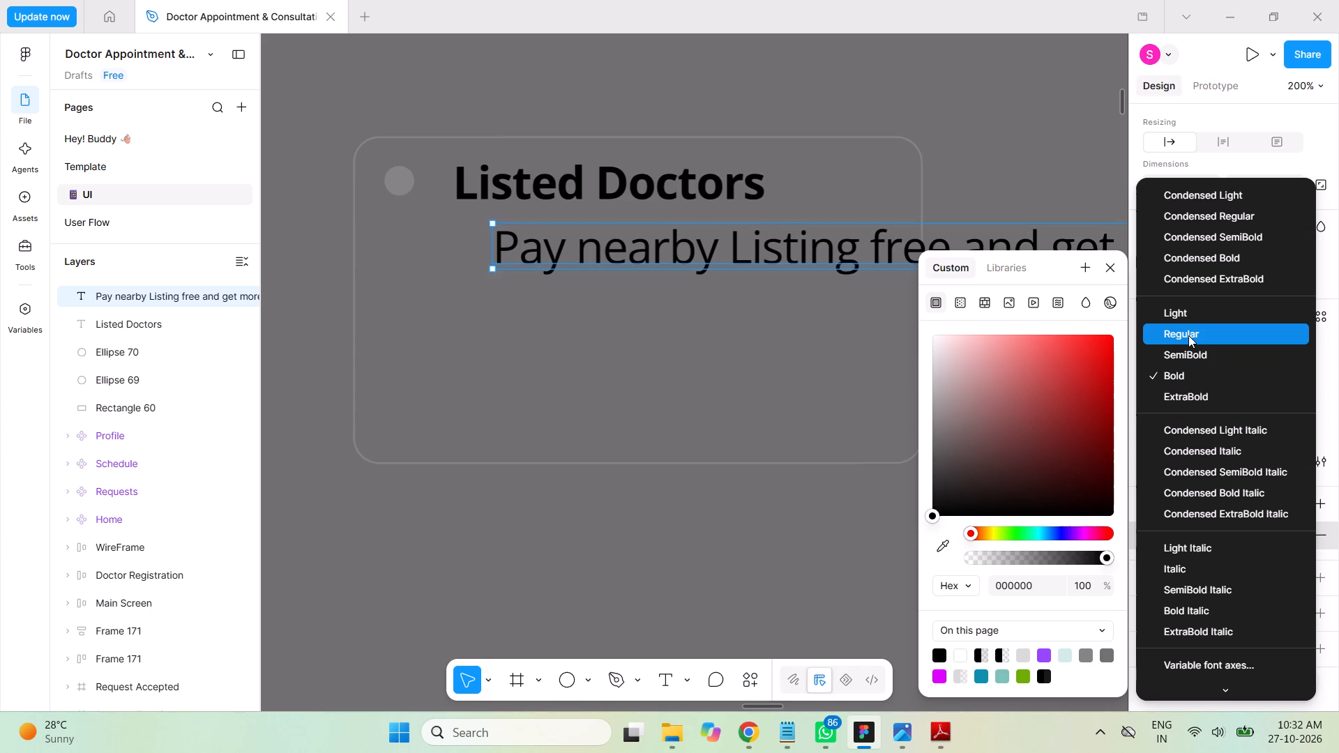
left_click(1188, 335)
left_click(1292, 378)
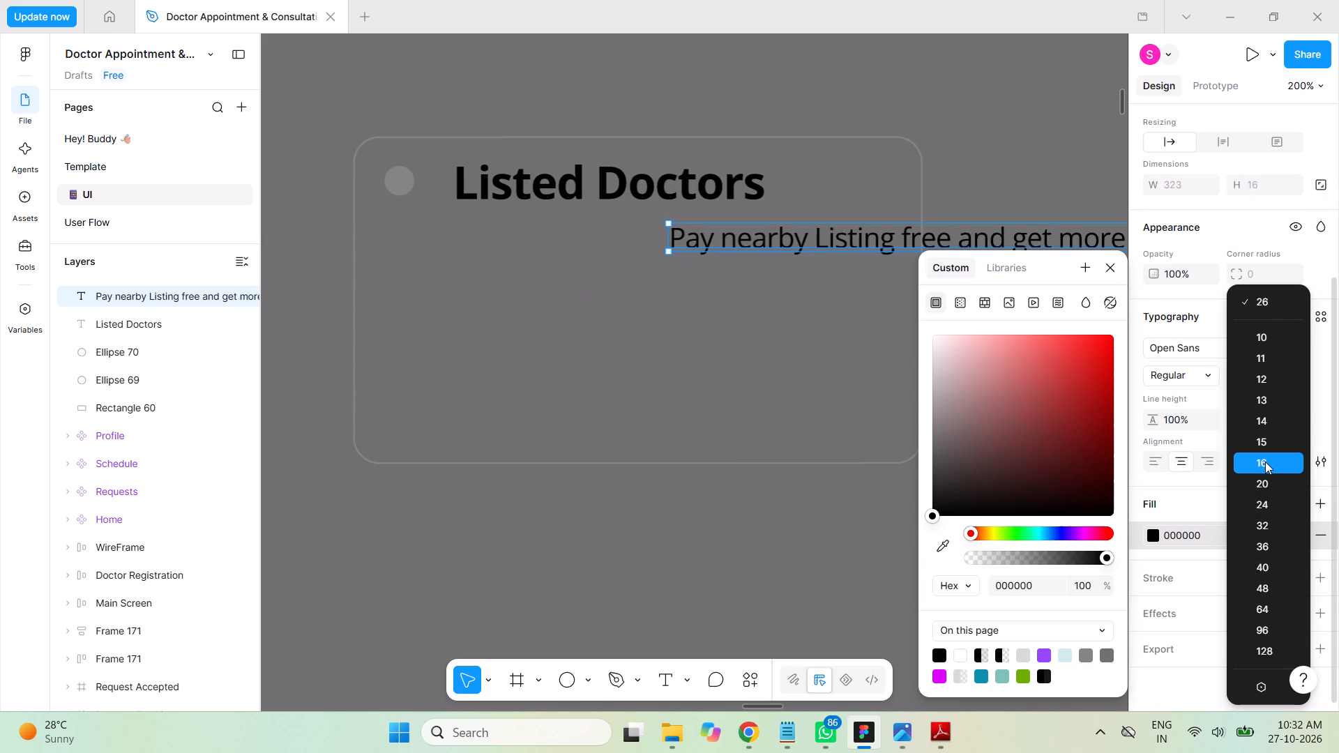
left_click(1264, 444)
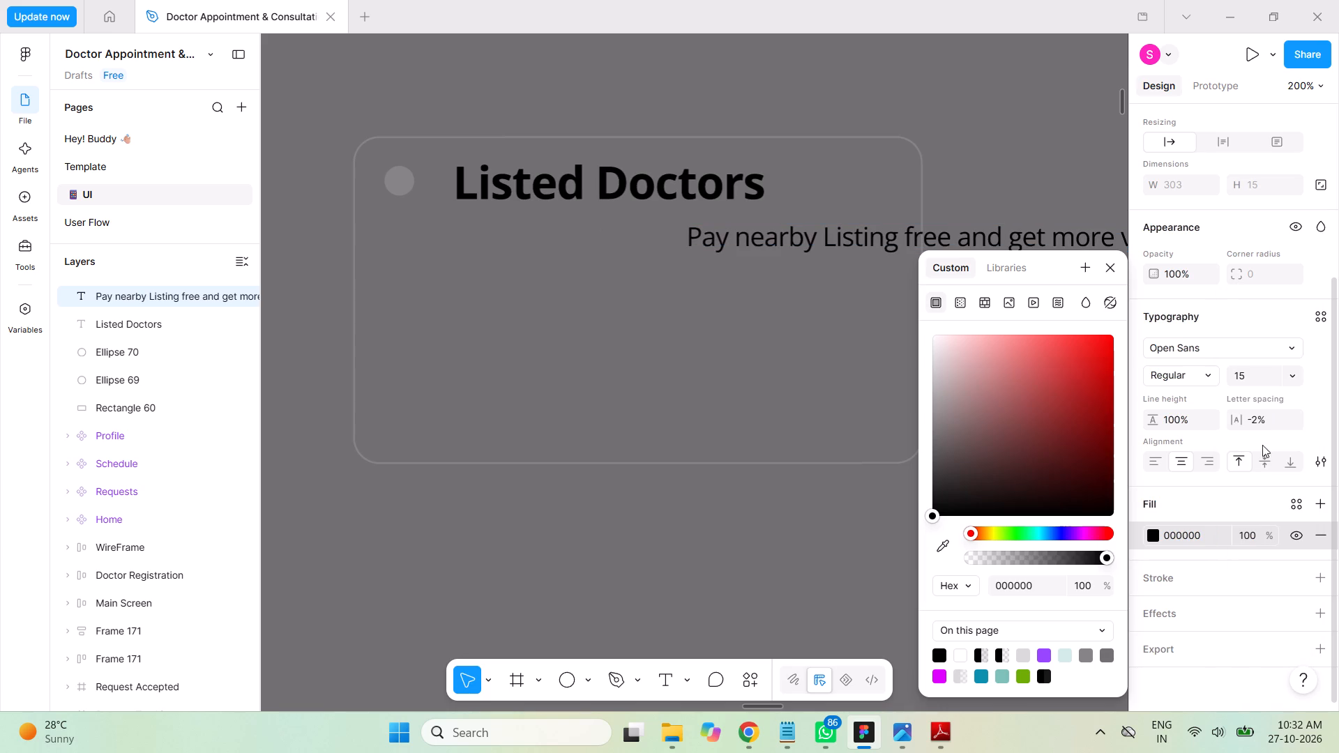
Move the resized description text directly under the "Listed Doctors" heading, aligning their left edges.
left_click_drag(849, 243, 691, 250)
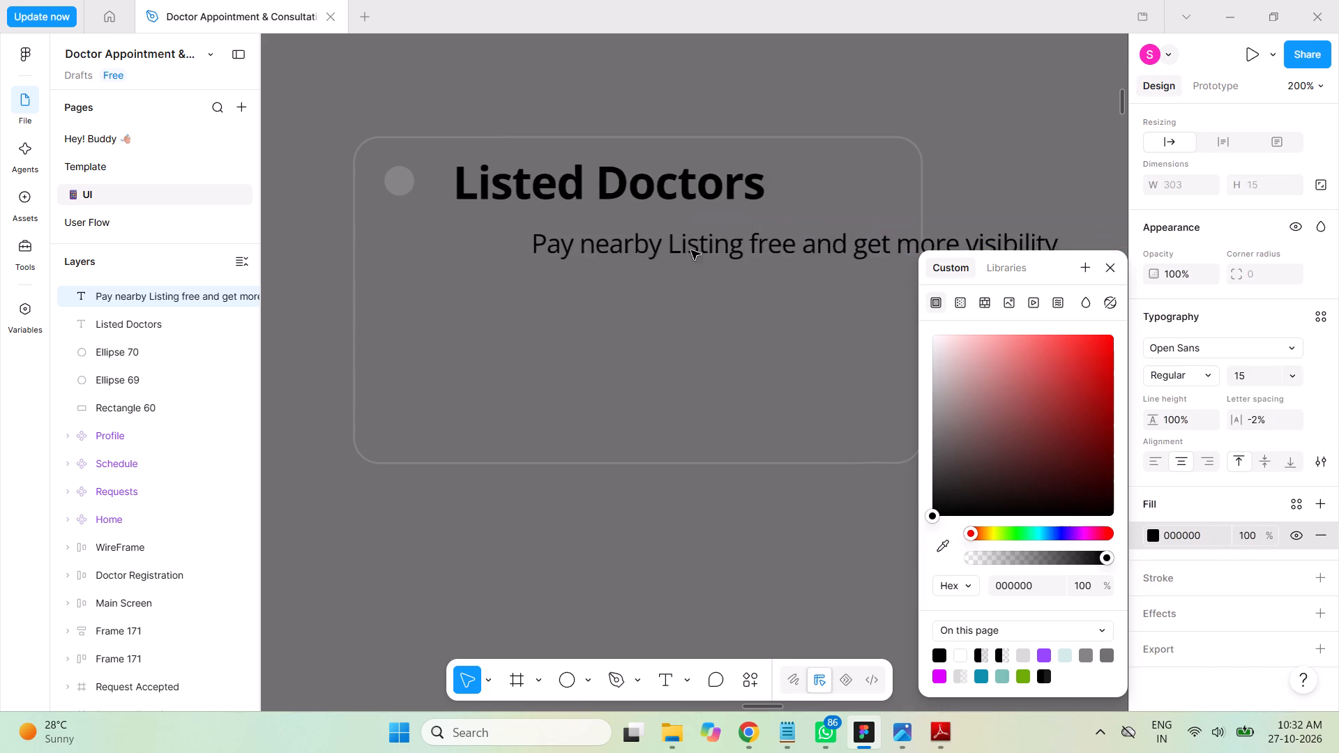
left_click_drag(691, 250, 619, 234)
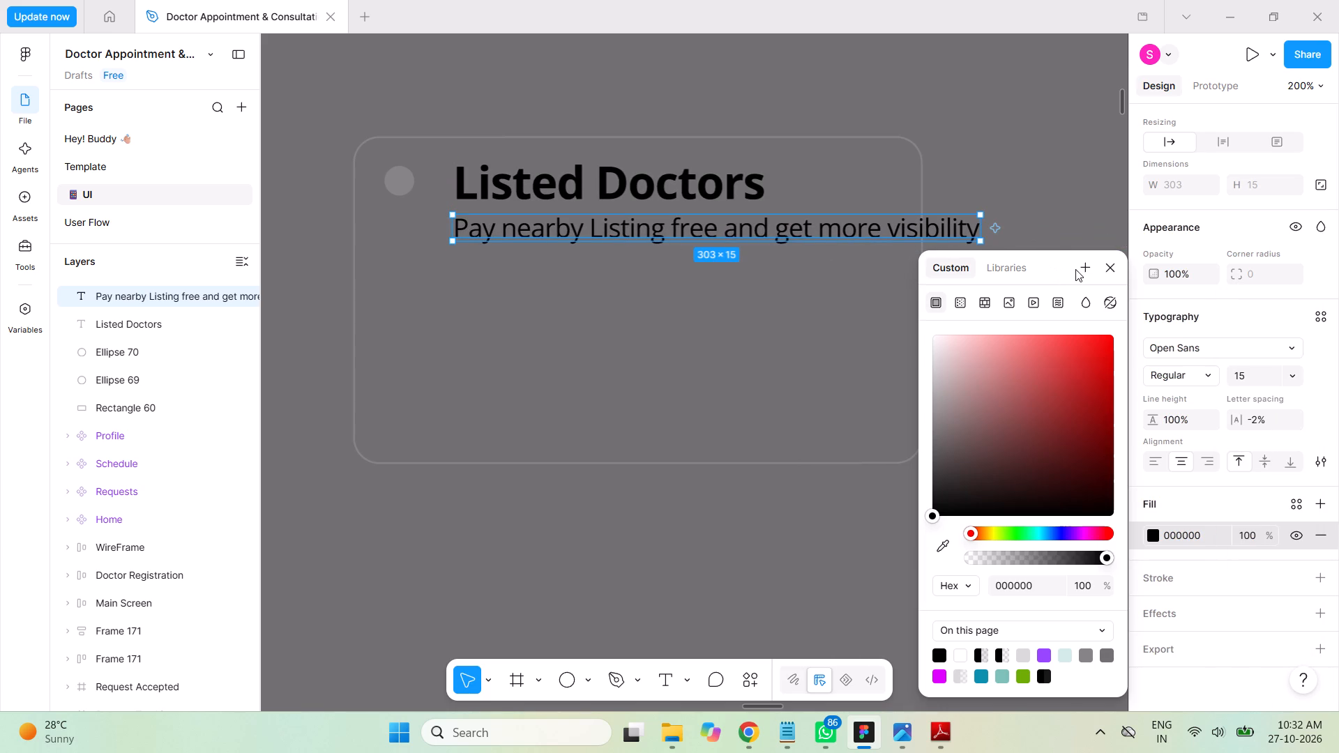
left_click(1106, 266)
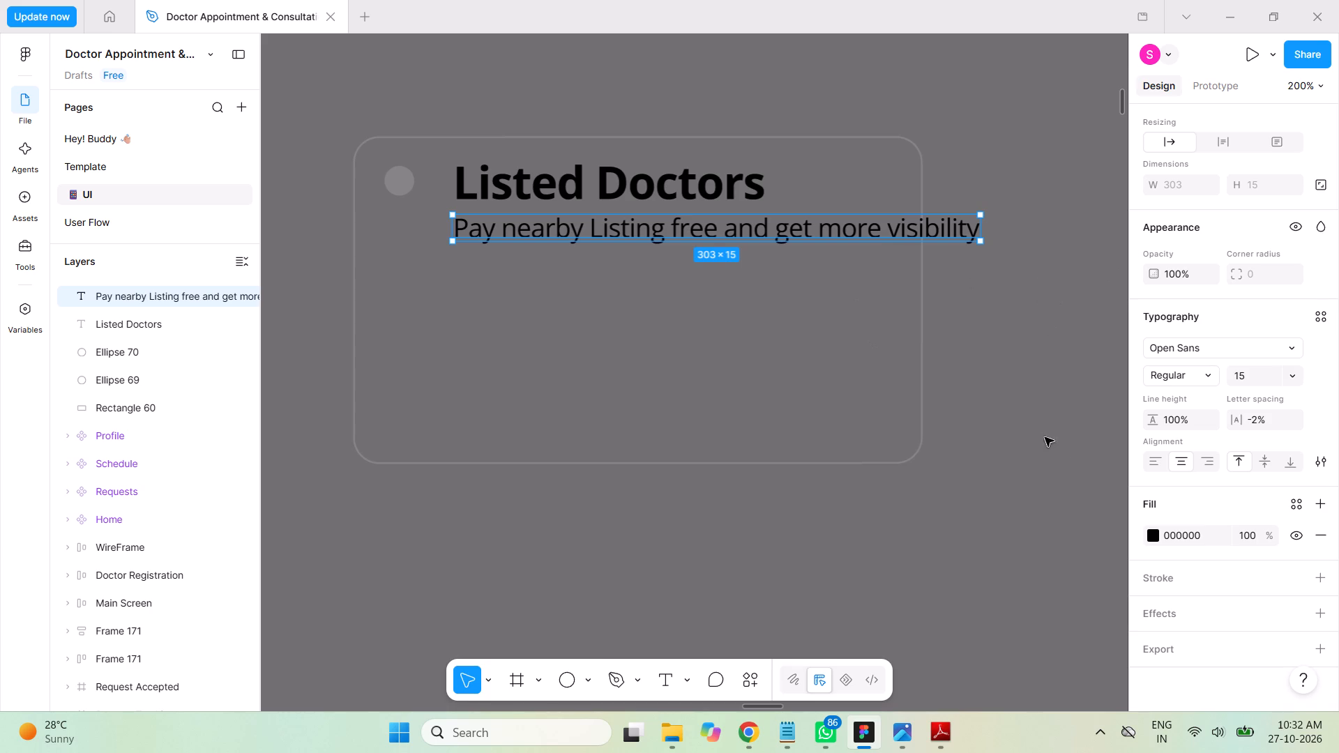
Break the description into two lines before "get more visibility" and left-align the text.
left_click(661, 680)
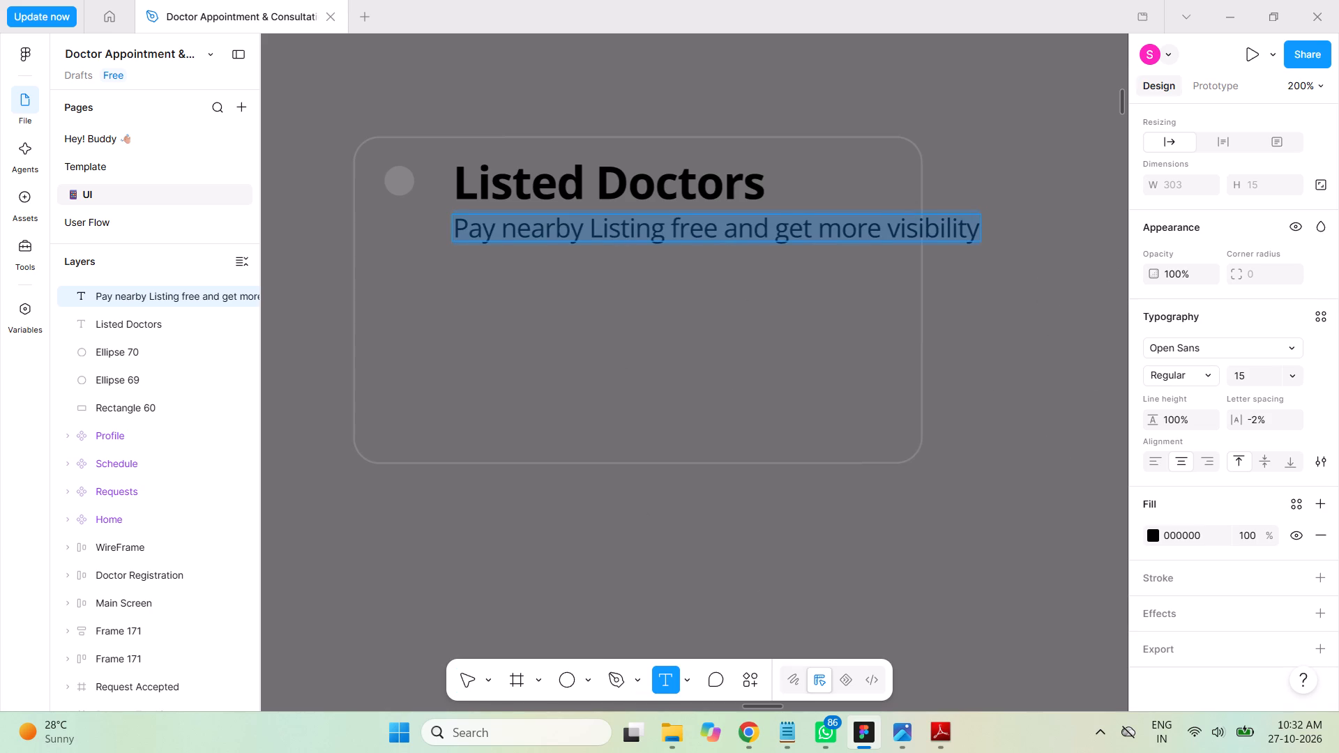
left_click(776, 230)
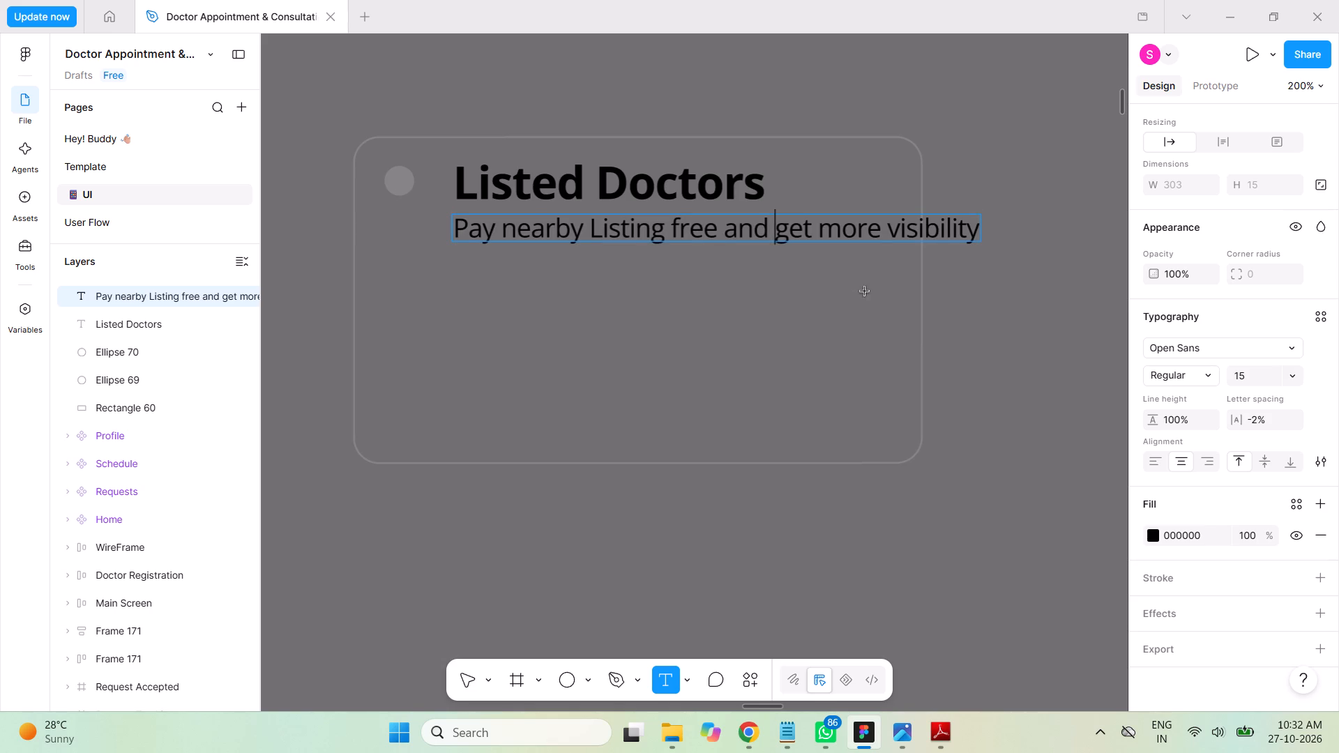
key("Return")
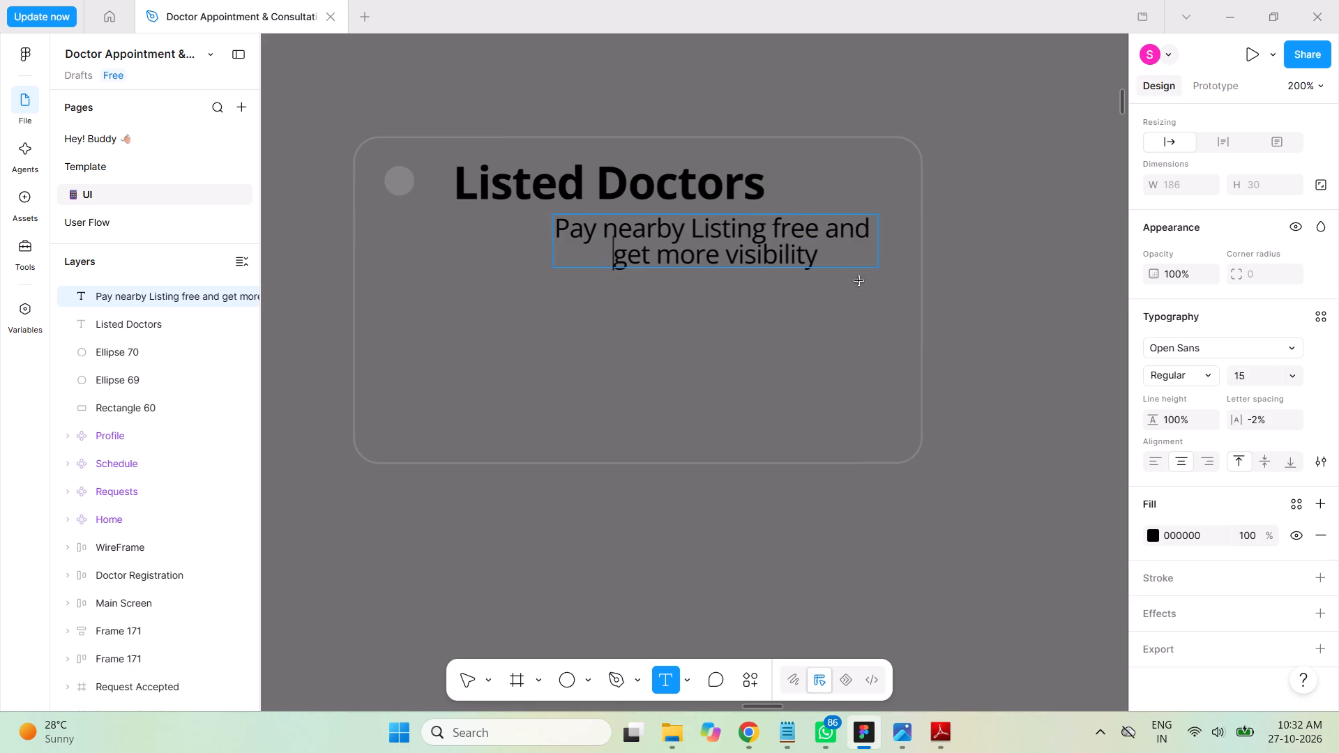
key("ctrl+a")
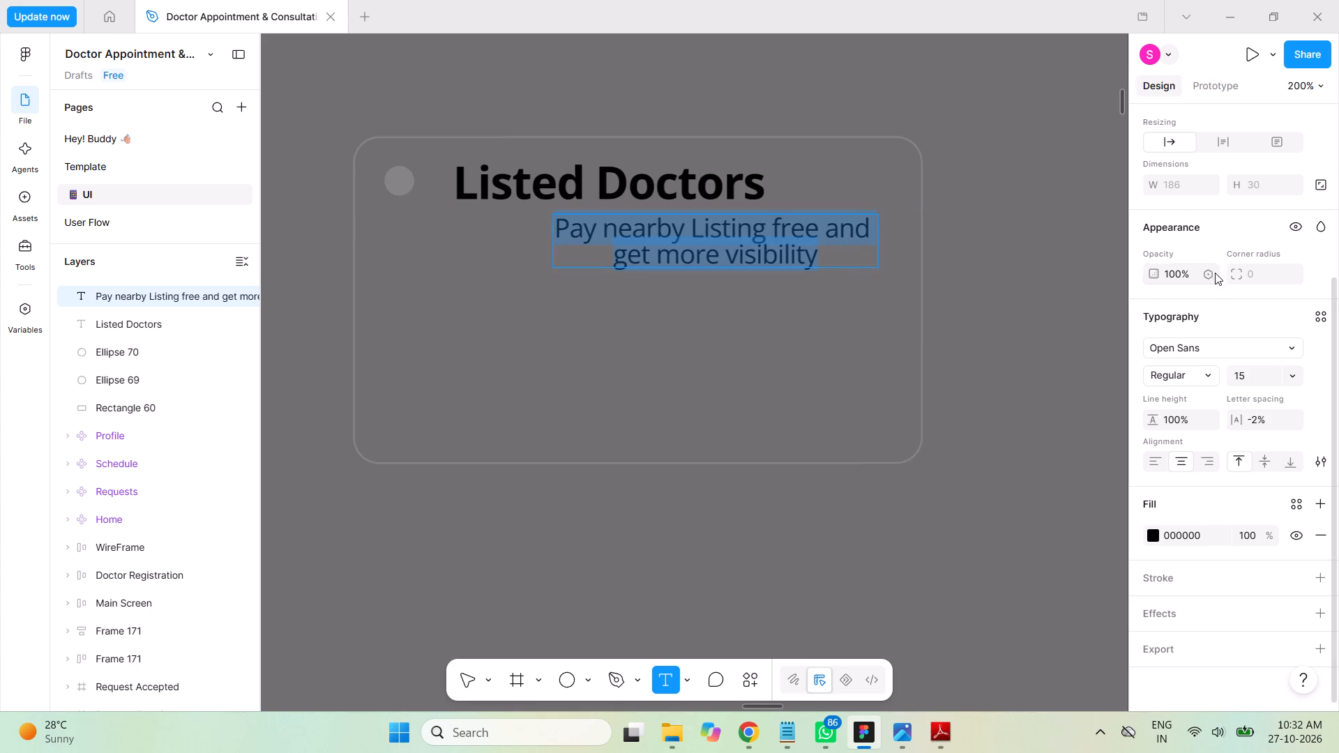
left_click(1150, 464)
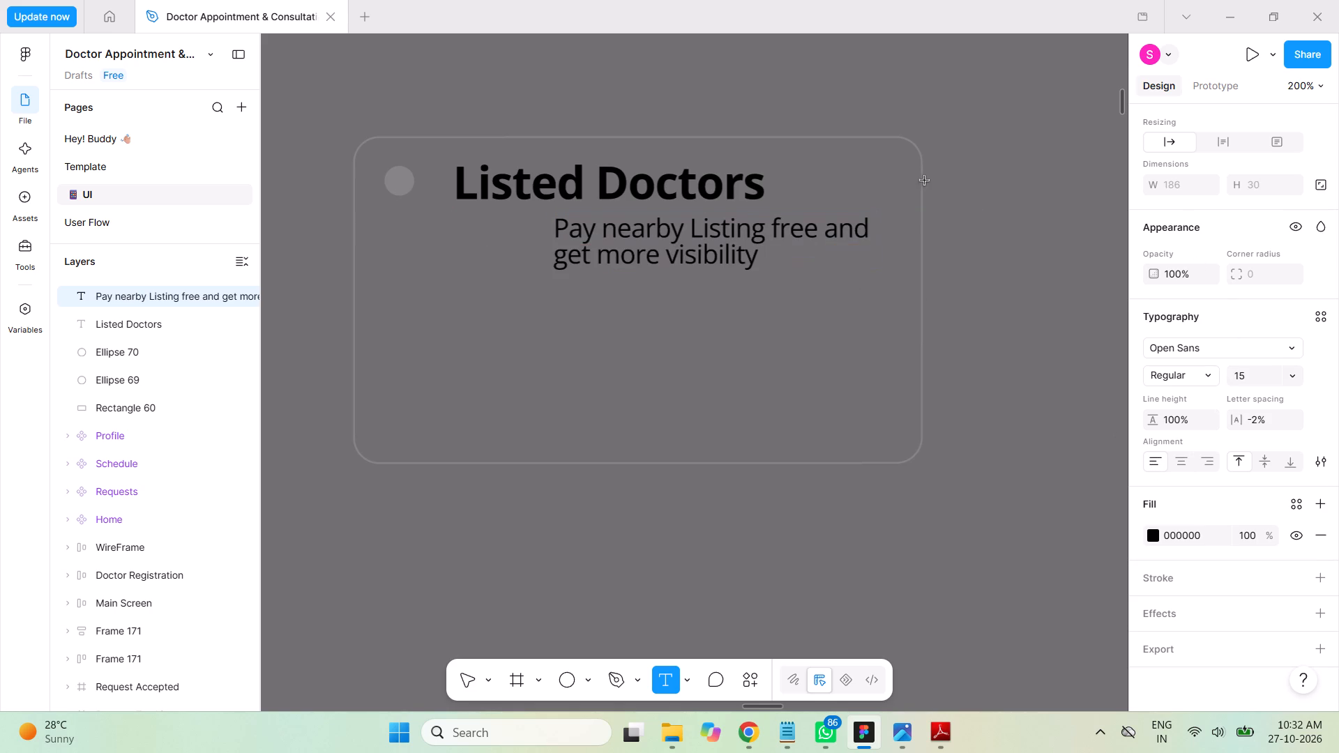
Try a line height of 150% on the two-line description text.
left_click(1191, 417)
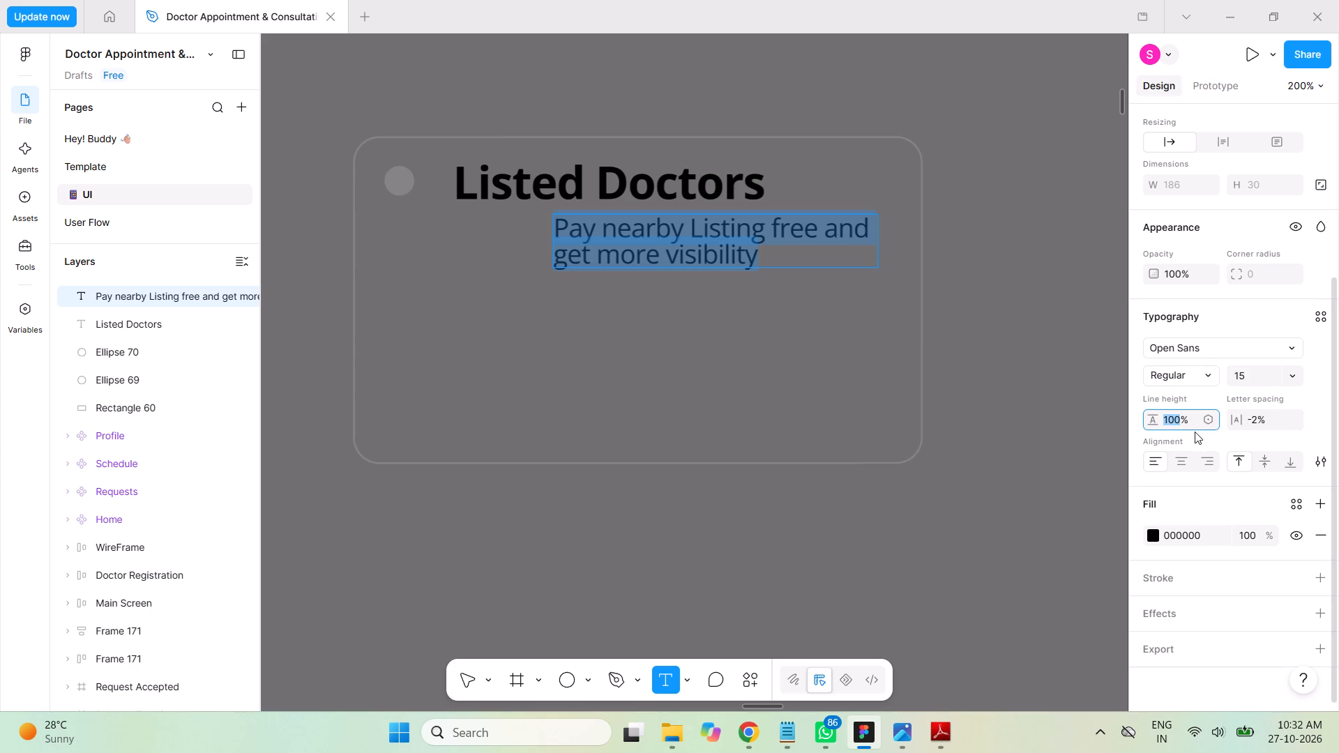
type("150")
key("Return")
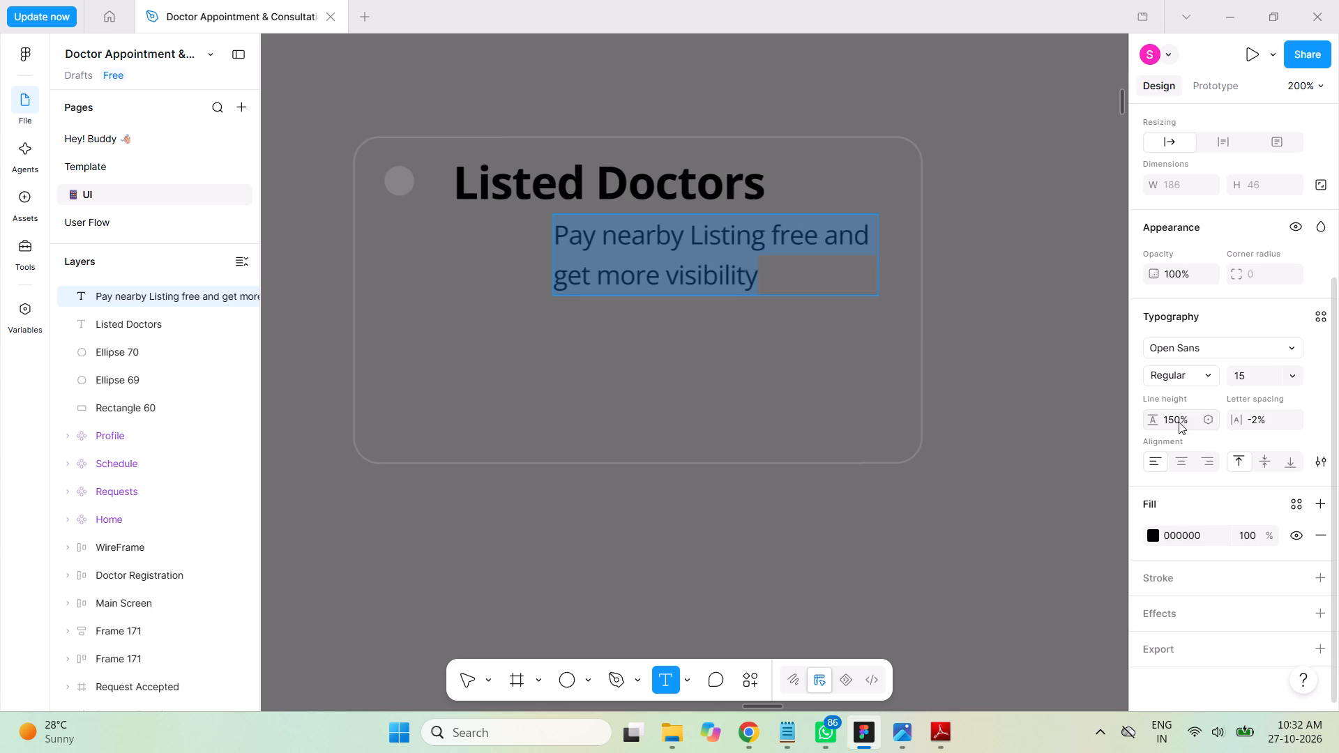
Set the description text's line height to 130% and finish editing the text.
left_click(1179, 418)
type("130")
key("Return")
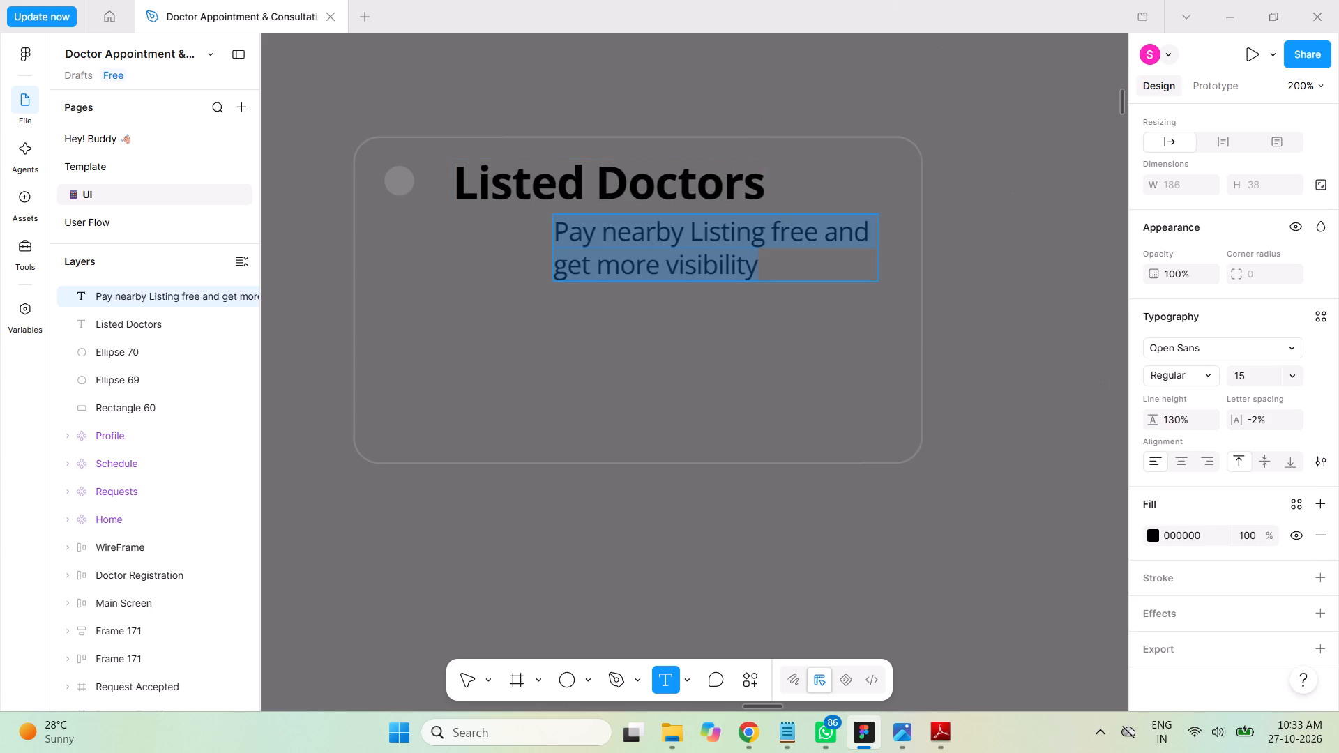
left_click(466, 675)
left_click(1007, 249)
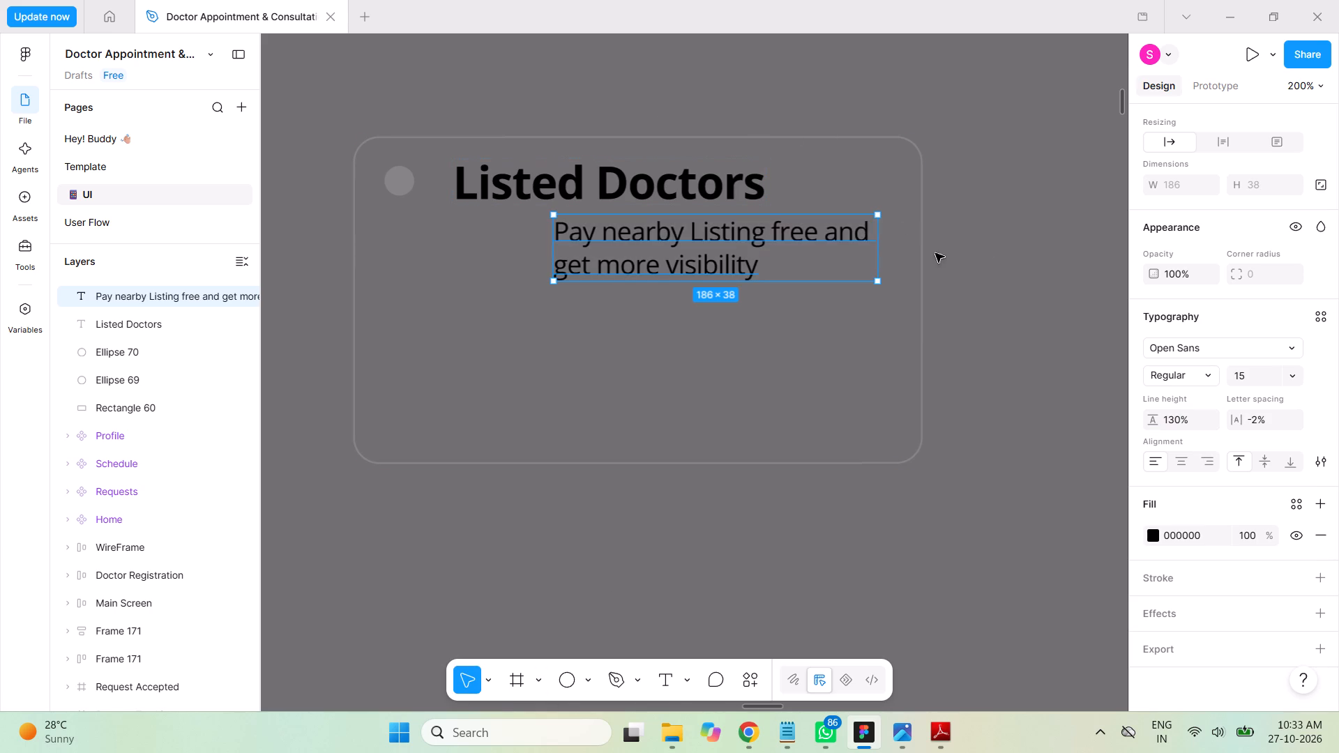
Move the two-line description back under the start of the "Listed Doctors" heading, leaving a small gap below it.
left_click_drag(757, 235, 660, 243)
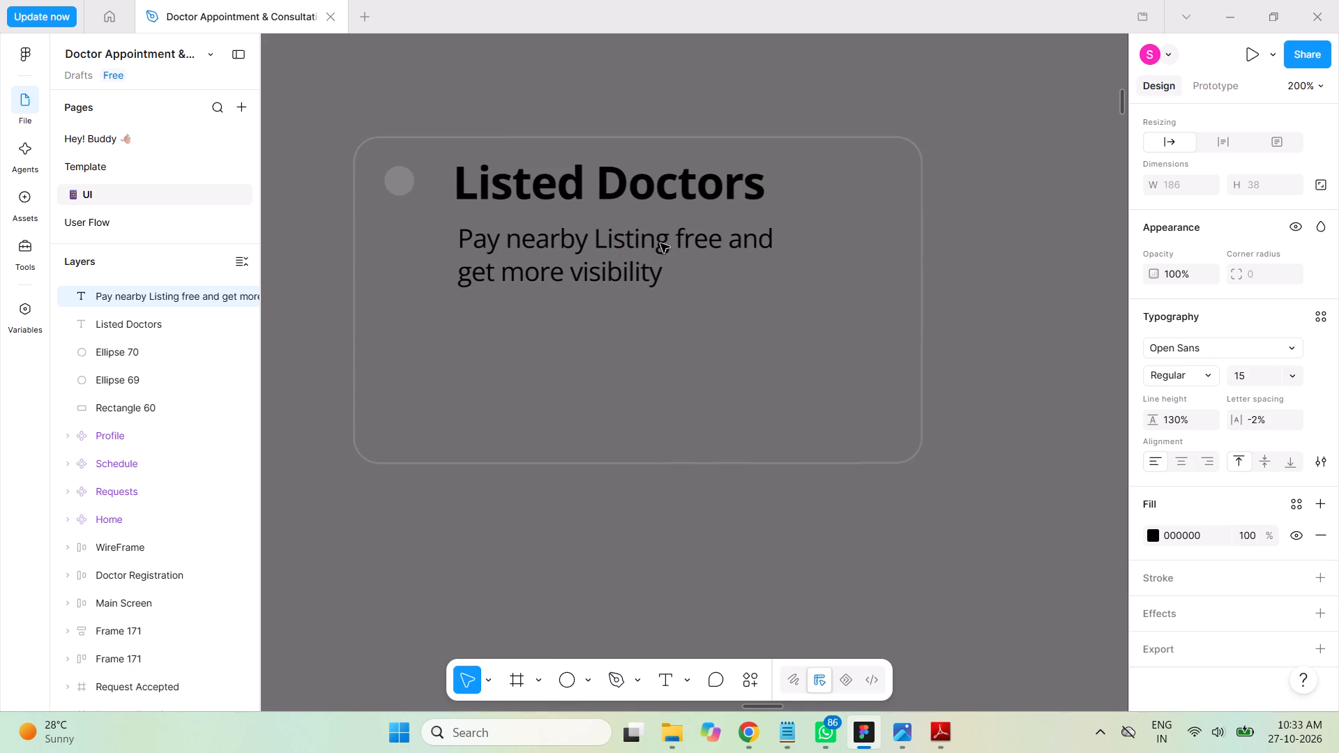
left_click_drag(660, 243, 660, 243)
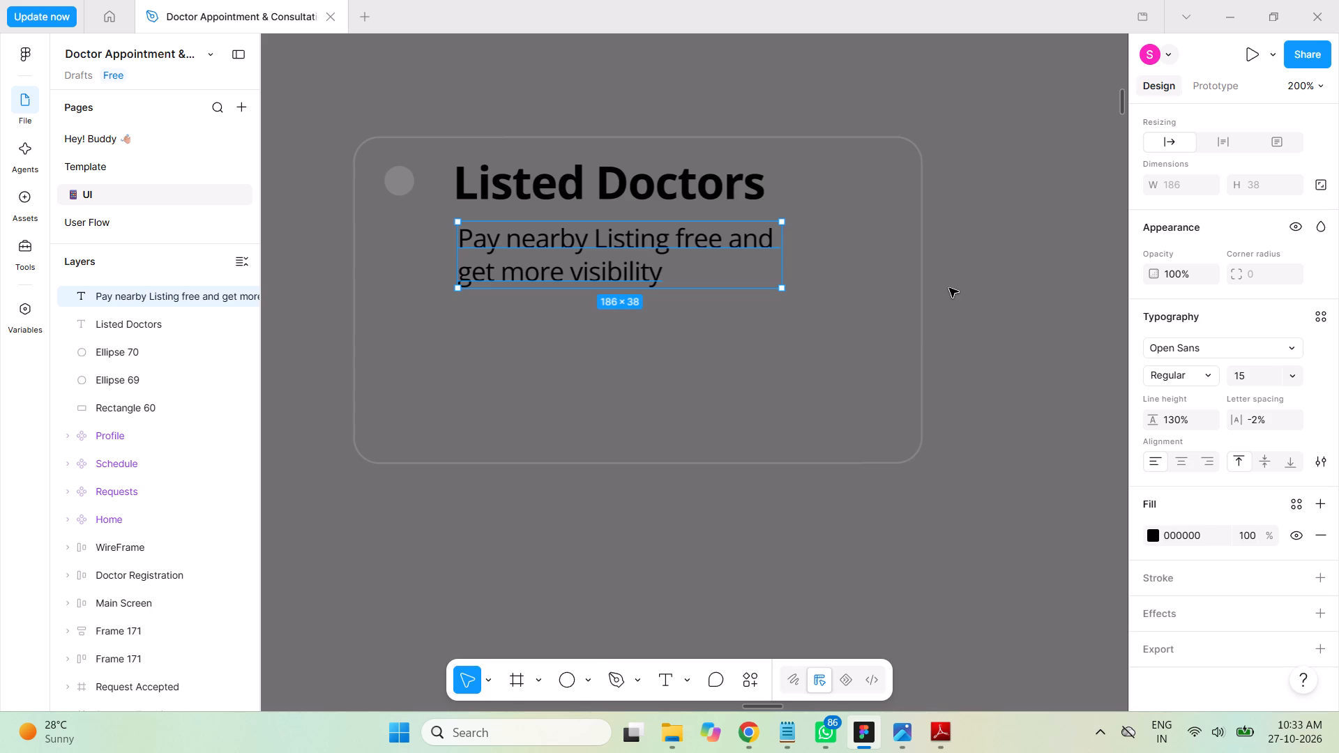
left_click(984, 243)
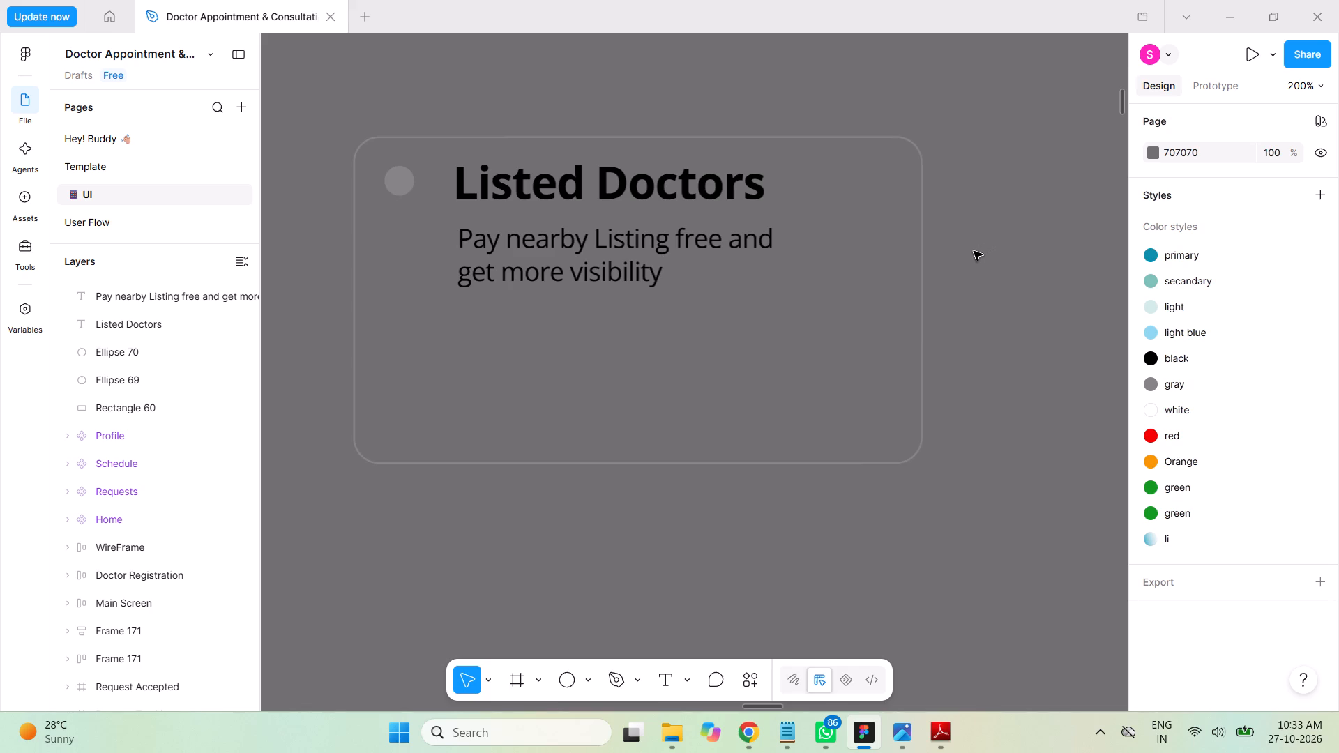
Save the design file.
key("ctrl+minus")
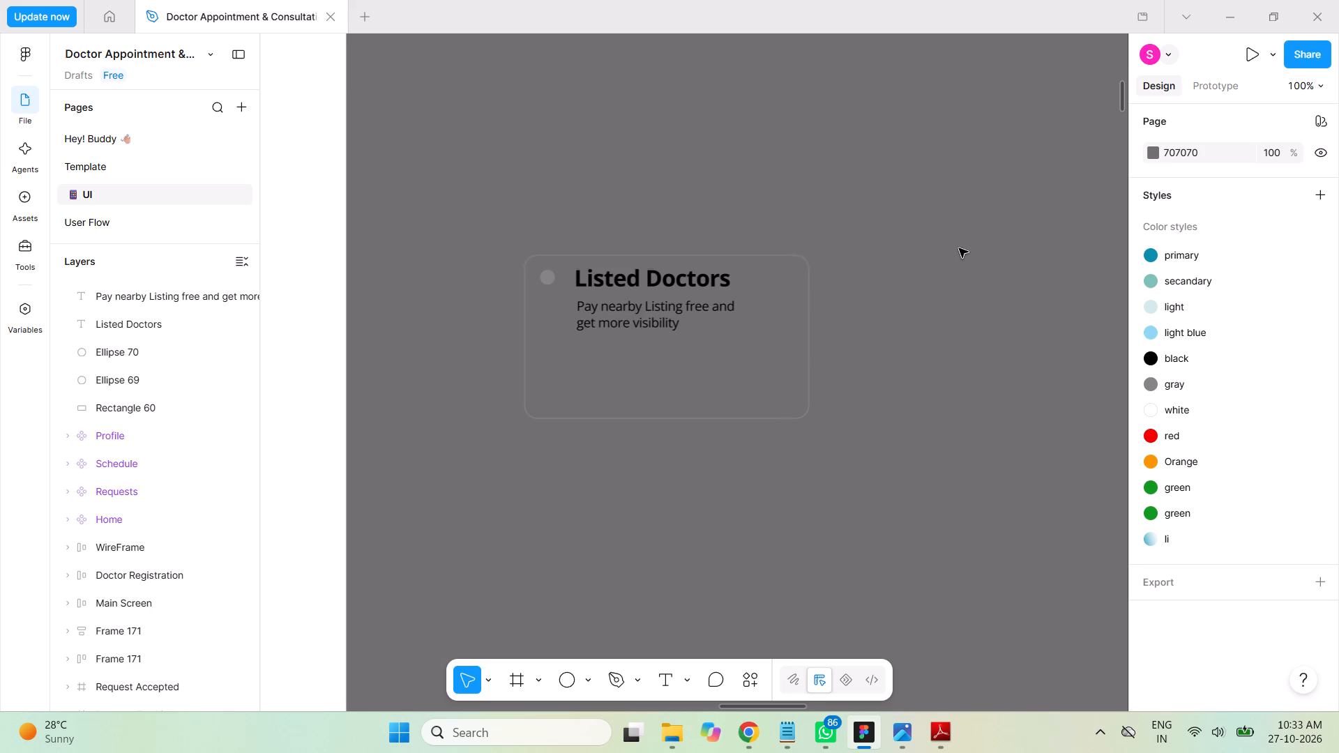
key("ctrl+s")
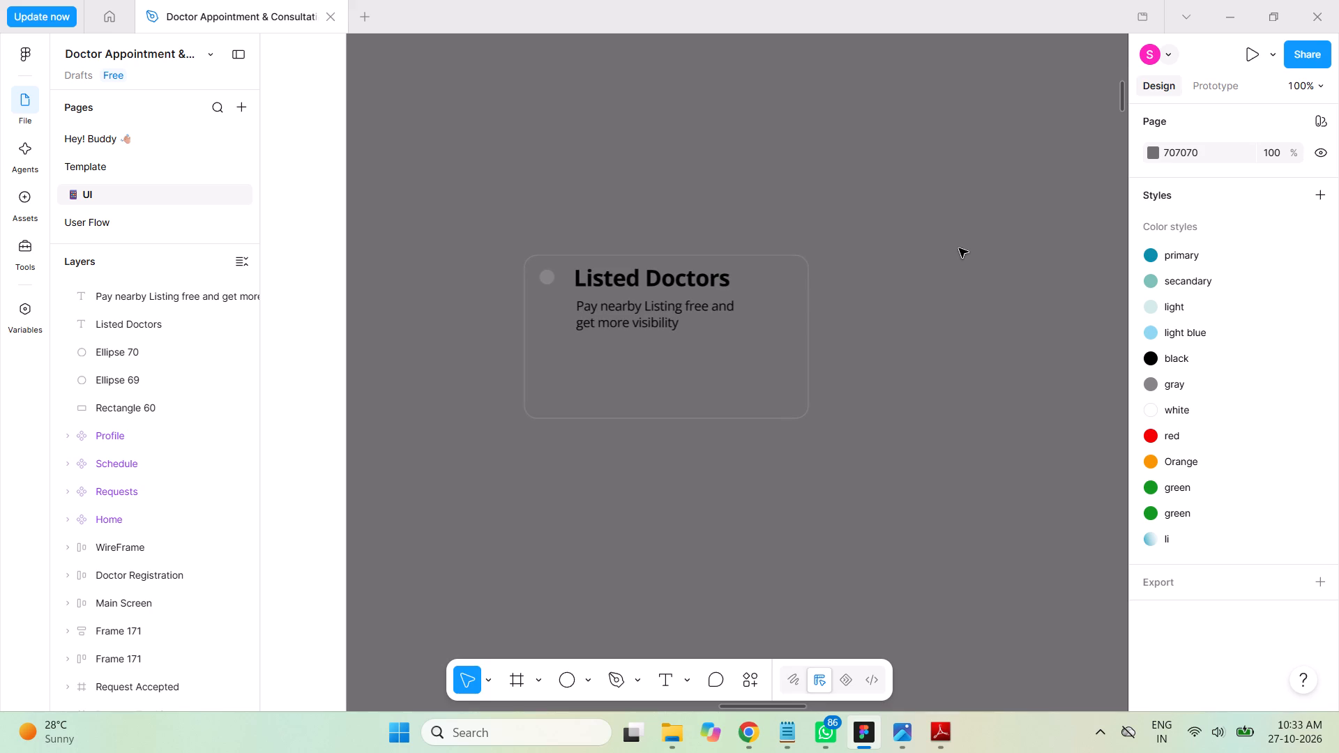
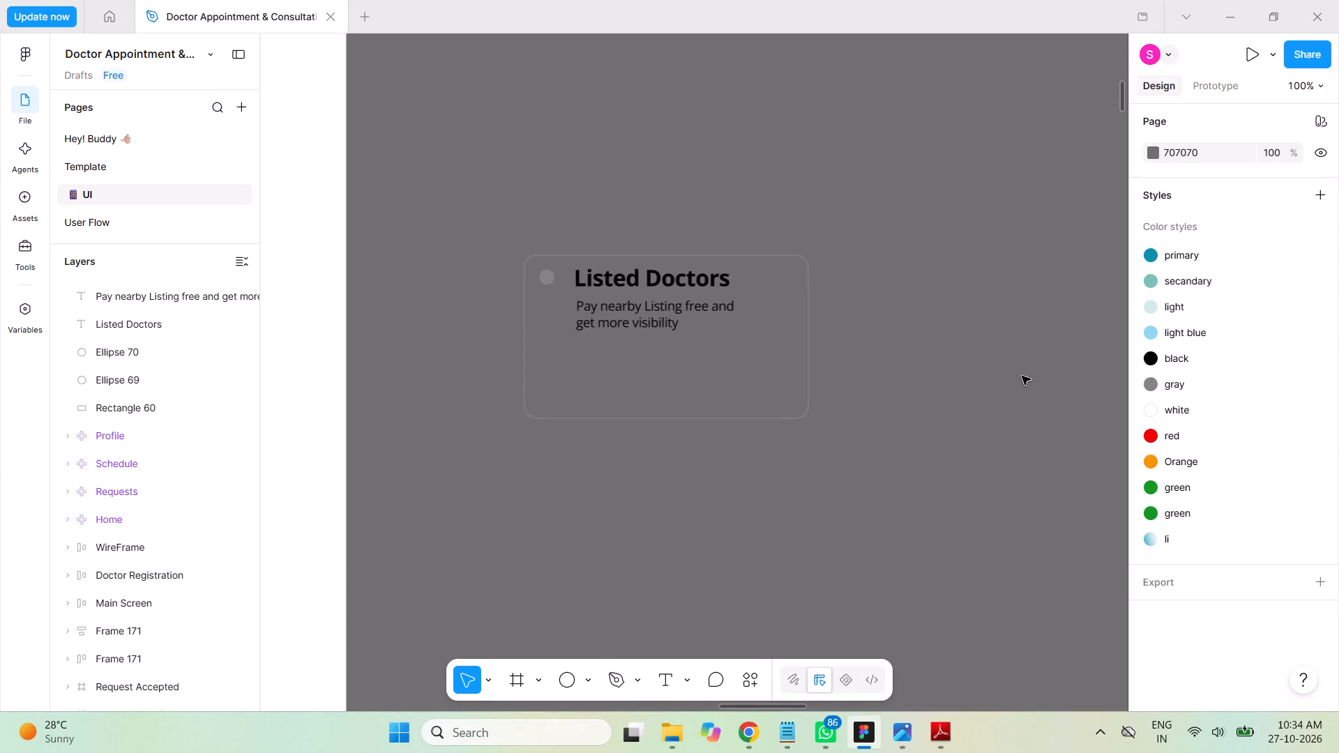
Switch to File Explorer to look through the image files in the Physiotherapy Service folder.
left_click(672, 731)
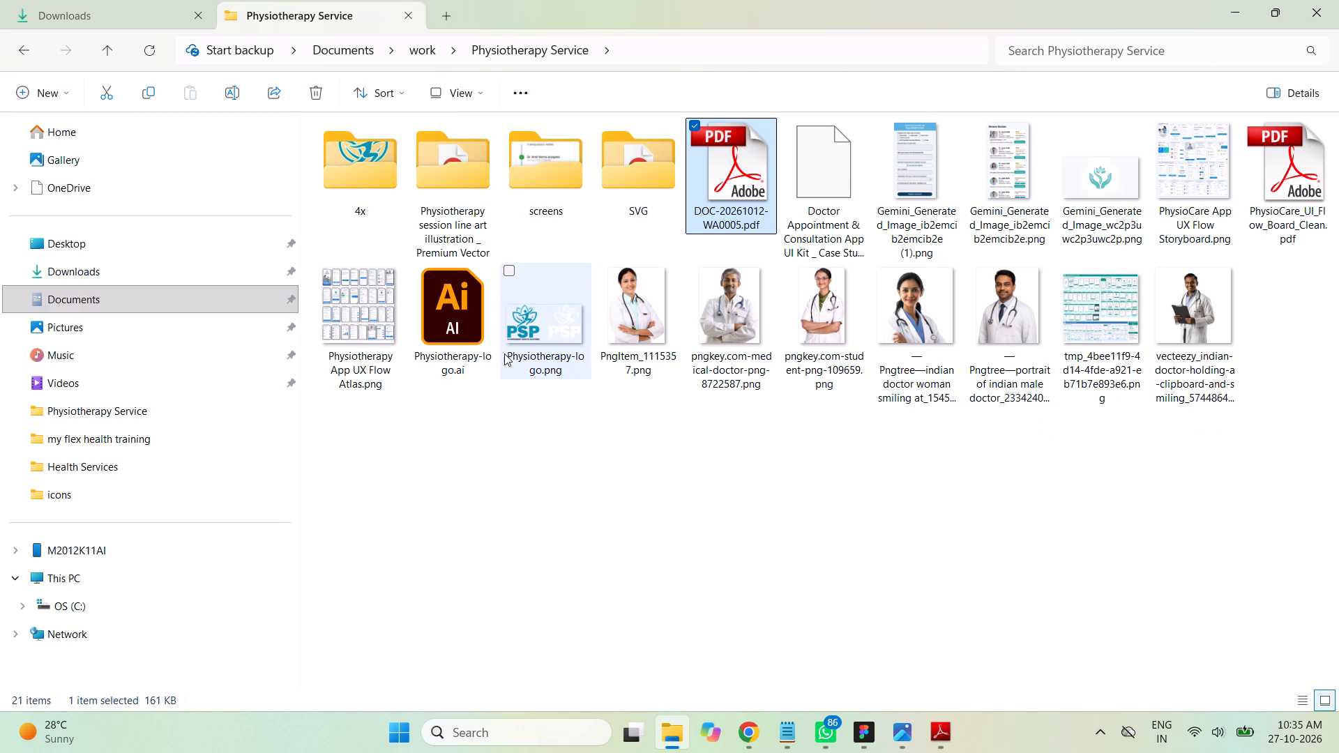
Open Physiotherapy-logo.ai from the Physiotherapy Service folder in Illustrator.
double_click(448, 344)
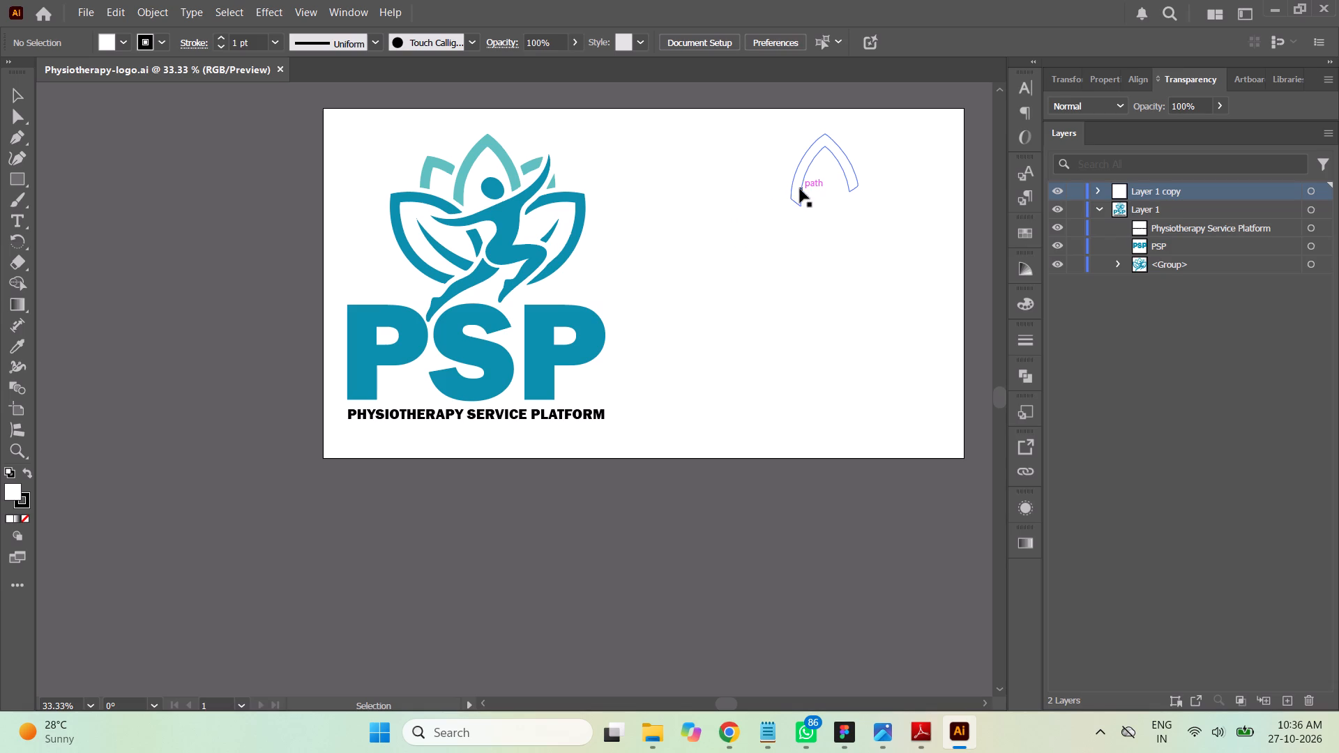
Select the lotus figure emblem and export the artwork as Physiotherapy-logo.svg to the Physiotherapy Service folder with the default SVG options.
left_click(506, 231)
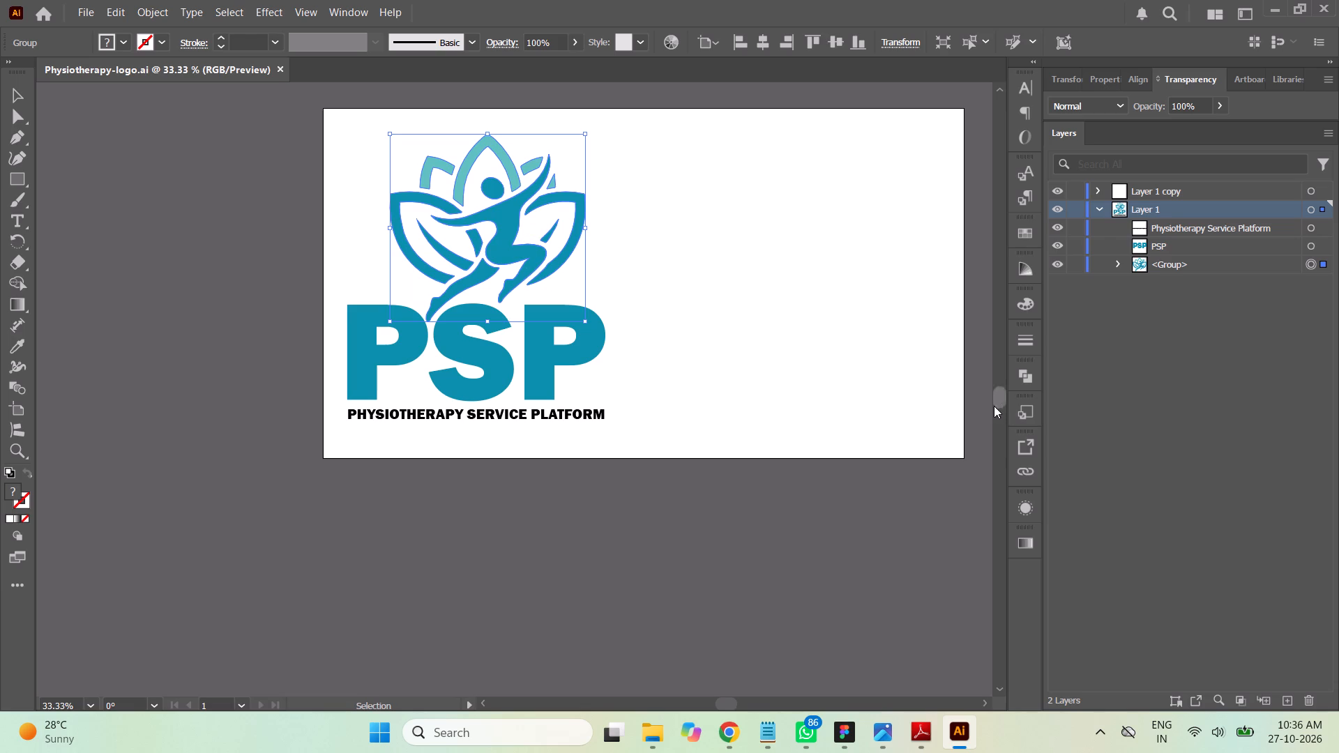
left_click(88, 14)
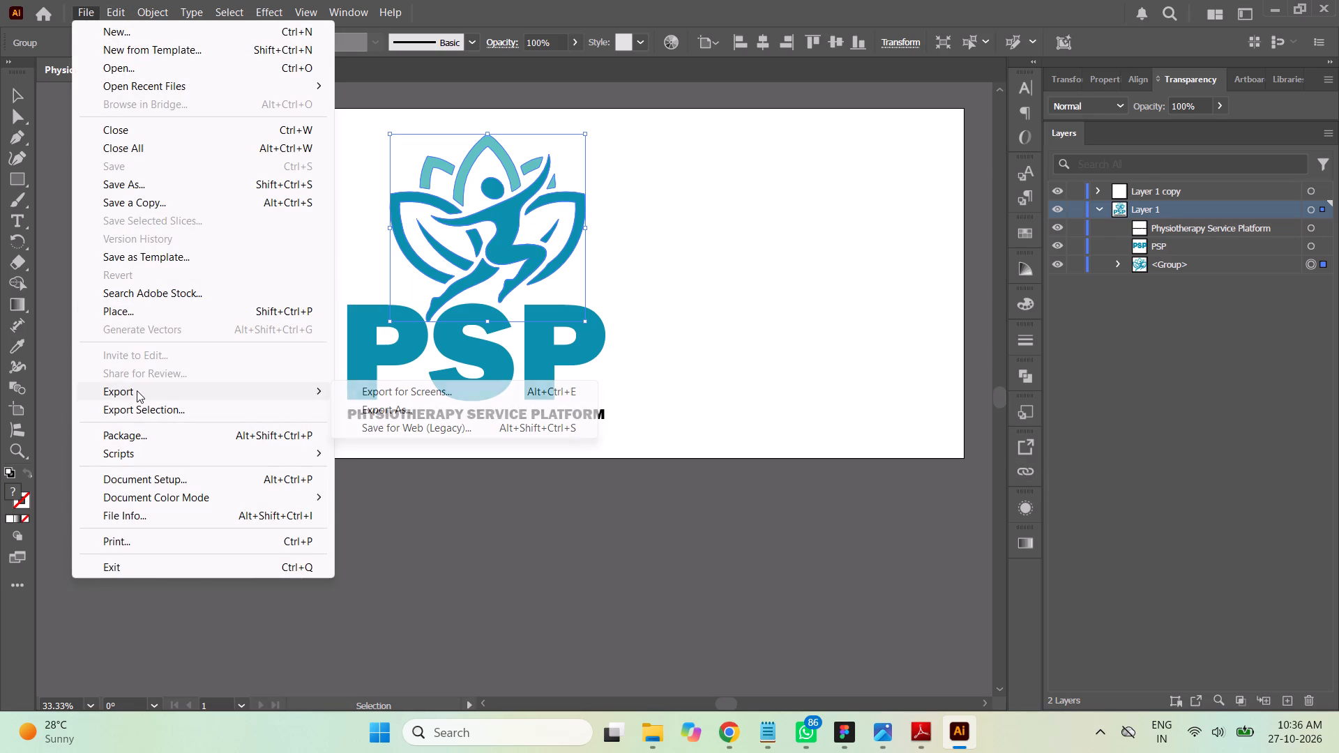
left_click(423, 411)
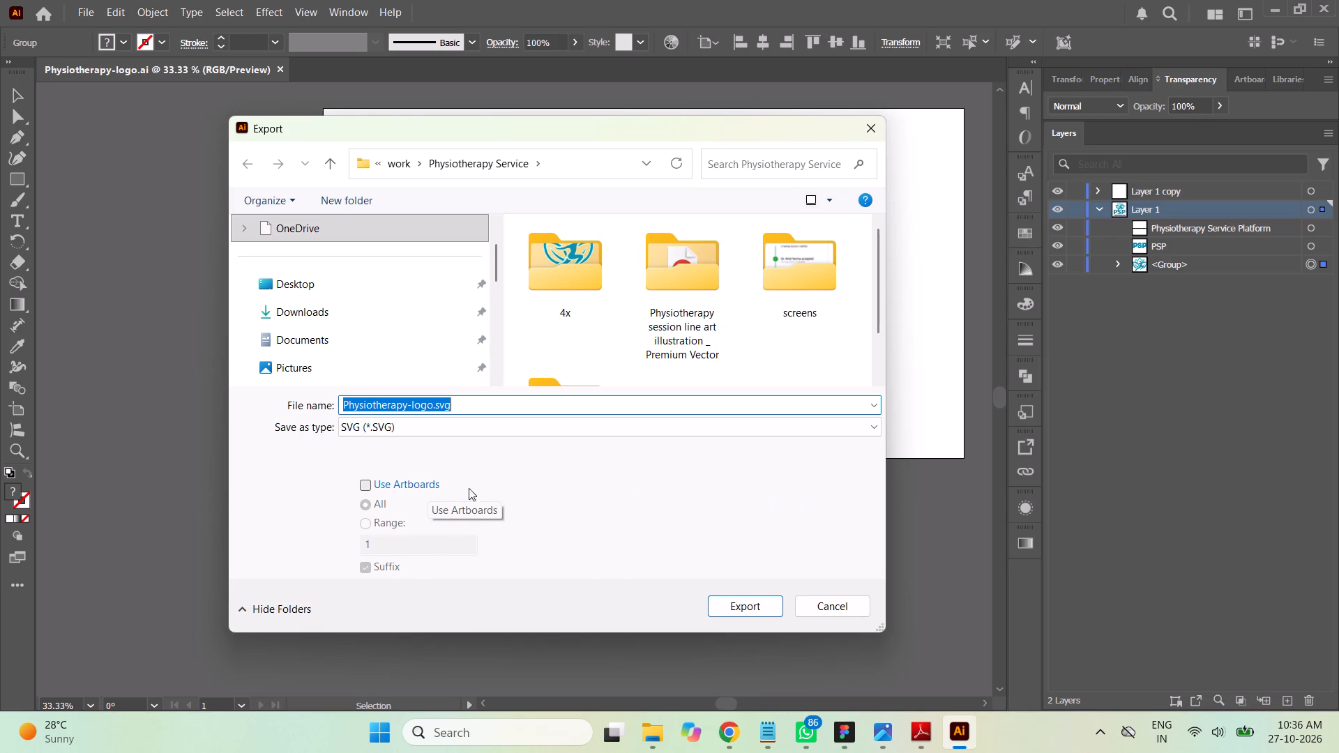
left_click(241, 608)
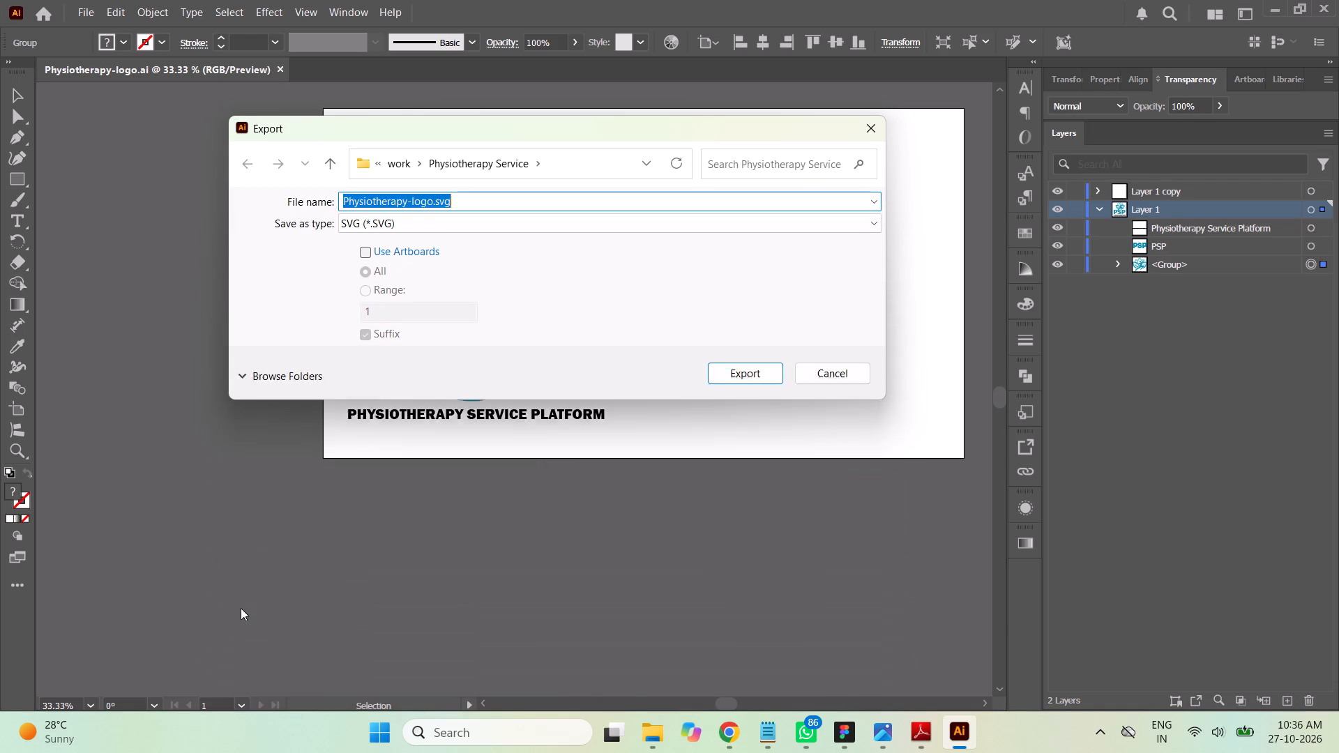
left_click(243, 360)
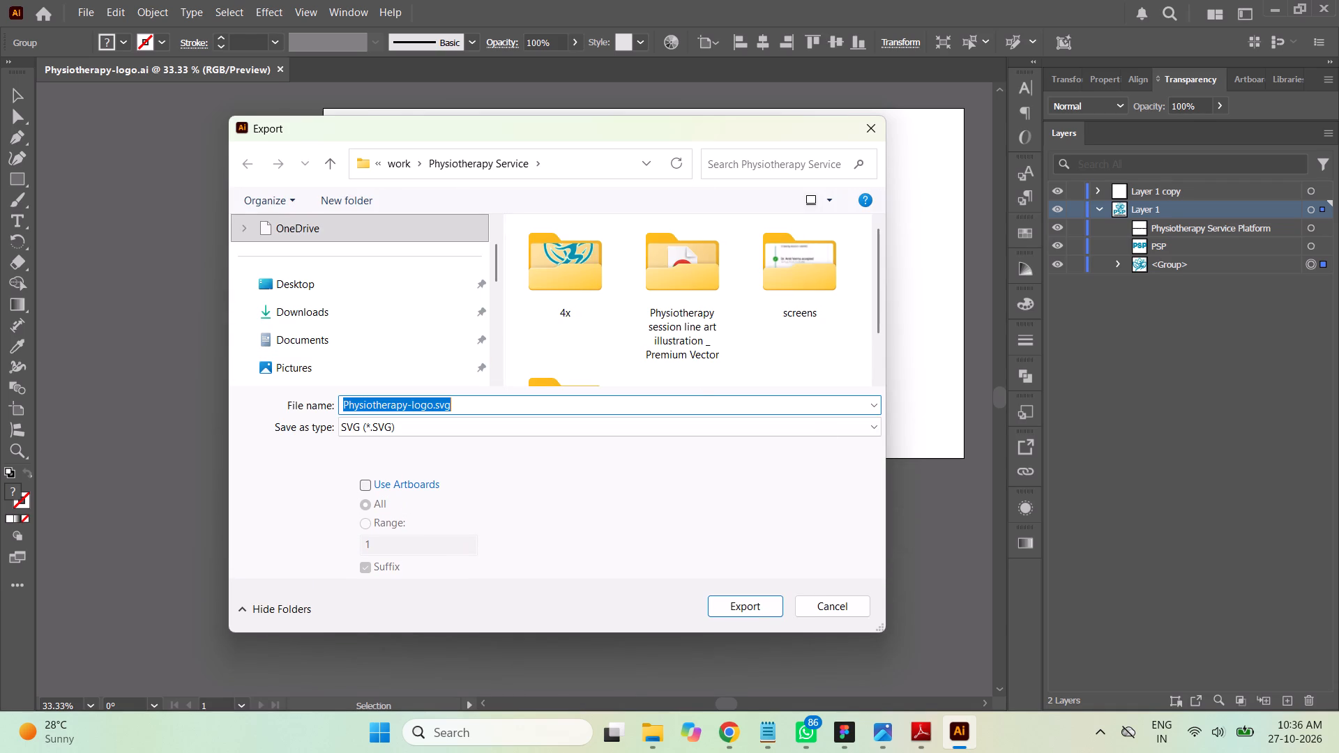
left_click(748, 605)
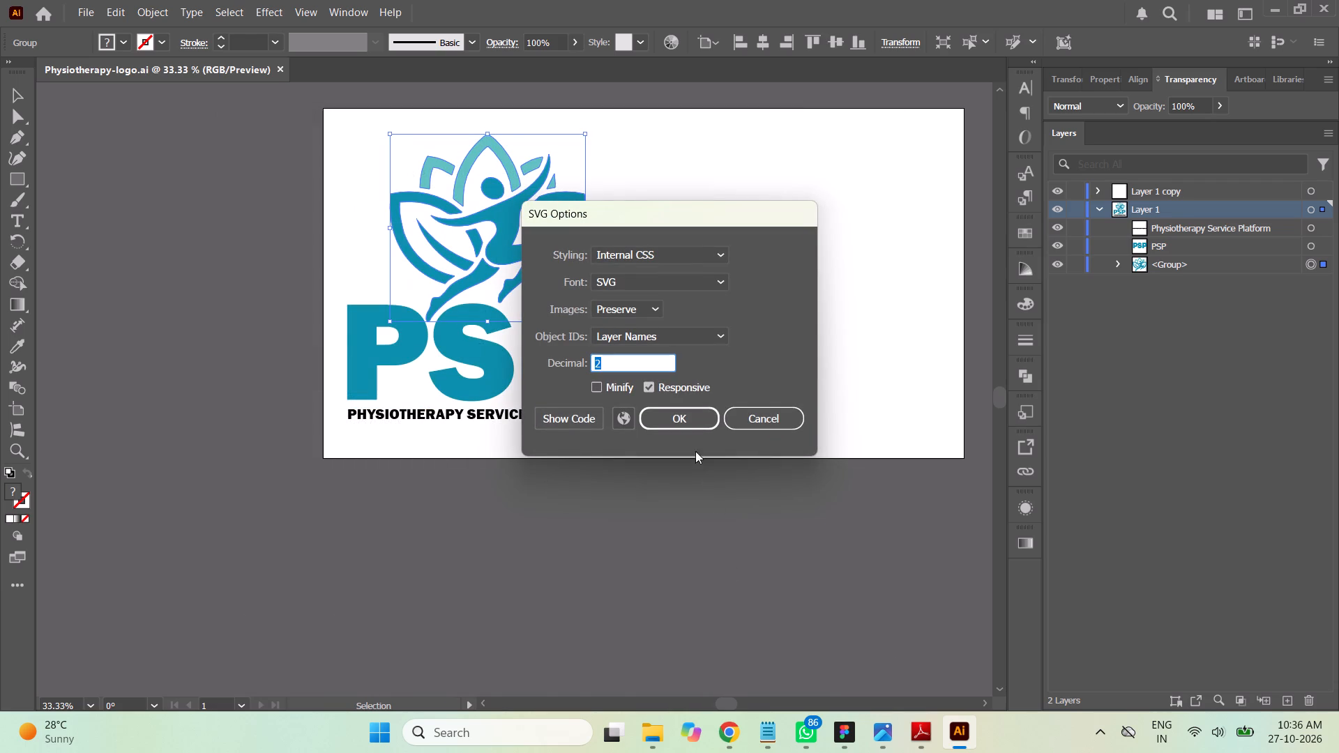
left_click(670, 419)
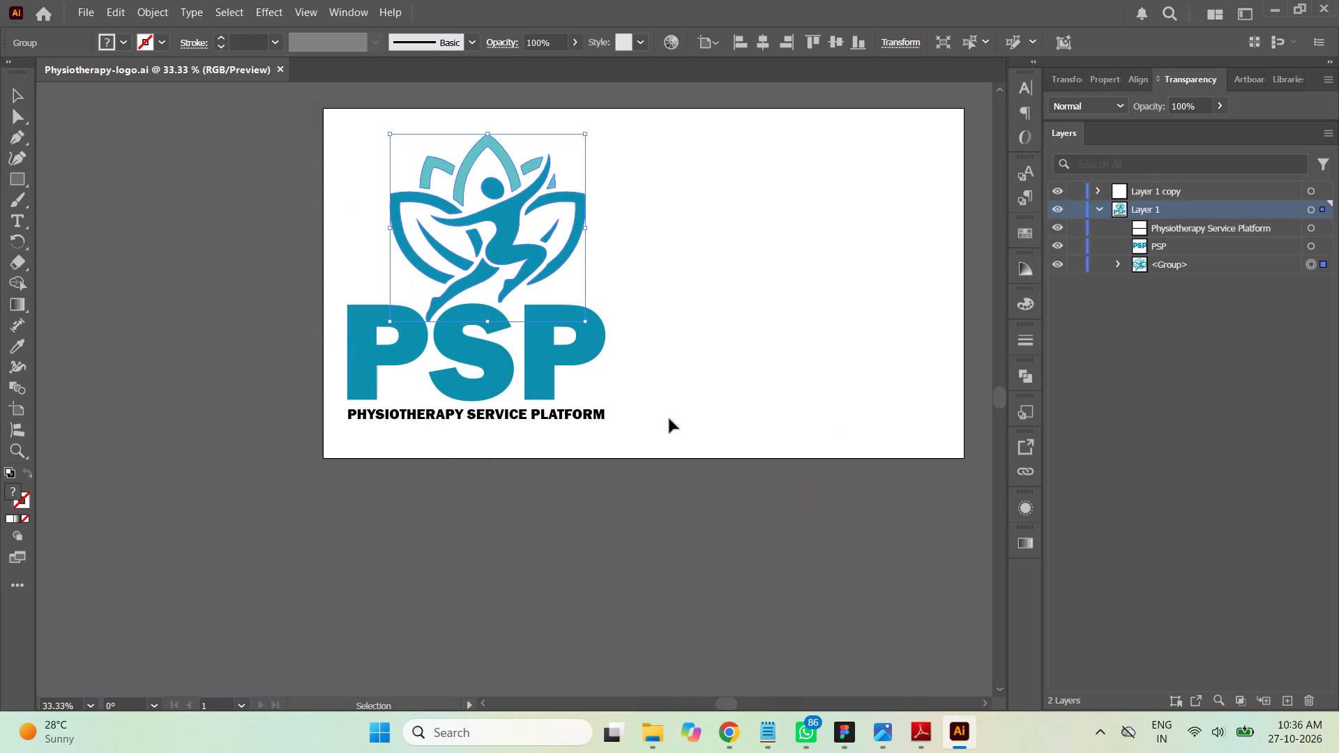
Check the exported Physiotherapy-logo.svg in Chrome, close it and return to the Physiotherapy Service folder.
left_click(660, 731)
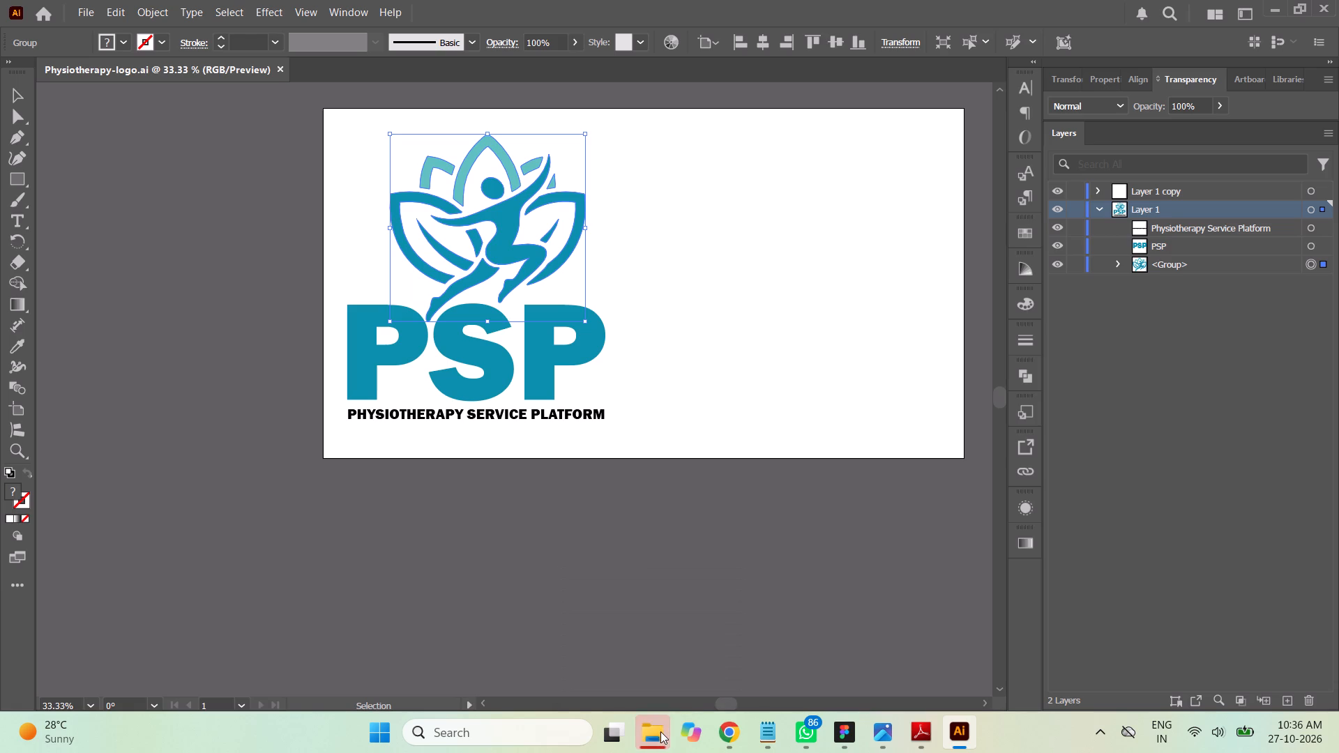
left_click(660, 733)
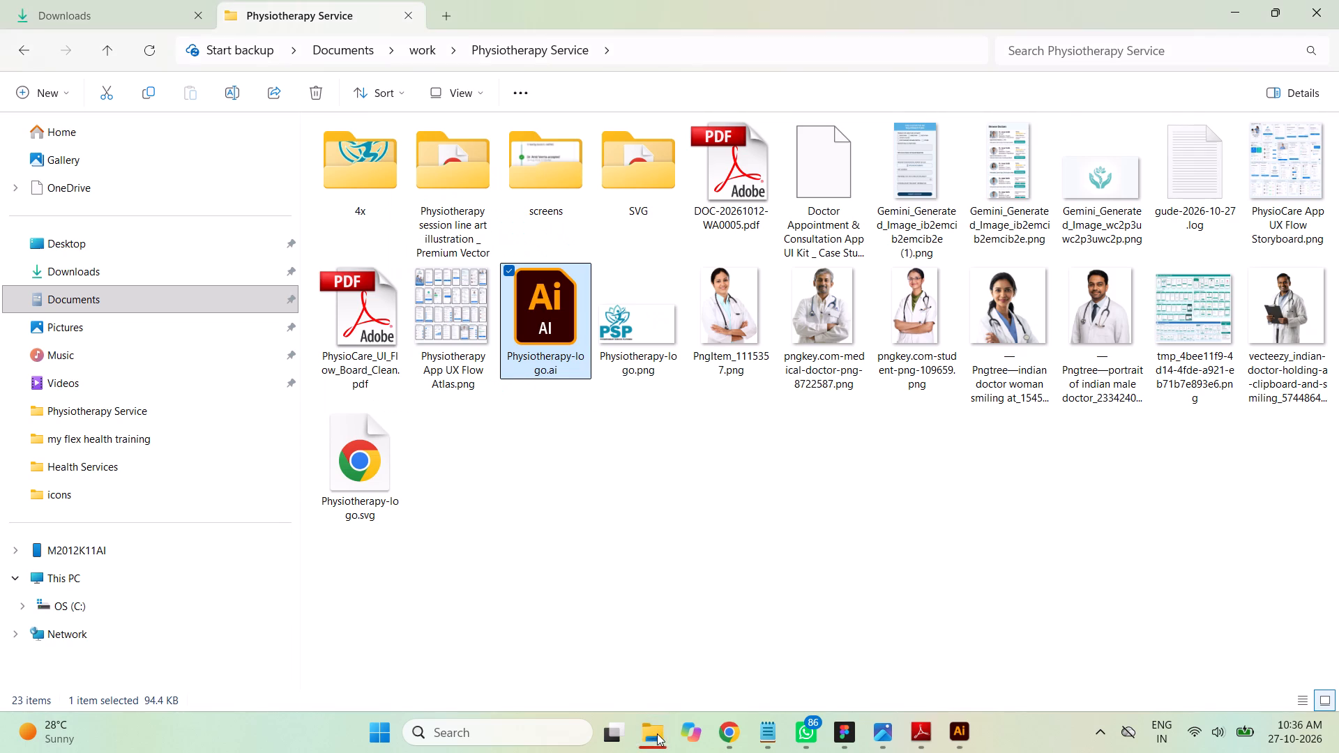
left_click(736, 530)
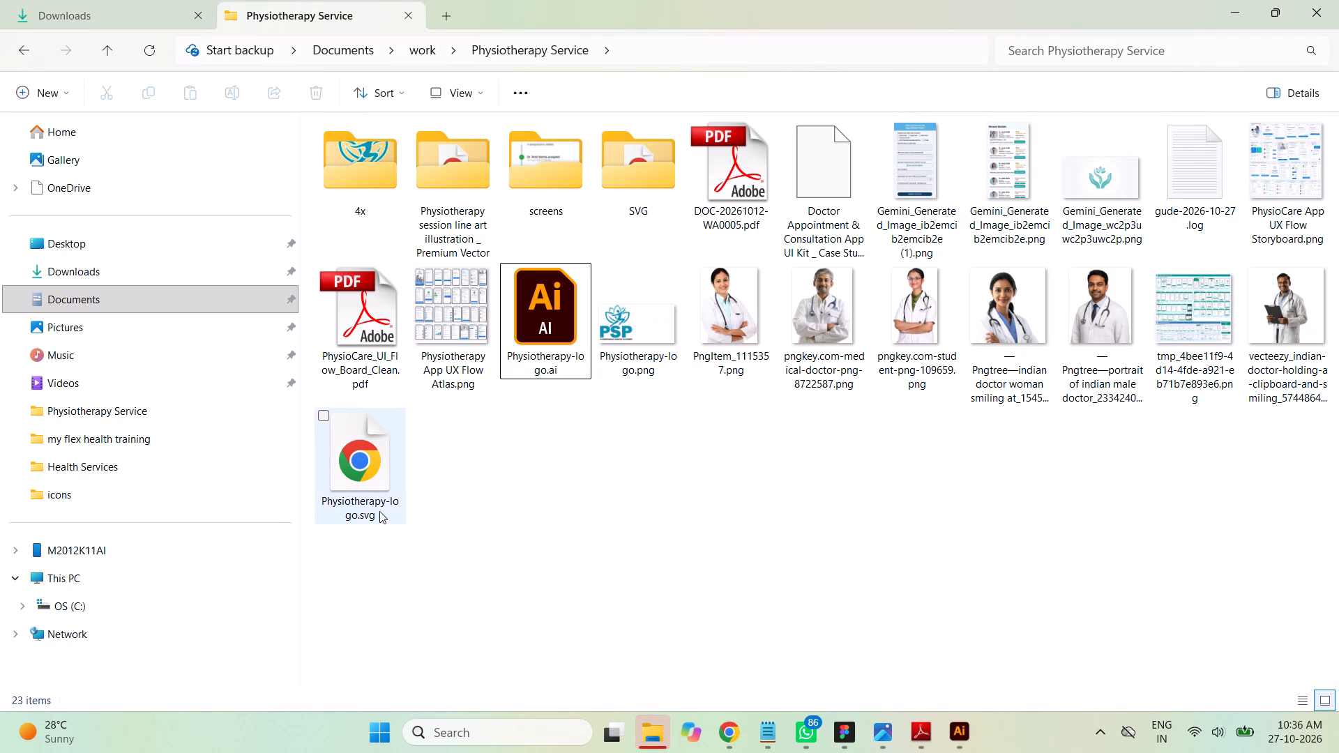
double_click(363, 462)
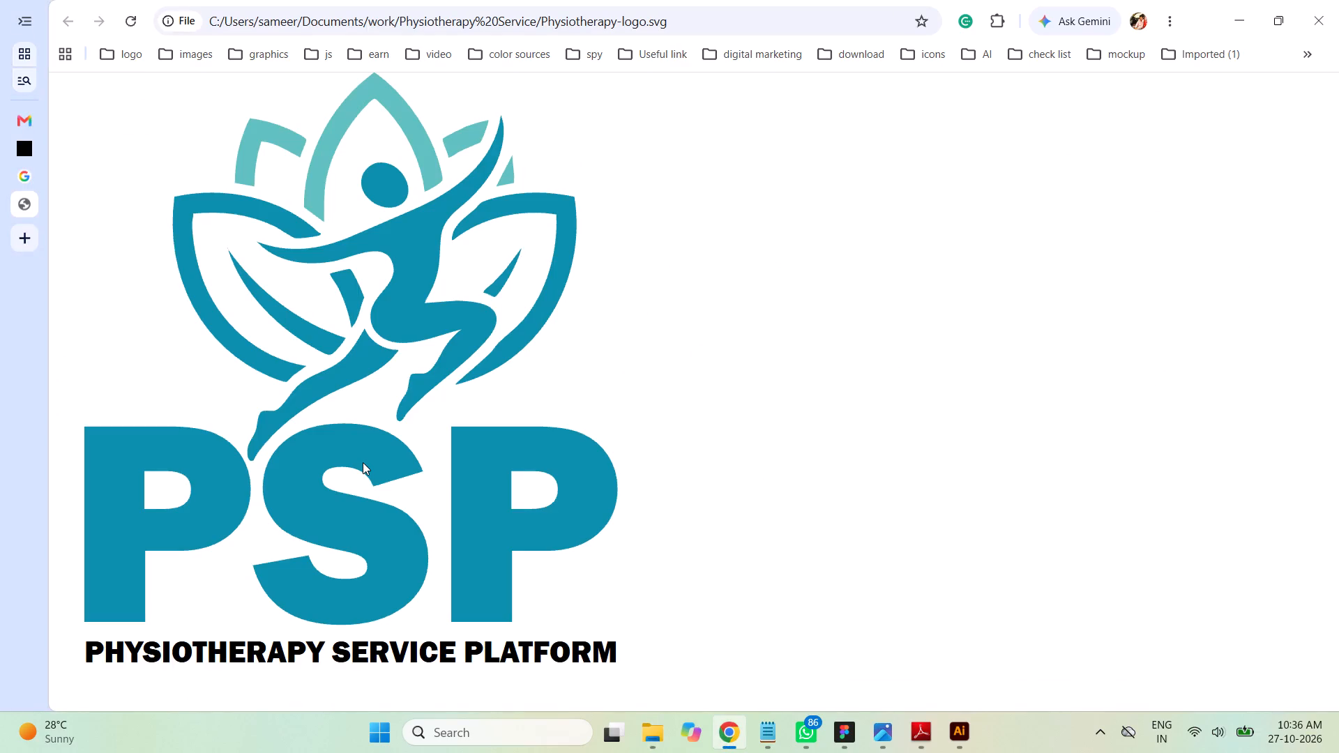
left_click(404, 281)
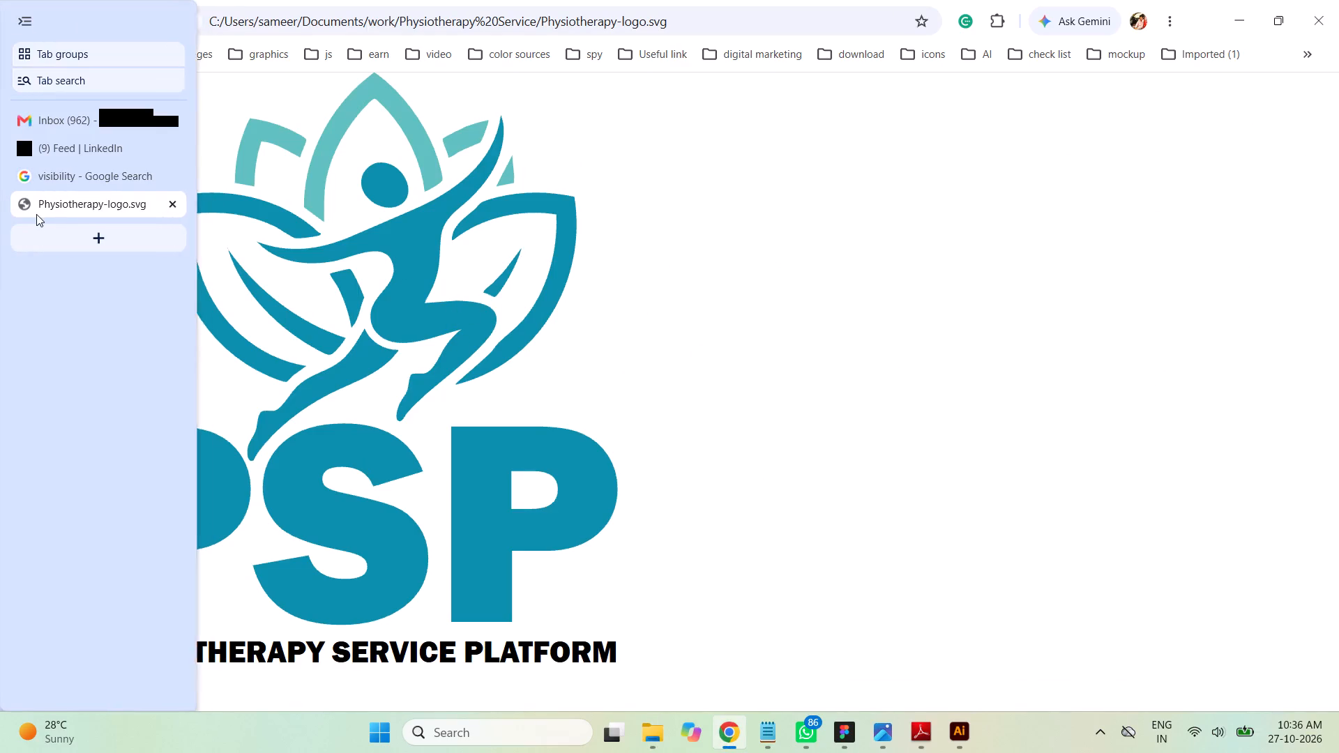
left_click(187, 205)
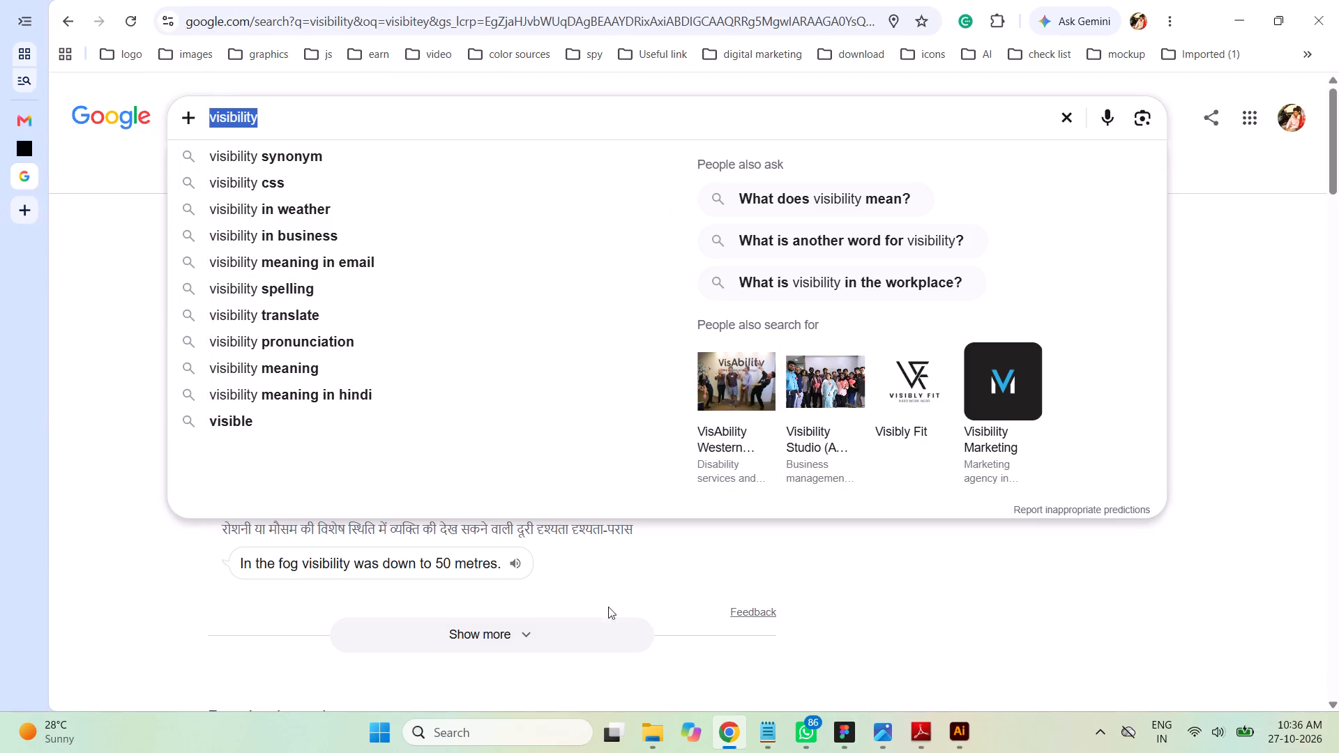
left_click(656, 736)
left_click(637, 537)
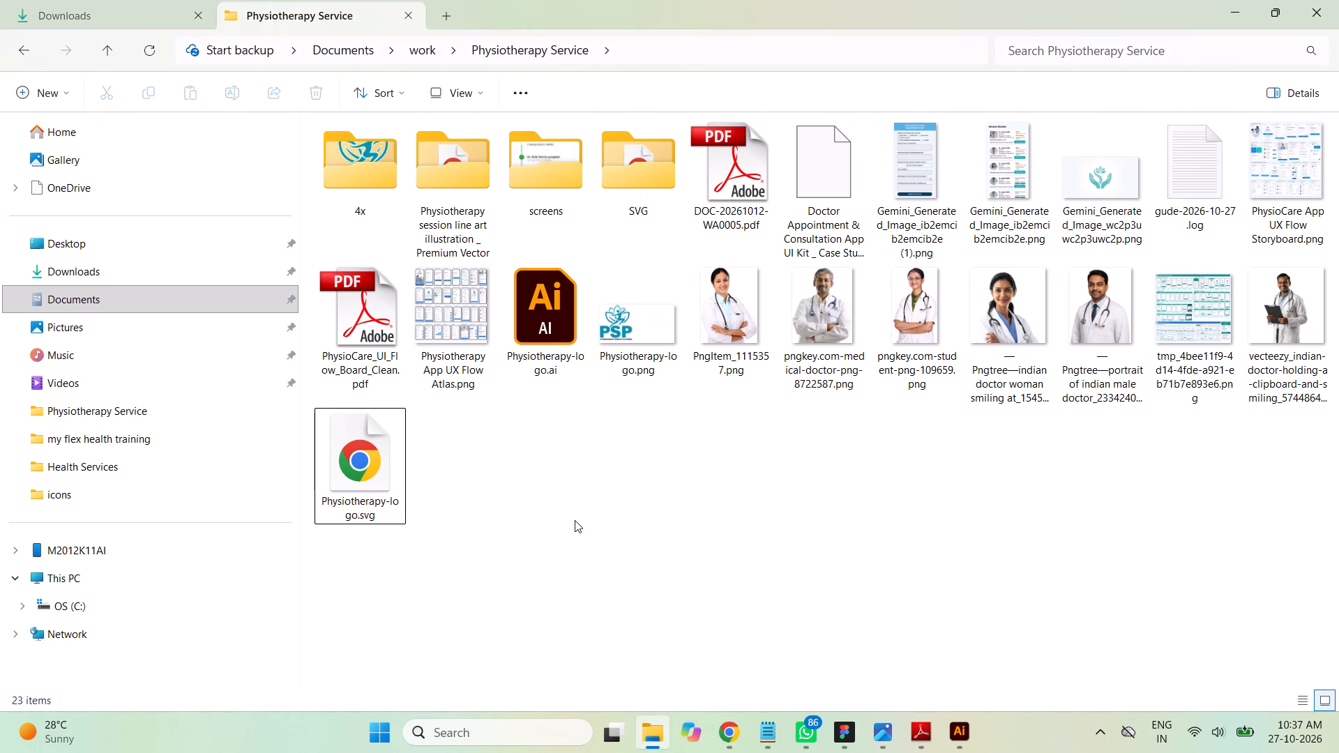
Back in Illustrator, export the emblem-only Asset 2 in SVG format to the Physiotherapy Service folder.
left_click(969, 739)
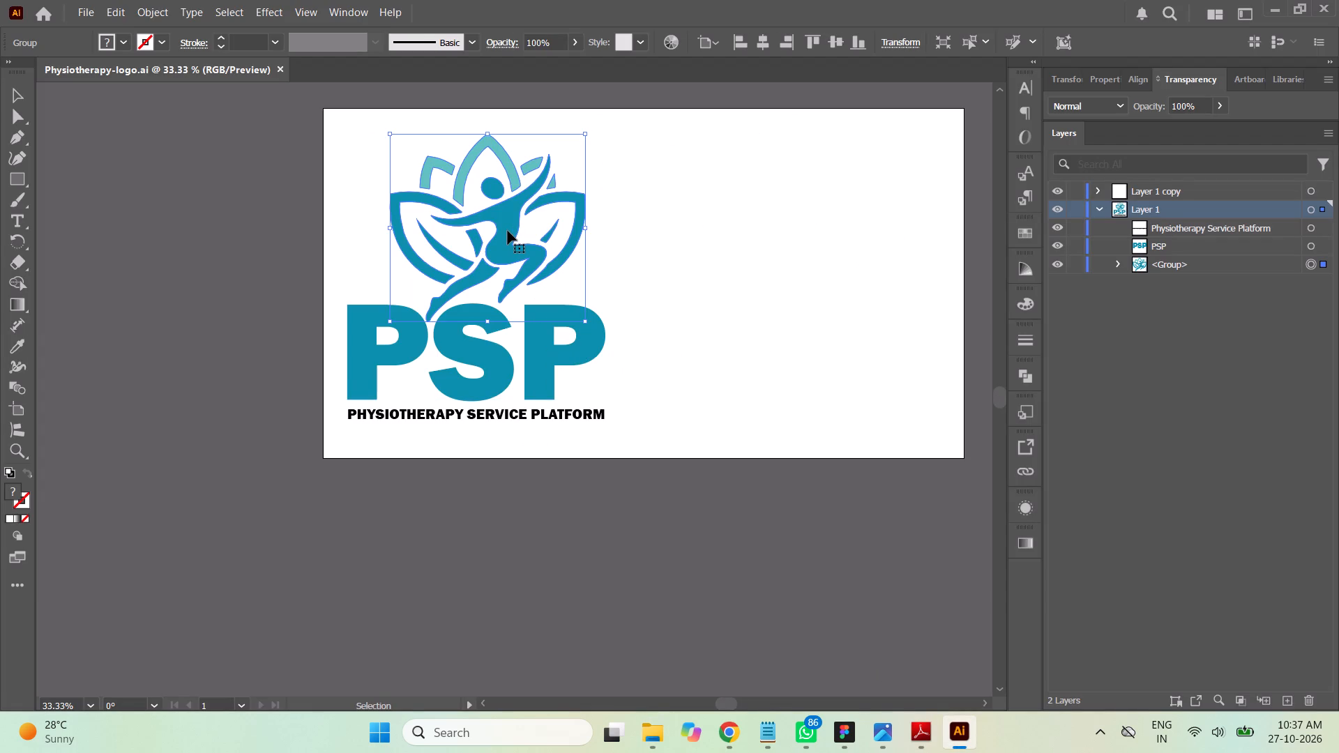
left_click(1030, 446)
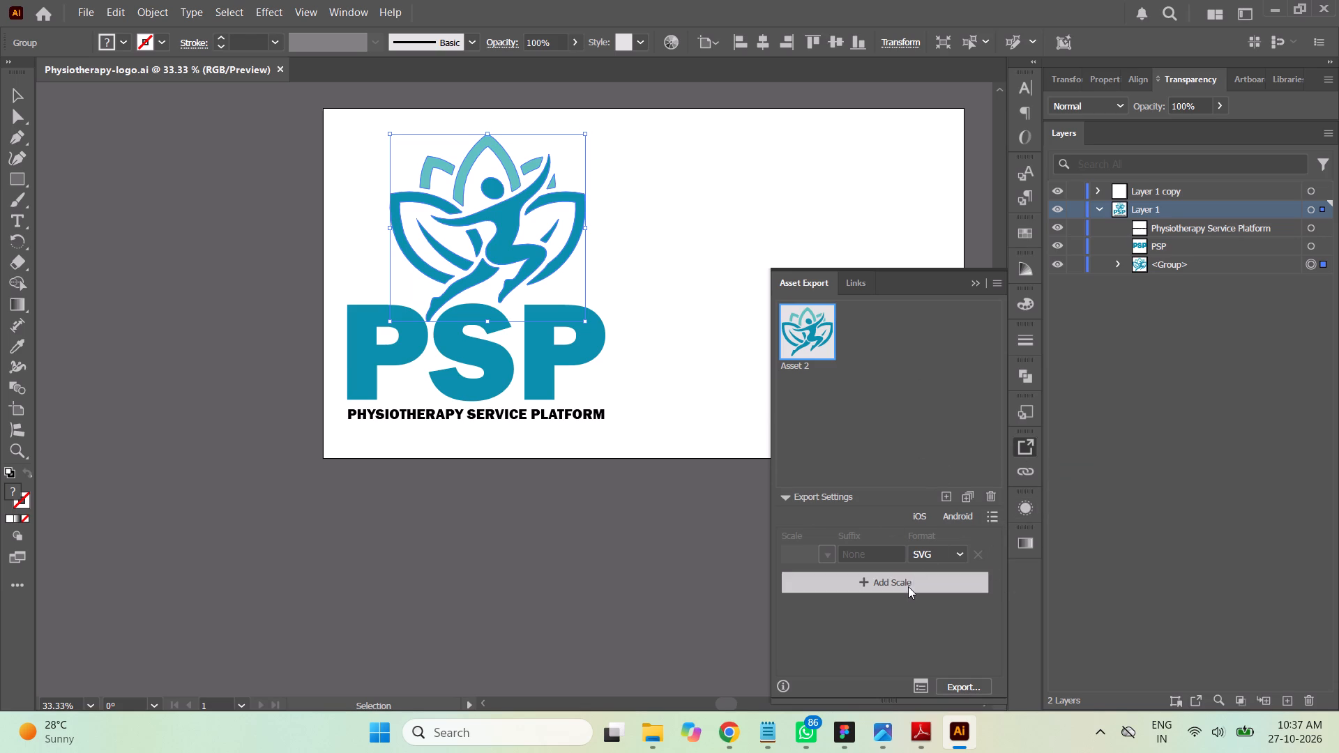
left_click(969, 689)
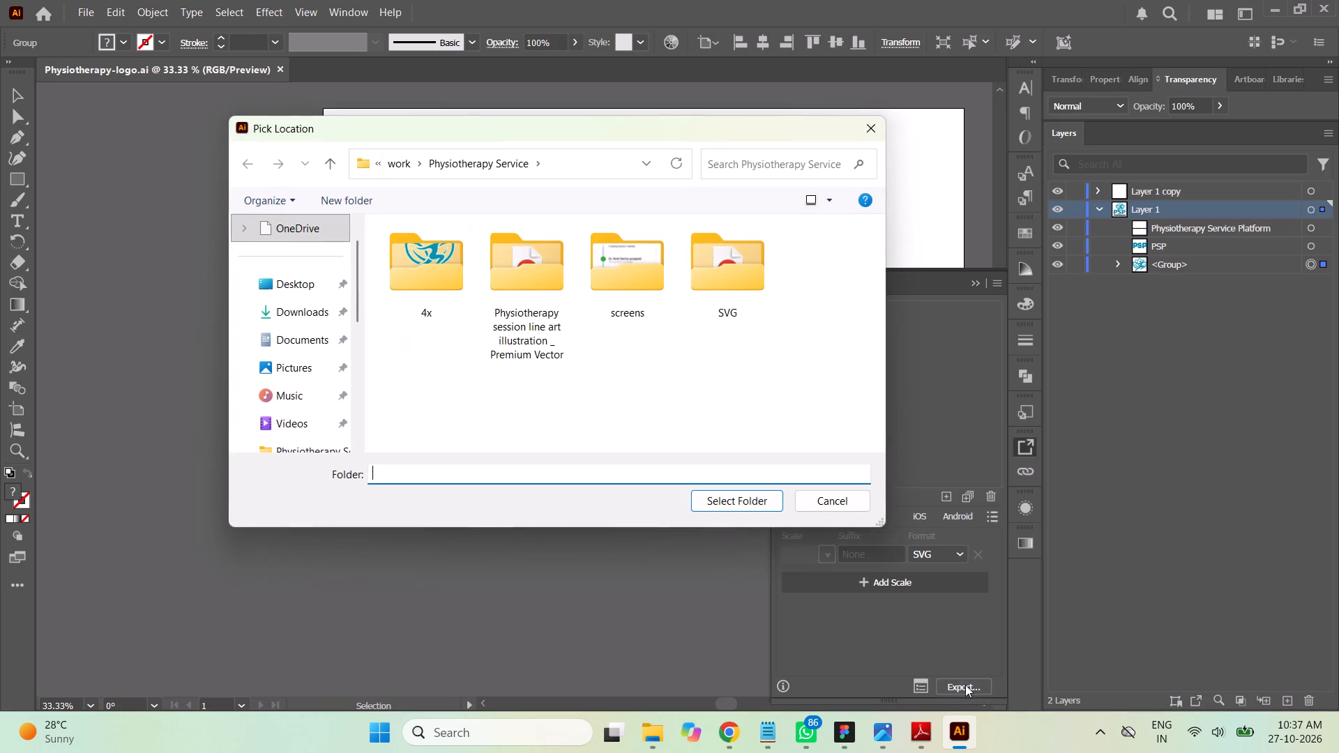
left_click(753, 504)
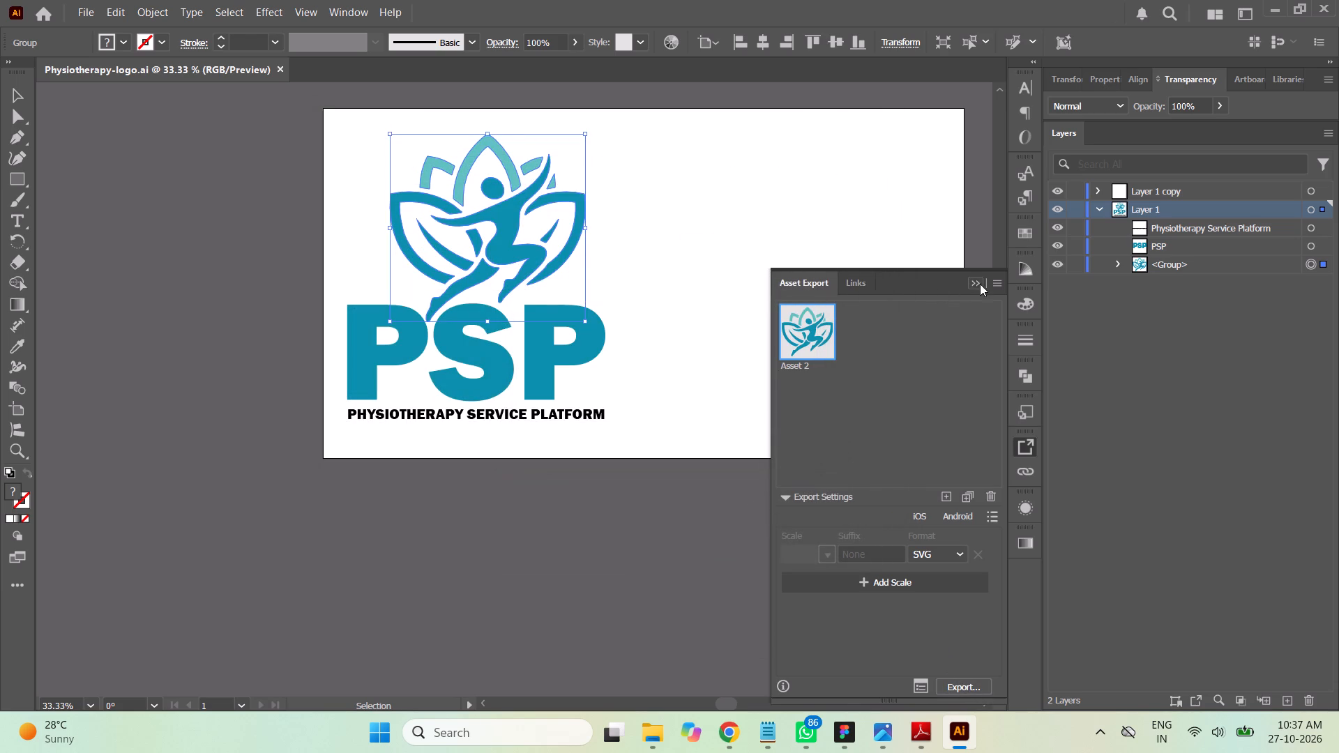
left_click(974, 284)
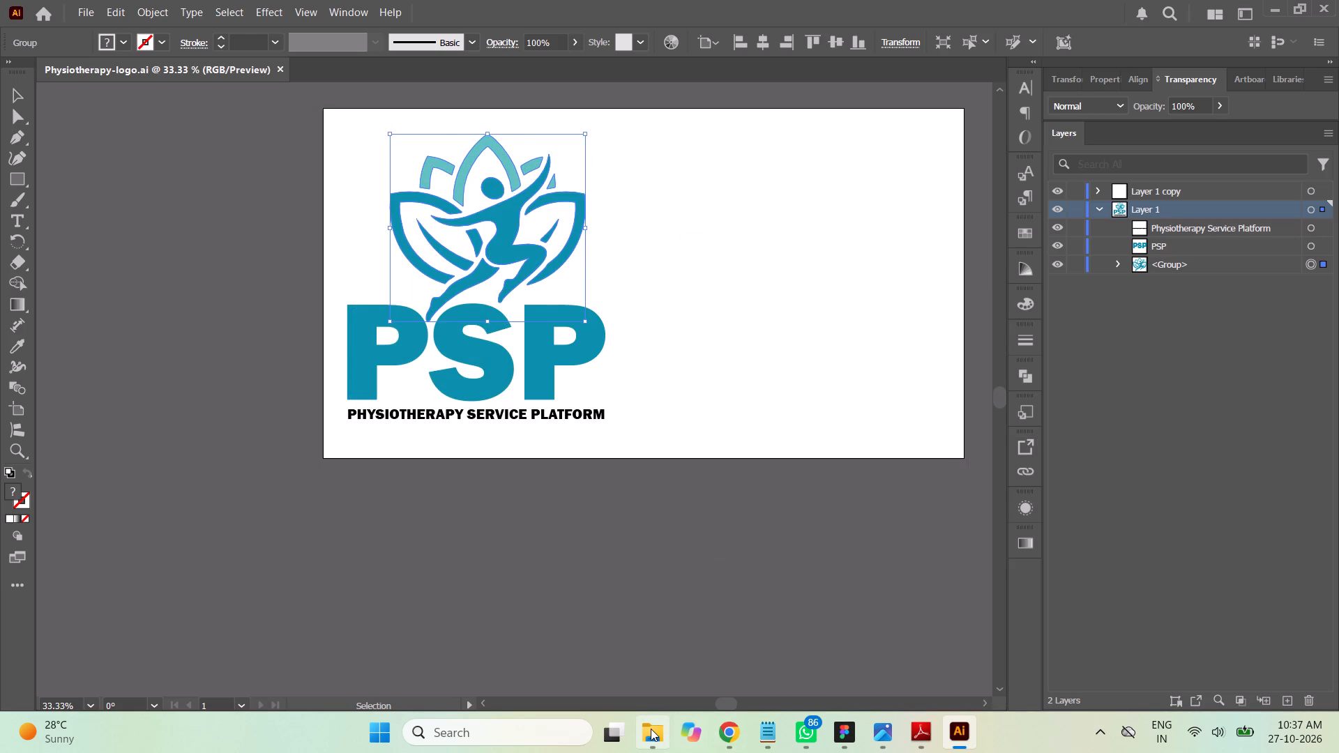
In File Explorer, look through the 4x, line art illustration and SVG subfolders of Physiotherapy Service for the exported emblem.
left_click(650, 729)
double_click(370, 170)
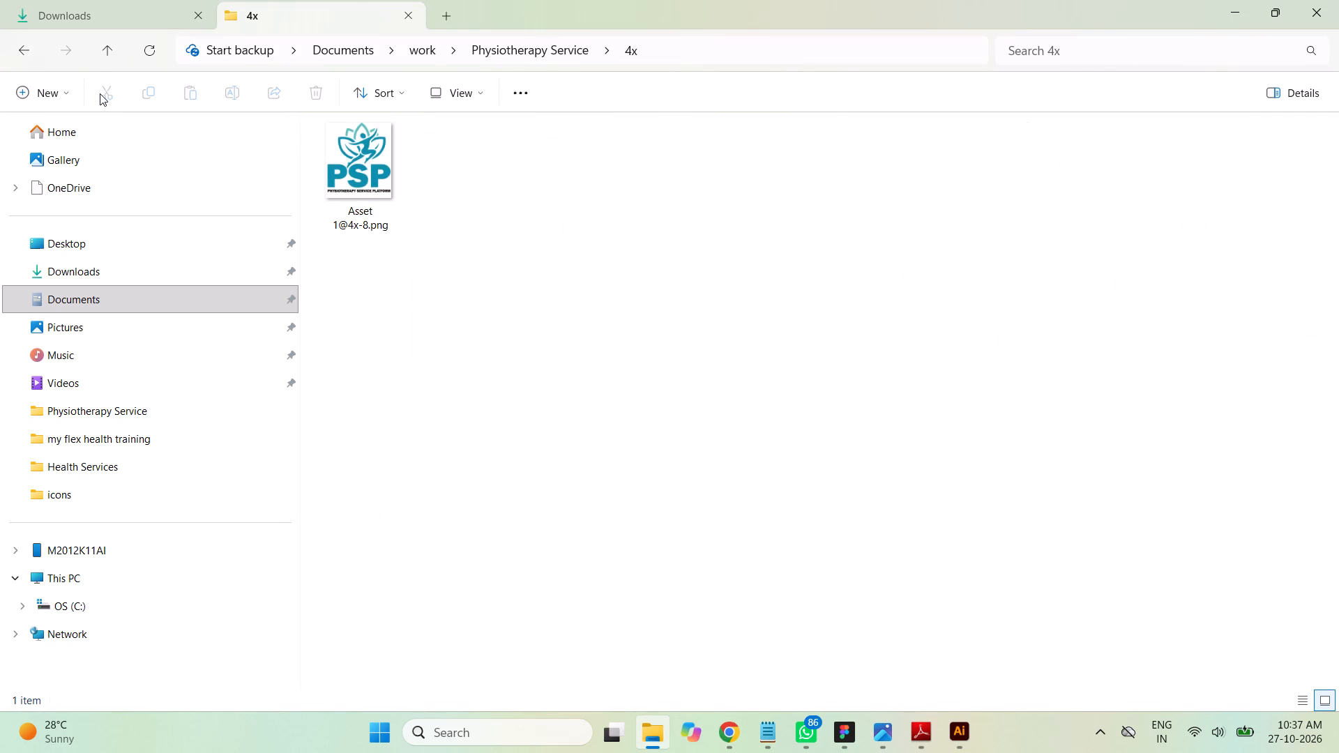
left_click(109, 48)
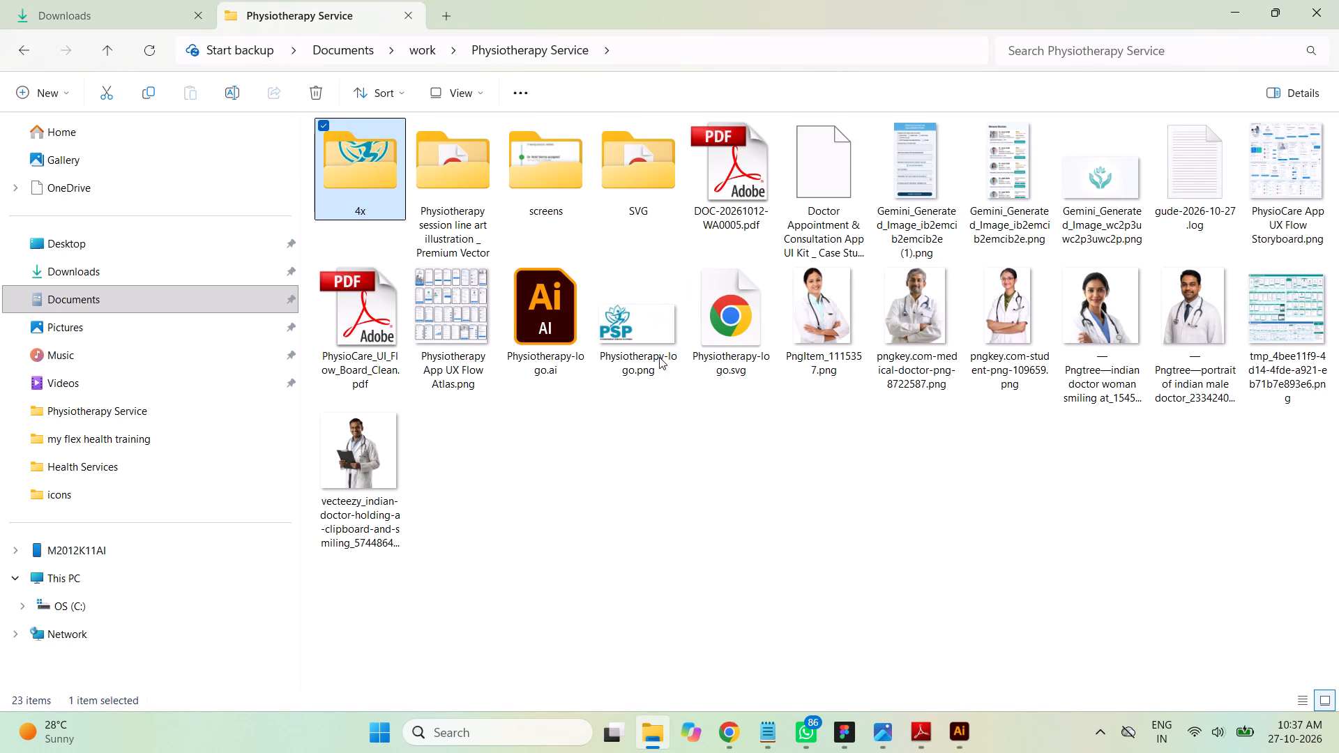
double_click(469, 183)
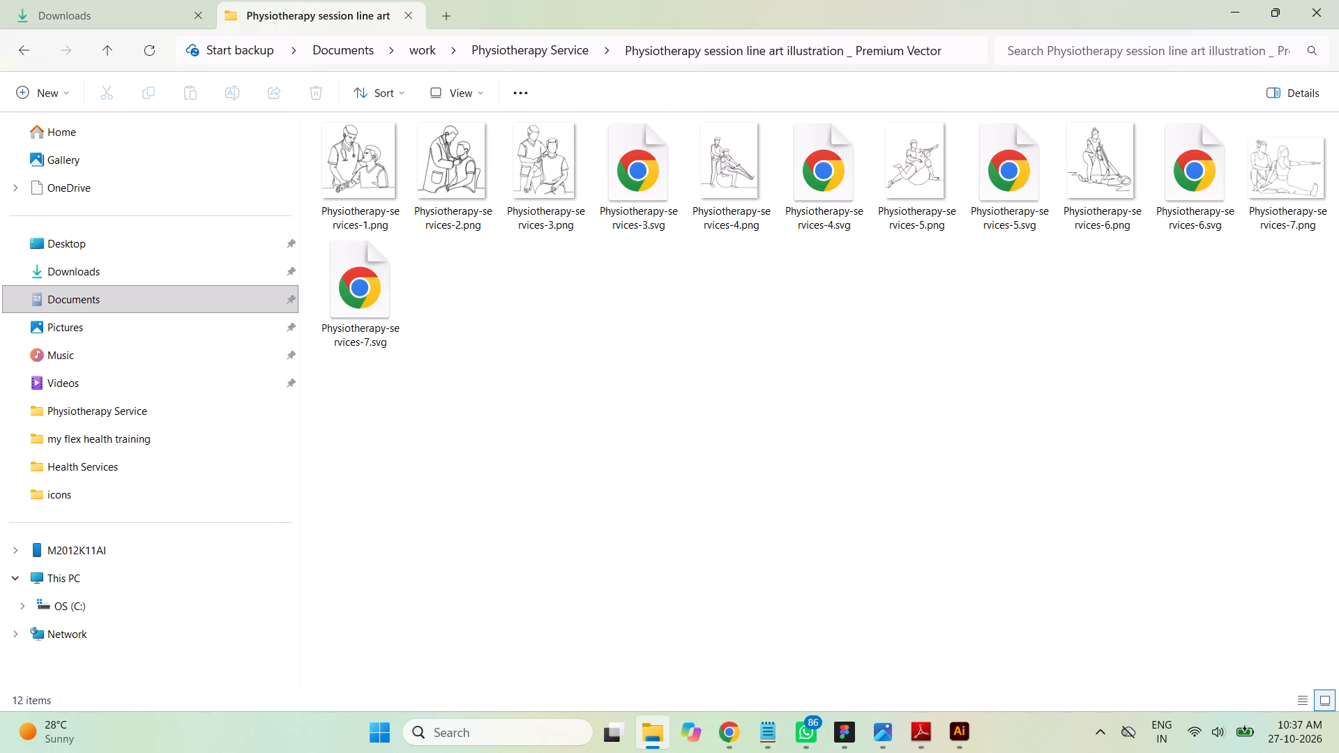
left_click(531, 61)
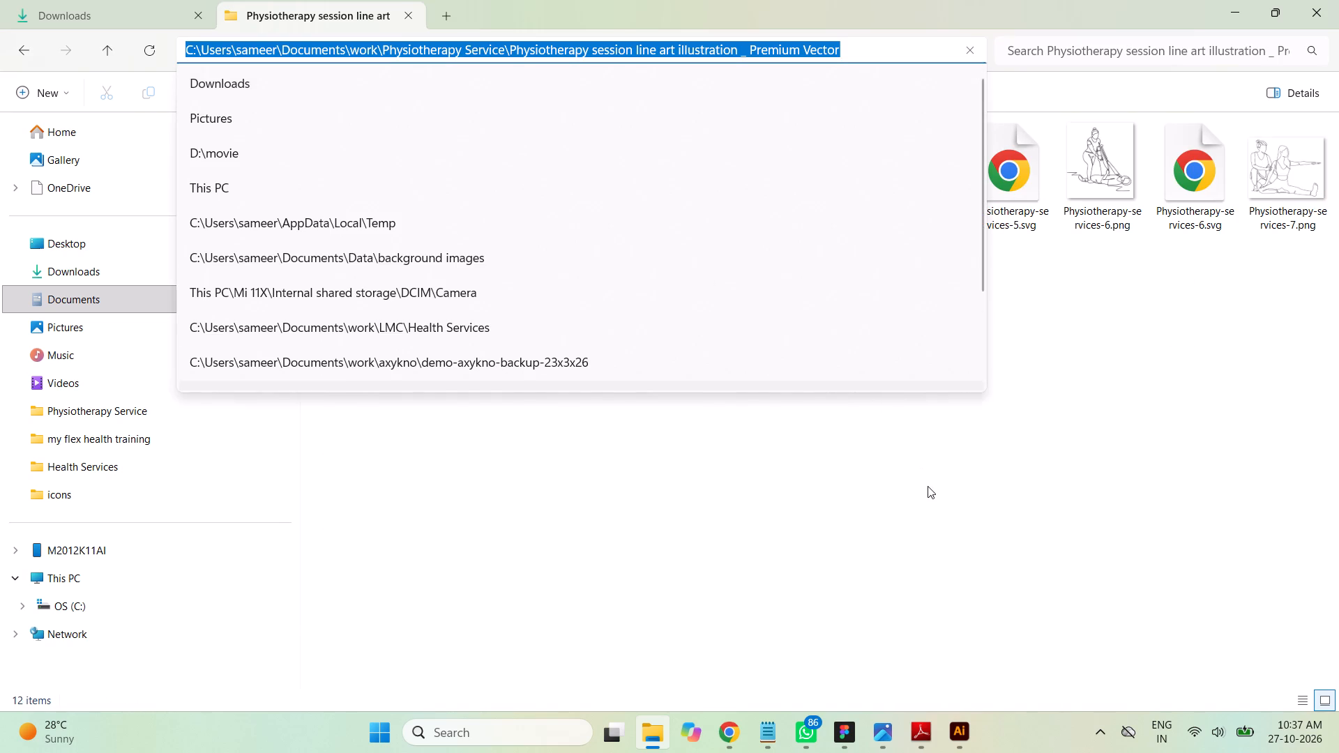
left_click(928, 486)
left_click(495, 51)
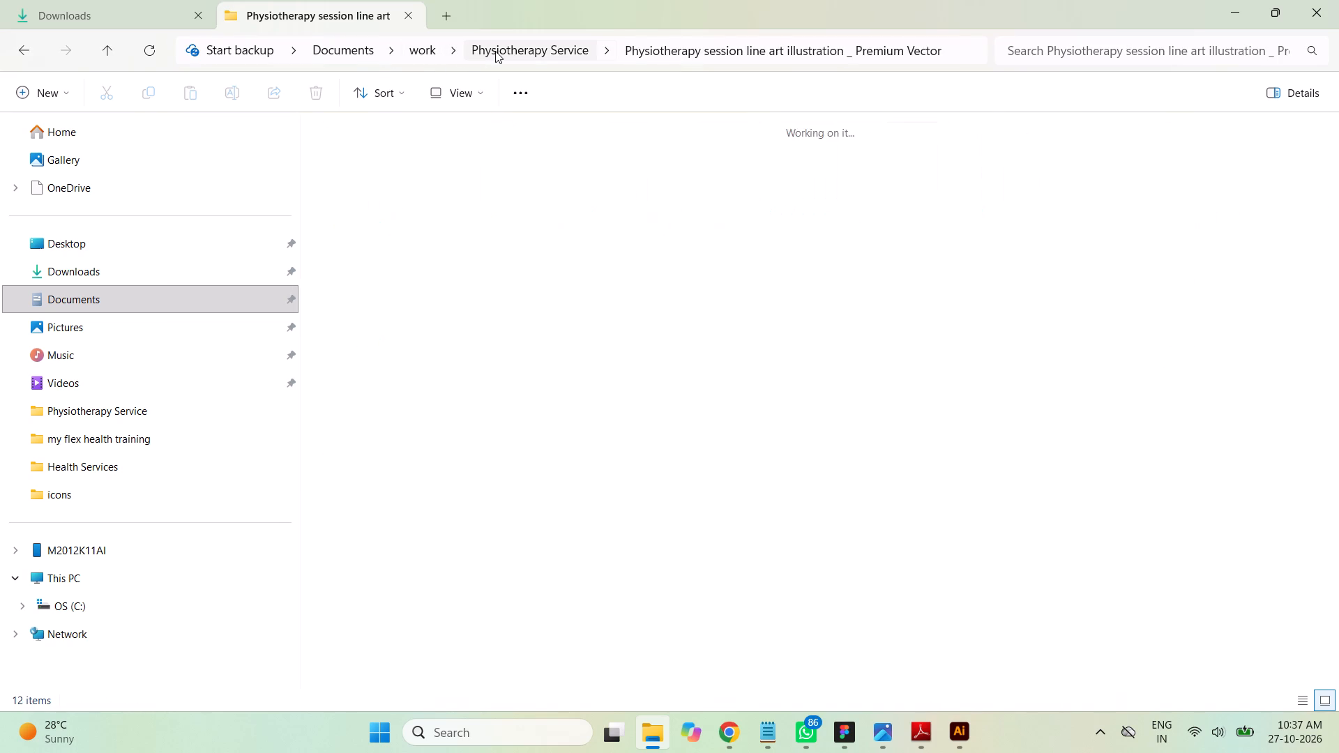
double_click(632, 189)
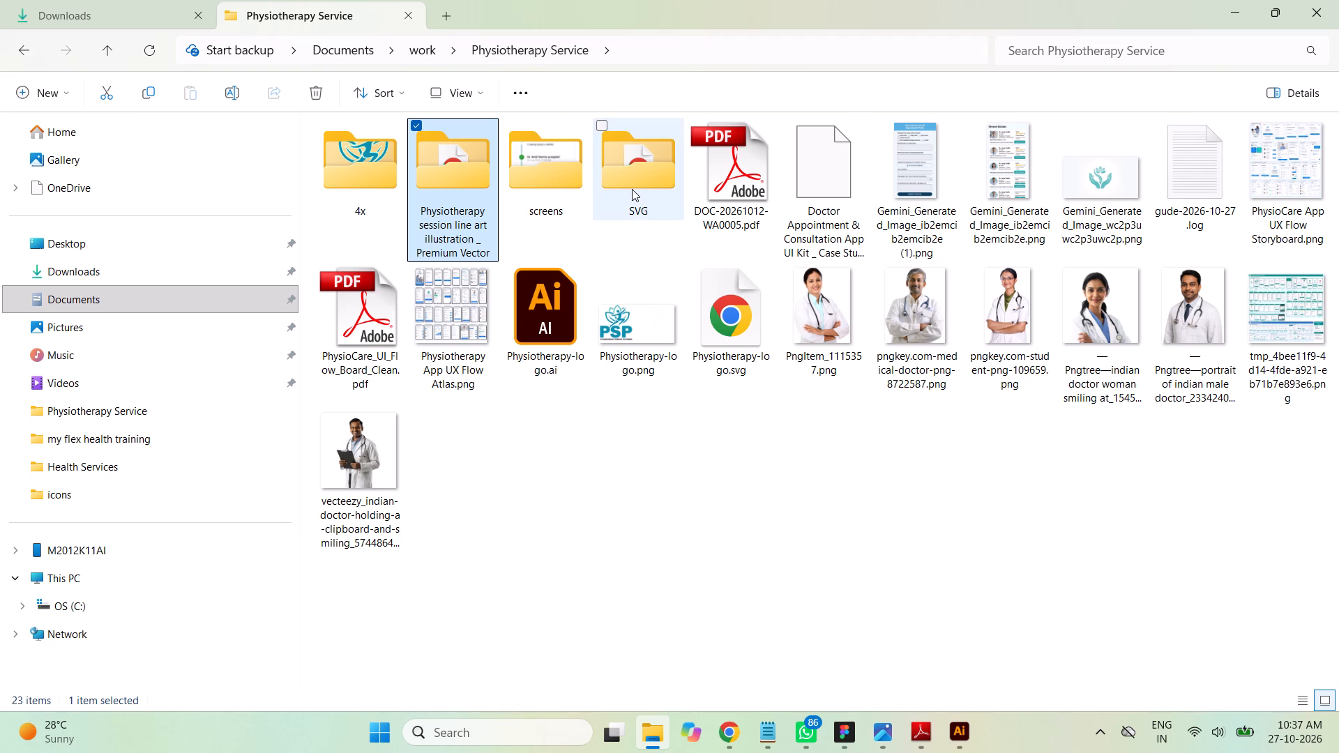
Switch the SVG folder's file display to large icons.
left_click(476, 94)
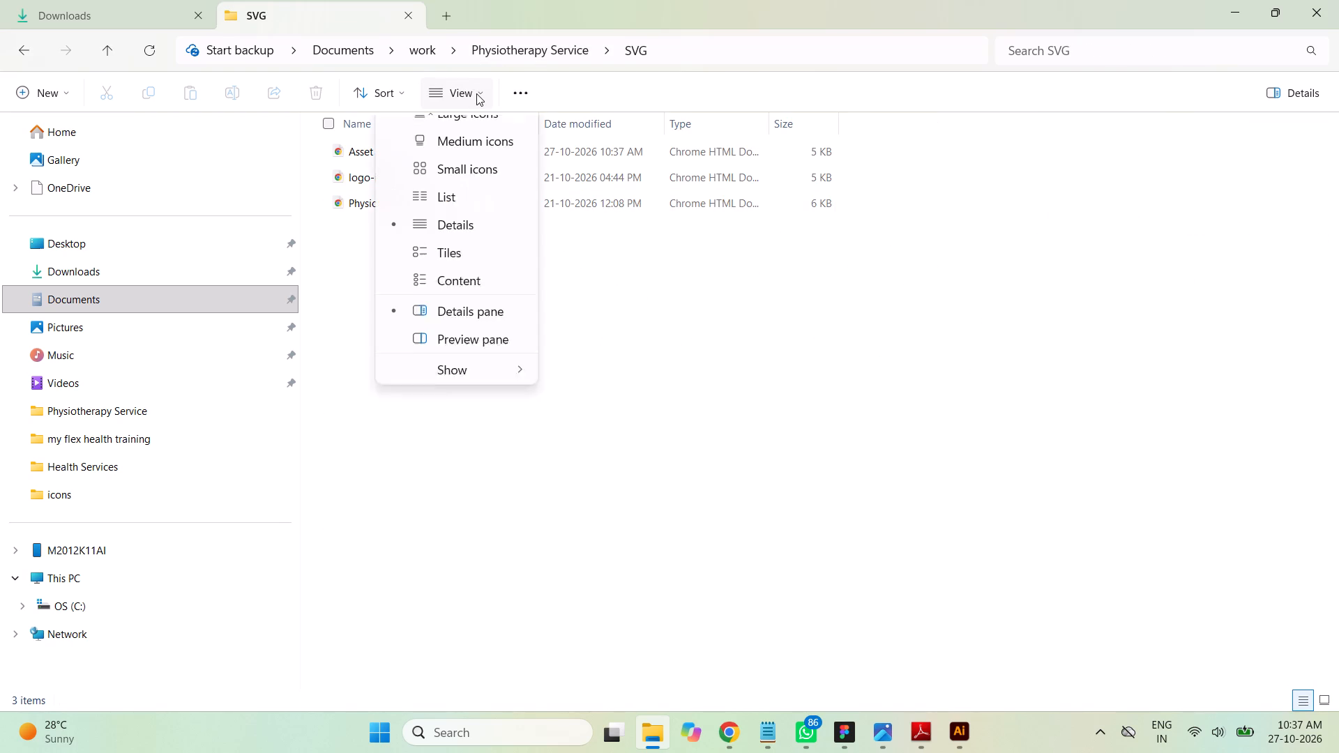
left_click(467, 167)
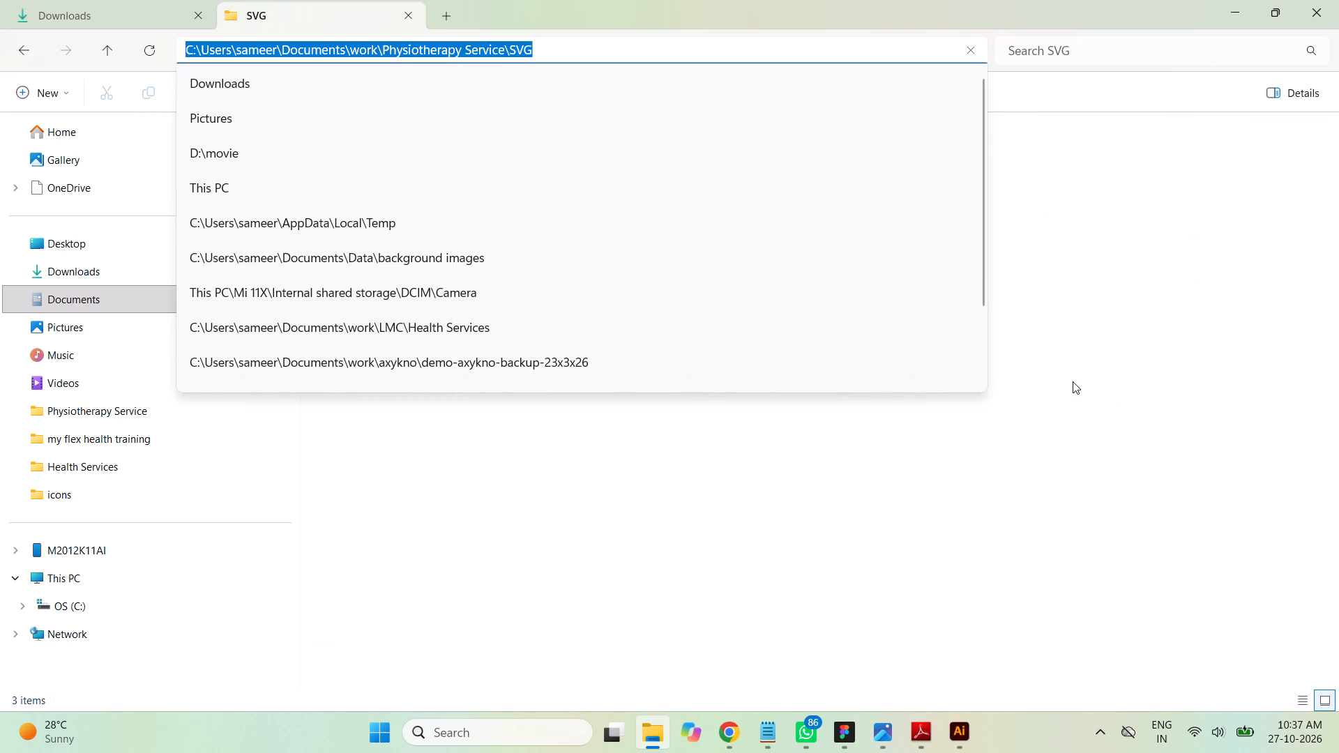
left_click(1073, 381)
Preview logo-icon.svg in Chrome and close the preview.
double_click(453, 198)
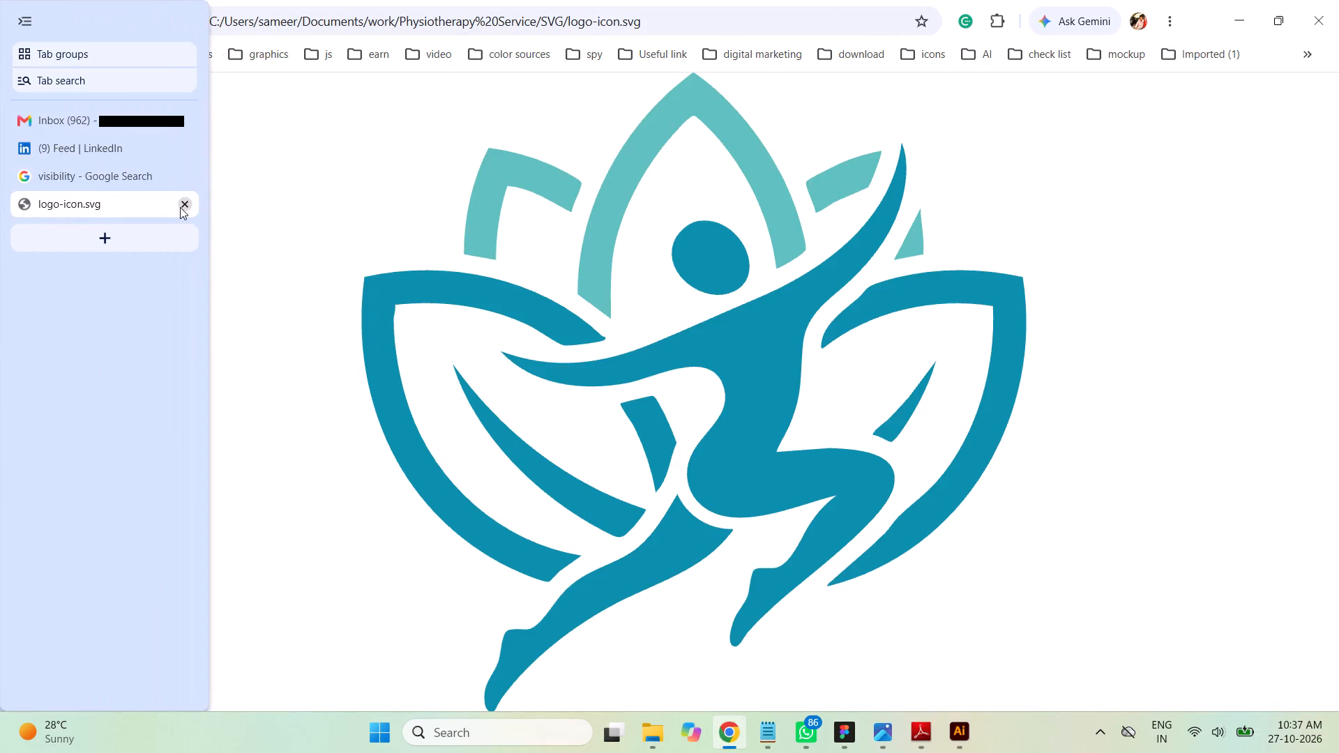
left_click(181, 207)
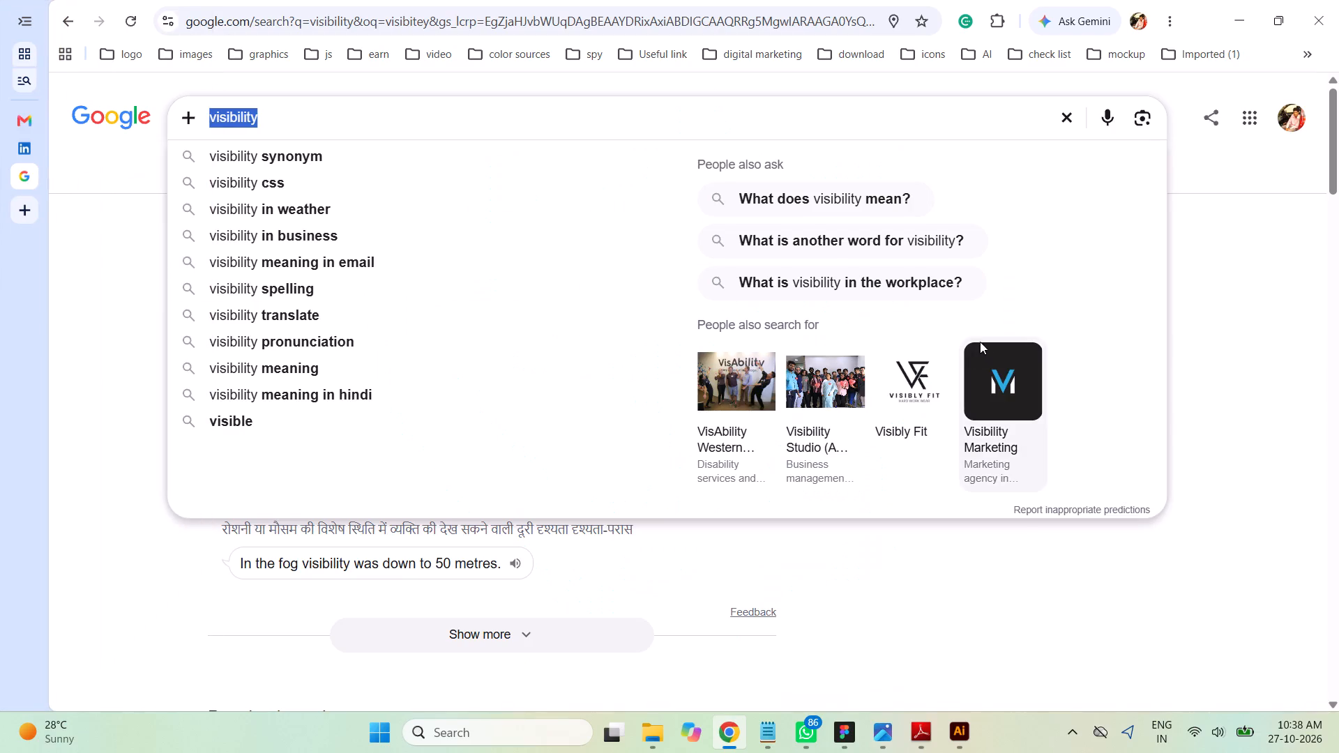
left_click(1278, 338)
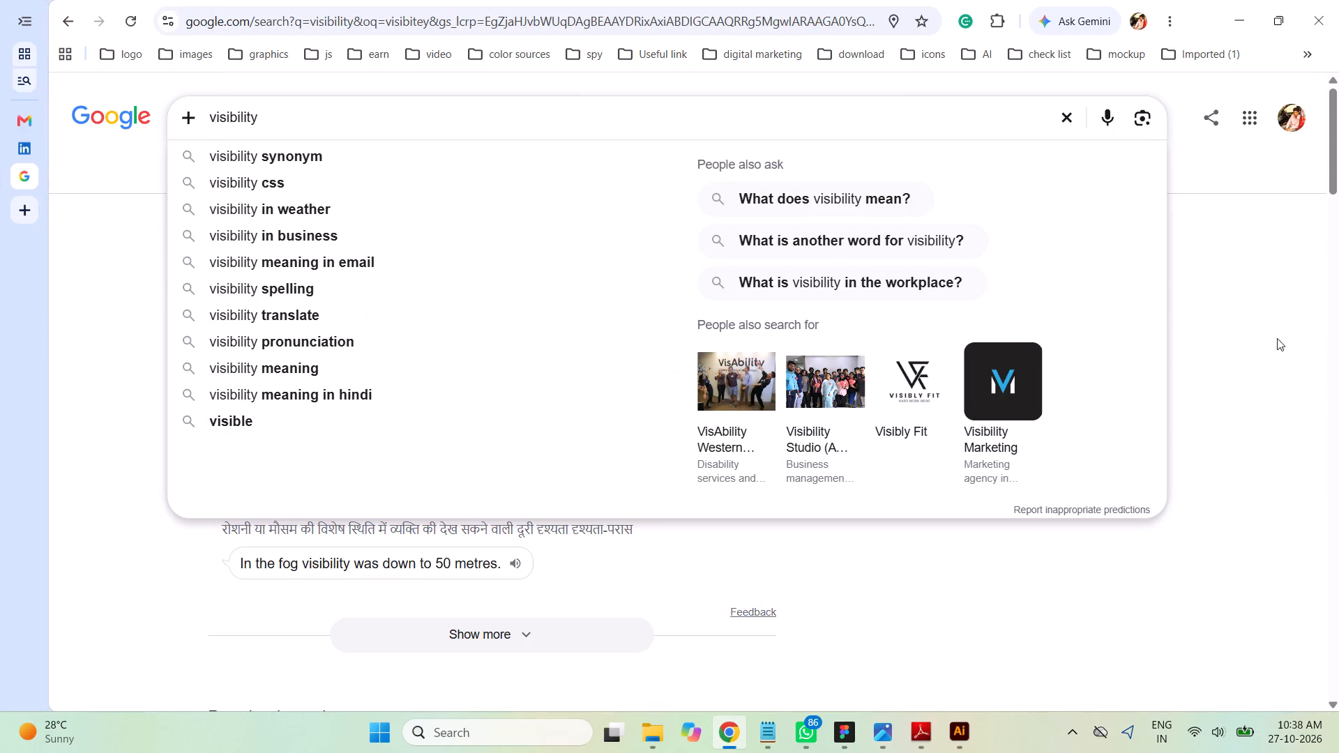
Open logo-icon.svg from the SVG folder in Illustrator to inspect it, and close that document.
left_click(656, 733)
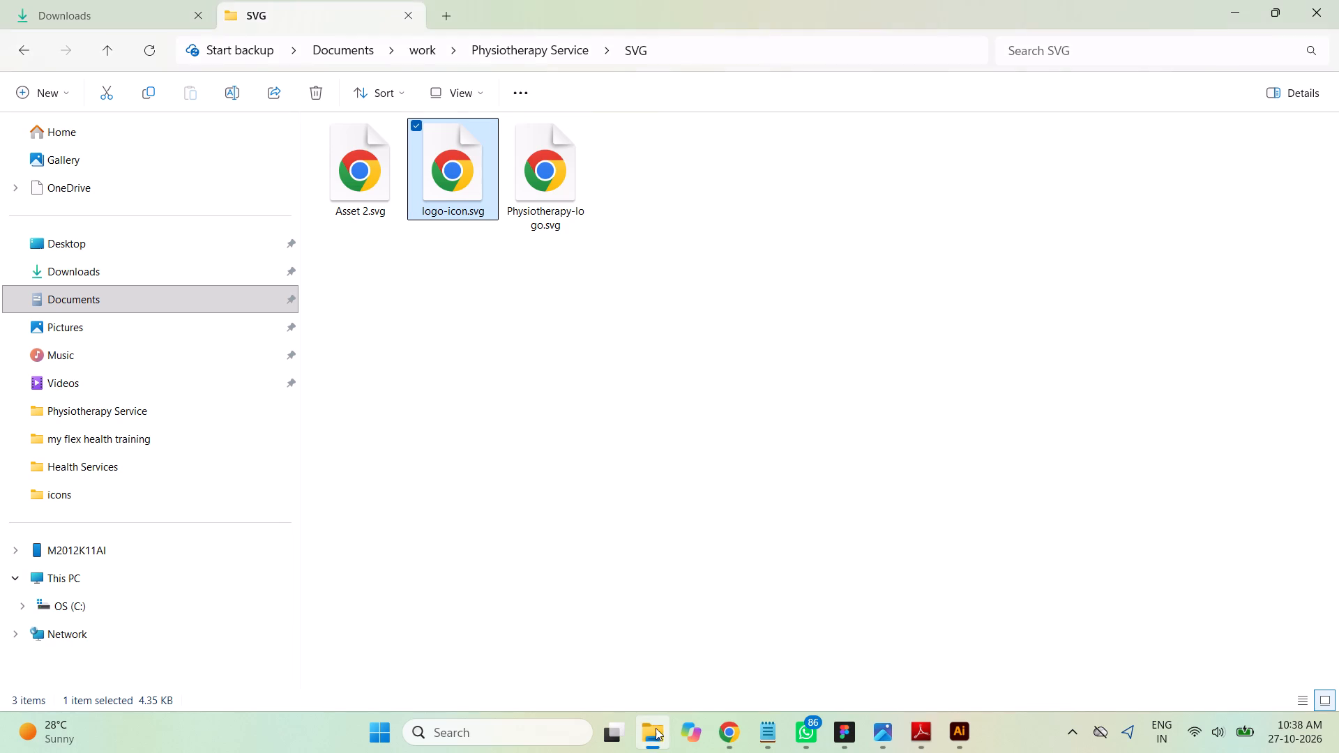
left_click_drag(471, 195, 962, 697)
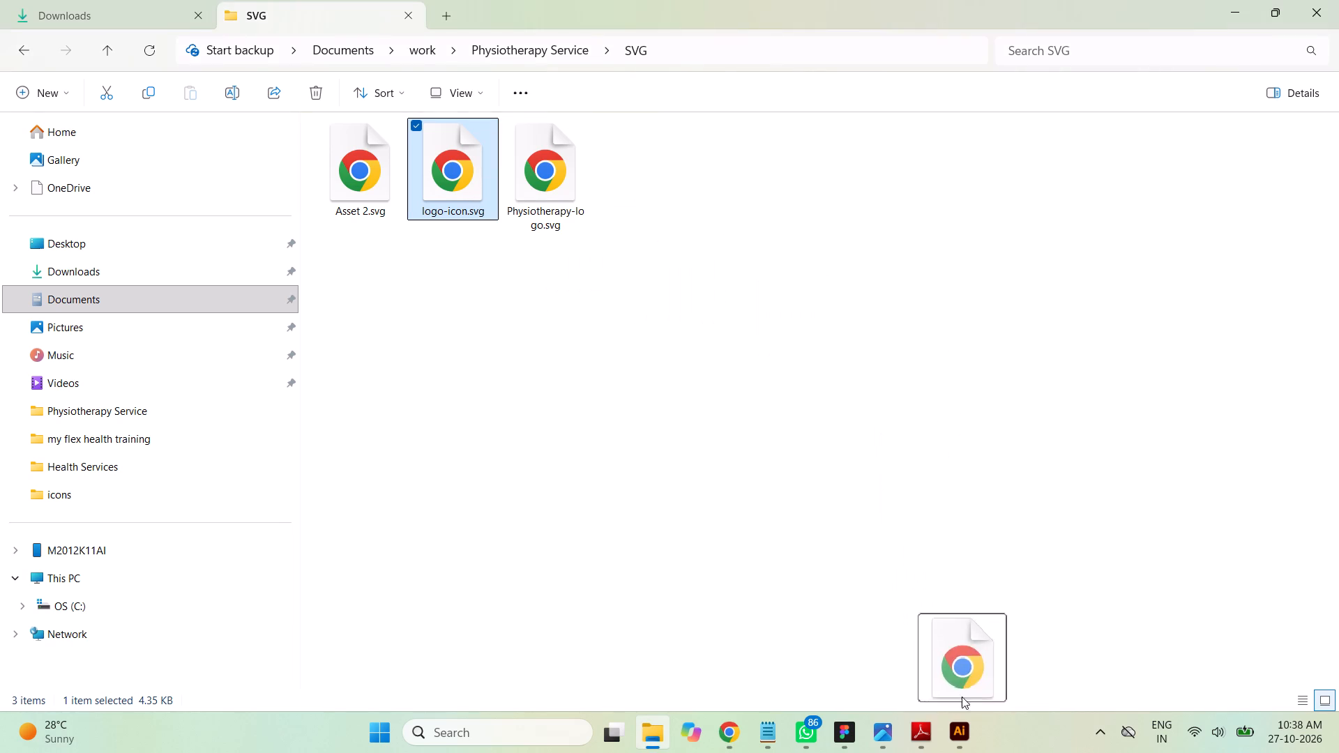
left_click_drag(962, 697, 756, 501)
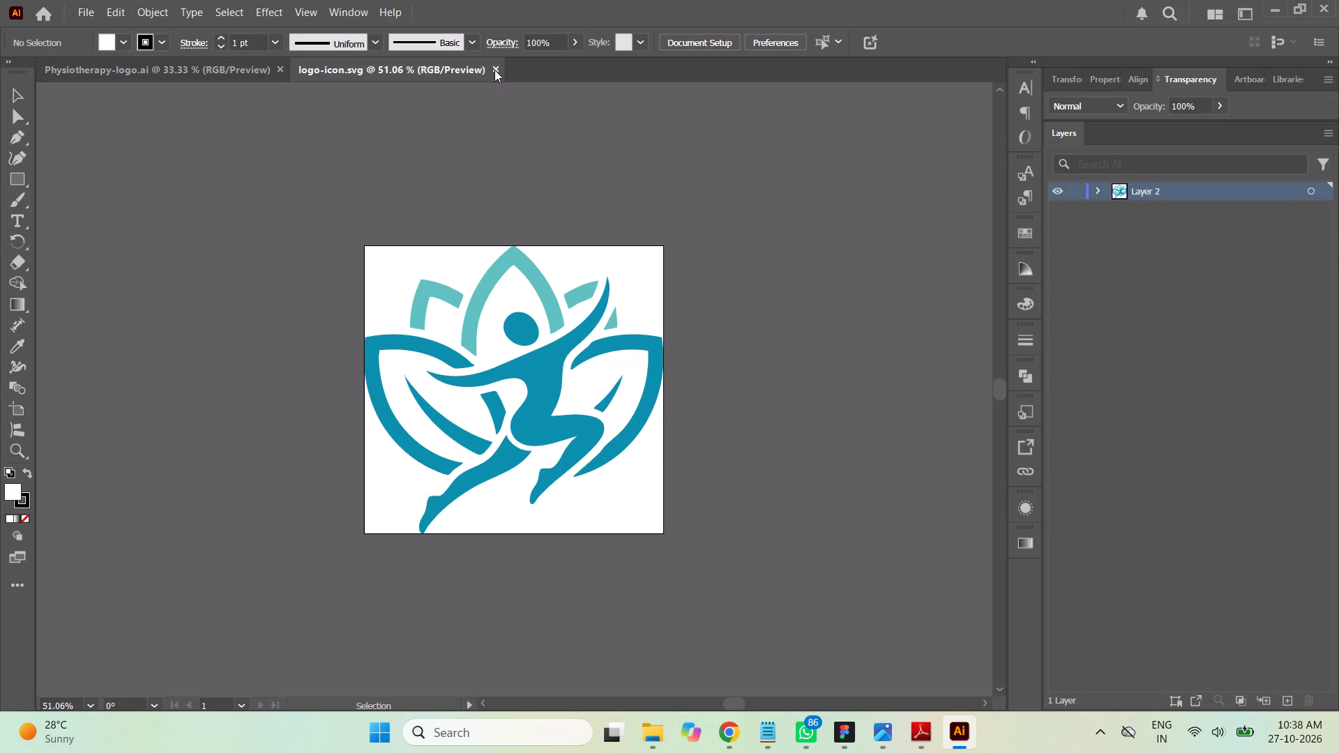
left_click(497, 69)
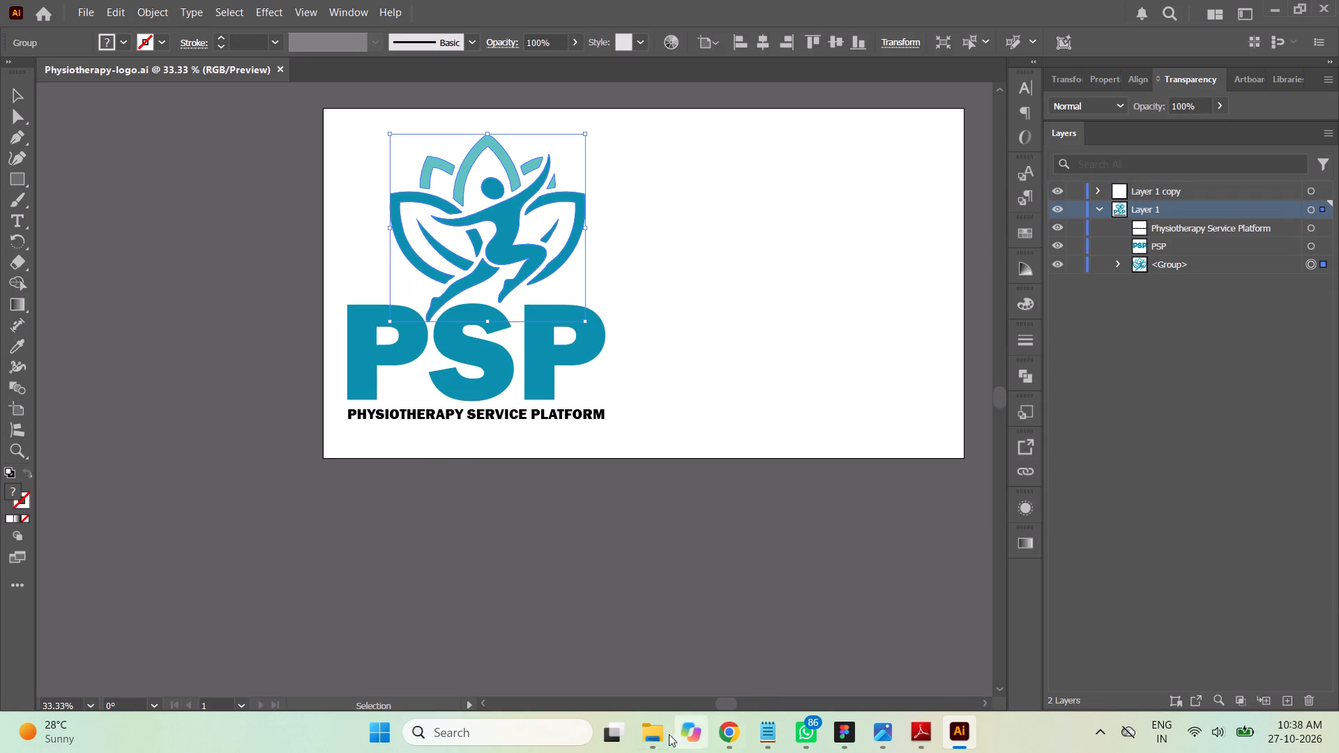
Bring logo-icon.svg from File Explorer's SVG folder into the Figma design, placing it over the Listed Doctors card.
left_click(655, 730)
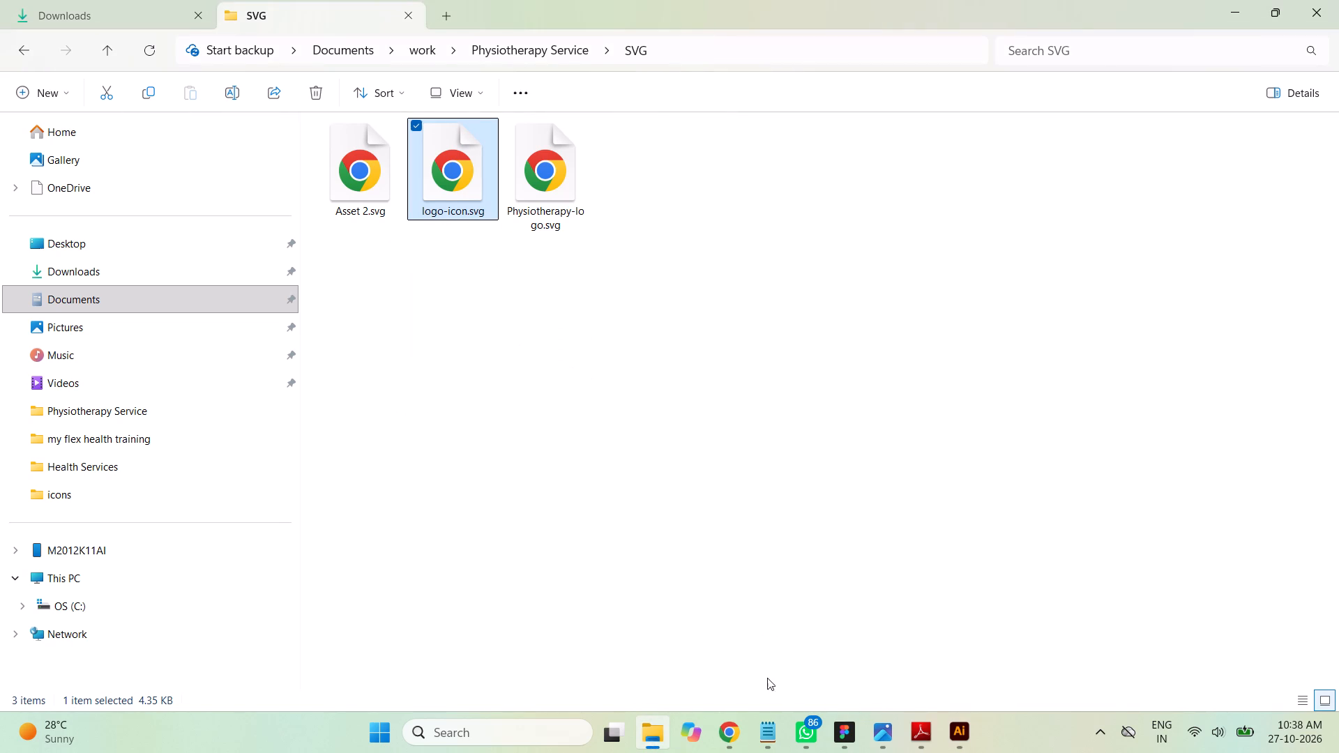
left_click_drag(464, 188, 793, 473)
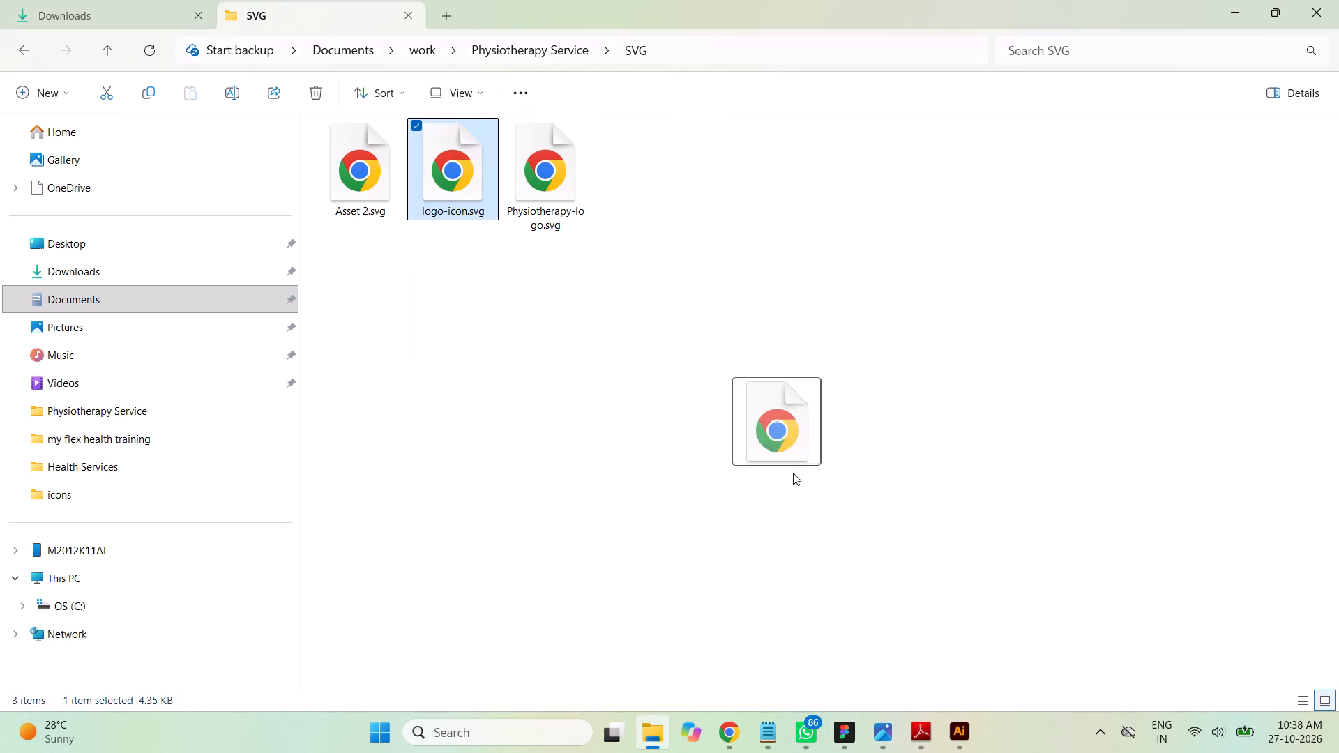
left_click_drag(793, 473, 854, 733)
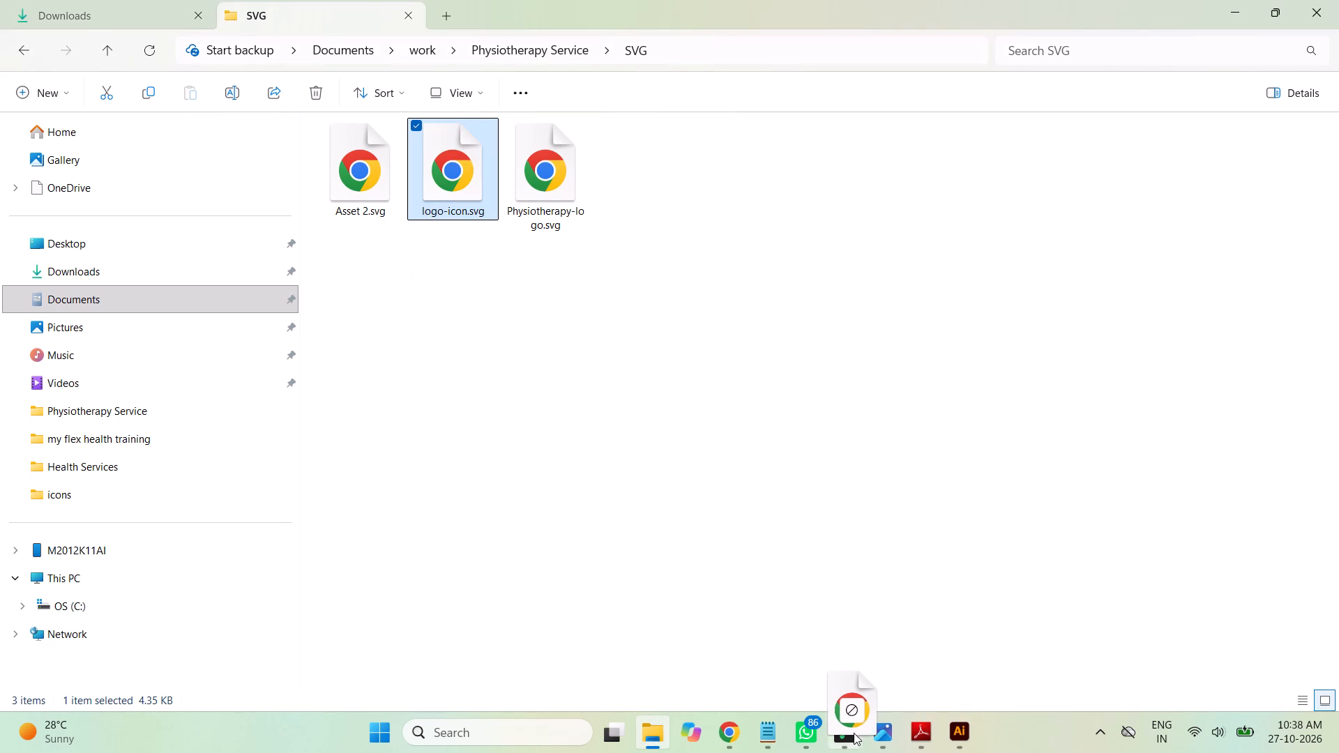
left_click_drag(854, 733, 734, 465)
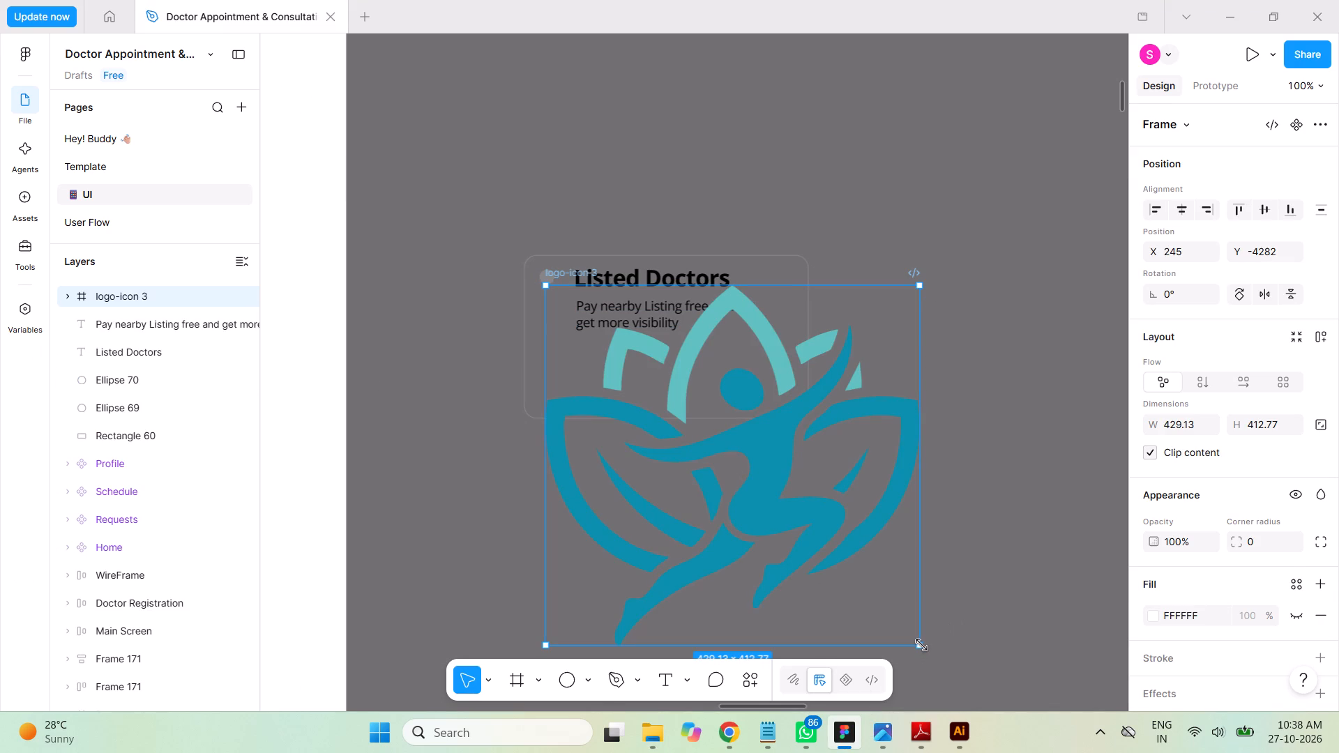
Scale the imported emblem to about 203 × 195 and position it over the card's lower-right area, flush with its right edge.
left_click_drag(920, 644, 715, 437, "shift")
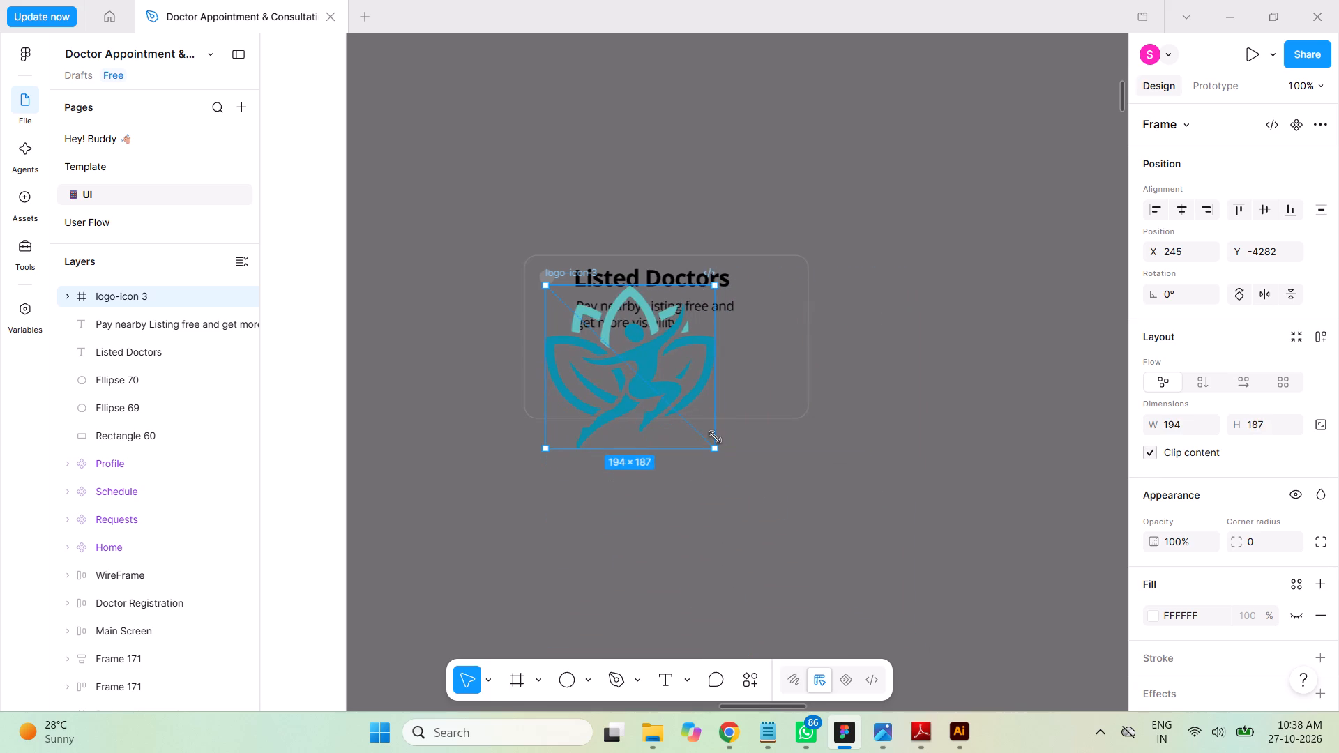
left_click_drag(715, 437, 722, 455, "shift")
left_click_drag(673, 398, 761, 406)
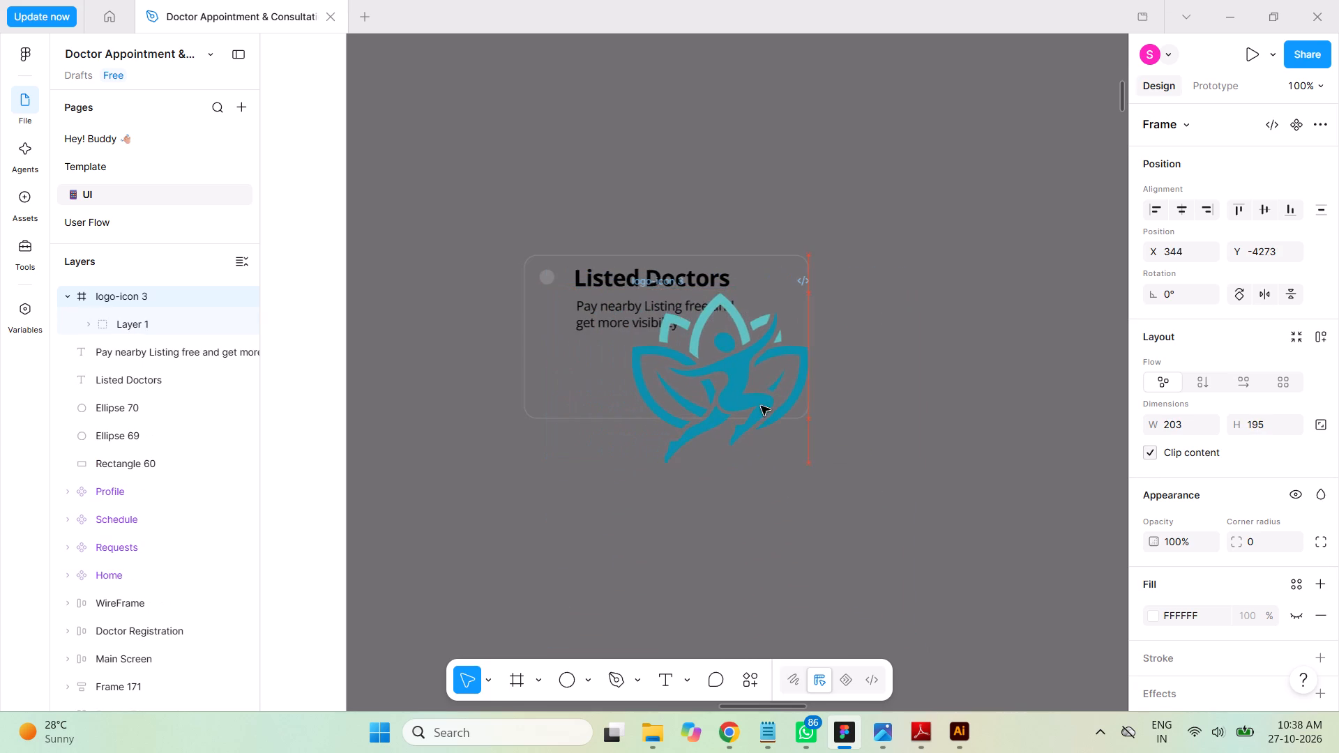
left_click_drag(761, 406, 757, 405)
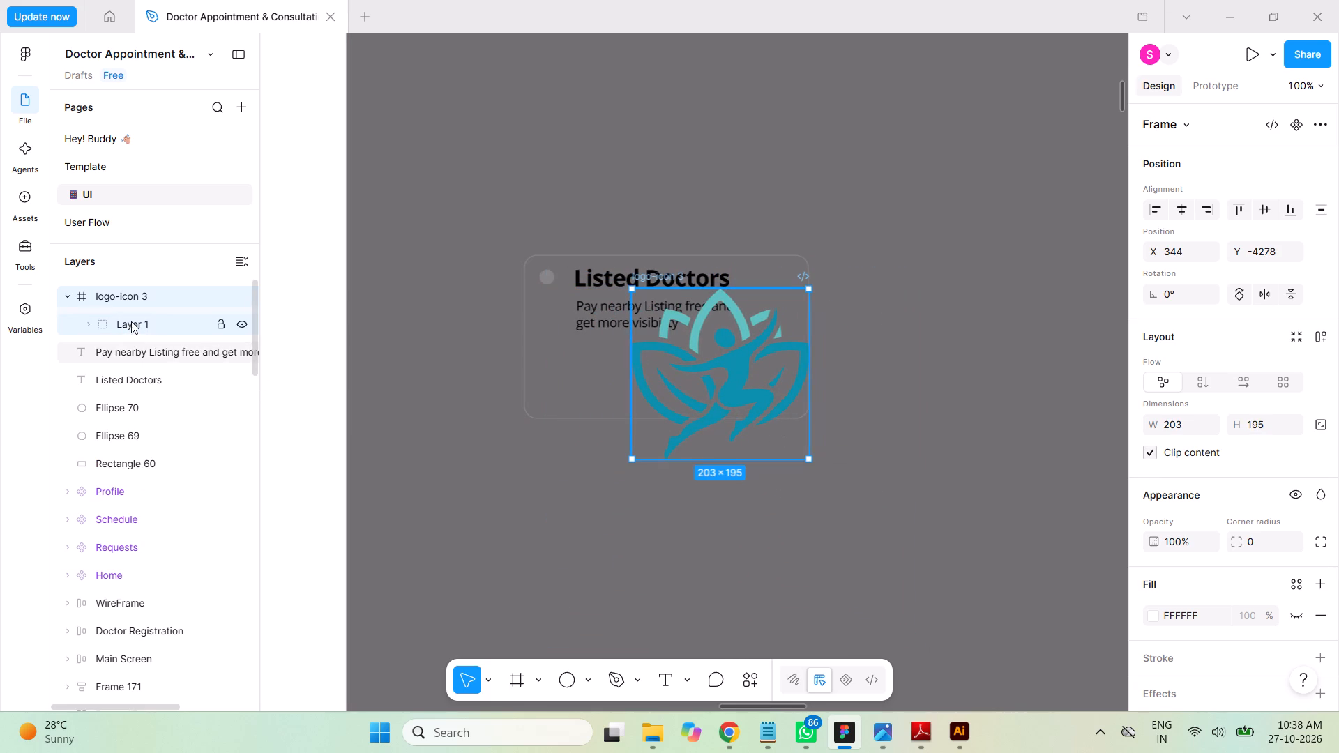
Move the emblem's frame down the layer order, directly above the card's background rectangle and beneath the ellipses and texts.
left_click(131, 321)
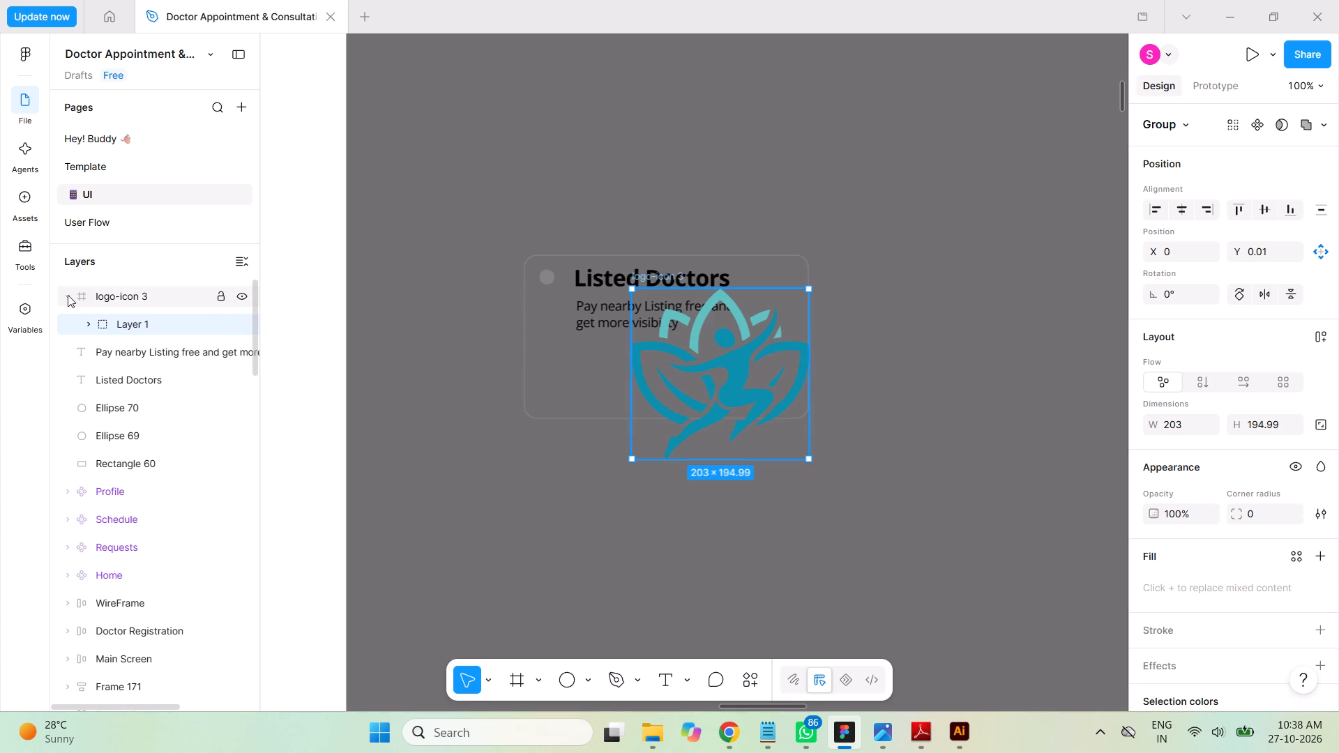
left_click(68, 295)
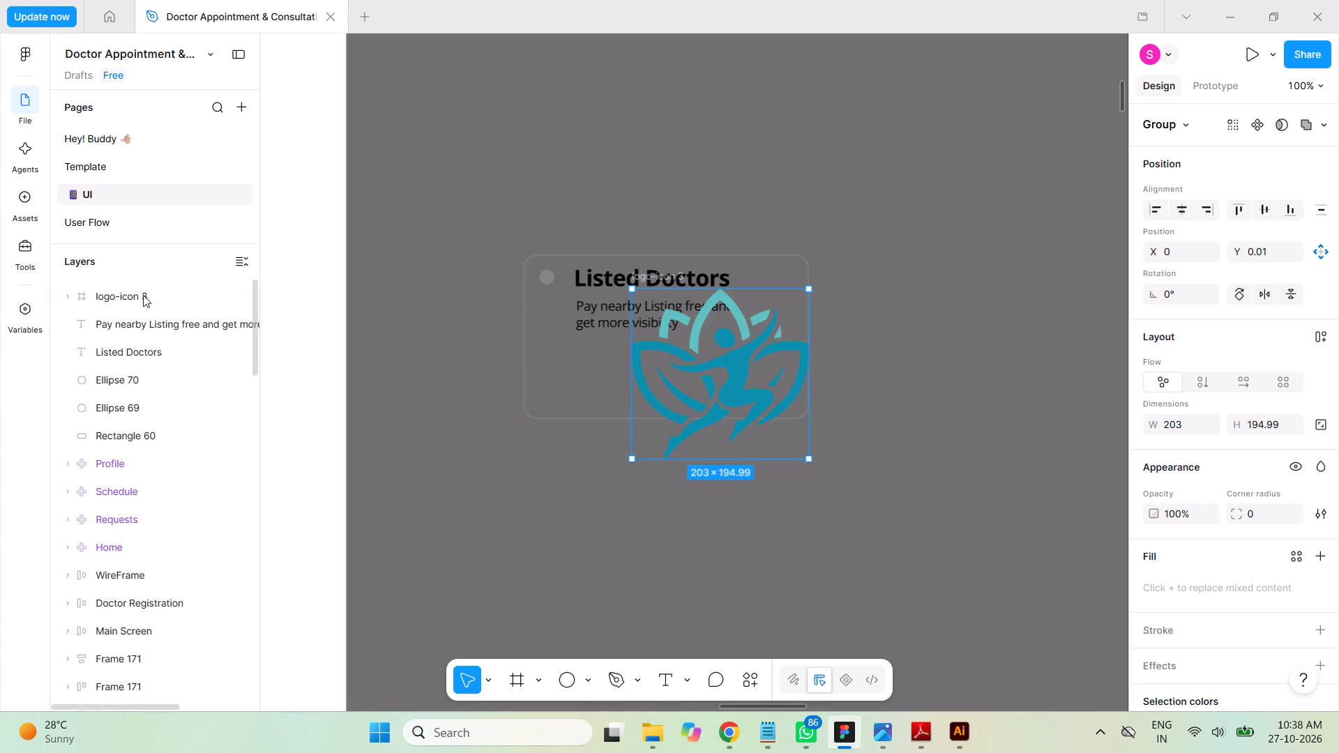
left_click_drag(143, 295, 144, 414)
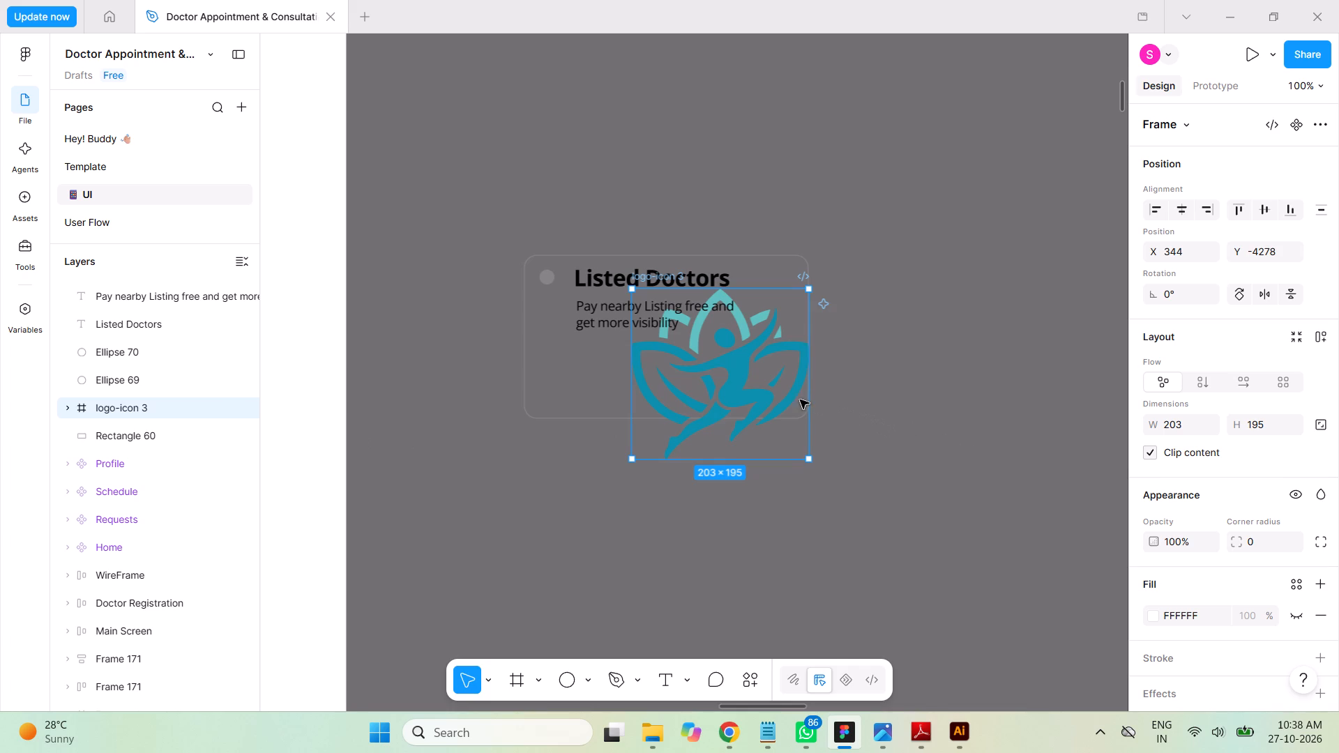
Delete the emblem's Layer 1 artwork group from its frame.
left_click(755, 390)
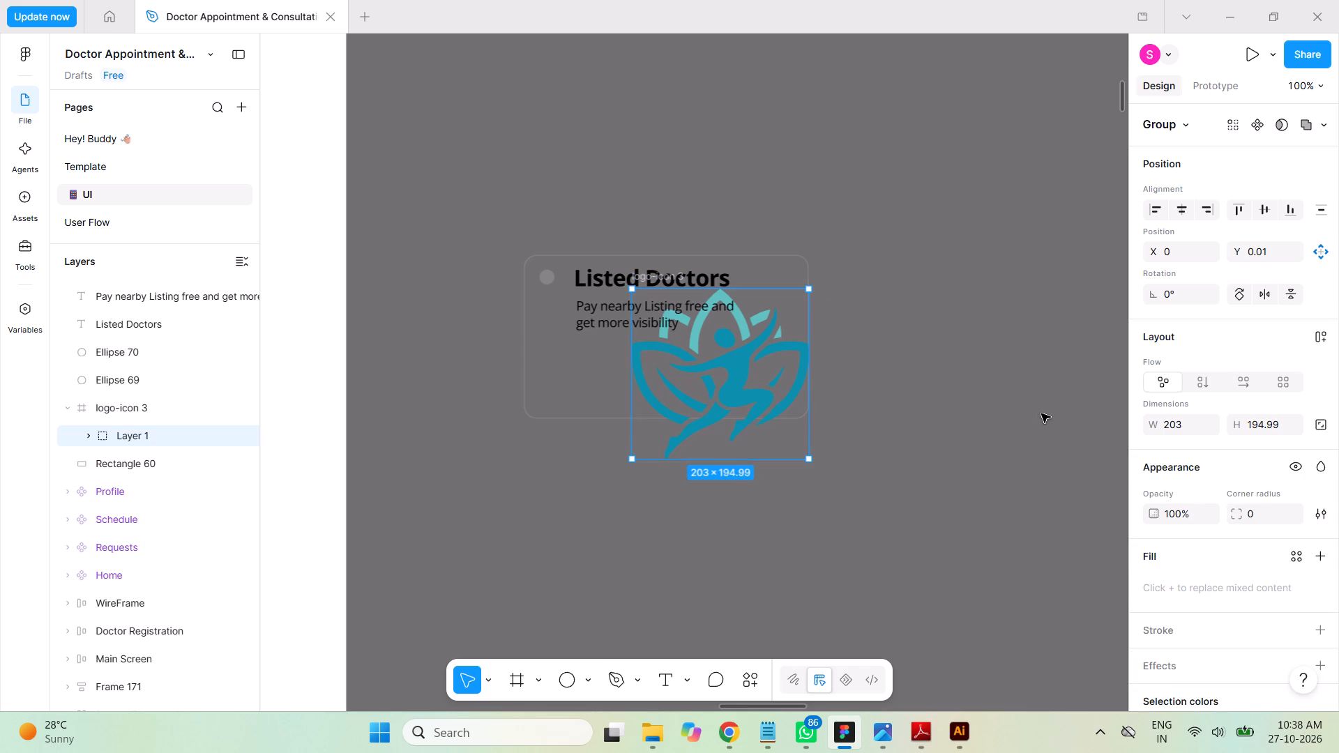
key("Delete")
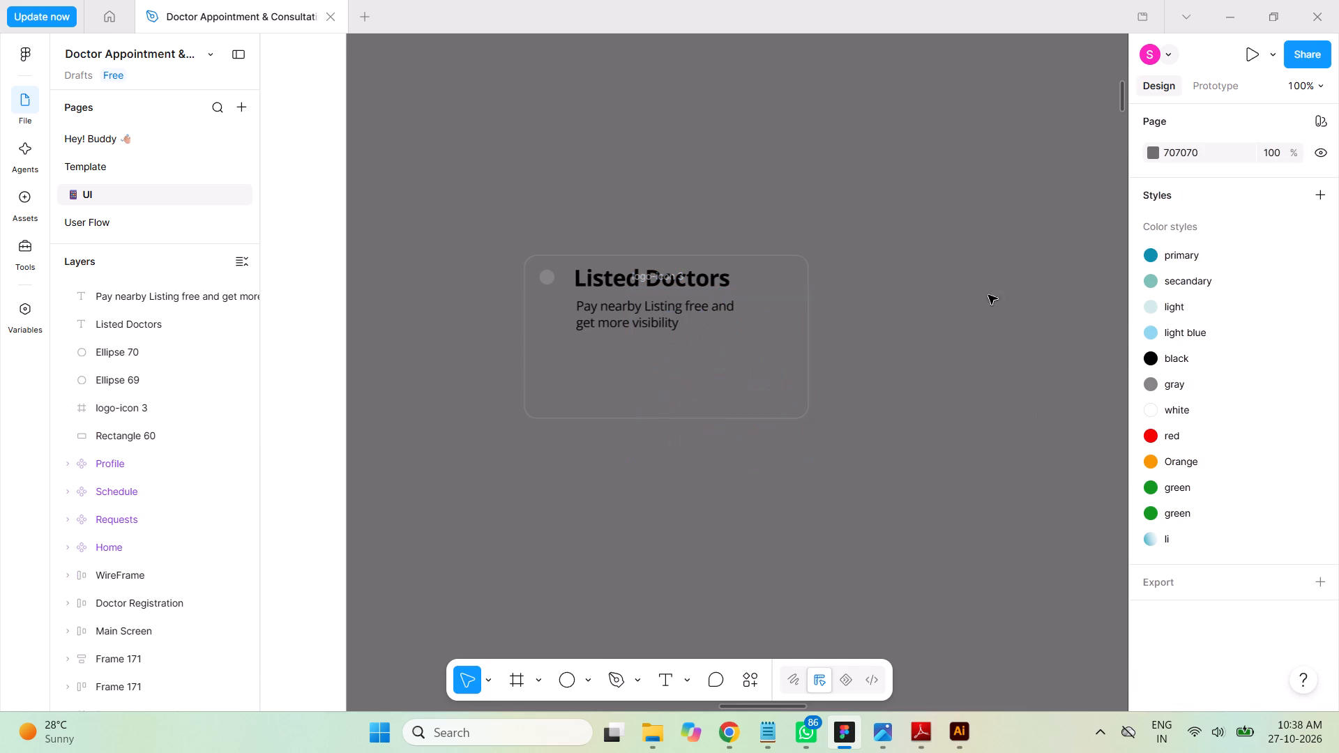
Change the fill type of the Listed Doctors card's background rectangle, Rectangle 60, from solid colour to image.
left_click(116, 434)
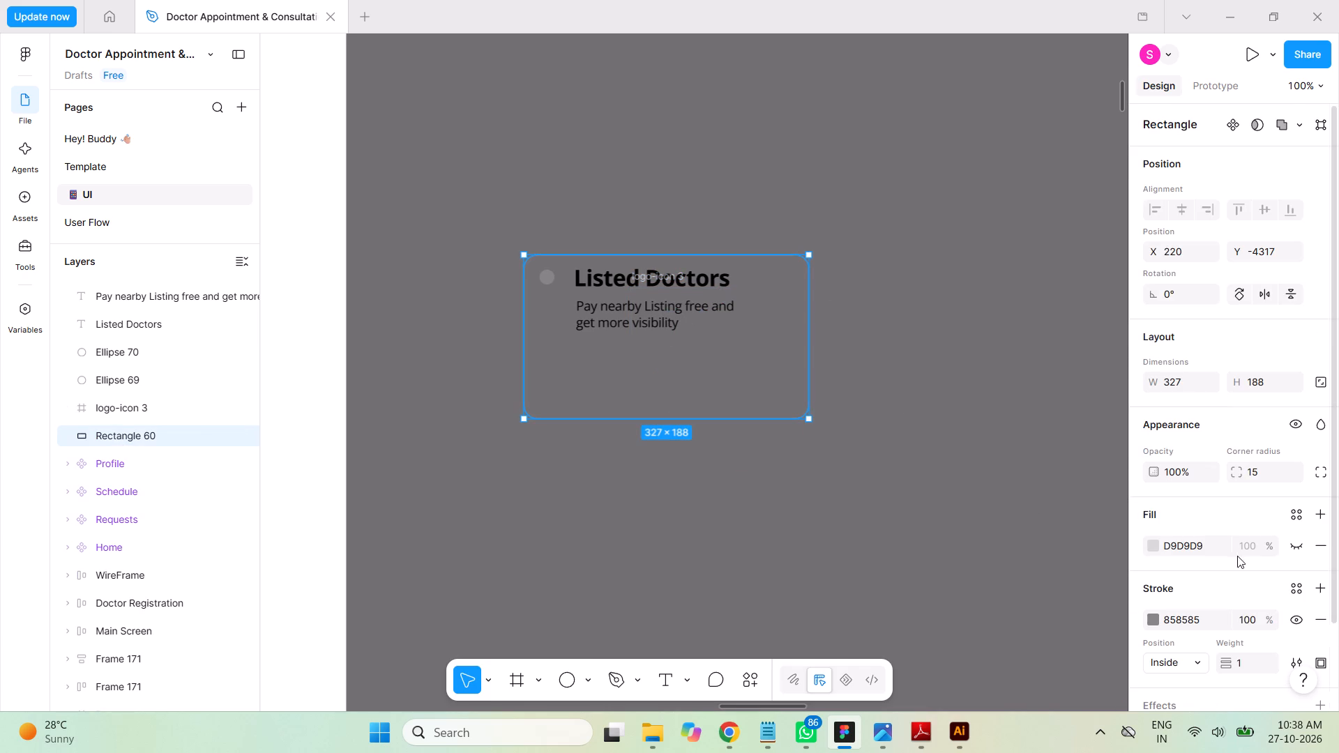
scroll(1260, 485, "down", 1)
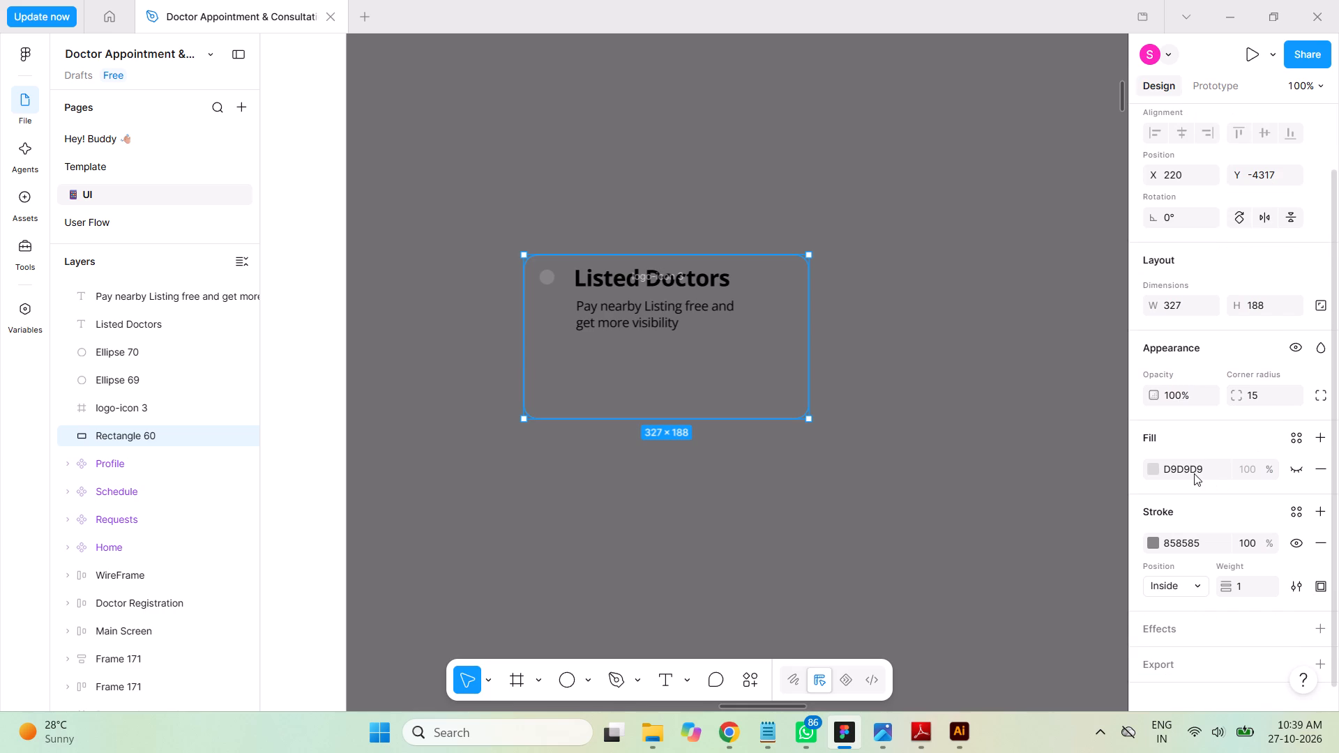
left_click(1155, 460)
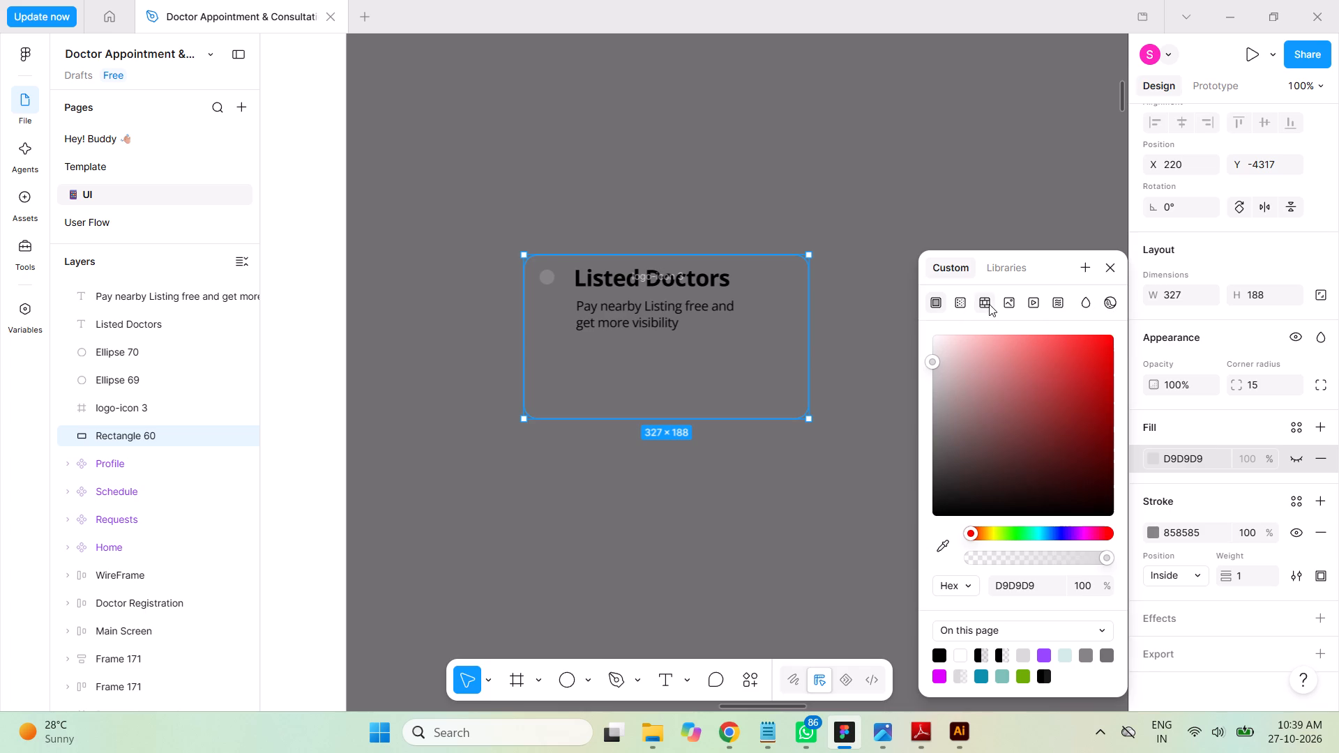
left_click(1009, 304)
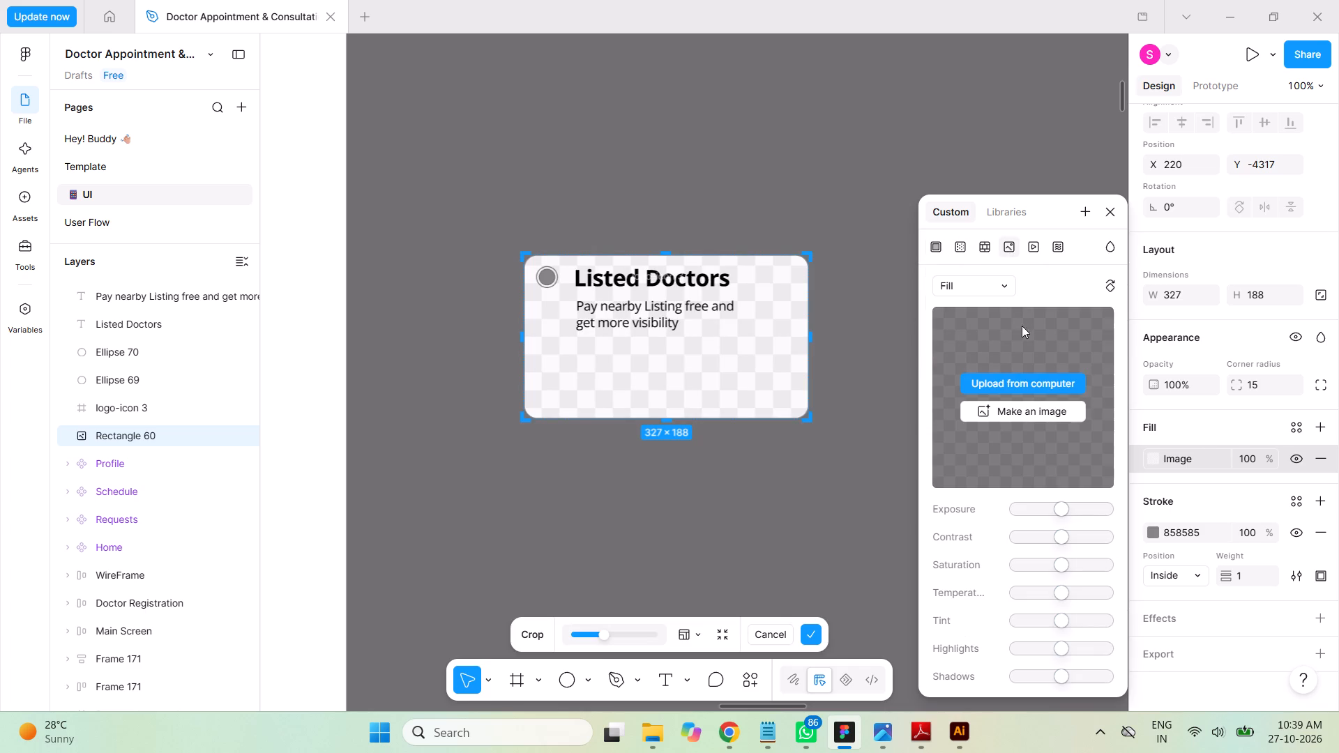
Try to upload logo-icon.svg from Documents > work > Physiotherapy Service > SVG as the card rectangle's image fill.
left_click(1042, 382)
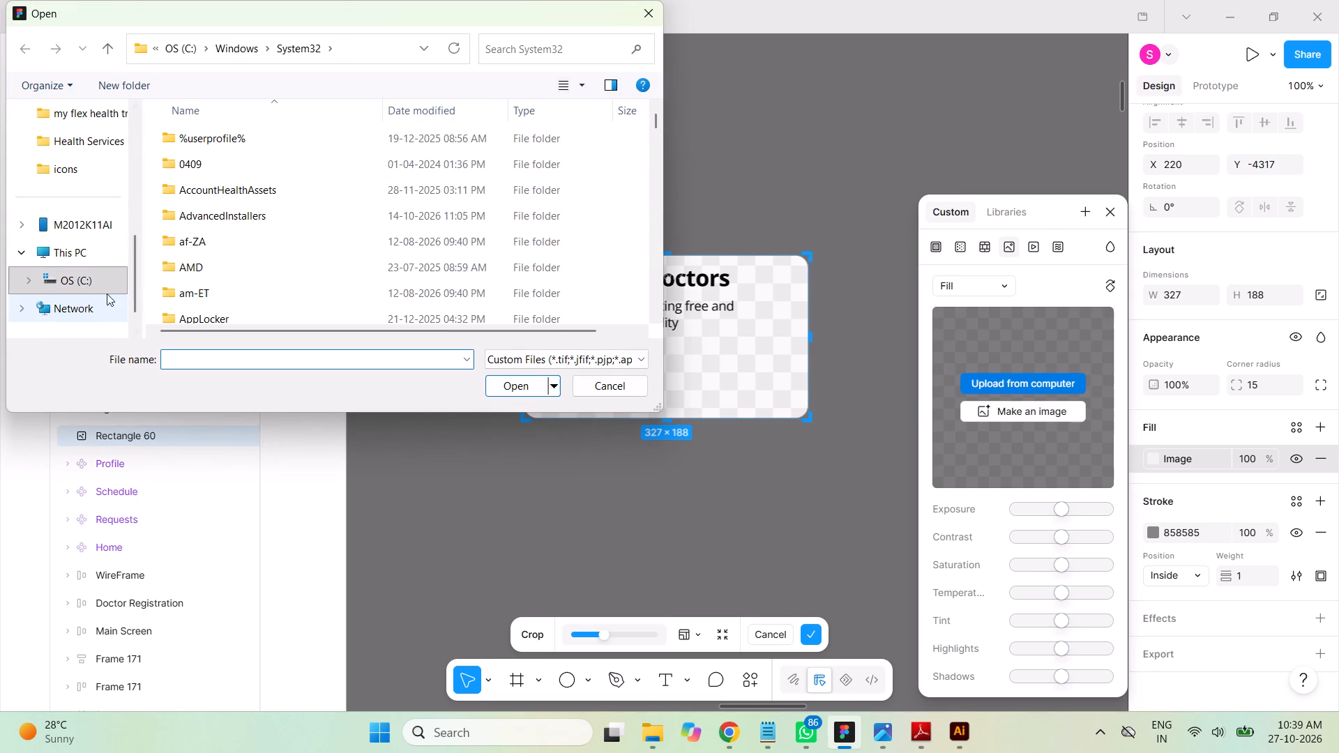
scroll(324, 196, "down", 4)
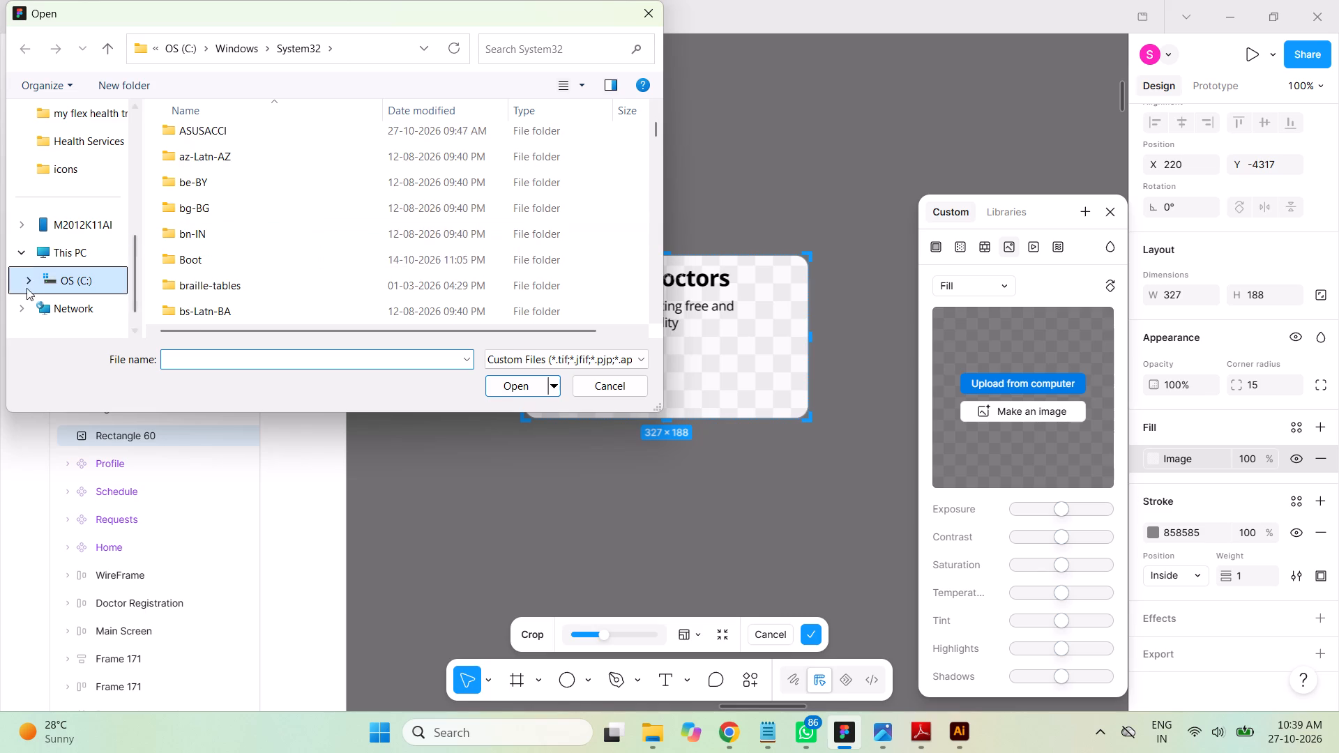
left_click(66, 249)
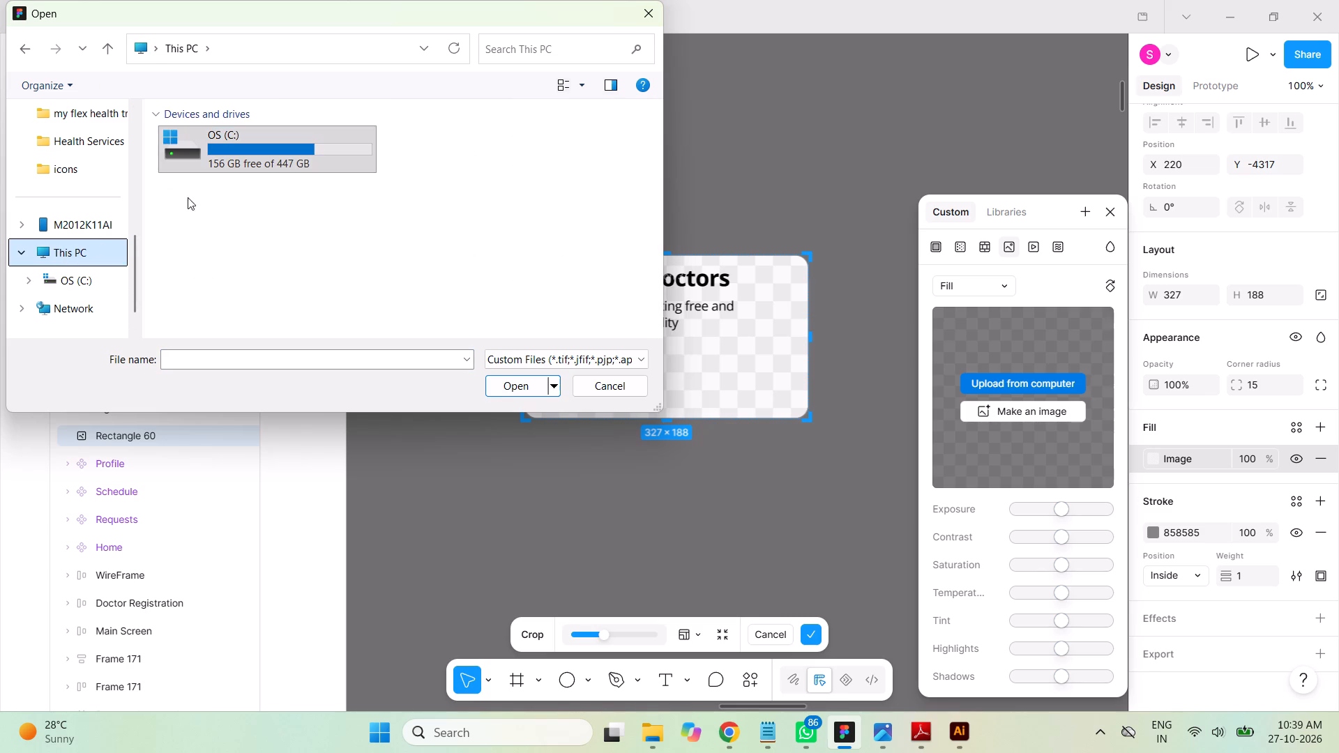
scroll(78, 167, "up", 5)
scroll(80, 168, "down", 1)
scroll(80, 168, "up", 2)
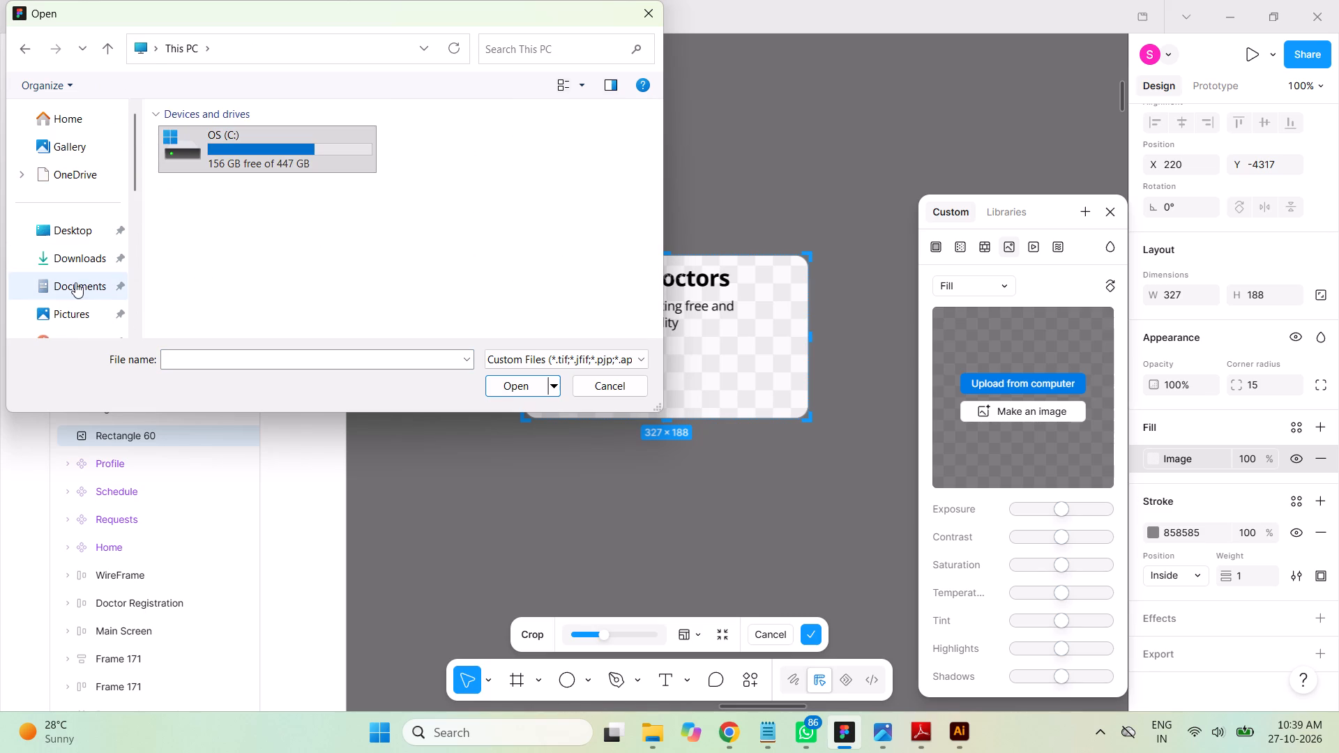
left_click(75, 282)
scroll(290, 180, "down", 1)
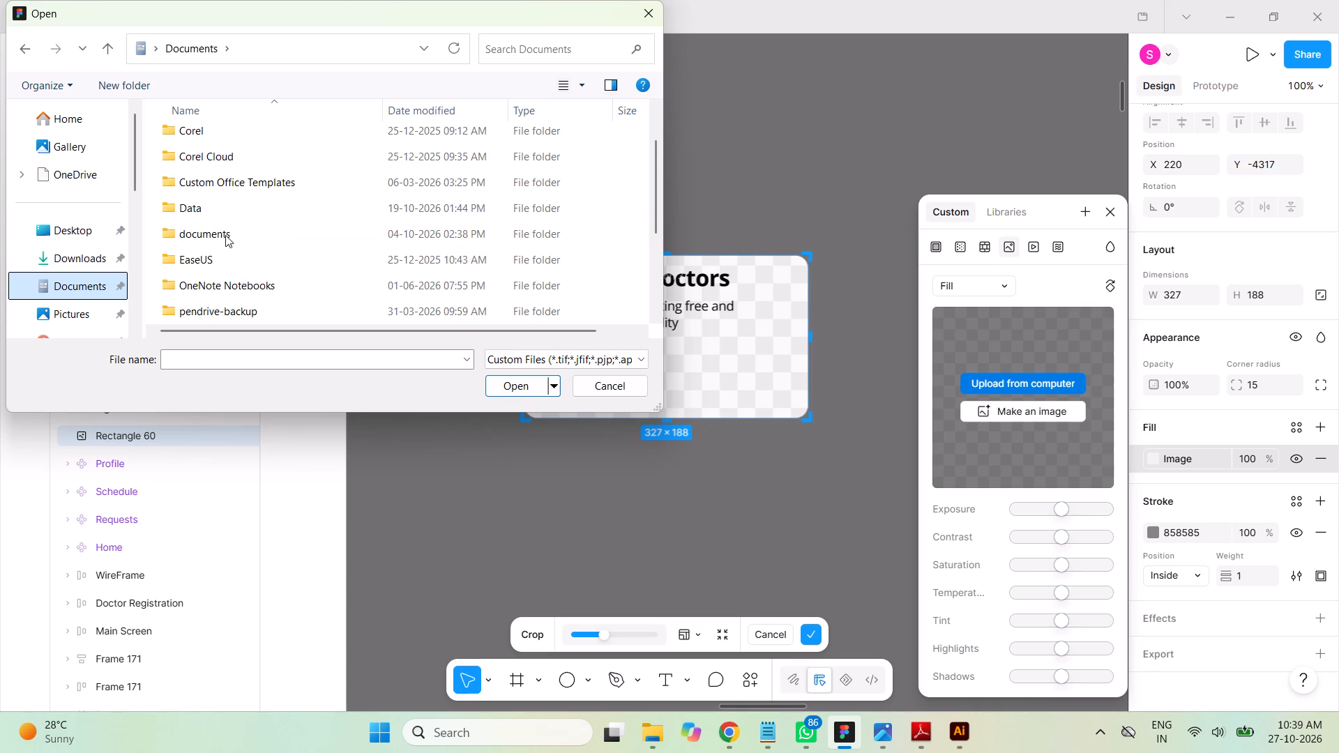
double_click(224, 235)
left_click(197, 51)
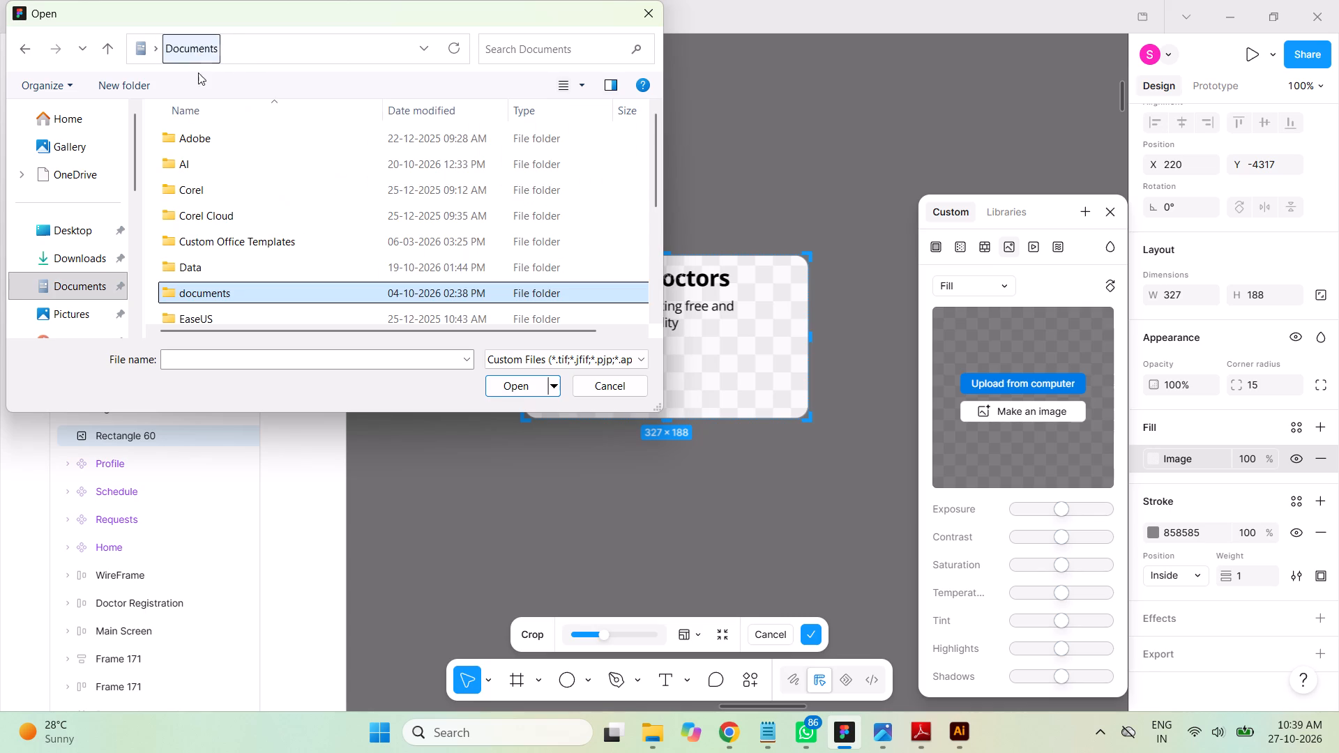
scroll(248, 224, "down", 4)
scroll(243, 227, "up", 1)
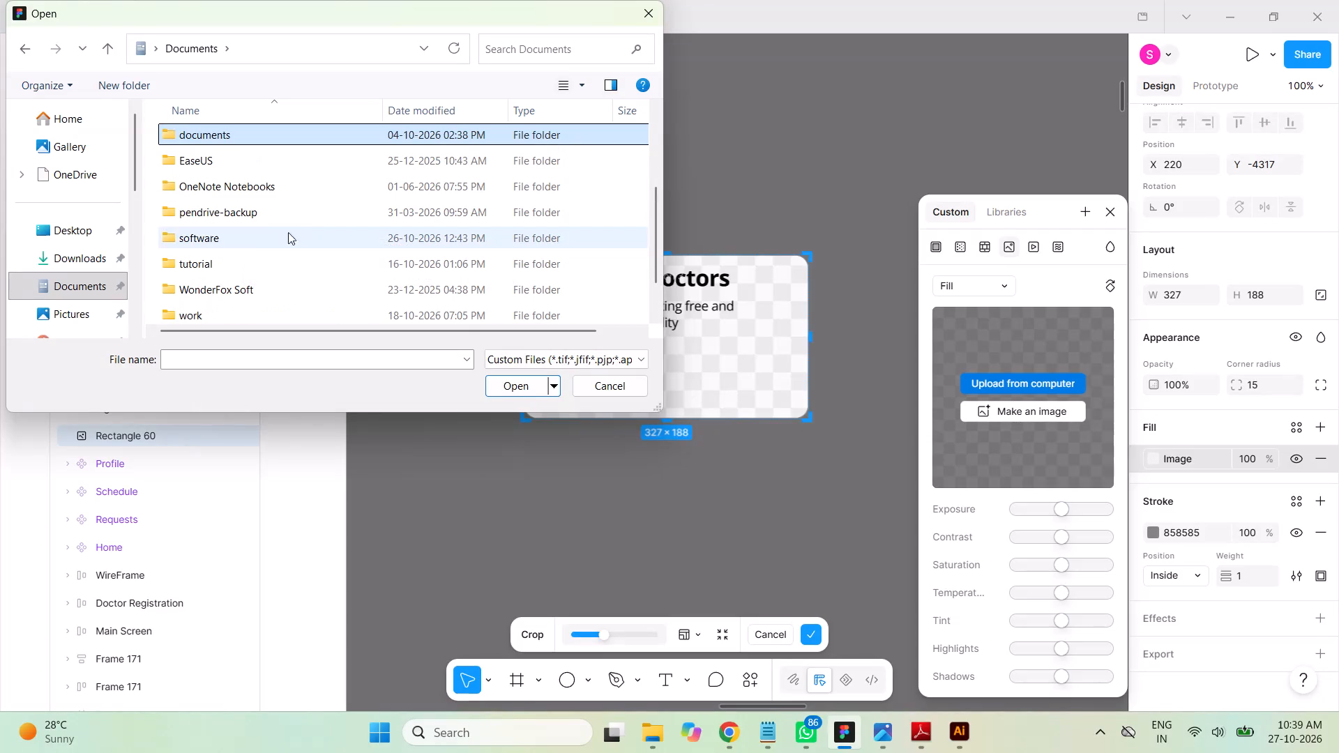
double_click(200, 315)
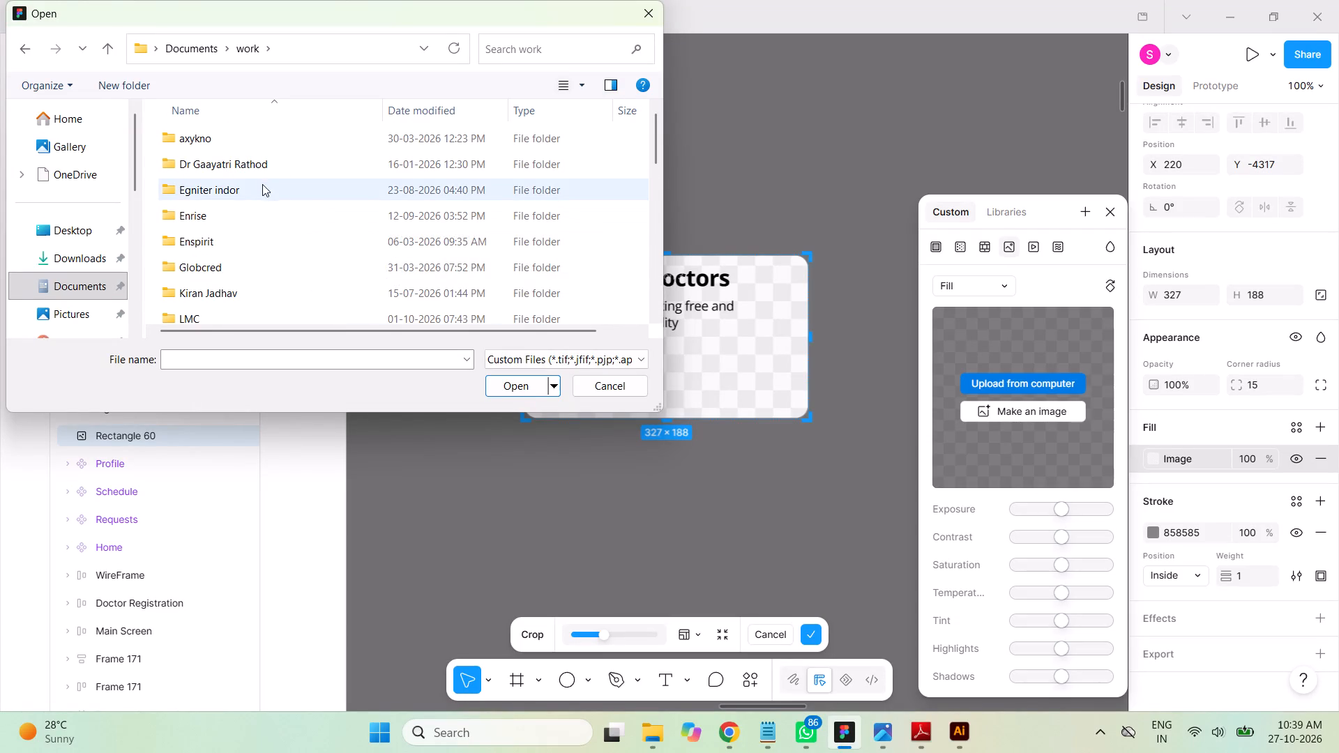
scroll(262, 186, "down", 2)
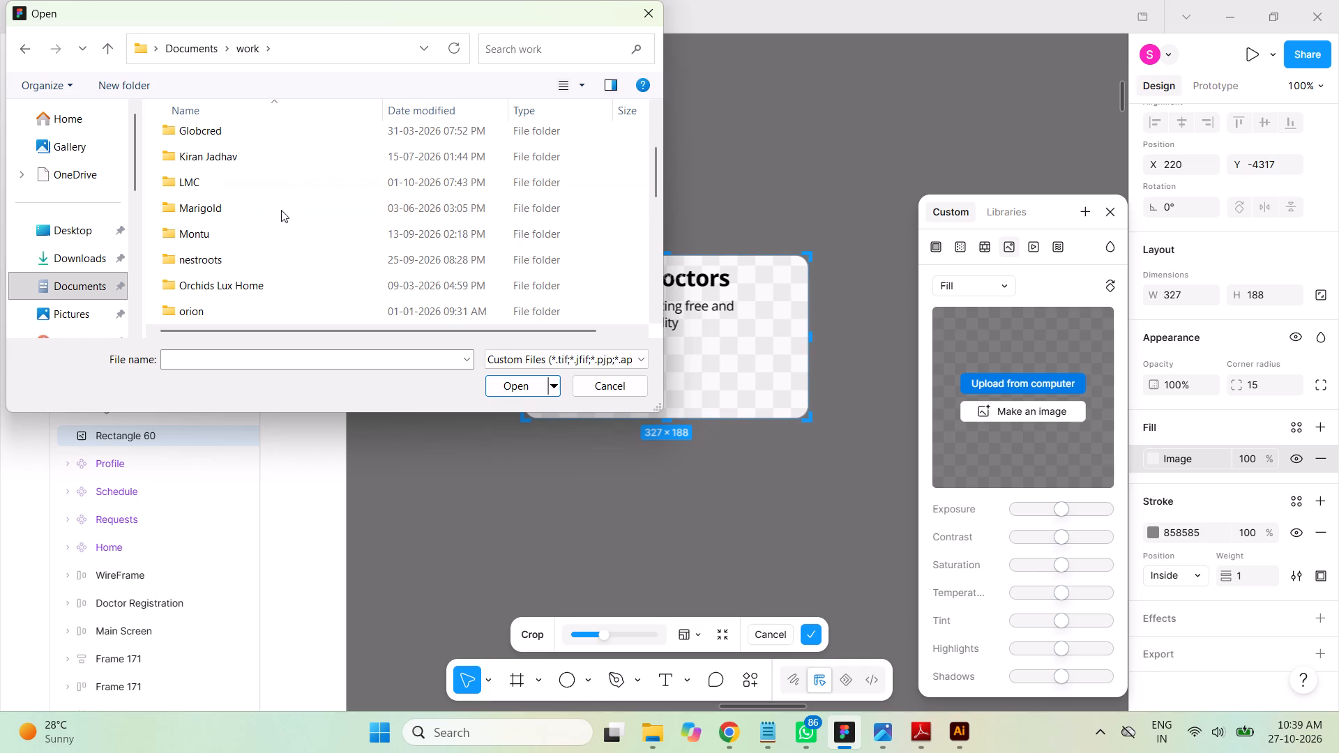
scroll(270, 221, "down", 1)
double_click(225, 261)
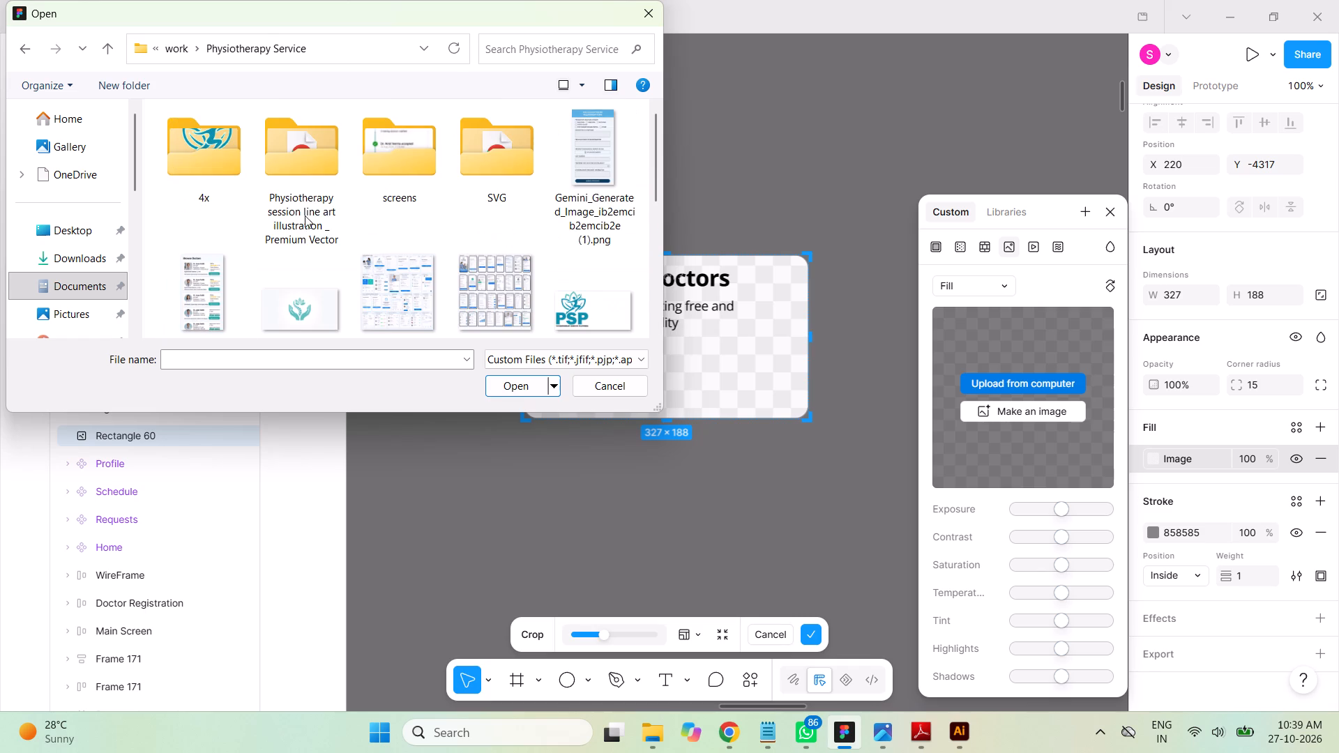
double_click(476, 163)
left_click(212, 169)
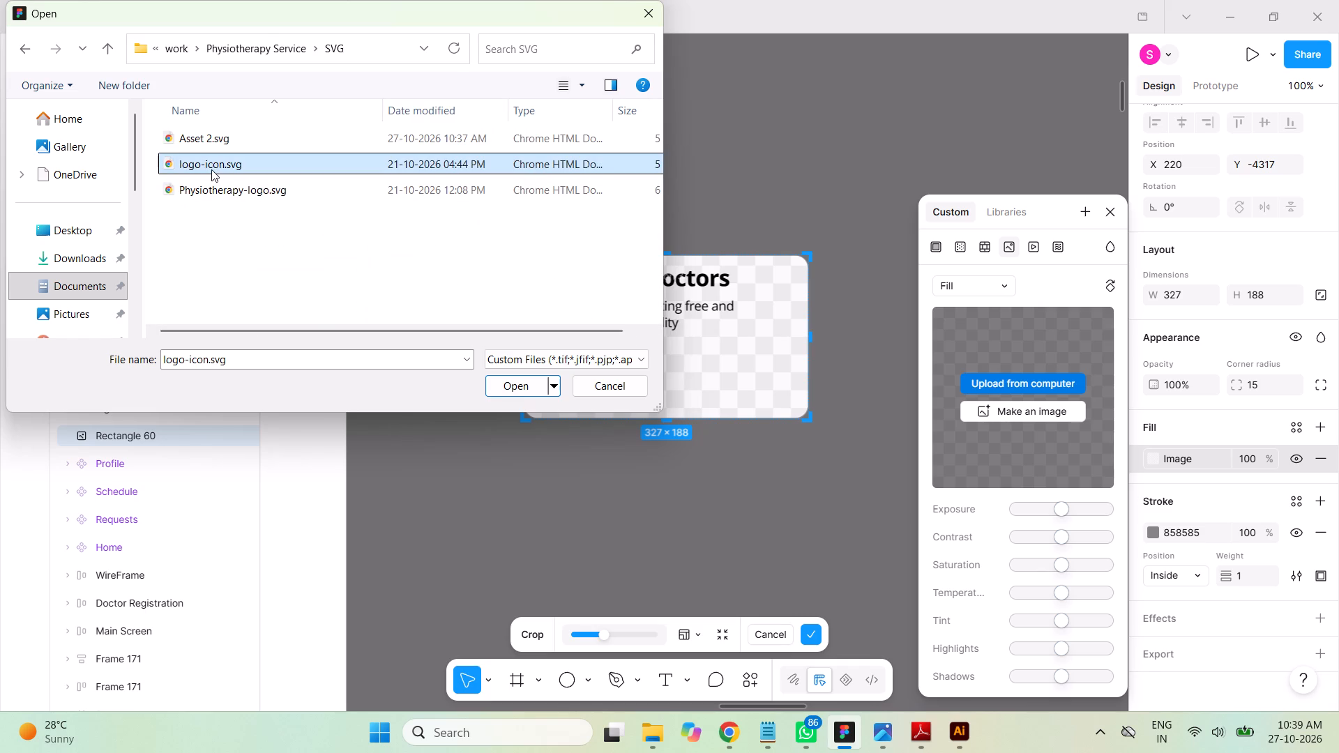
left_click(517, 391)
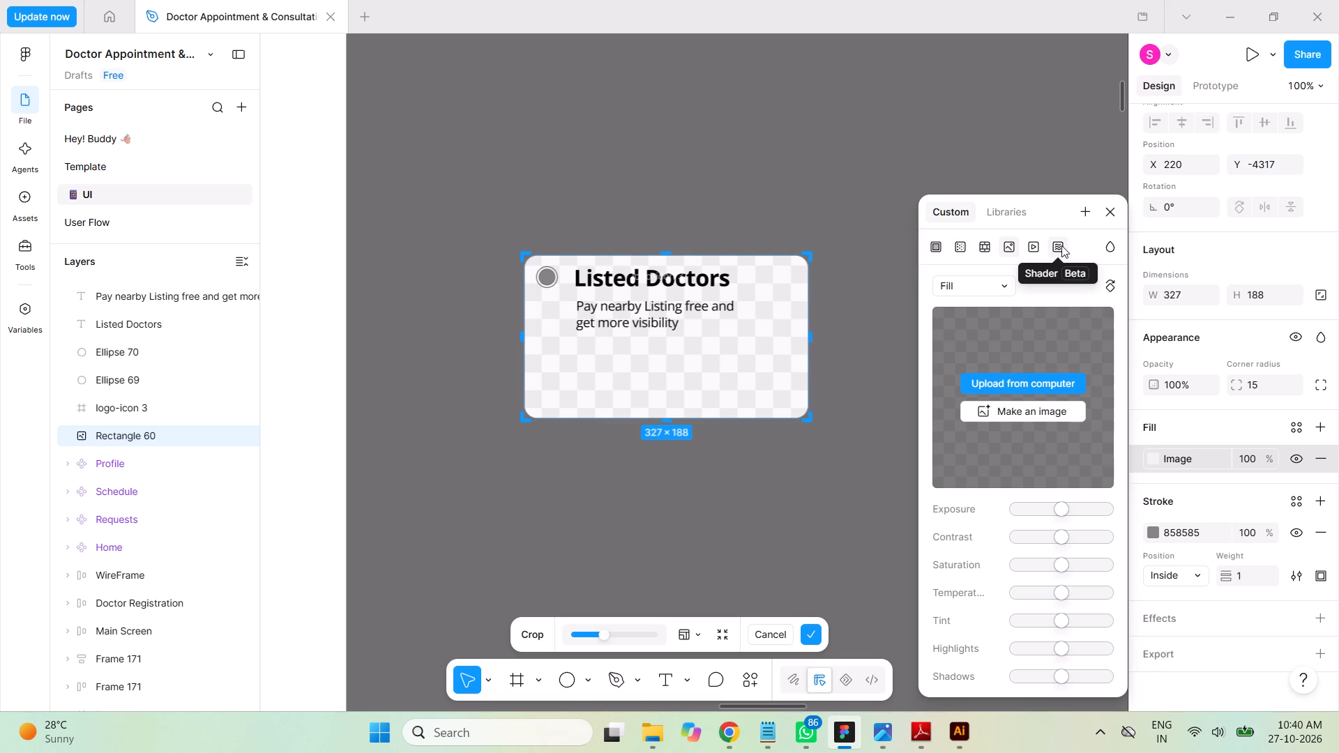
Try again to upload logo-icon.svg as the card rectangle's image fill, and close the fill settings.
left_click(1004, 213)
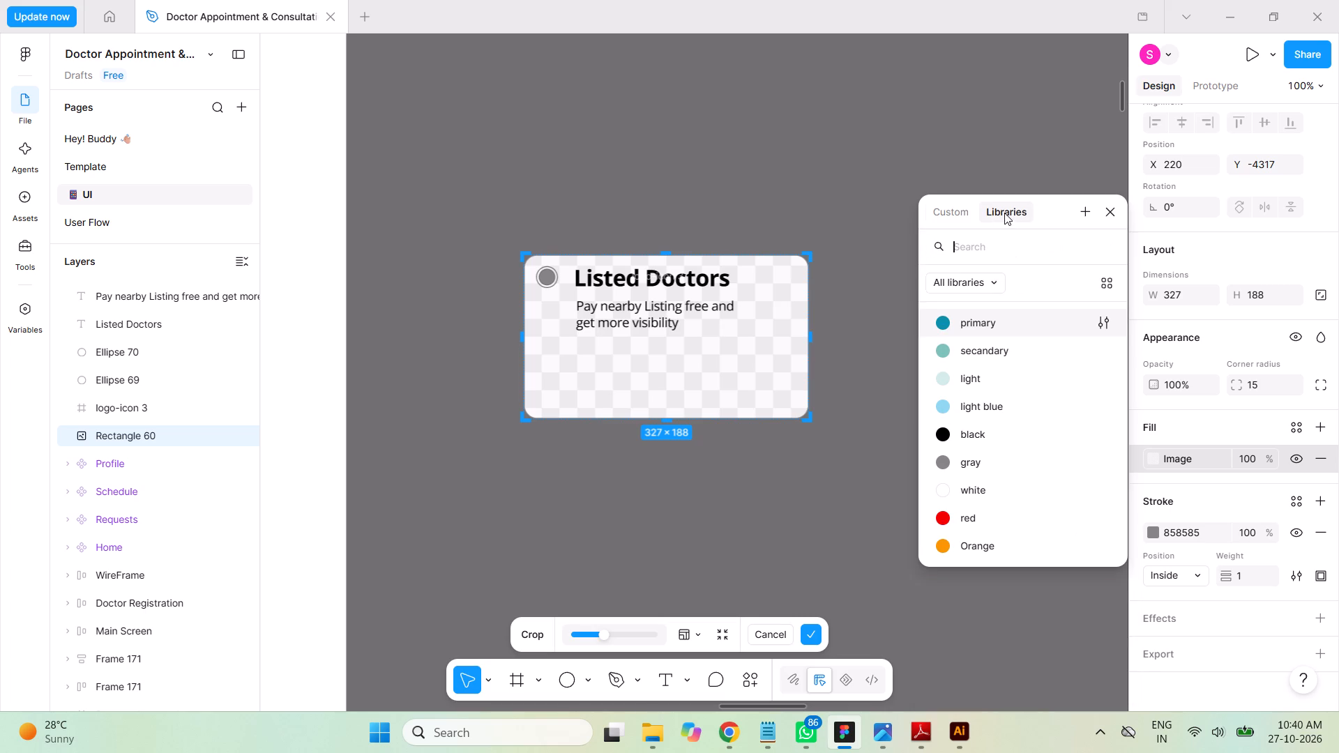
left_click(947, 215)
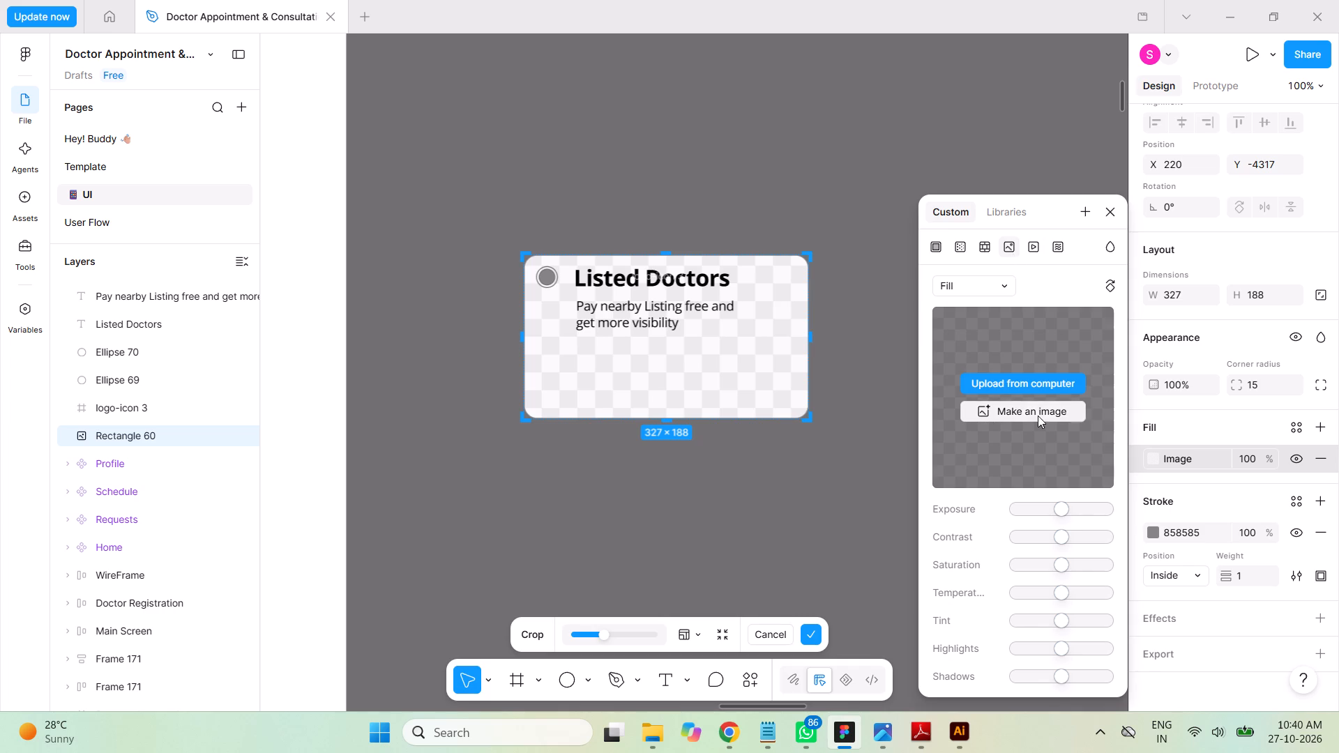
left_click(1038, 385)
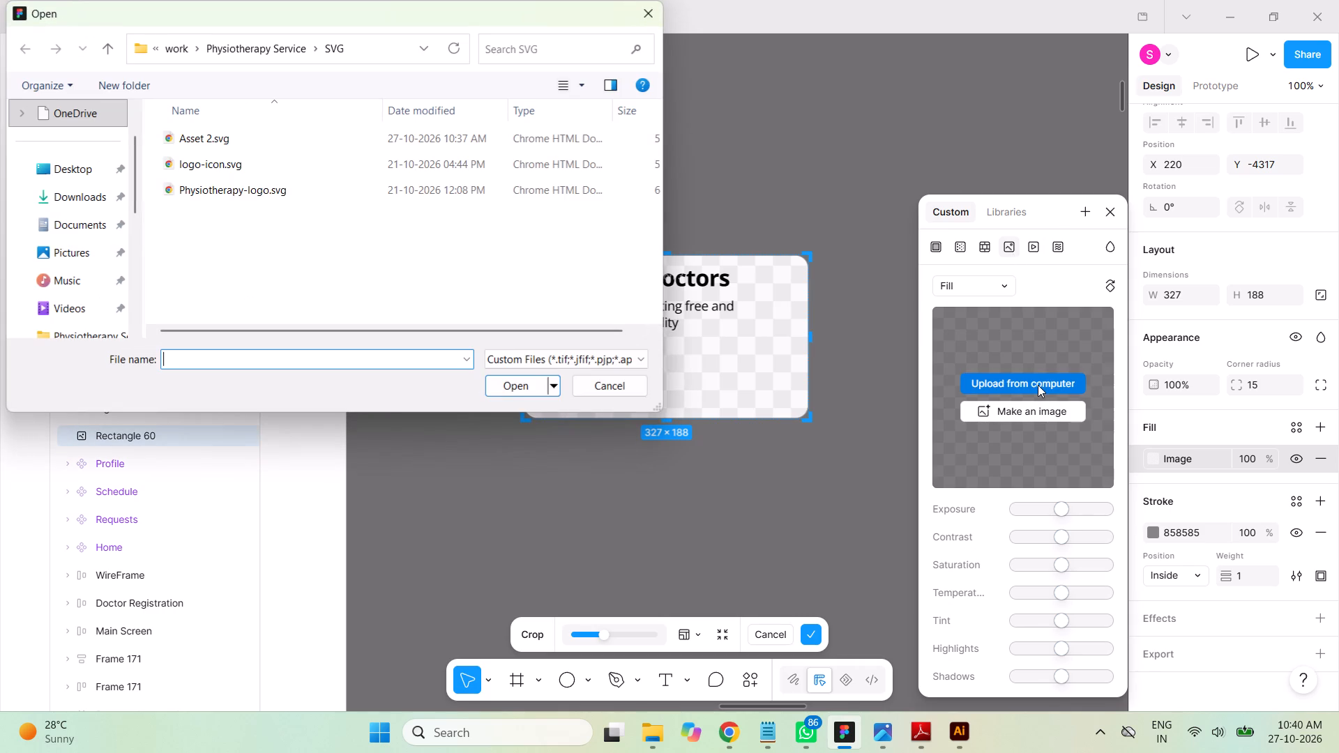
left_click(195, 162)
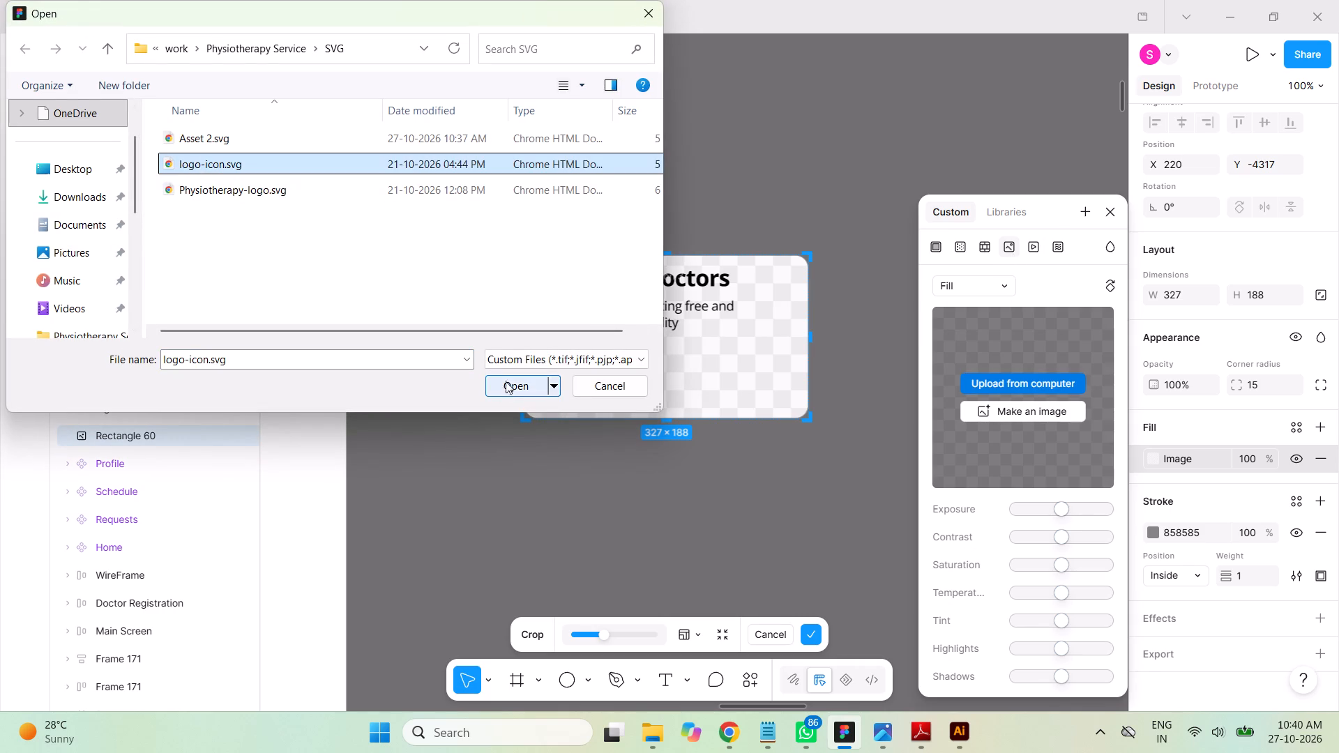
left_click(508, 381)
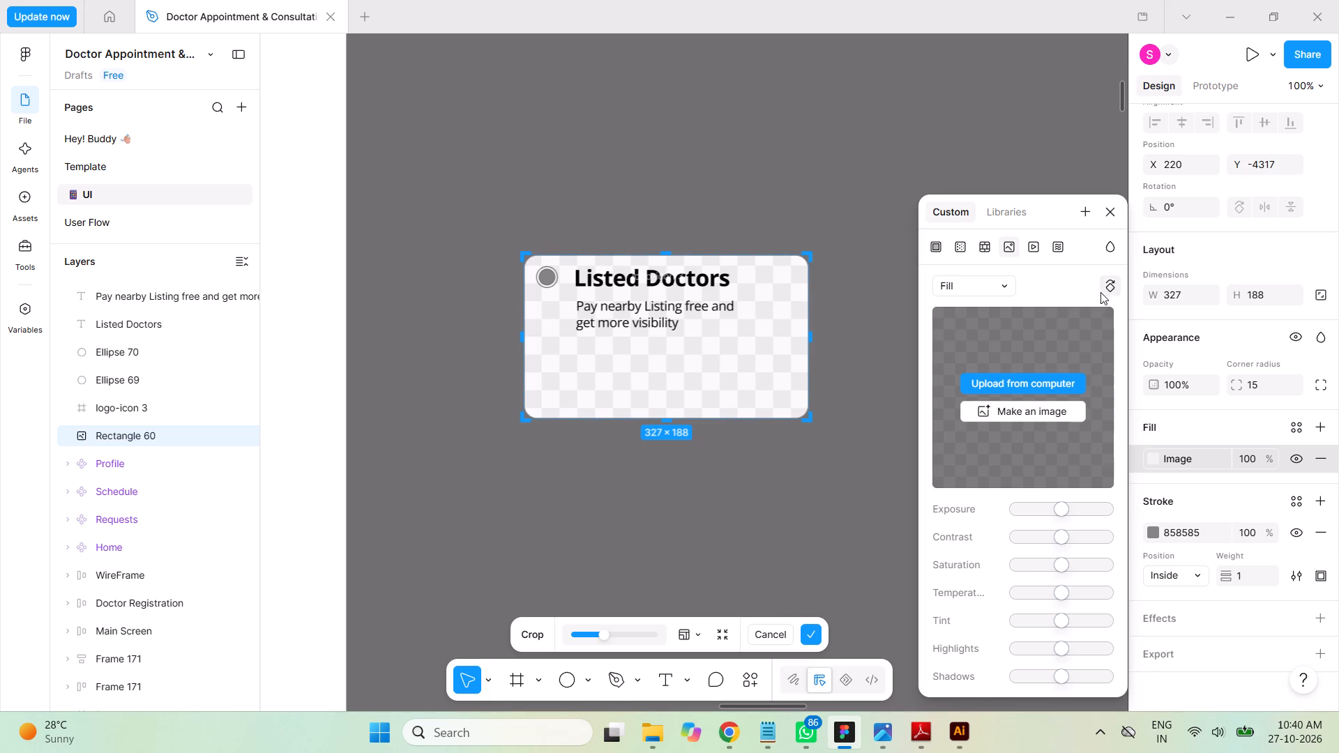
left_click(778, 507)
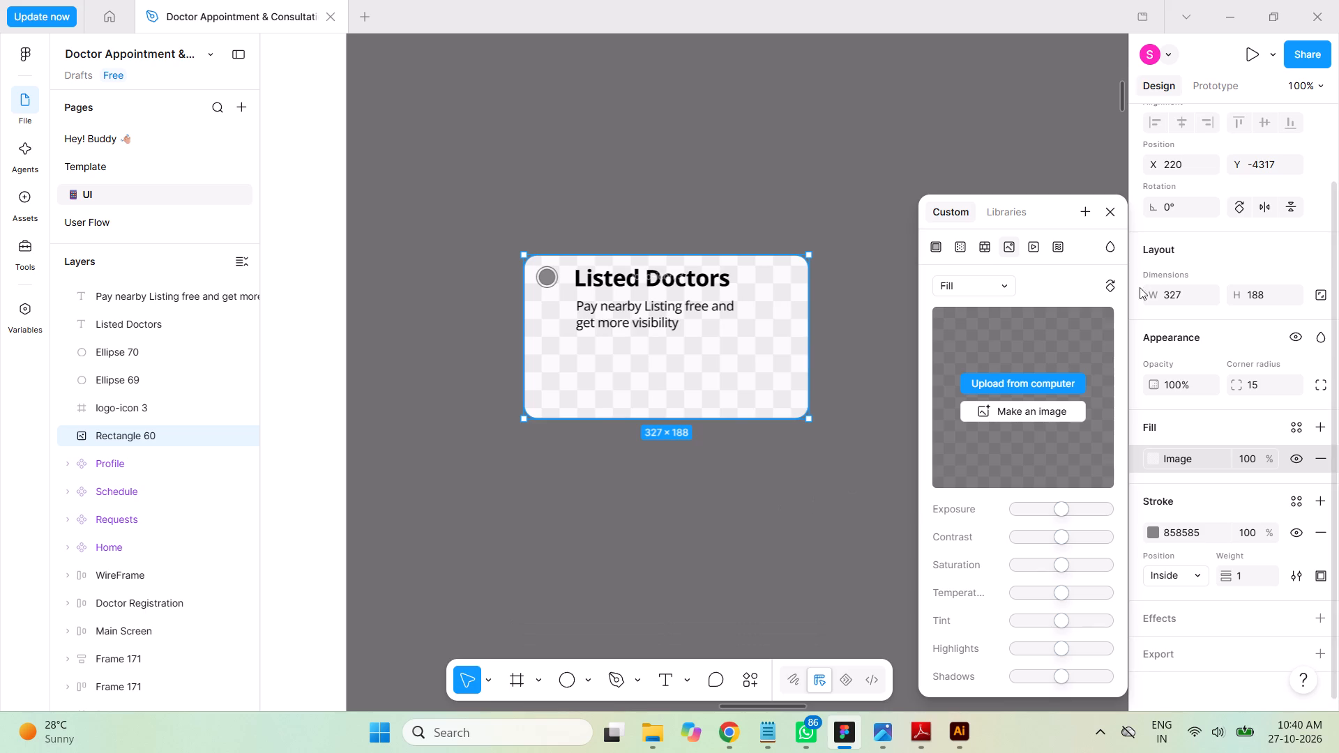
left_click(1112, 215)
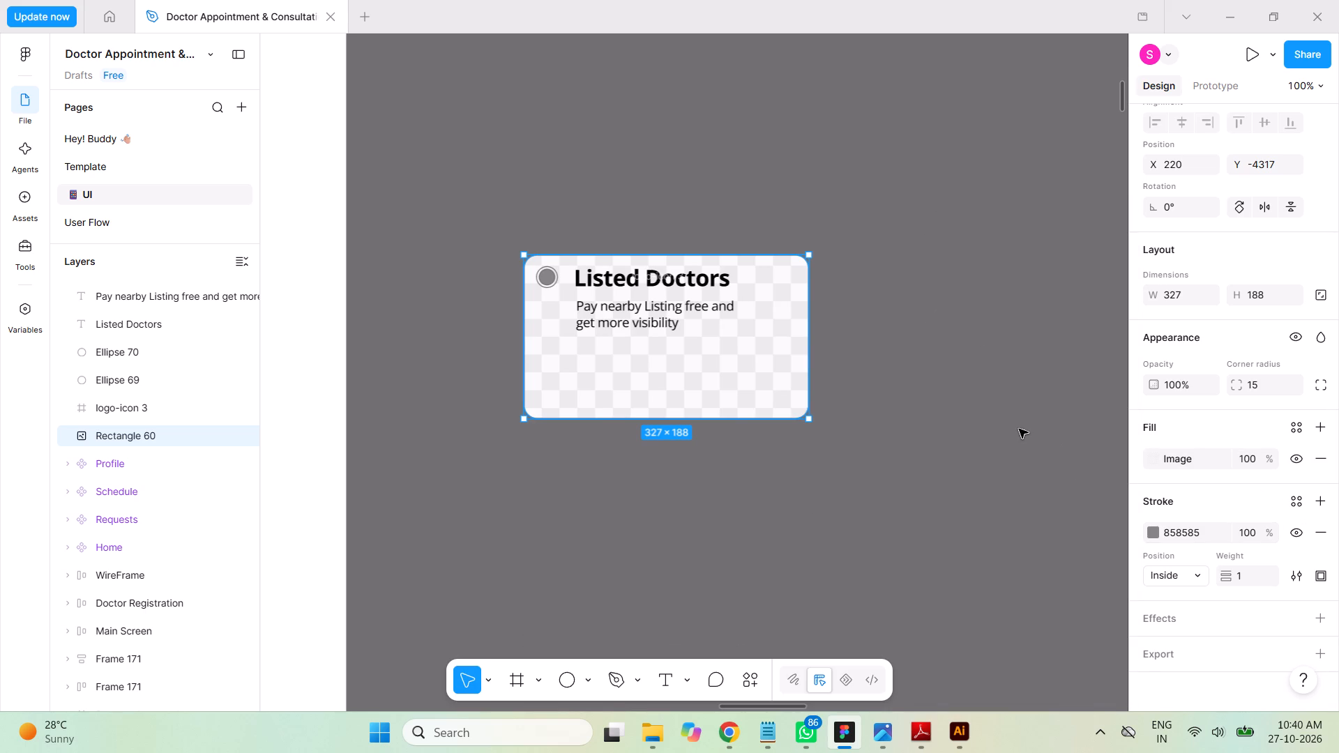
Delete the empty logo-icon 3 frame overlapping the Listed Doctors card.
left_click(1022, 425)
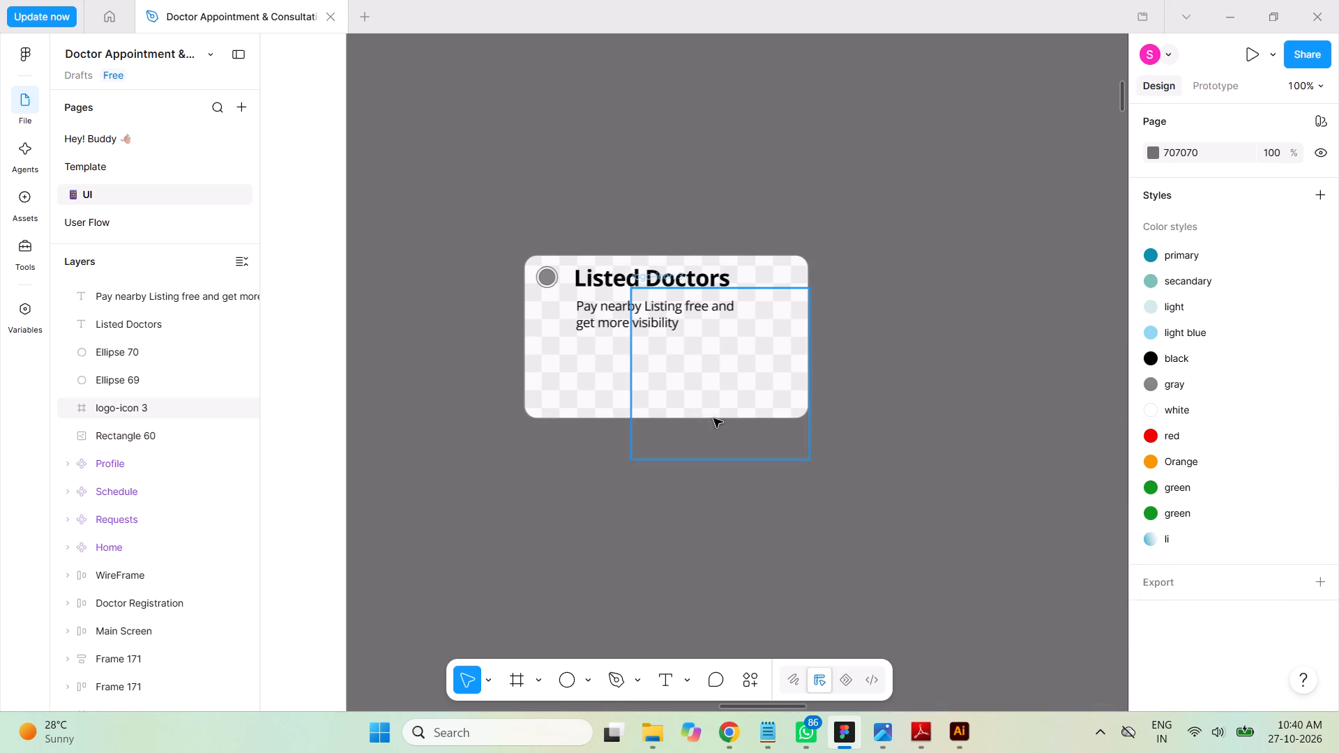
left_click(733, 402)
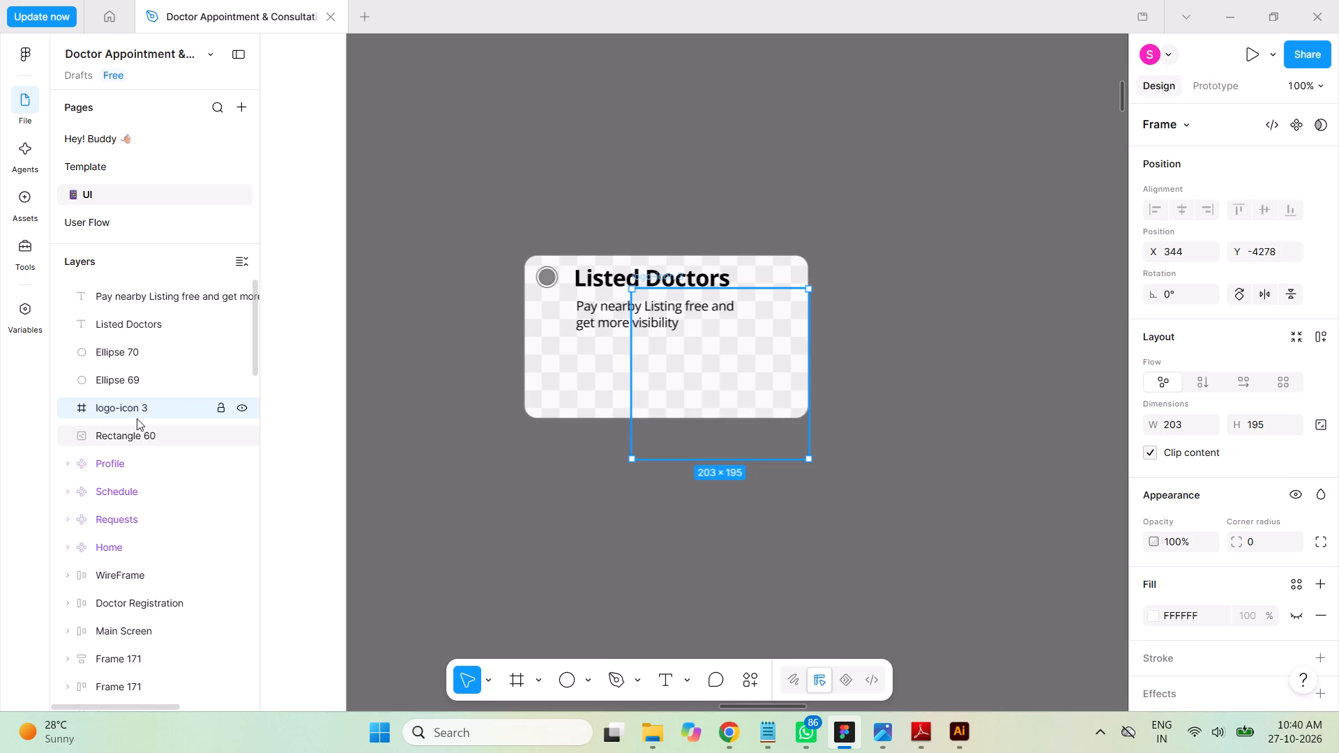
key("Delete")
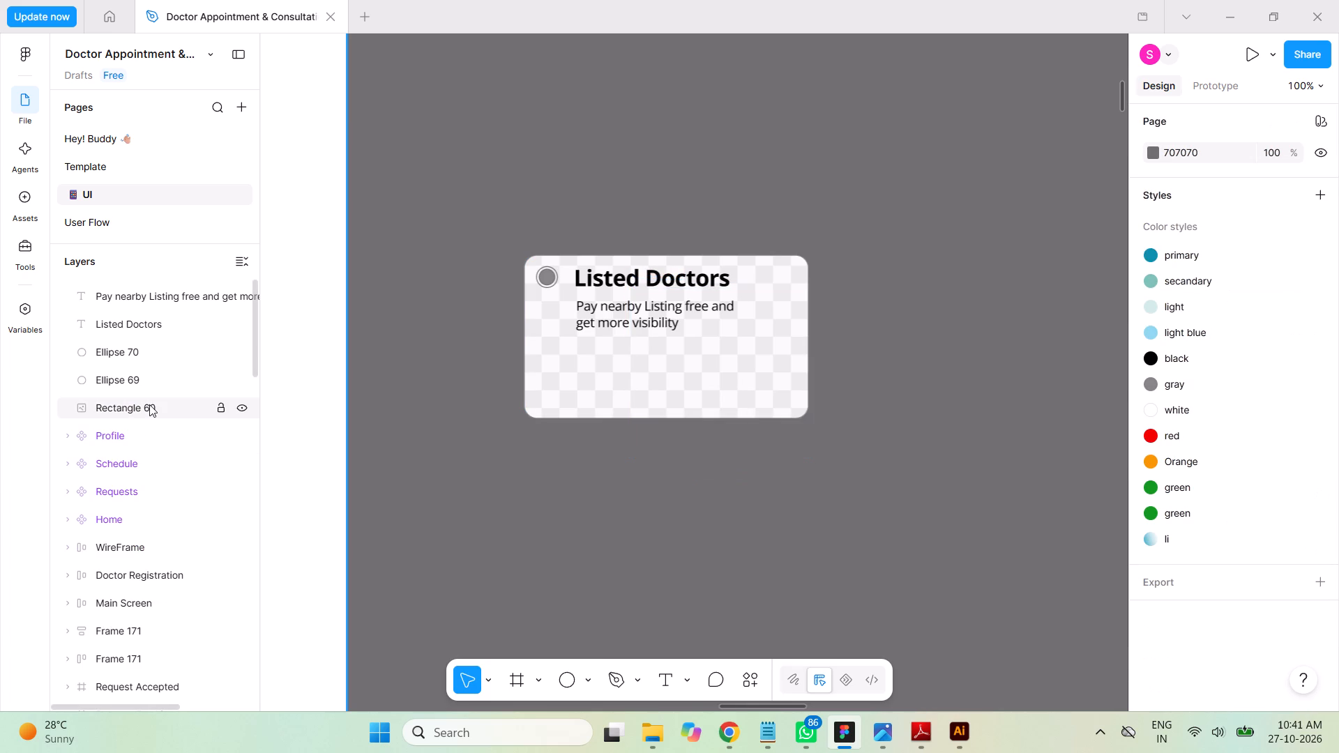
Remove the image fill from the card's background, Rectangle 60, and add a solid D9D9D9 fill in its place.
left_click(129, 408)
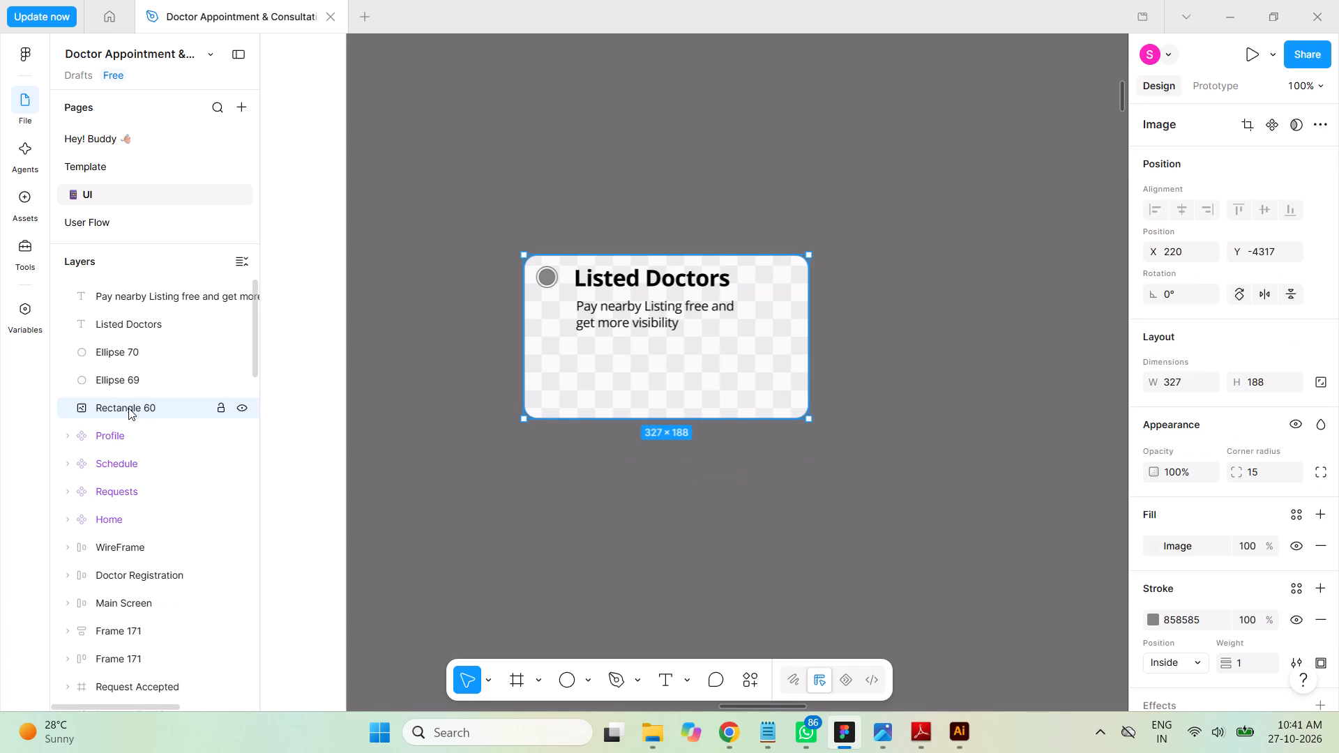
left_click(1320, 545)
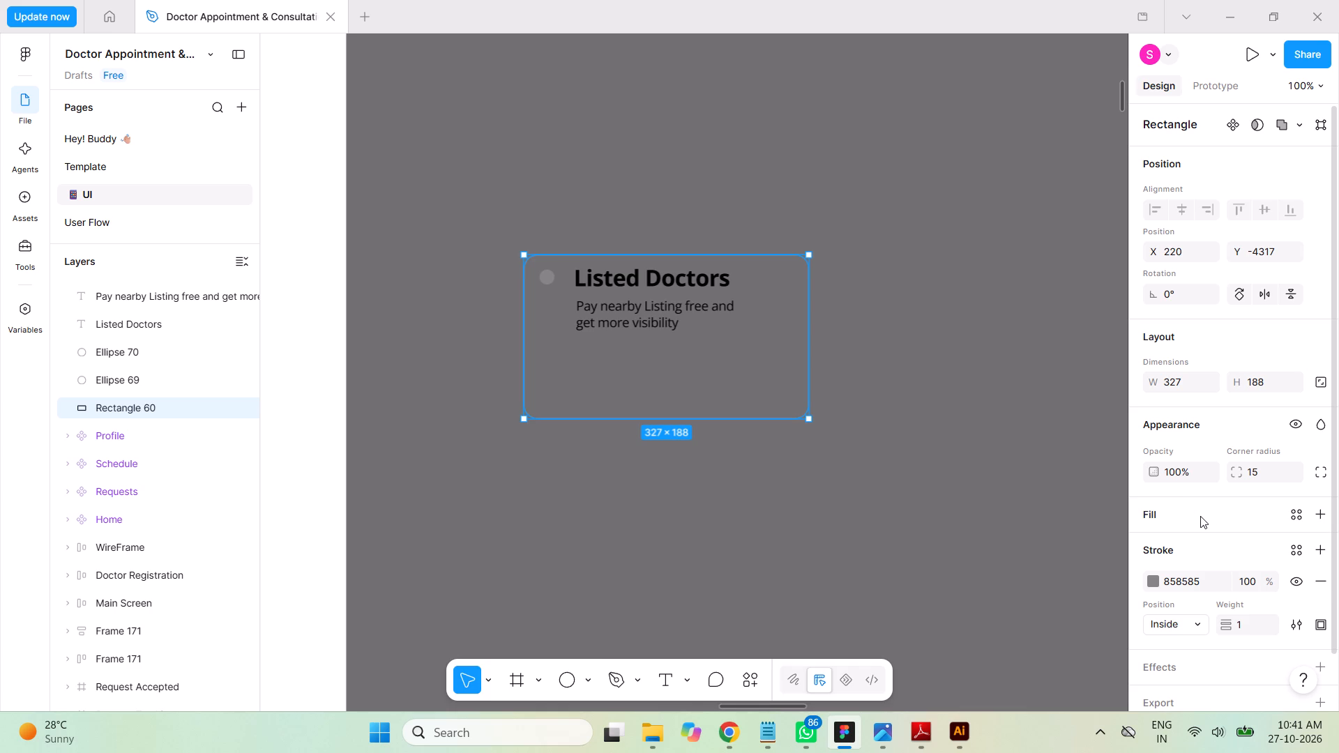
left_click(1200, 516)
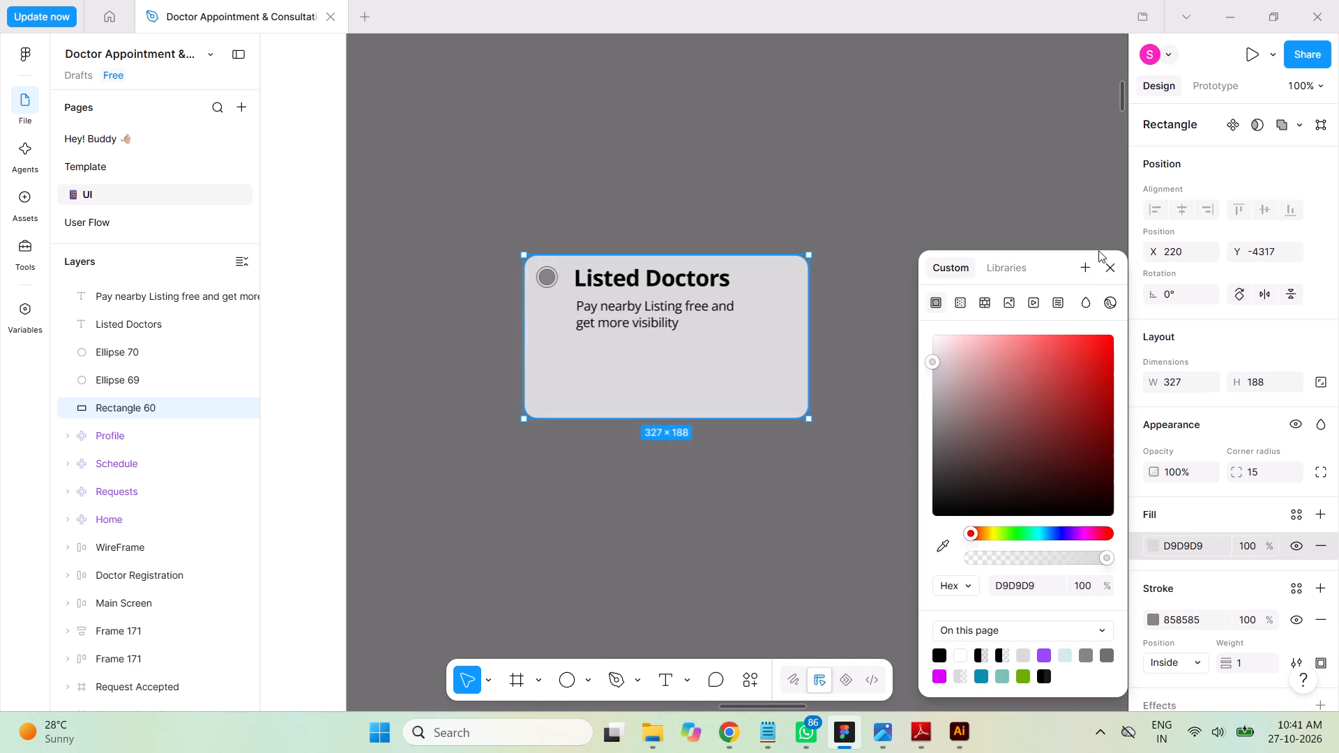
left_click(1110, 268)
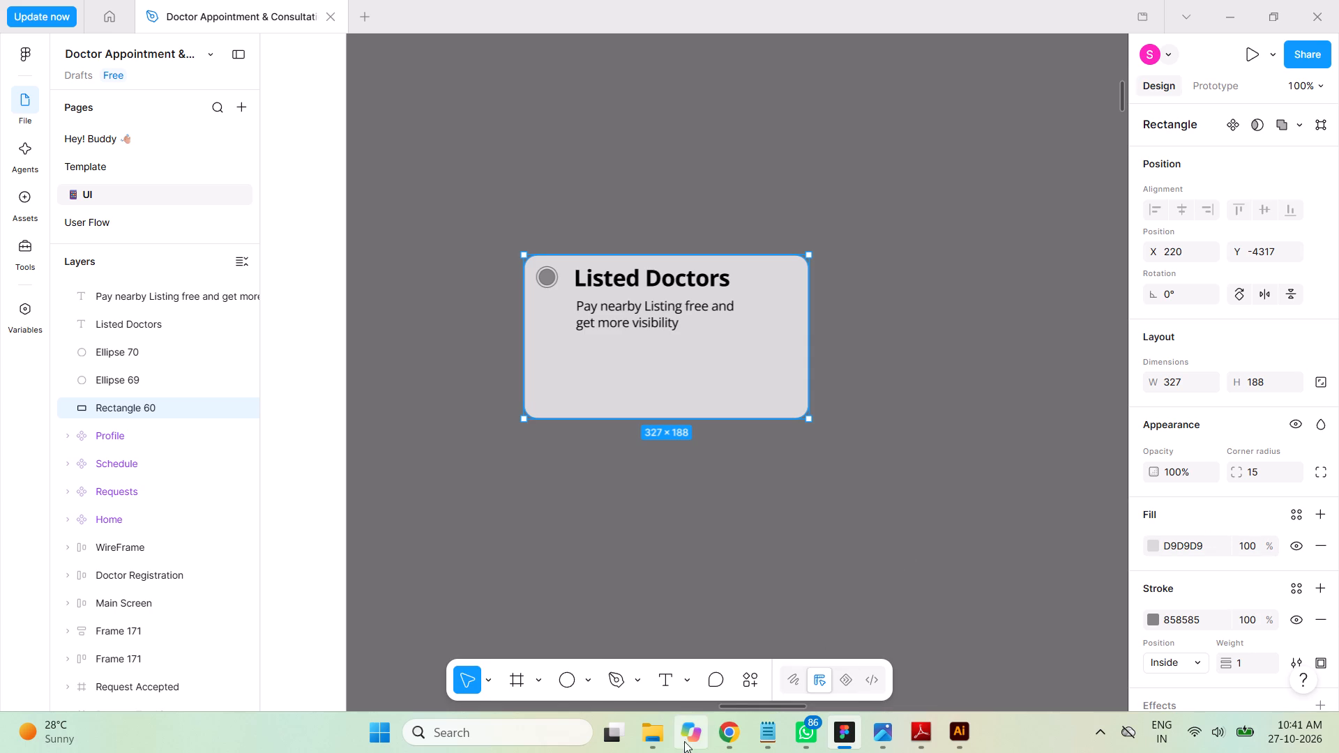
Switch to Chrome and search Google for "how to include svg in shape in figma design tutorial".
left_click(731, 736)
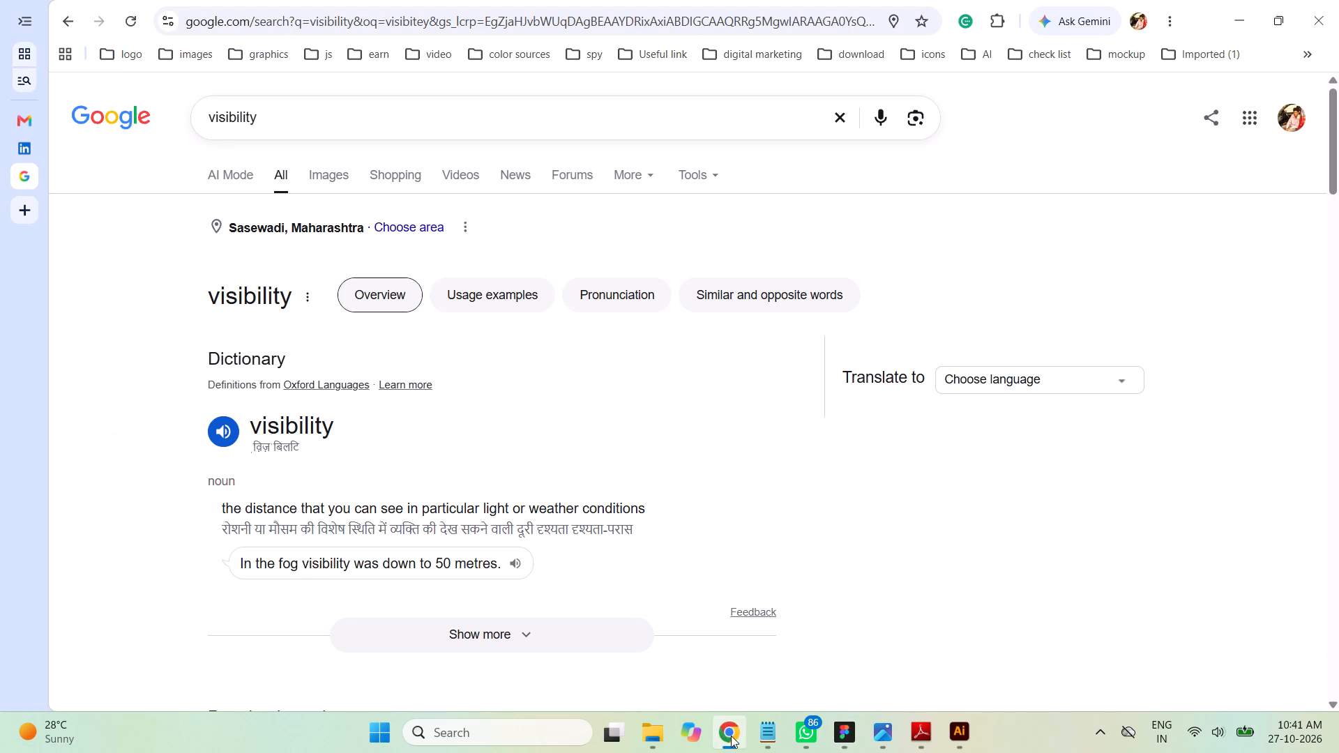
double_click(227, 119)
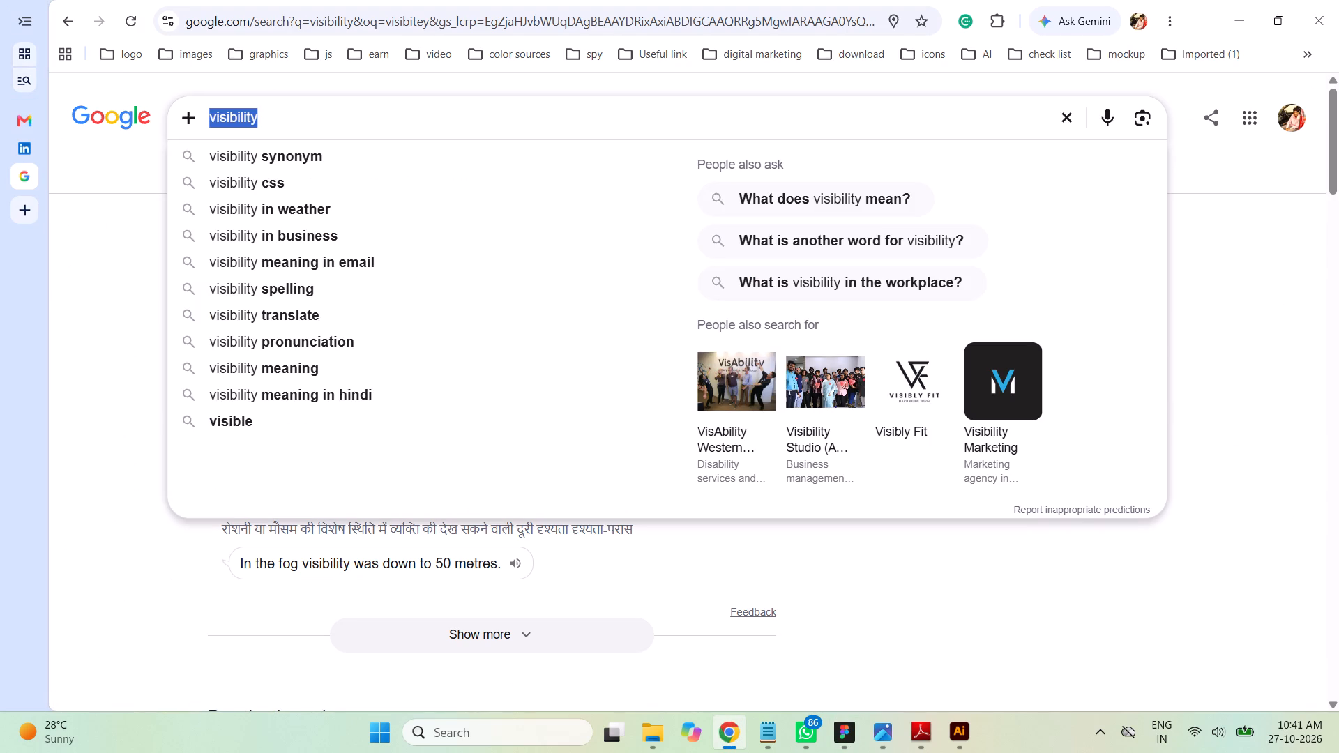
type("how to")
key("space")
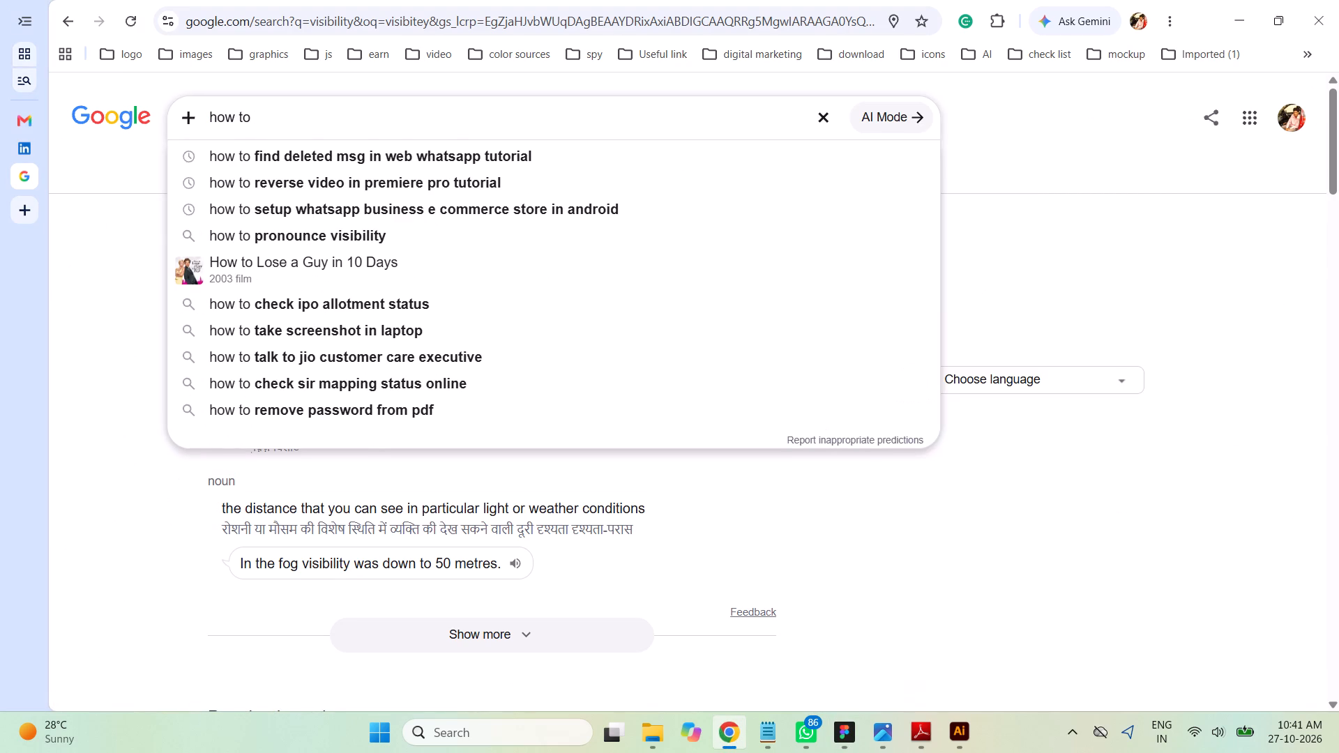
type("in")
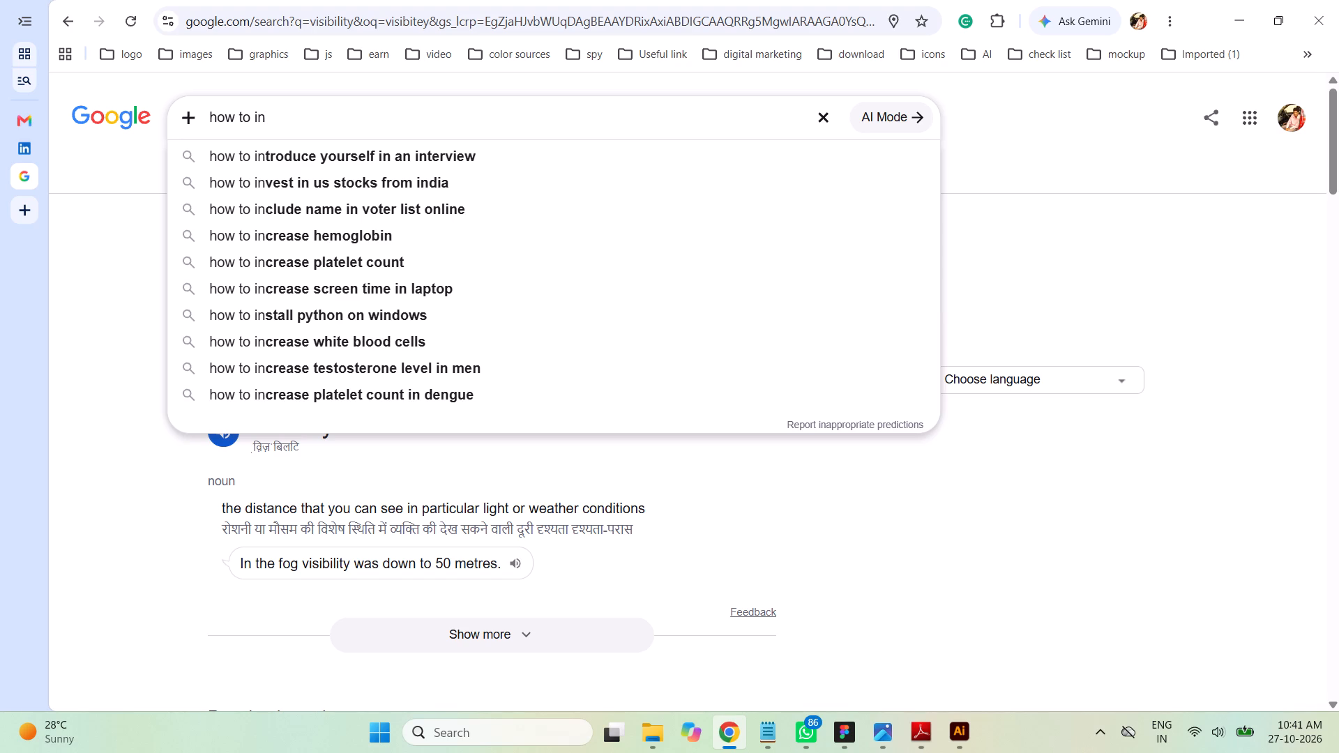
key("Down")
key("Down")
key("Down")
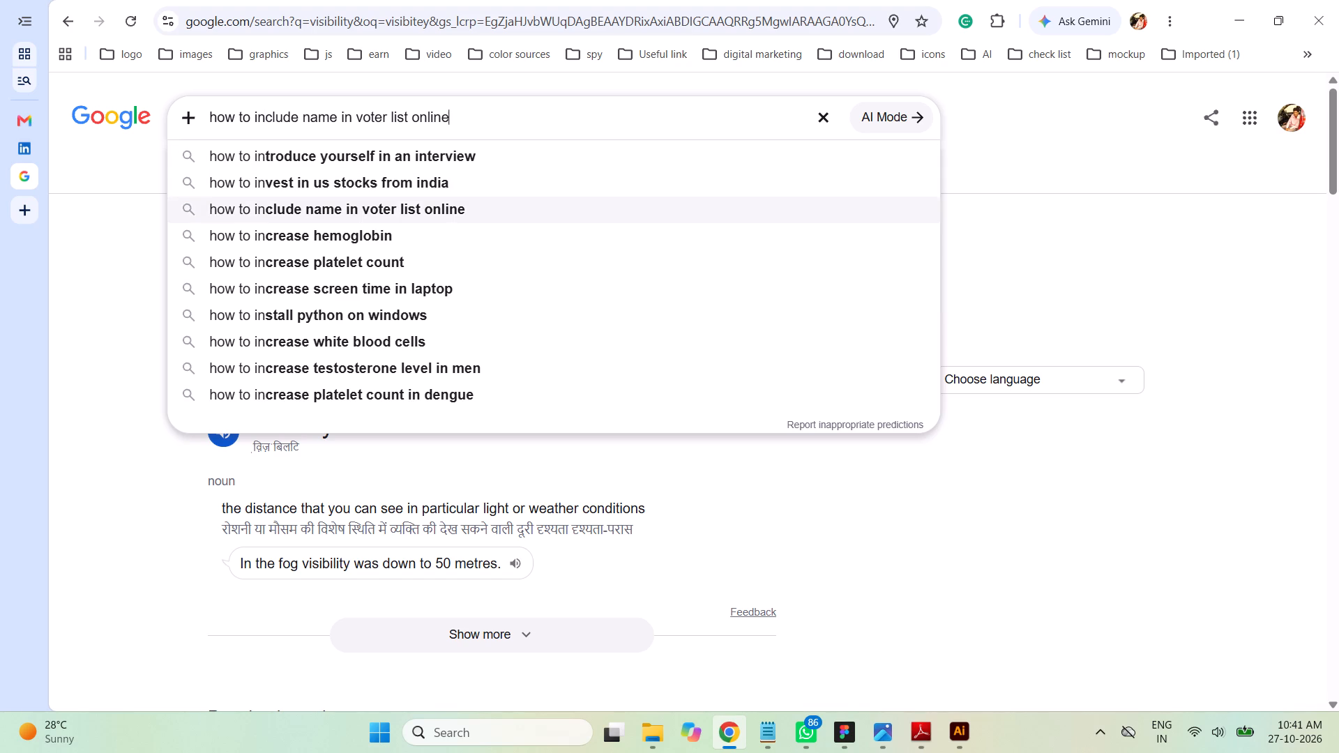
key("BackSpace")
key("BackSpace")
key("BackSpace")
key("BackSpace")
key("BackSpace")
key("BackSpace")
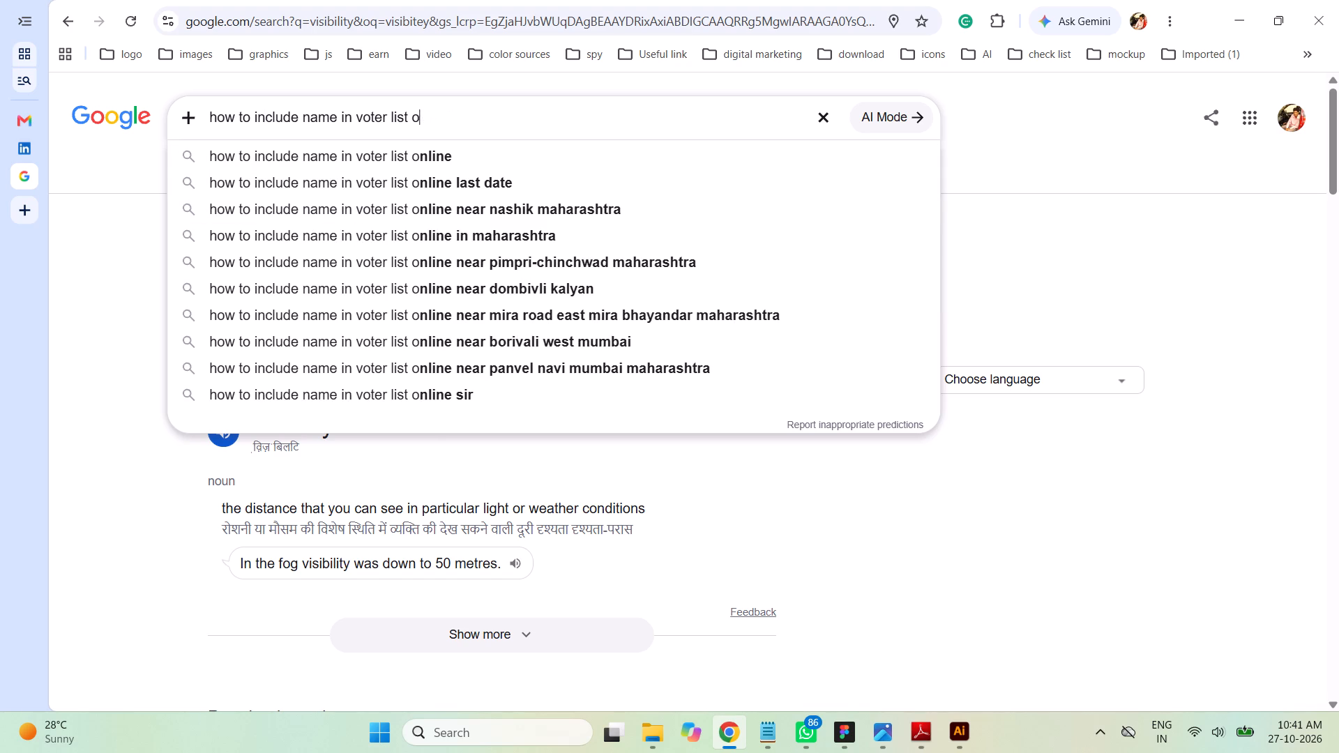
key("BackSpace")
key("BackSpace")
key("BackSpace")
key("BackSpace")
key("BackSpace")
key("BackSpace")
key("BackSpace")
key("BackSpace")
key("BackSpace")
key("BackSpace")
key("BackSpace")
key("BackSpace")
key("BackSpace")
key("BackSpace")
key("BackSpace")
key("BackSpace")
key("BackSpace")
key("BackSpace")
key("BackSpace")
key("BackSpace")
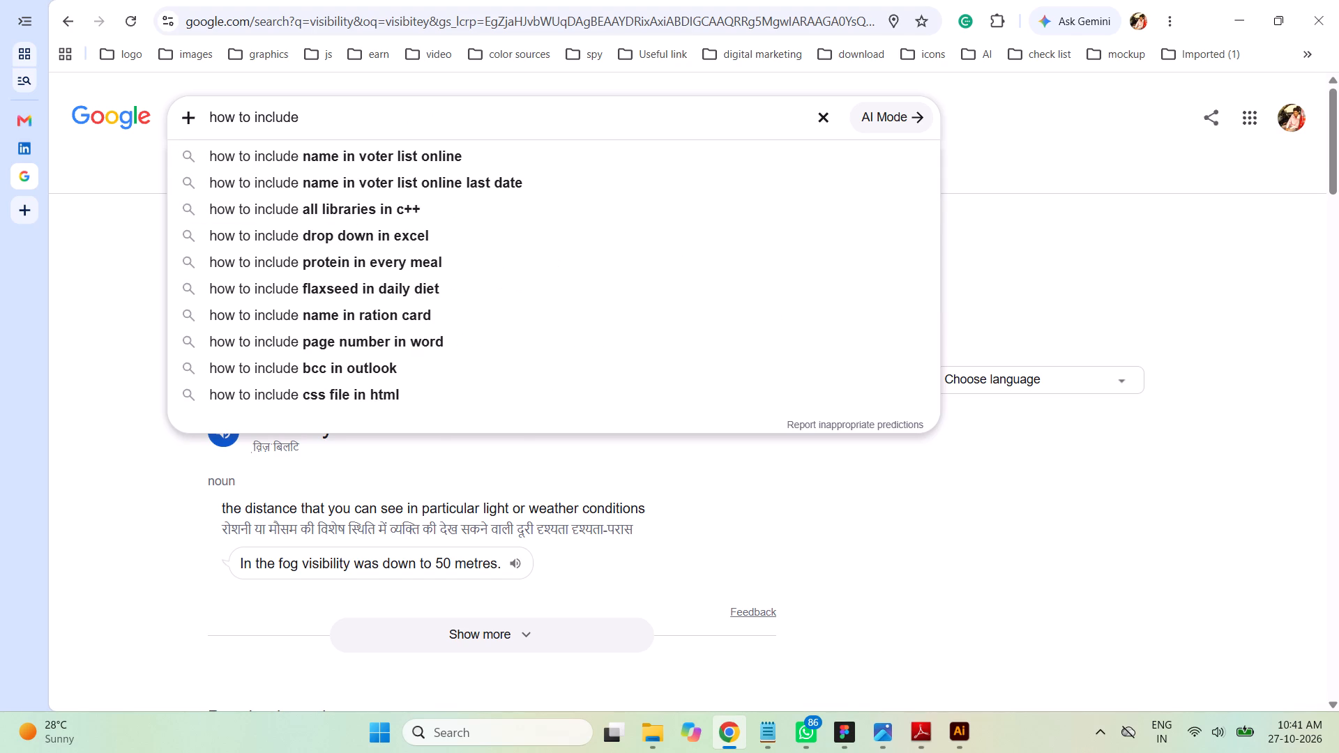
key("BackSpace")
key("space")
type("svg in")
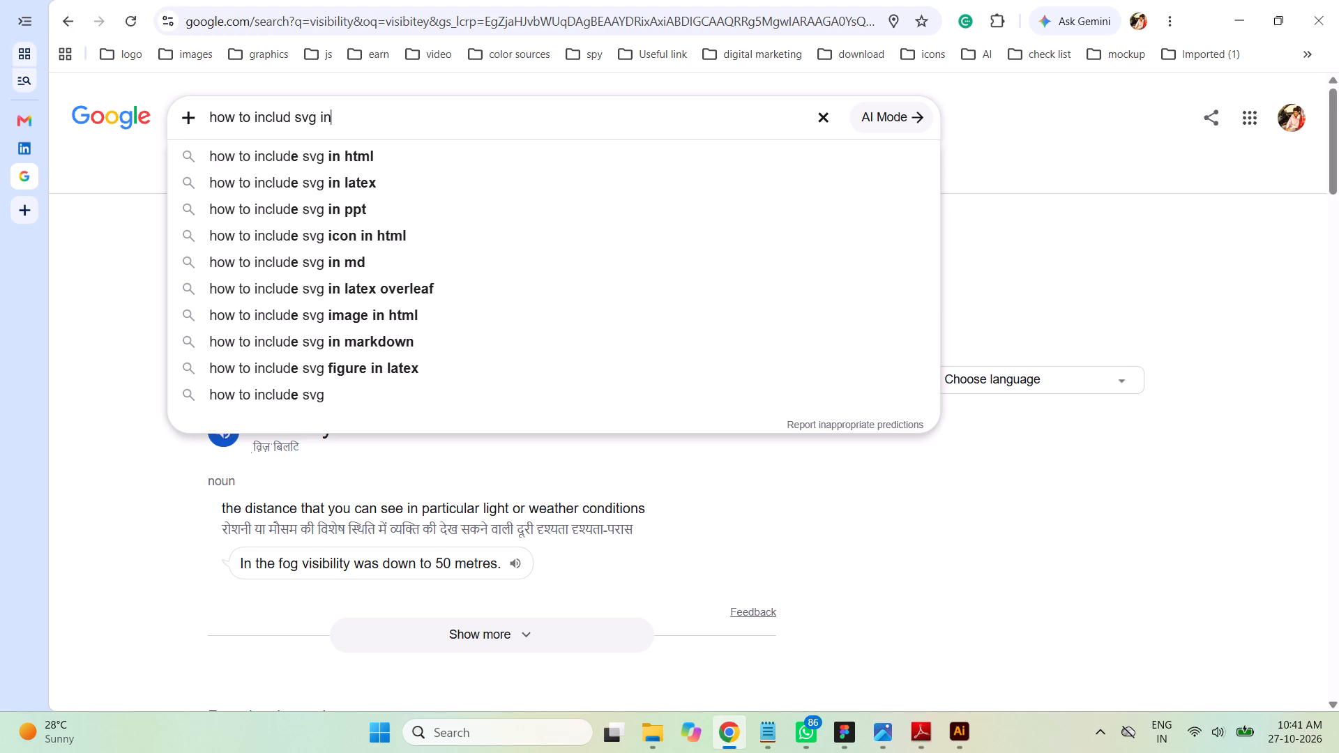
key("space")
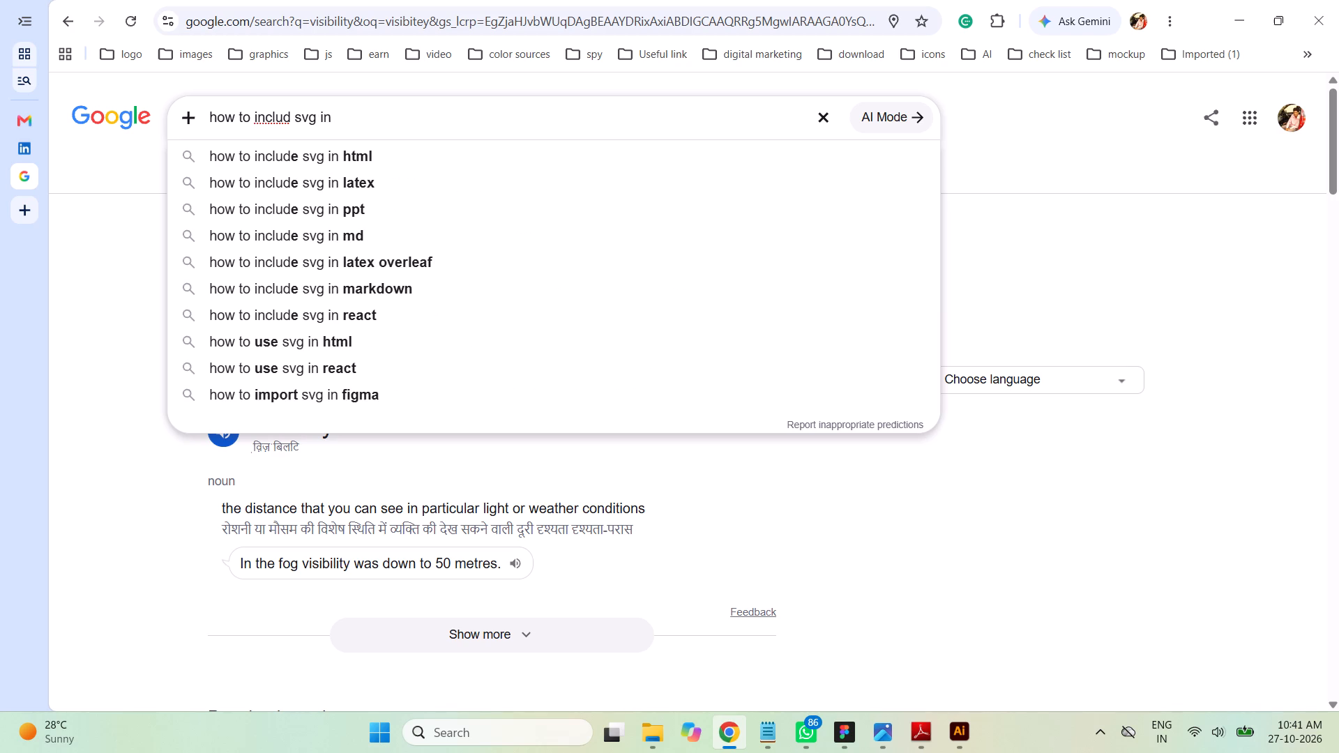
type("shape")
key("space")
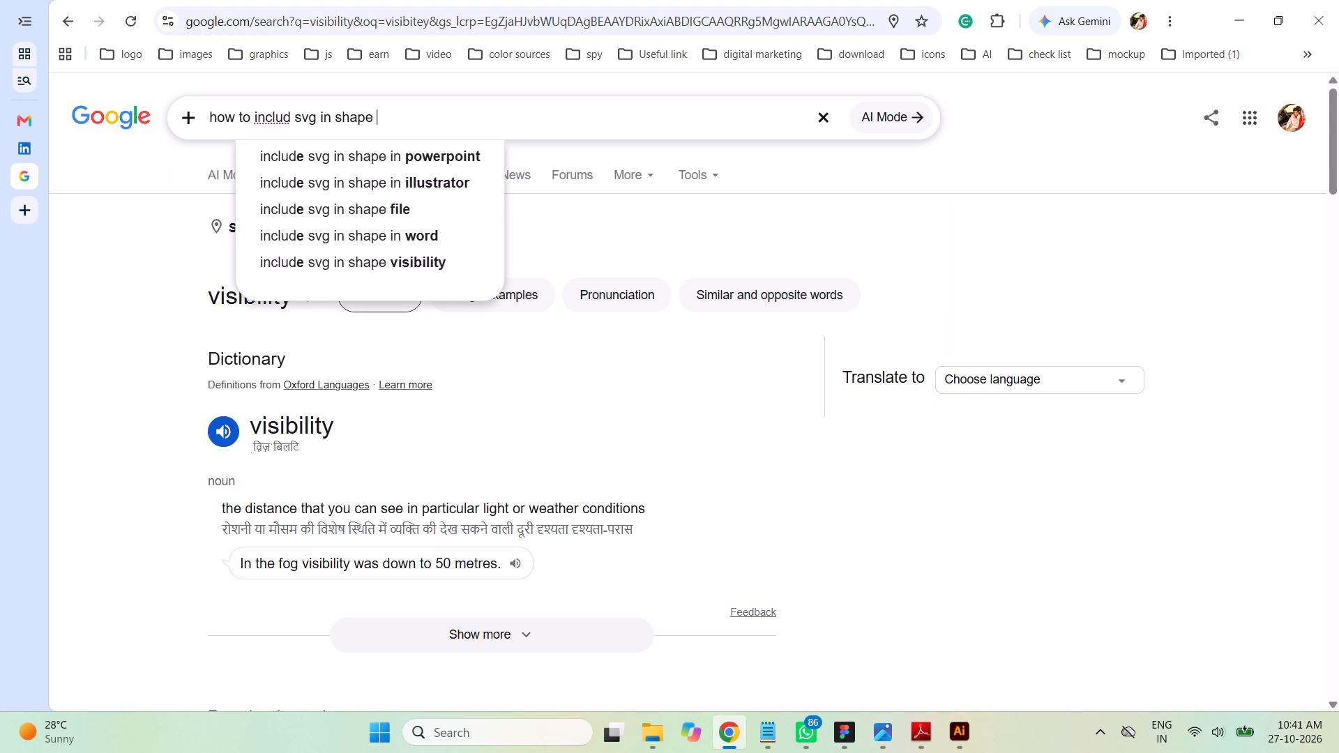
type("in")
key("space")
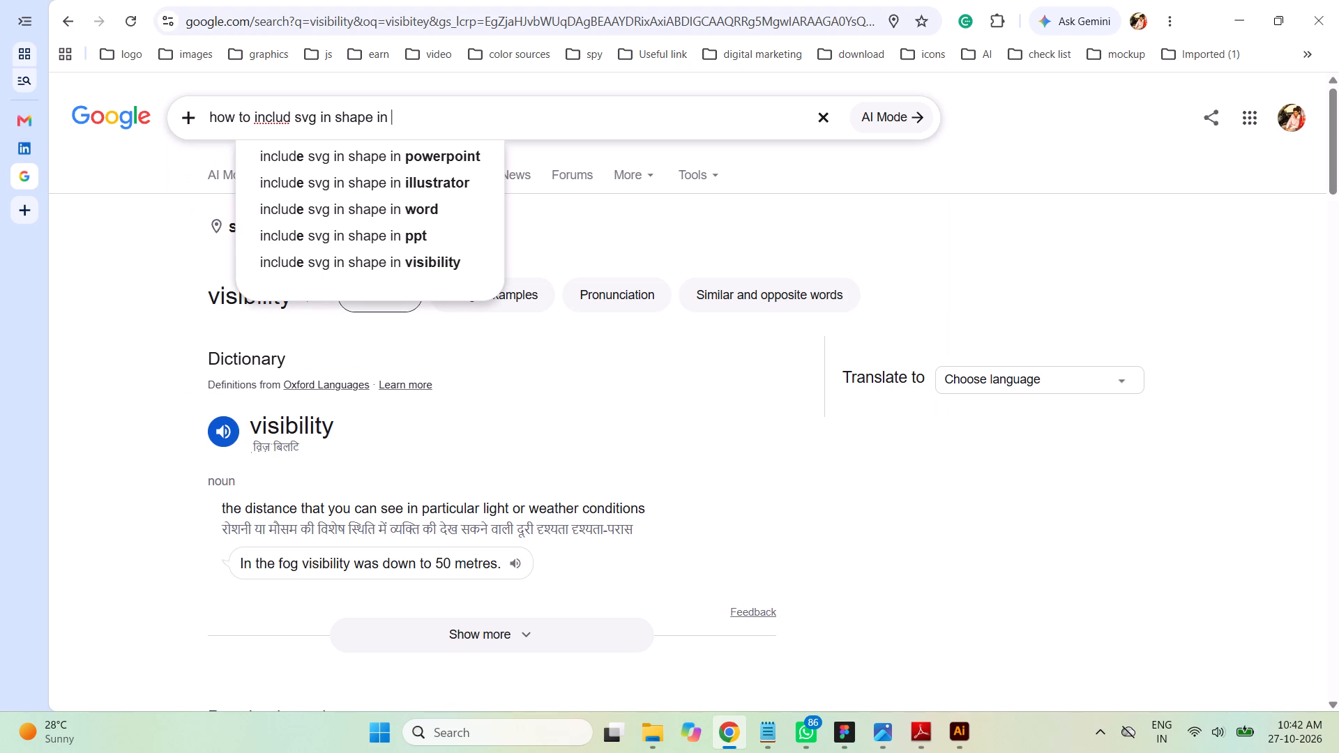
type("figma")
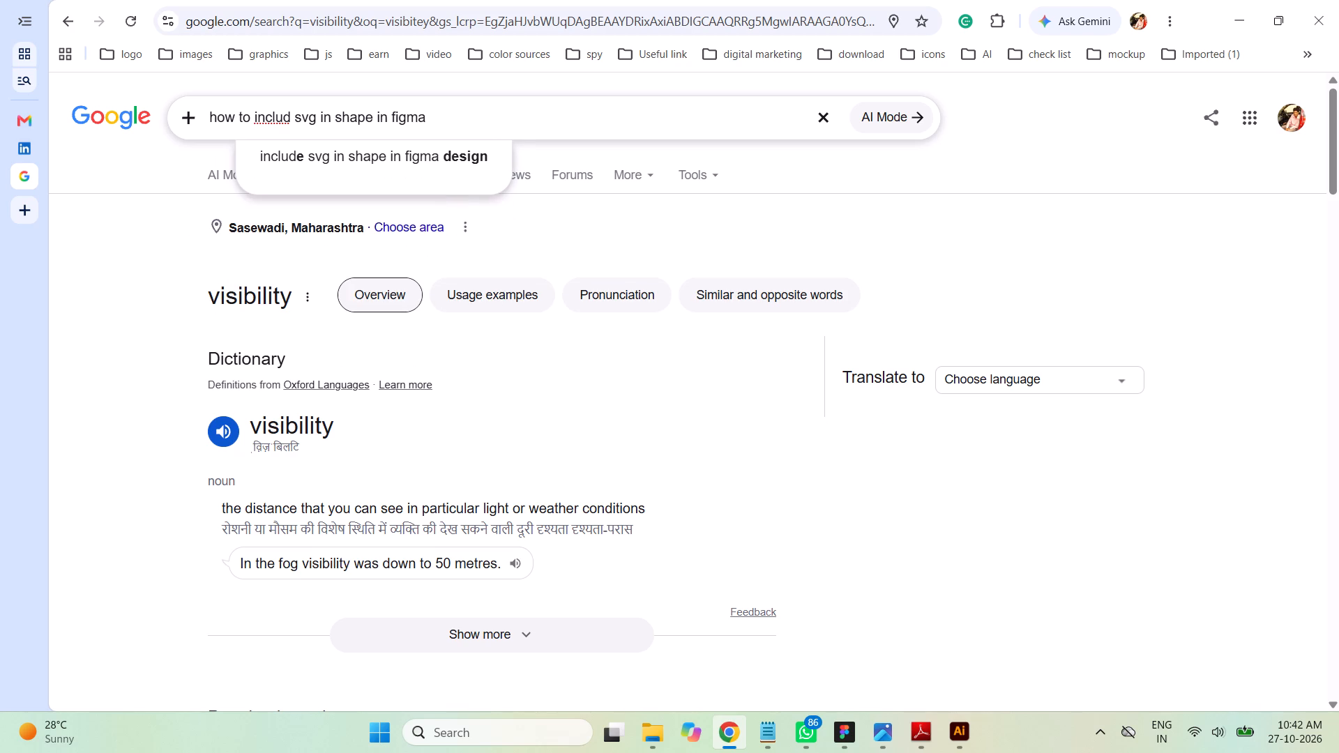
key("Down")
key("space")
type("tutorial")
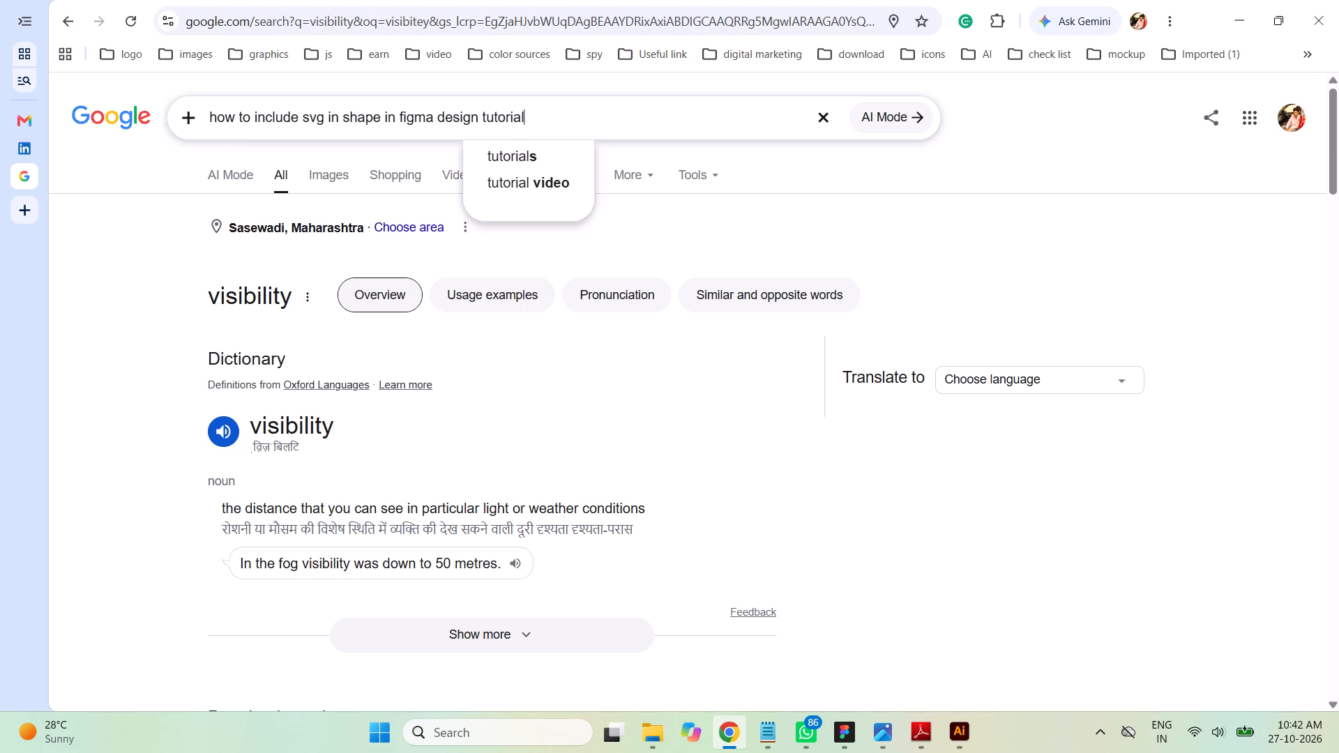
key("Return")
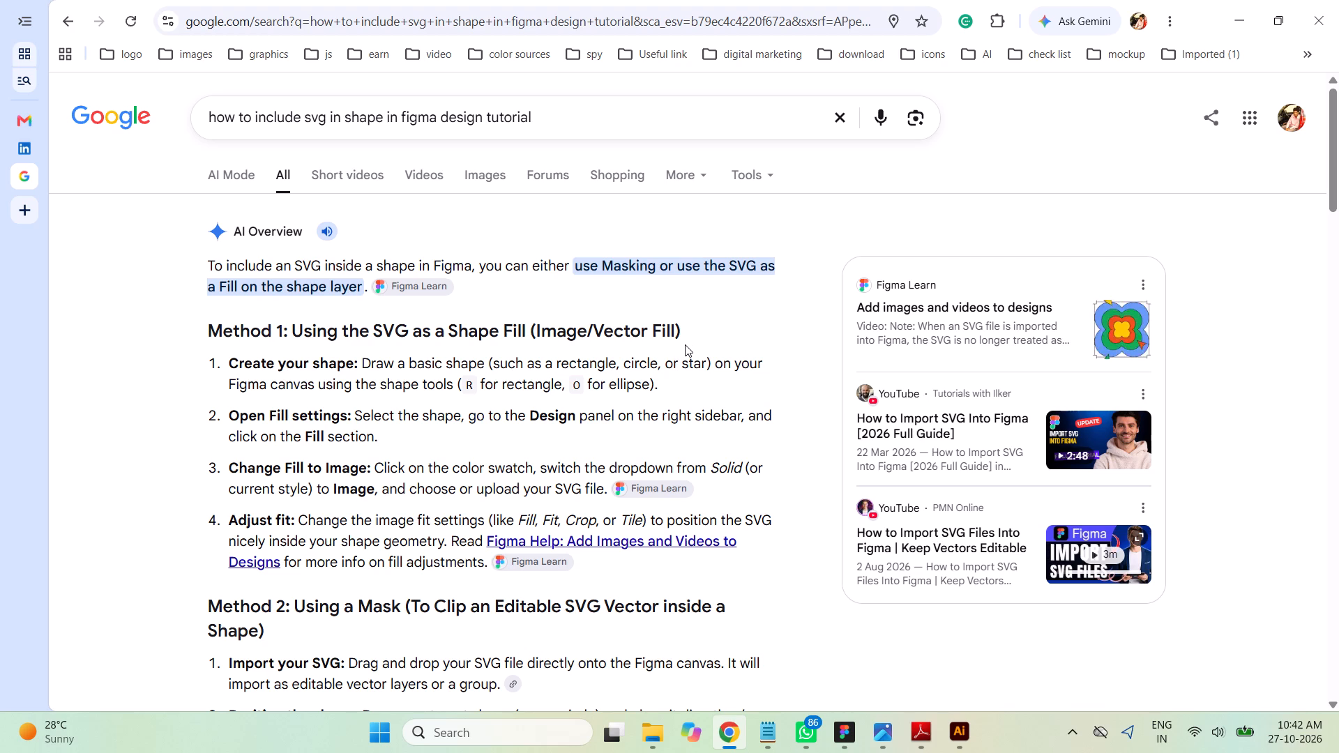
Look through the search results and open the YouTube video "How to Import Optimized SVG Files to Figma (One Click)" in a new tab.
scroll(679, 344, "down", 3)
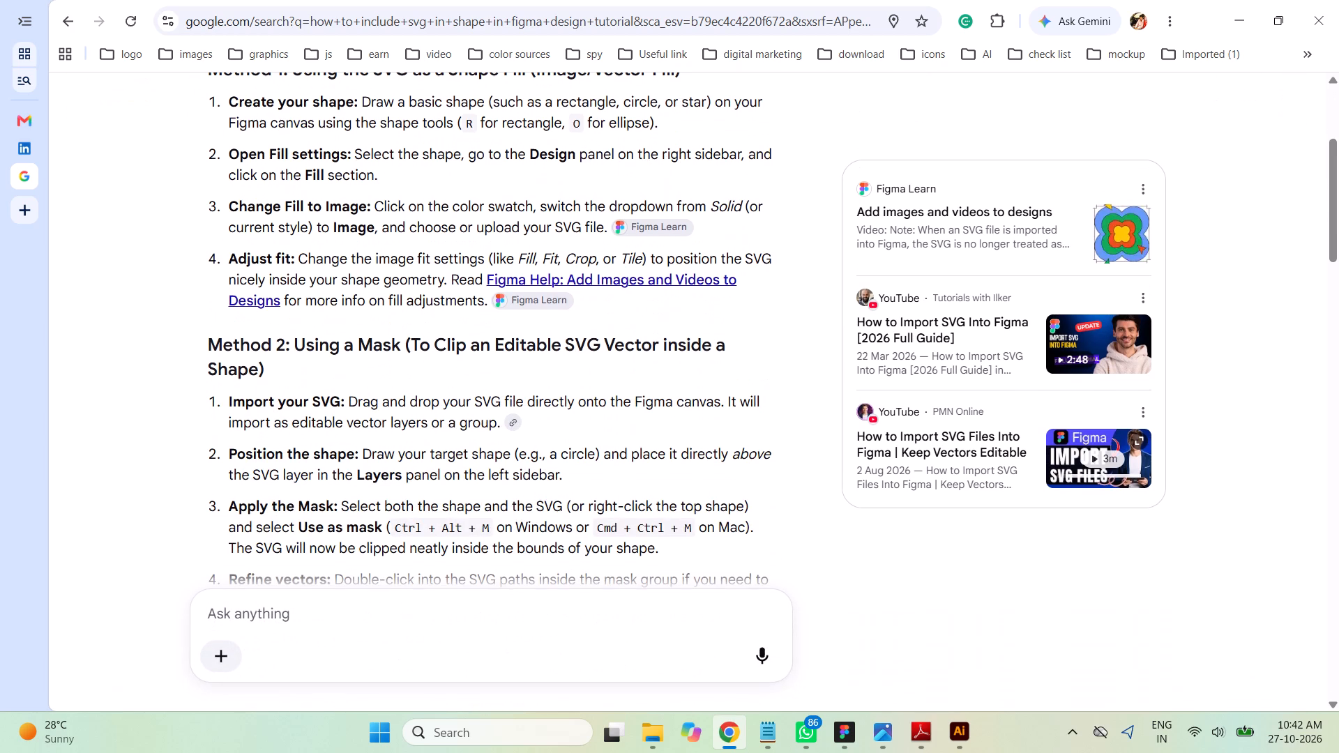
scroll(673, 343, "down", 8)
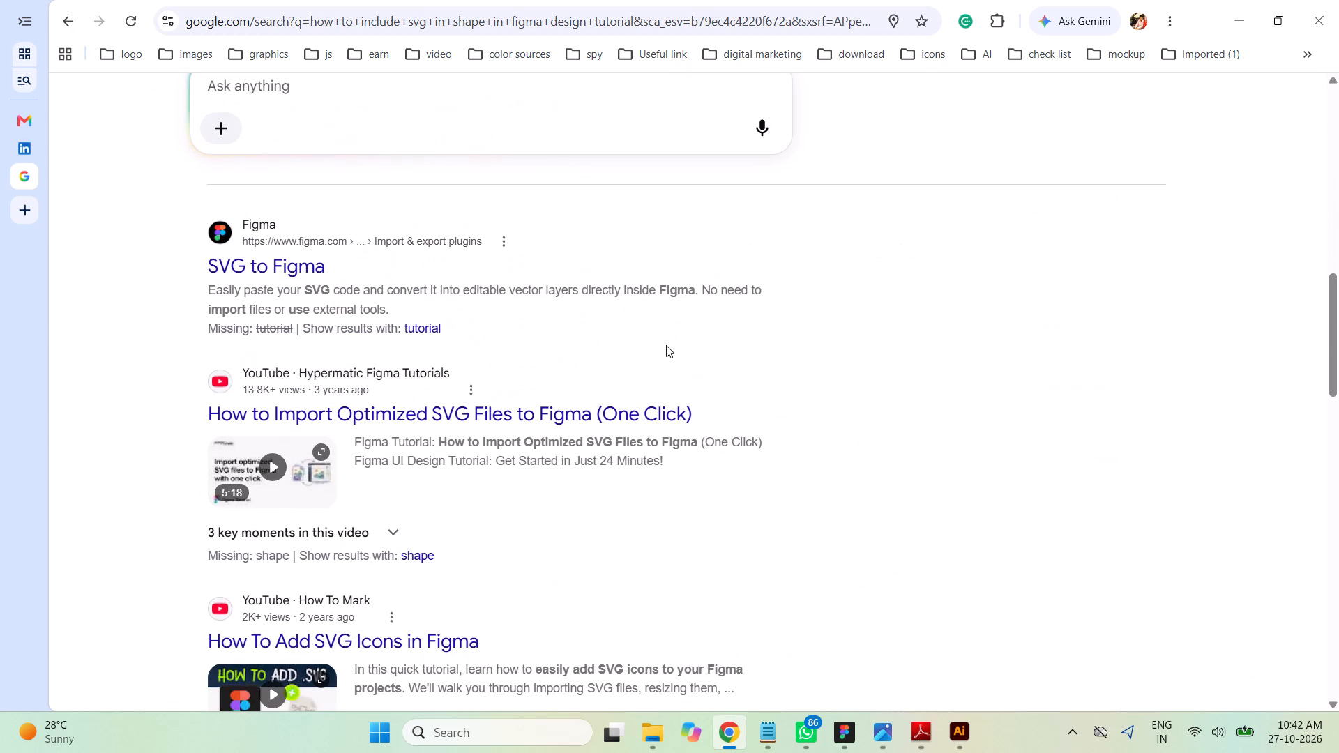
scroll(666, 345, "down", 1)
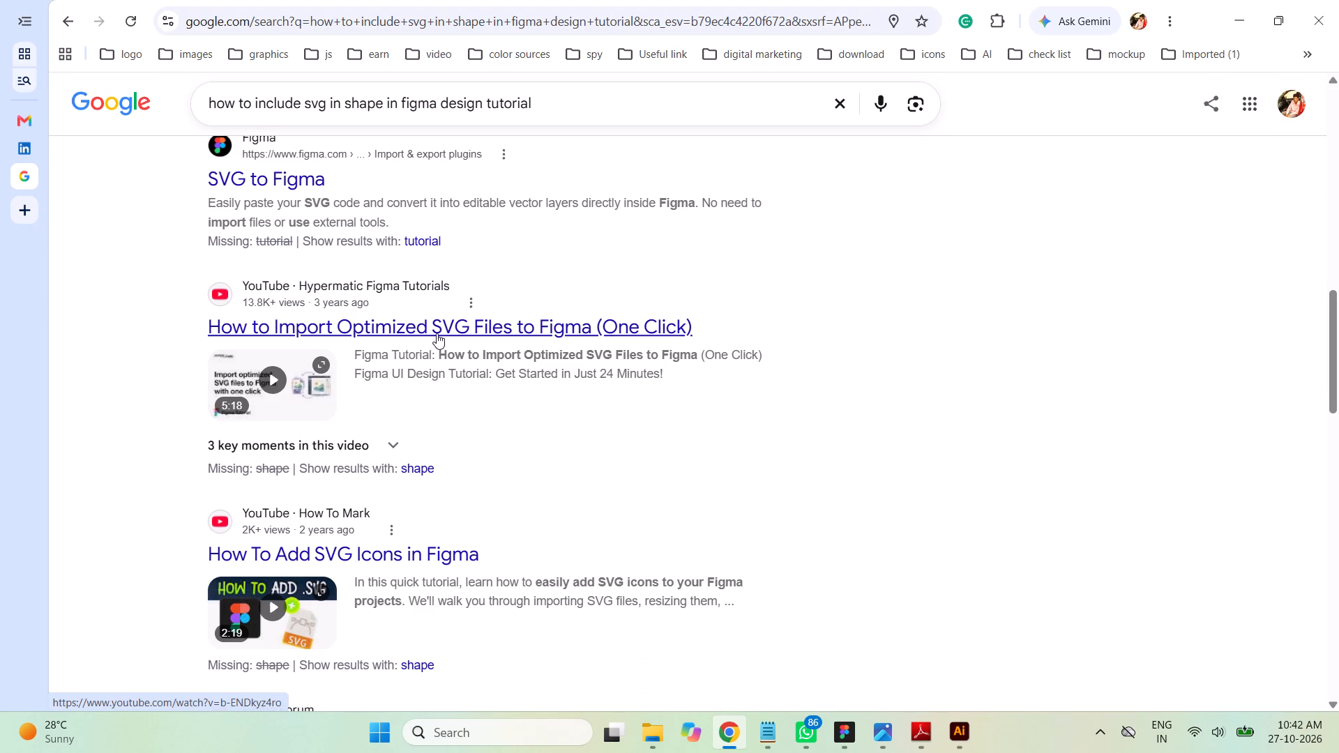
right_click(563, 328)
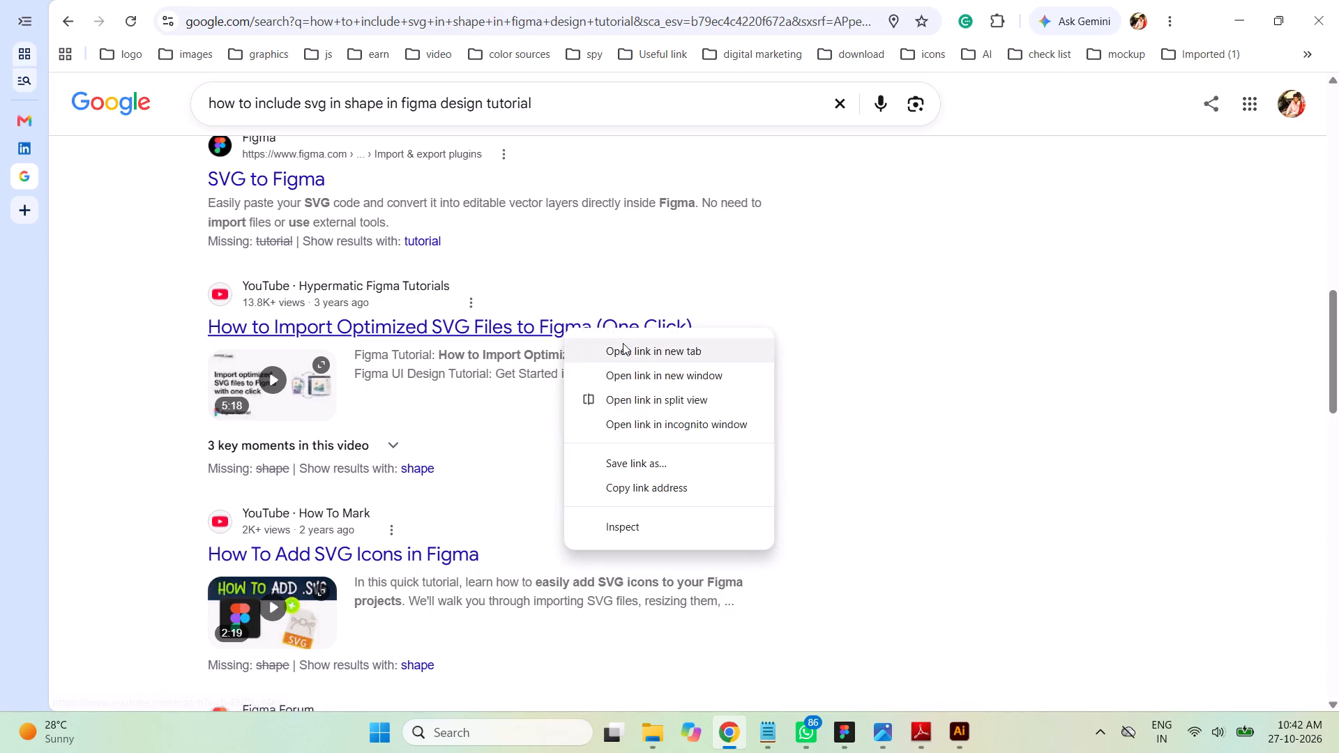
left_click(621, 353)
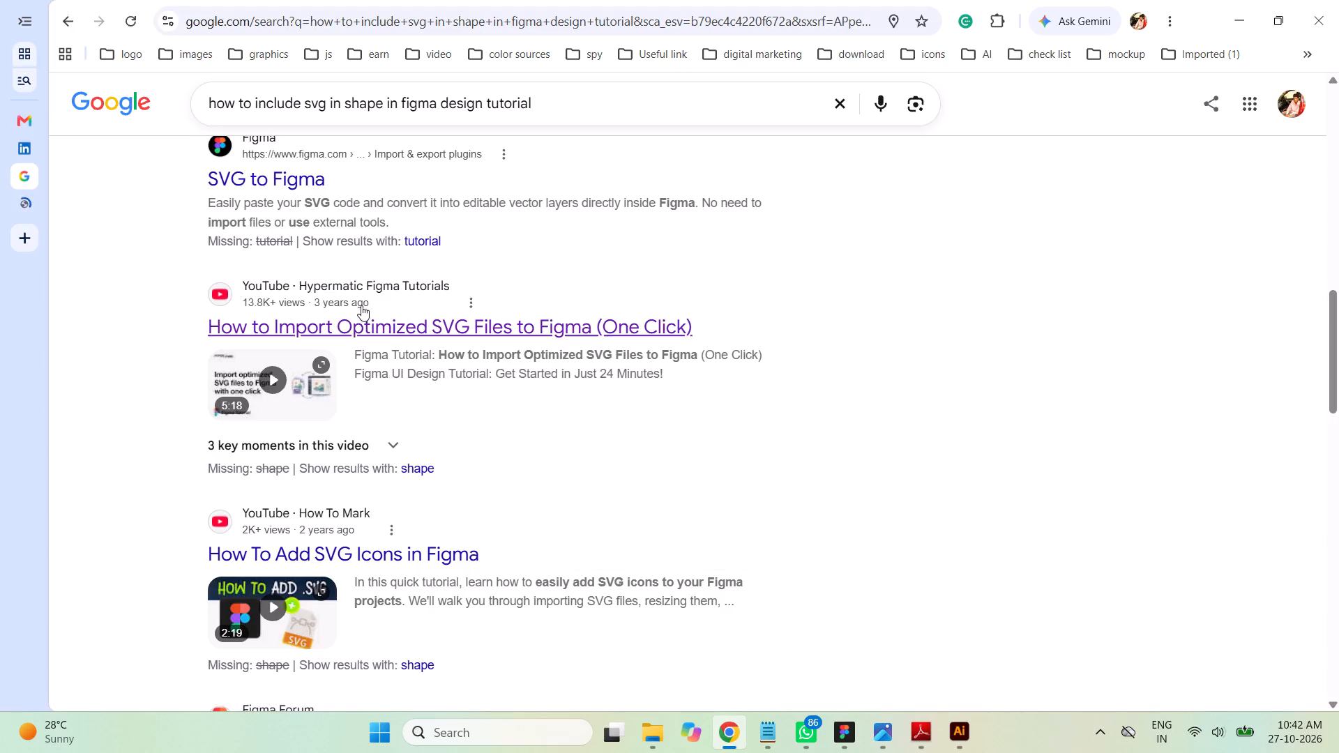
left_click(84, 205)
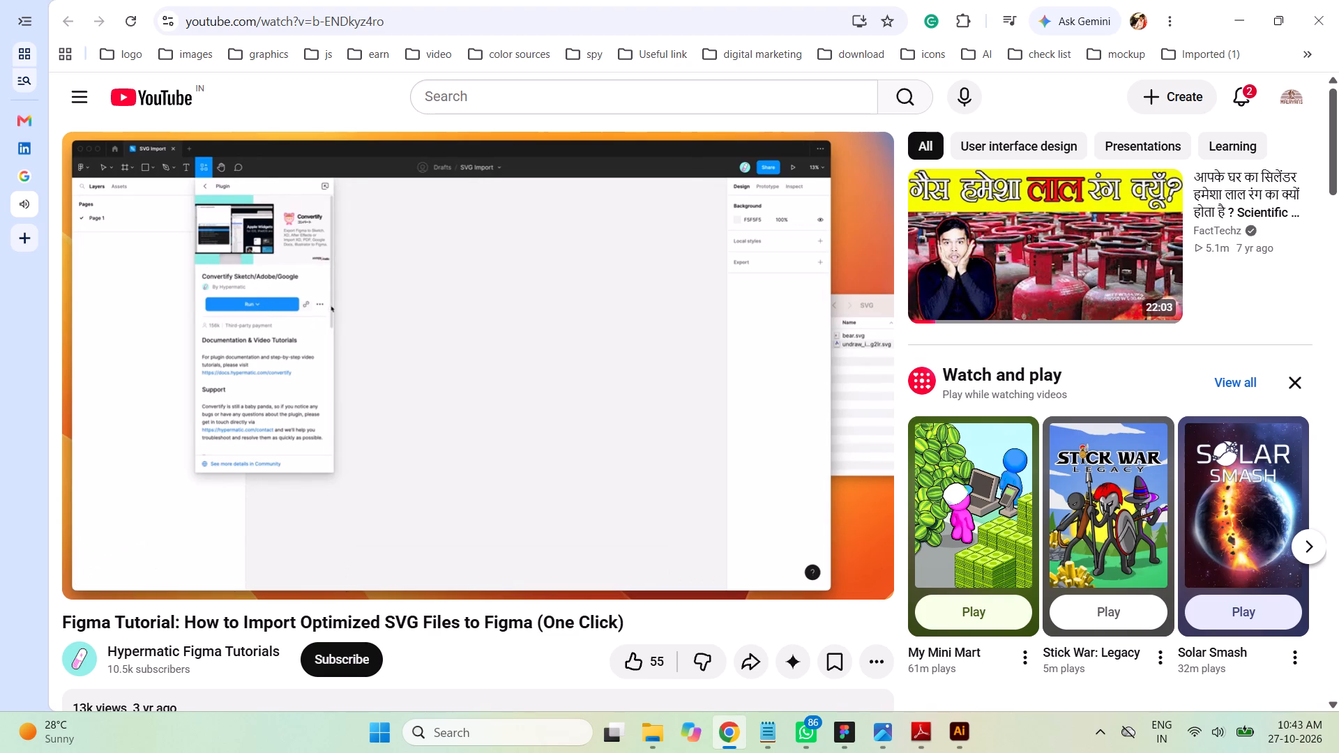
Skip ahead through the tutorial video to examine how the Convertify plugin imports SVG files into Figma.
key("Right")
key("Right")
key("Right")
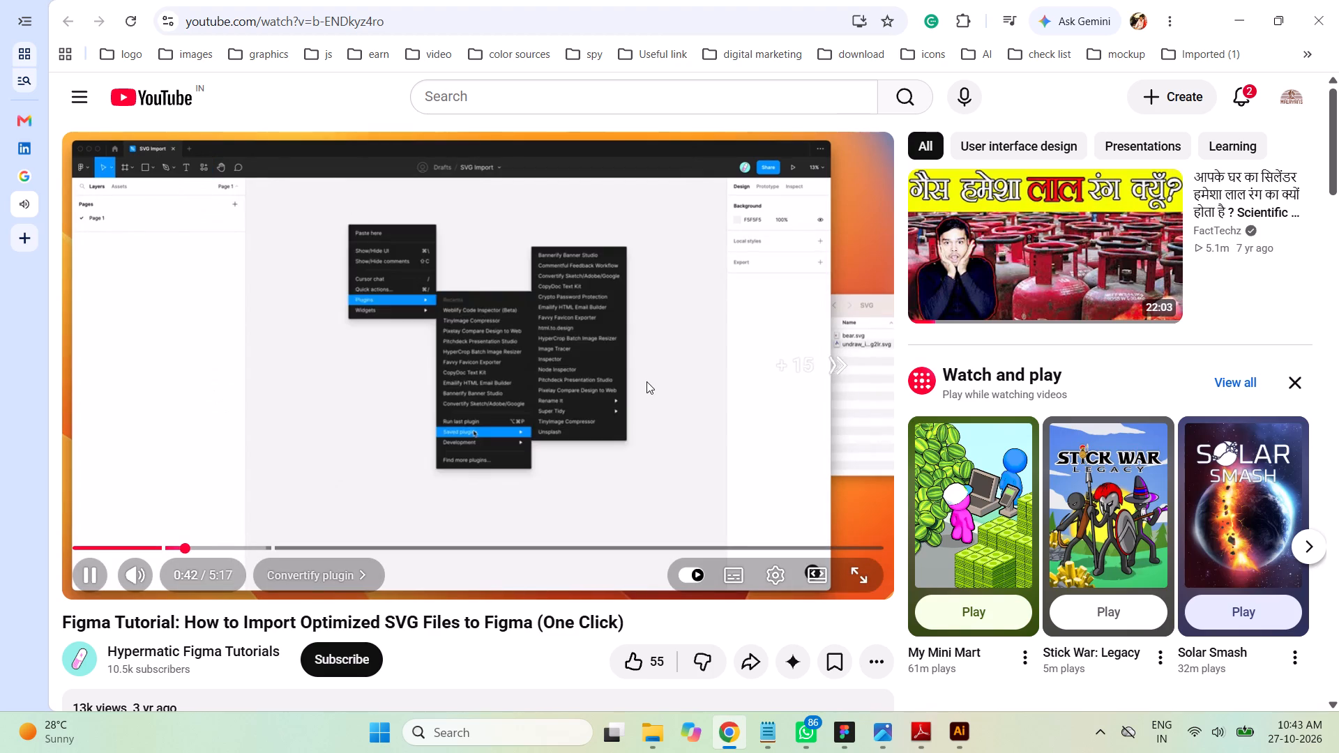
key("Right")
key("Right")
key("Right")
key("Right")
key("Right")
key("Right")
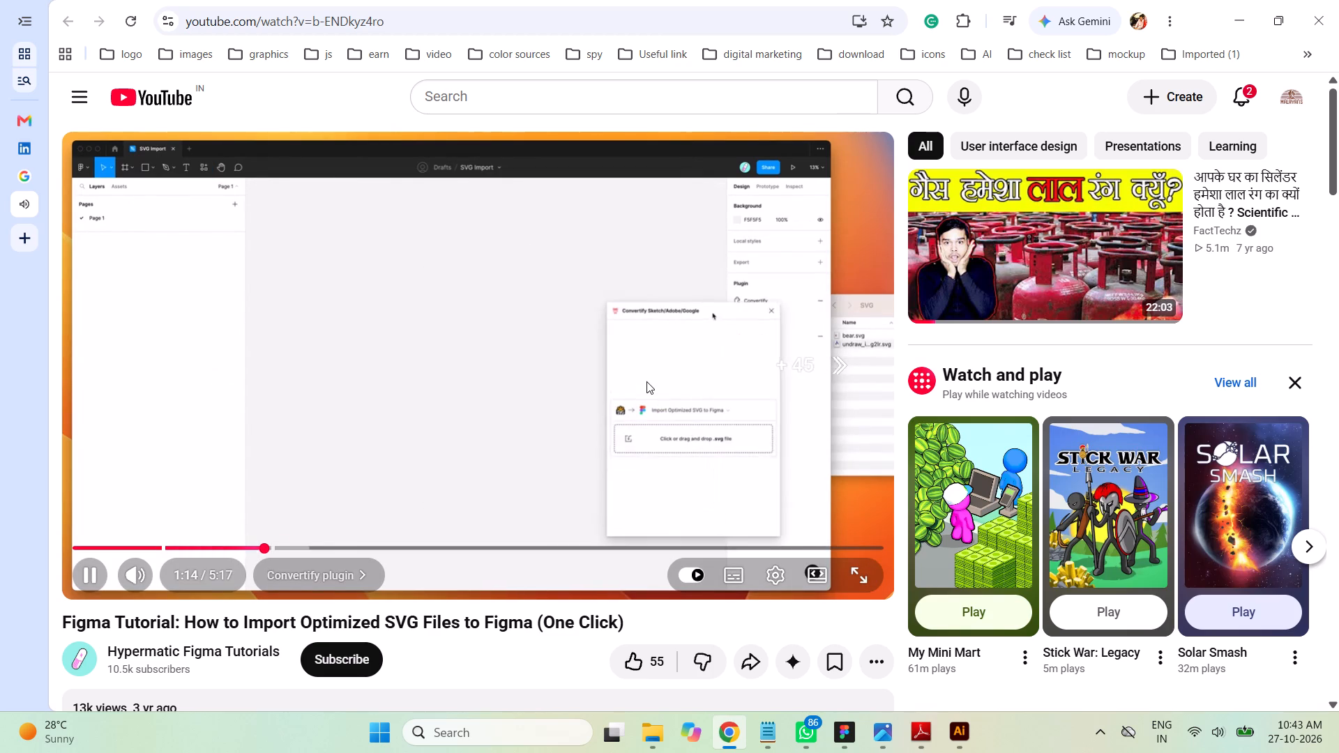
key("Right")
key("Right")
key("Right")
key("Right")
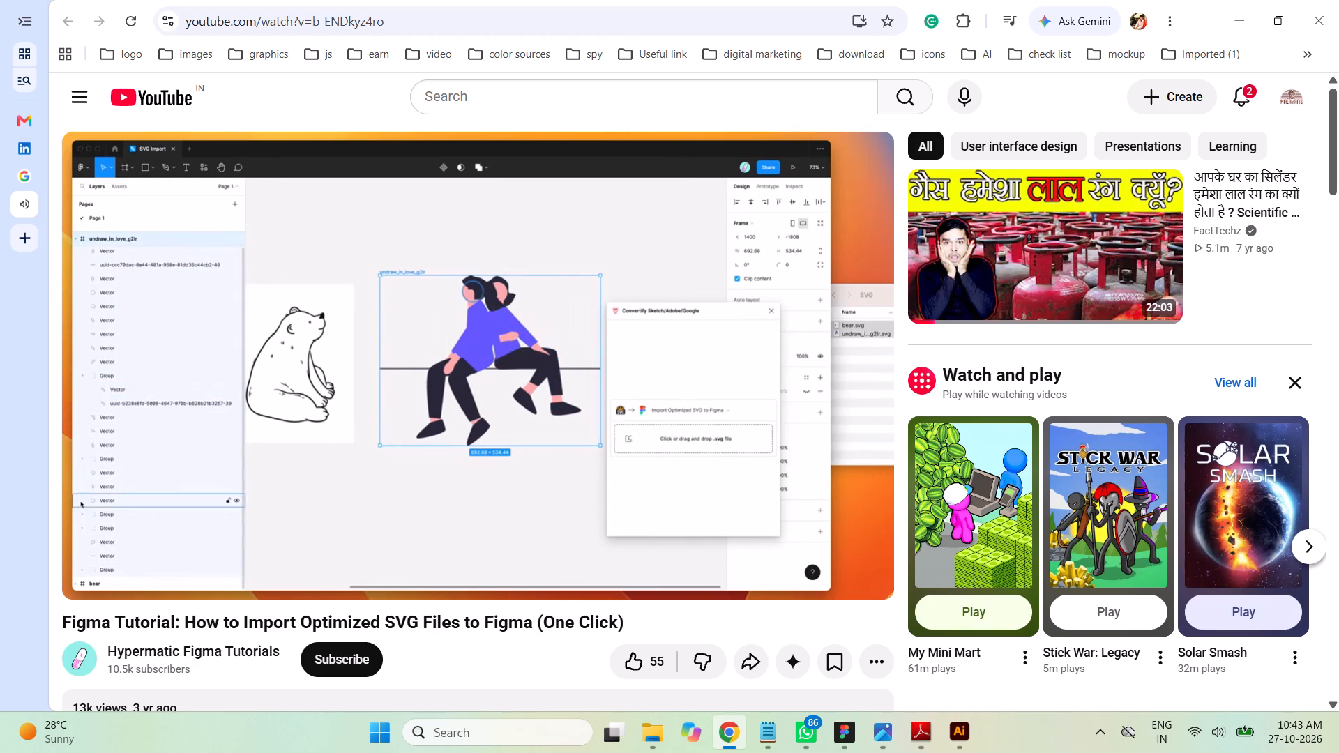
Go back in the video to review the part on launching the Convertify plugin from the saved plugins.
key("Left")
key("Left")
key("Left")
key("Left")
key("Left")
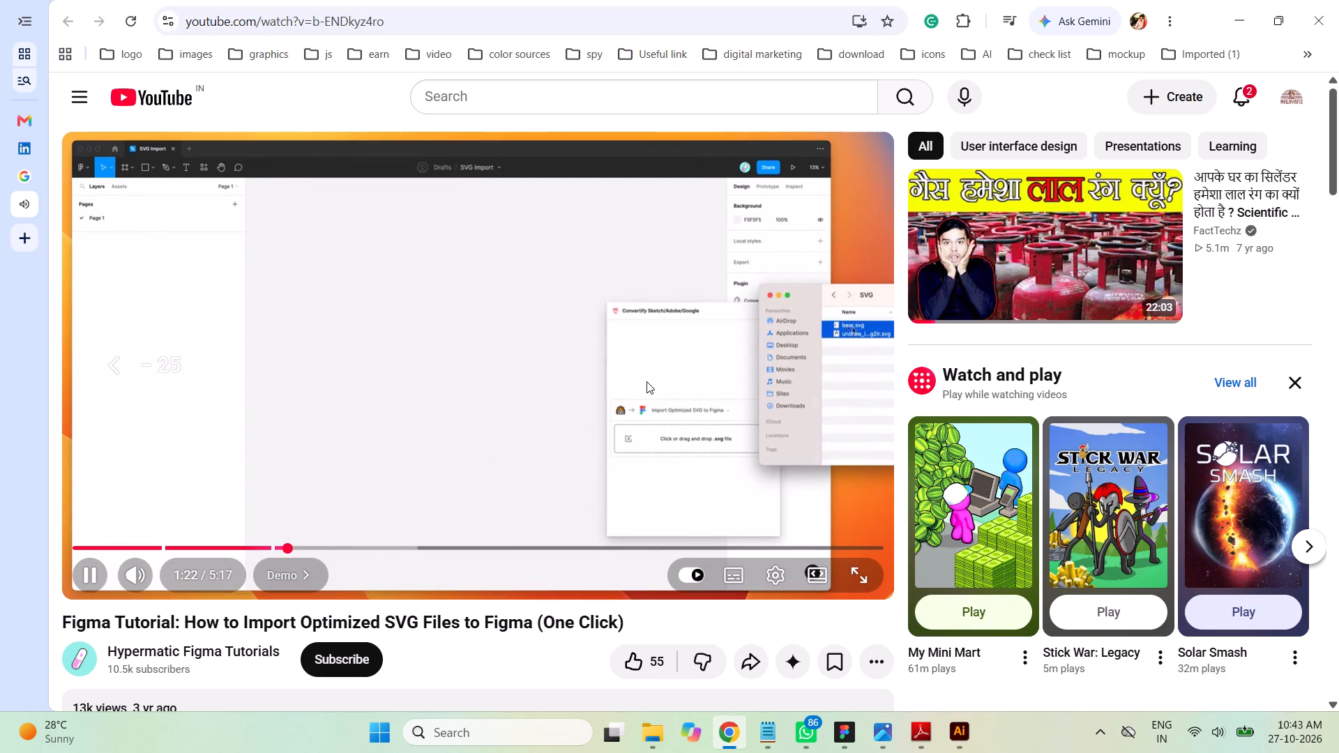
key("Left")
key("Left")
key("Left")
key("Left")
key("Left")
key("Left")
key("Left")
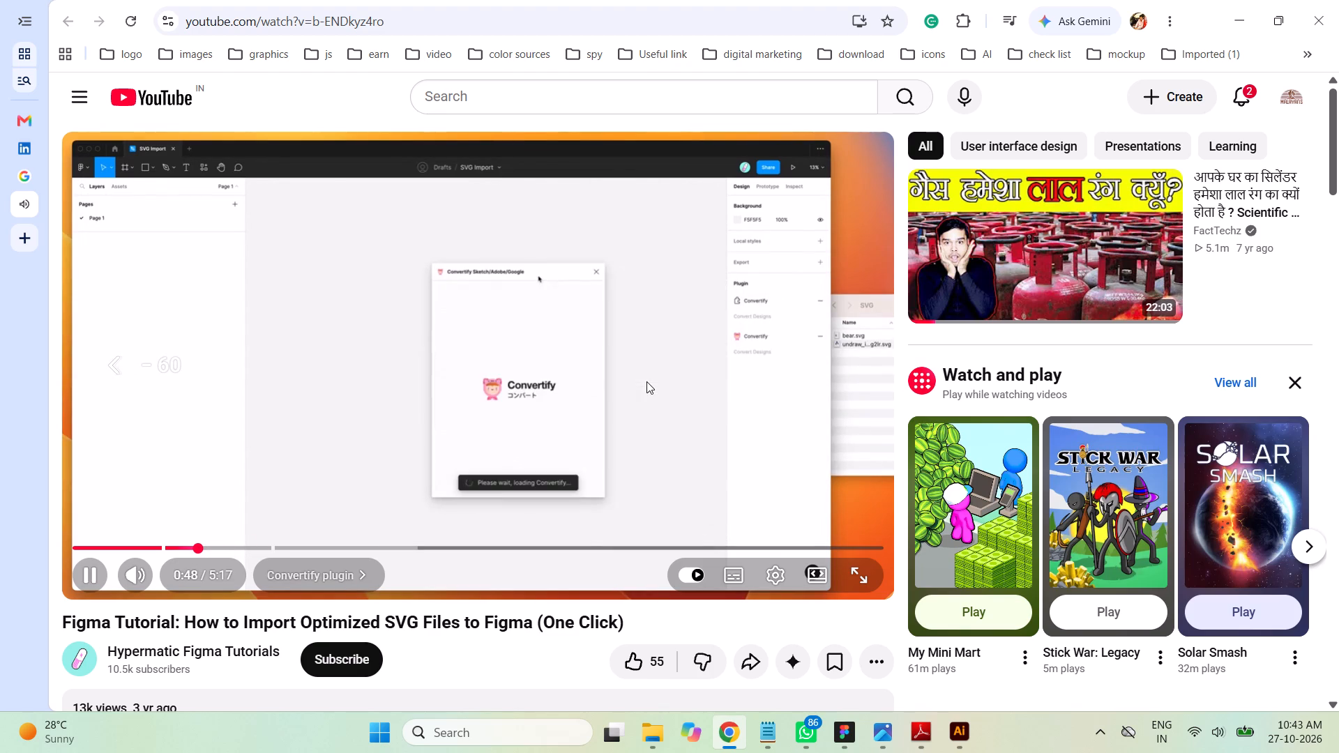
key("Left")
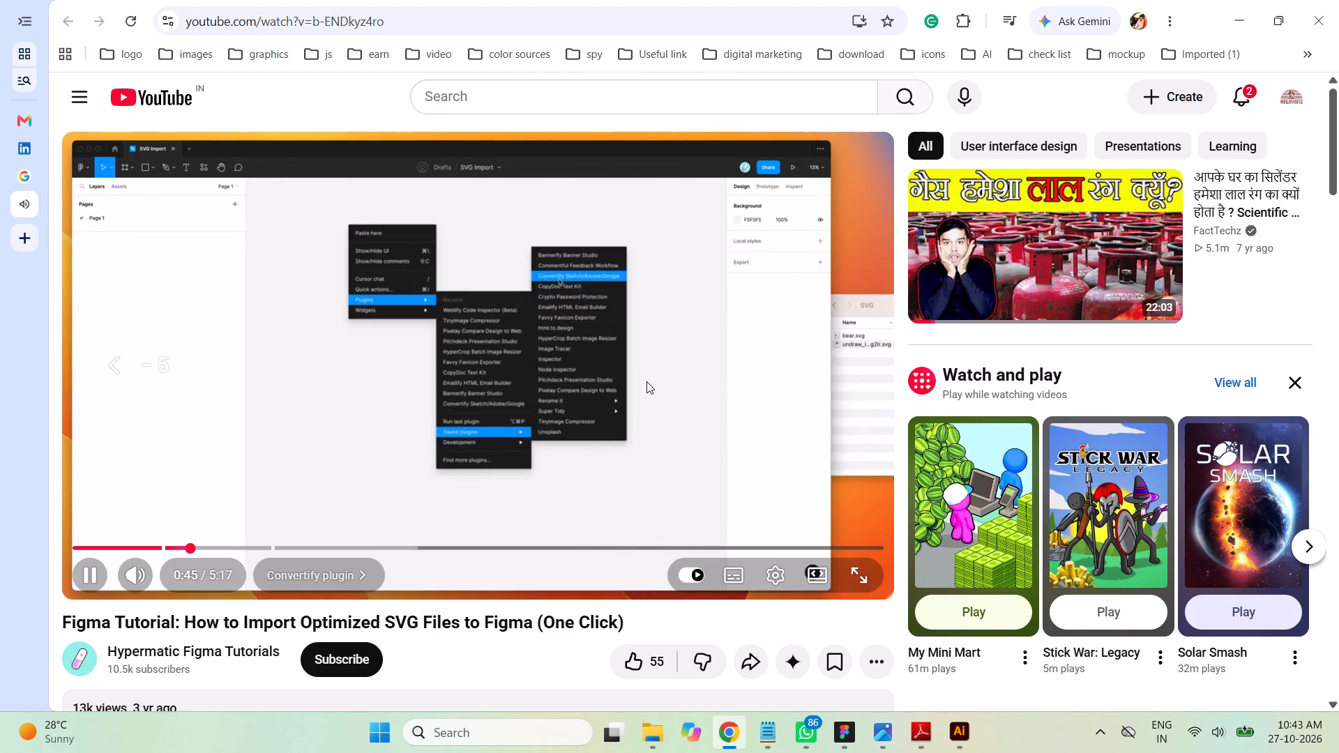
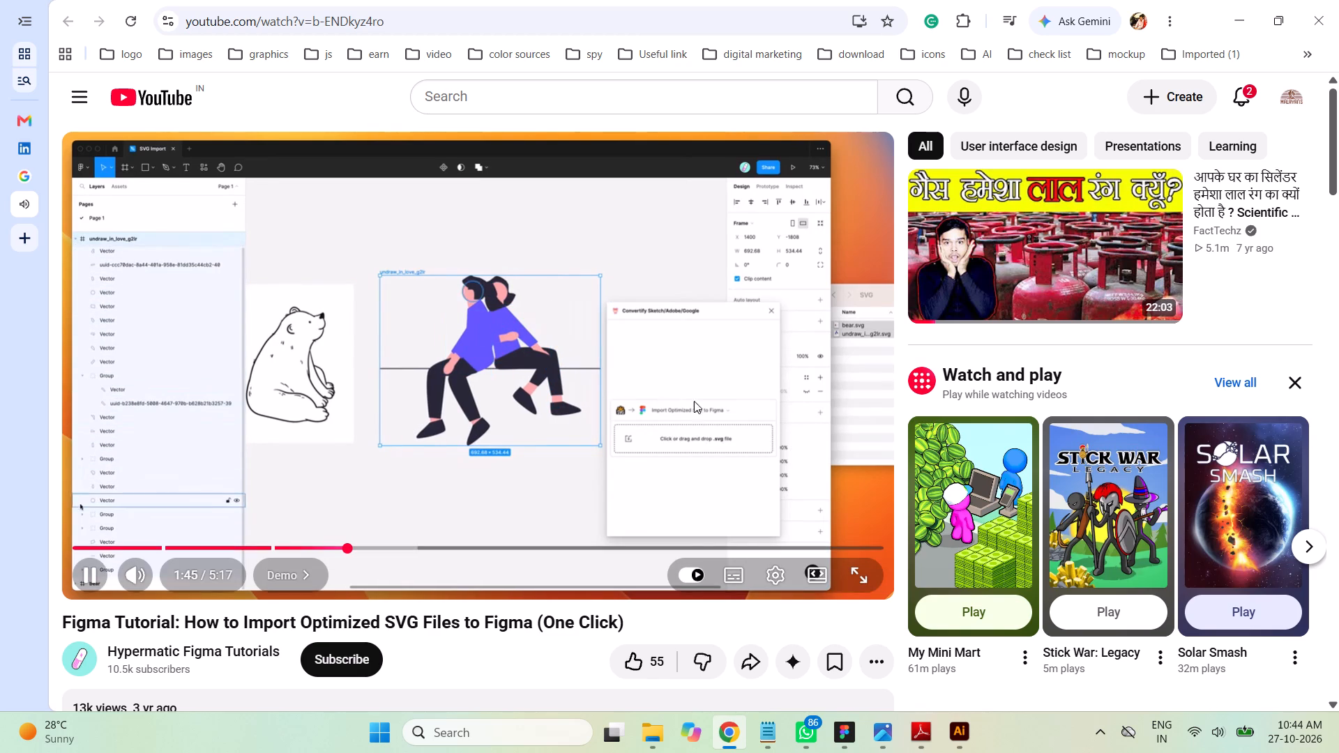
Pause the Figma tutorial video at the part showing the imported SVG illustration and its layers.
left_click(528, 478)
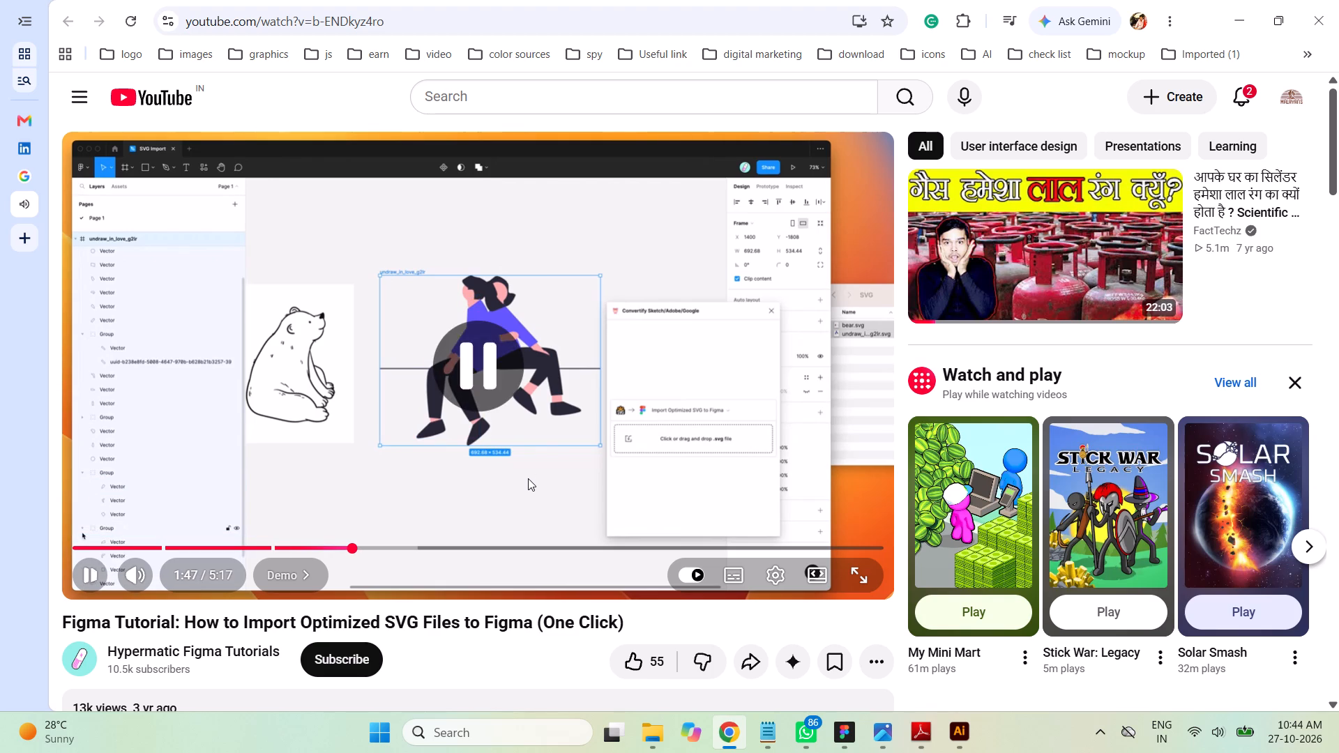
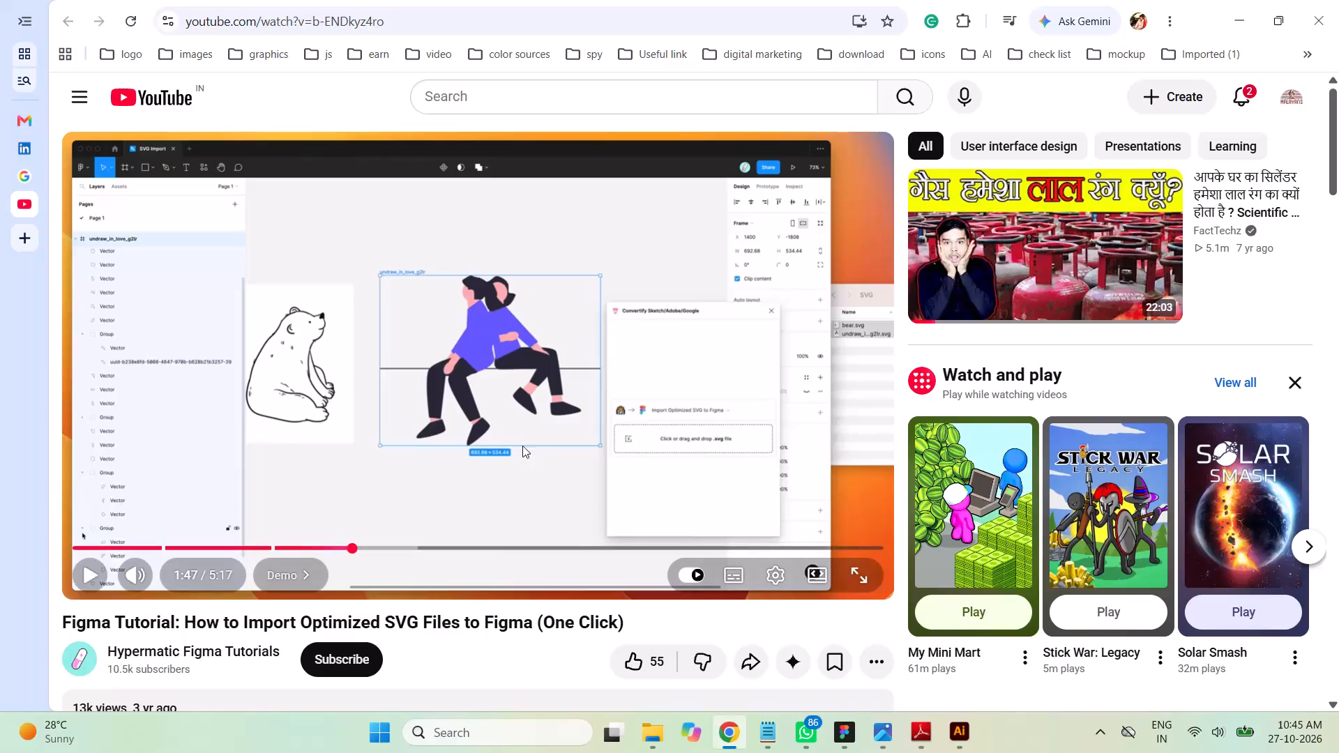
Skim the page below the paused SVG import tutorial and close the video to return to the Google results.
scroll(557, 469, "down", 2)
scroll(565, 400, "up", 2)
scroll(565, 400, "down", 2)
scroll(591, 340, "up", 1)
scroll(591, 340, "down", 7)
scroll(781, 146, "up", 2)
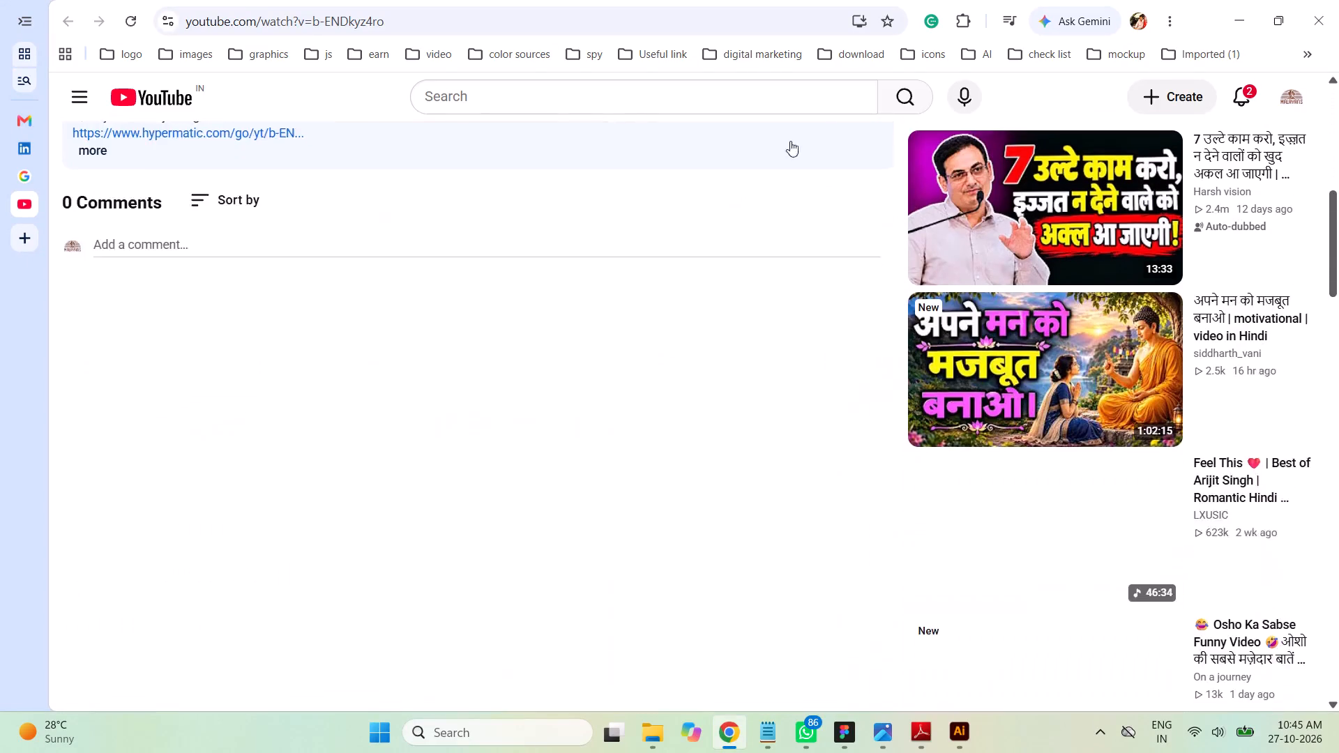
scroll(623, 192, "up", 7)
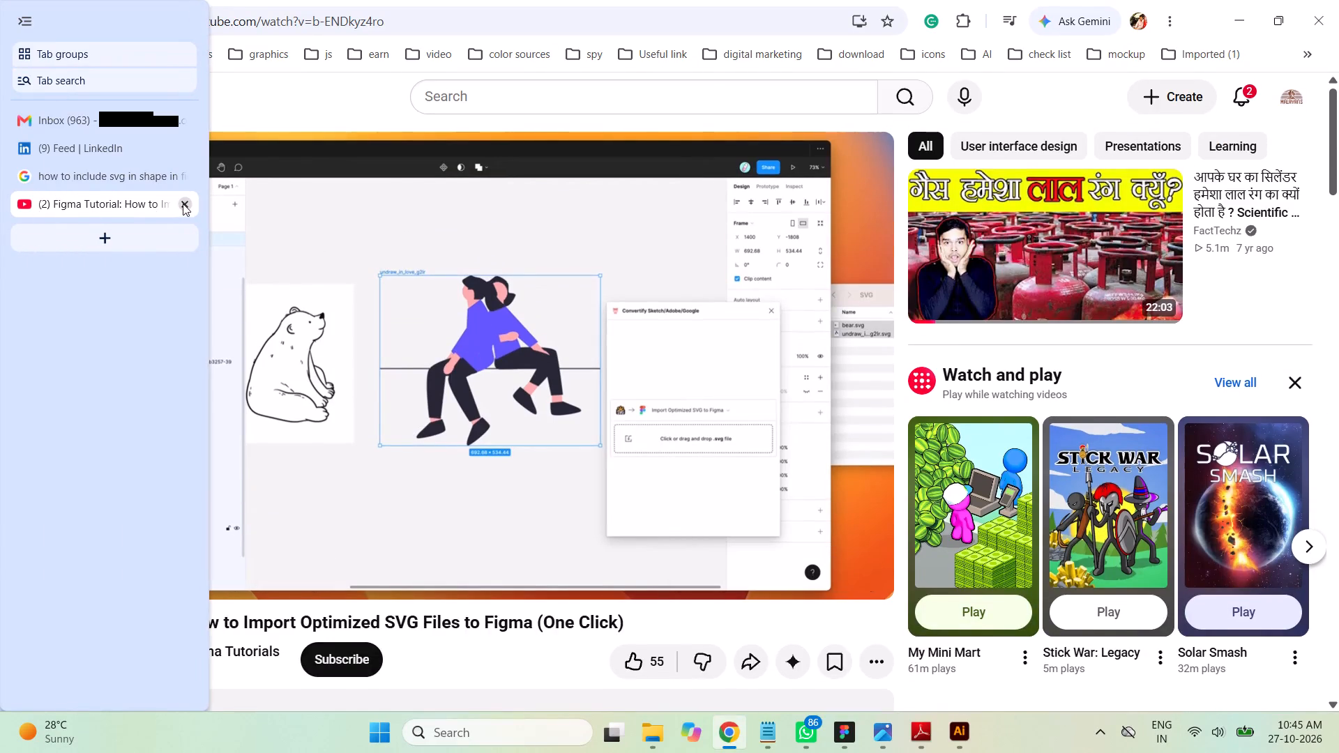
left_click(183, 204)
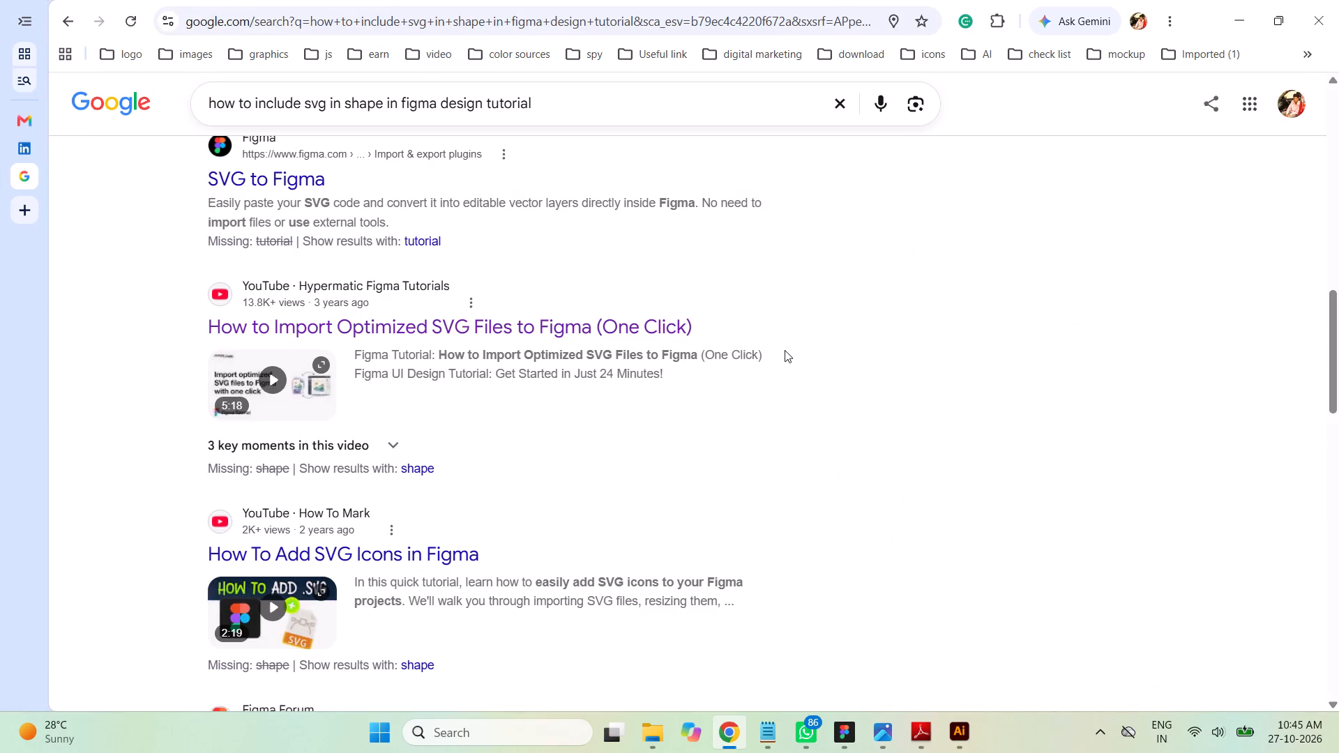
Look through the Google results for another tutorial on including an SVG in a shape in Figma.
scroll(792, 337, "down", 3)
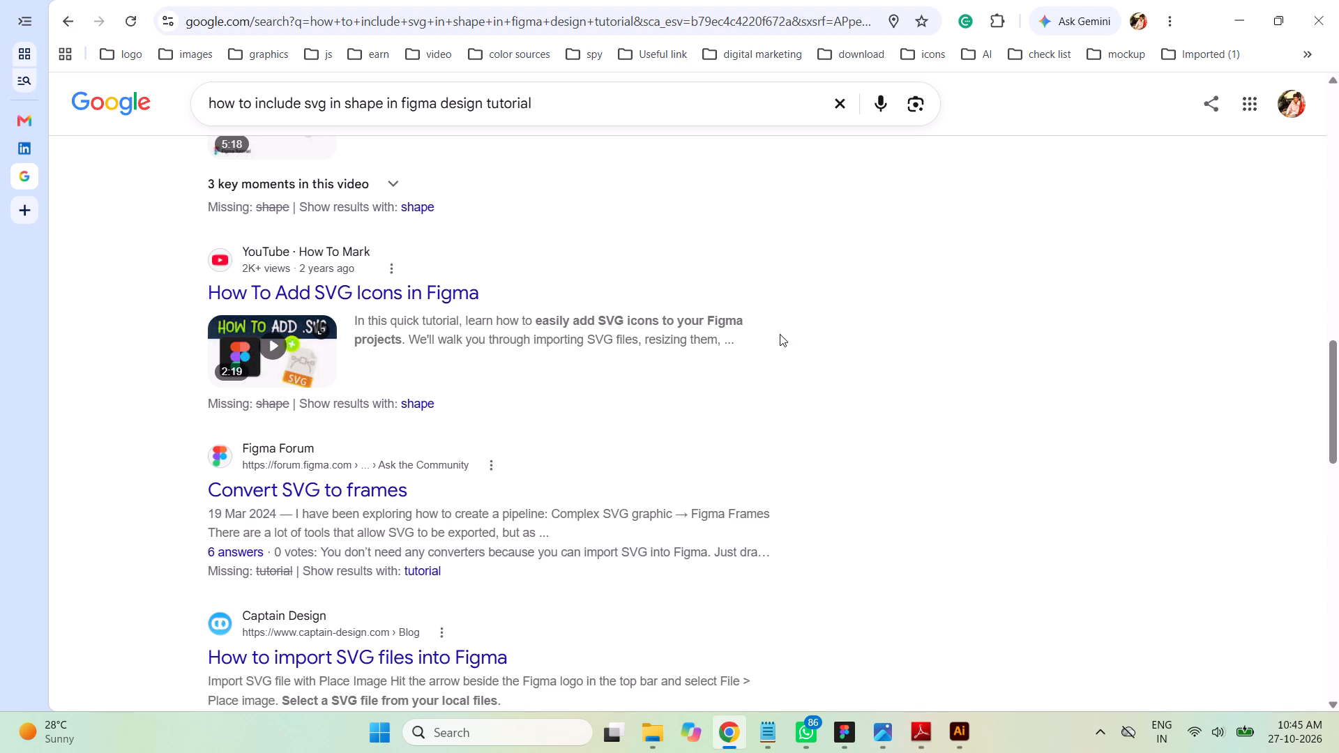
scroll(780, 334, "down", 6)
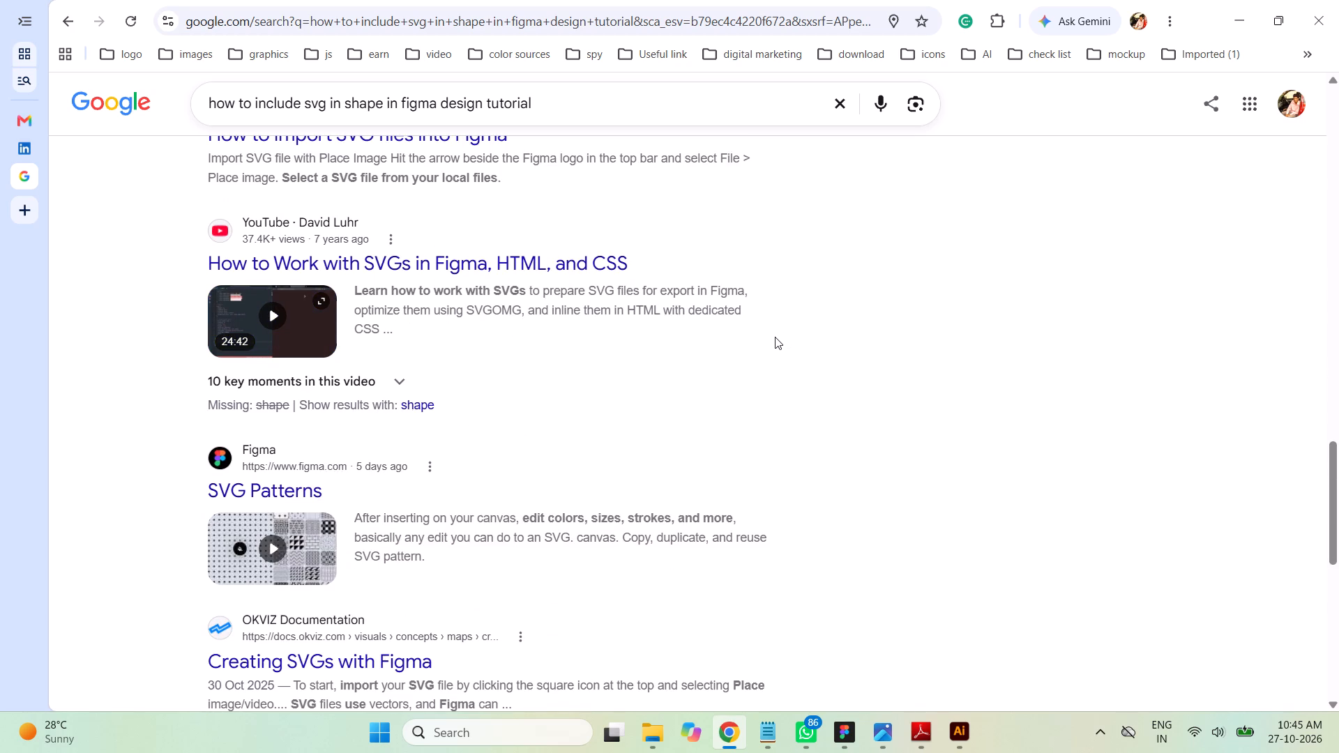
scroll(775, 337, "down", 3)
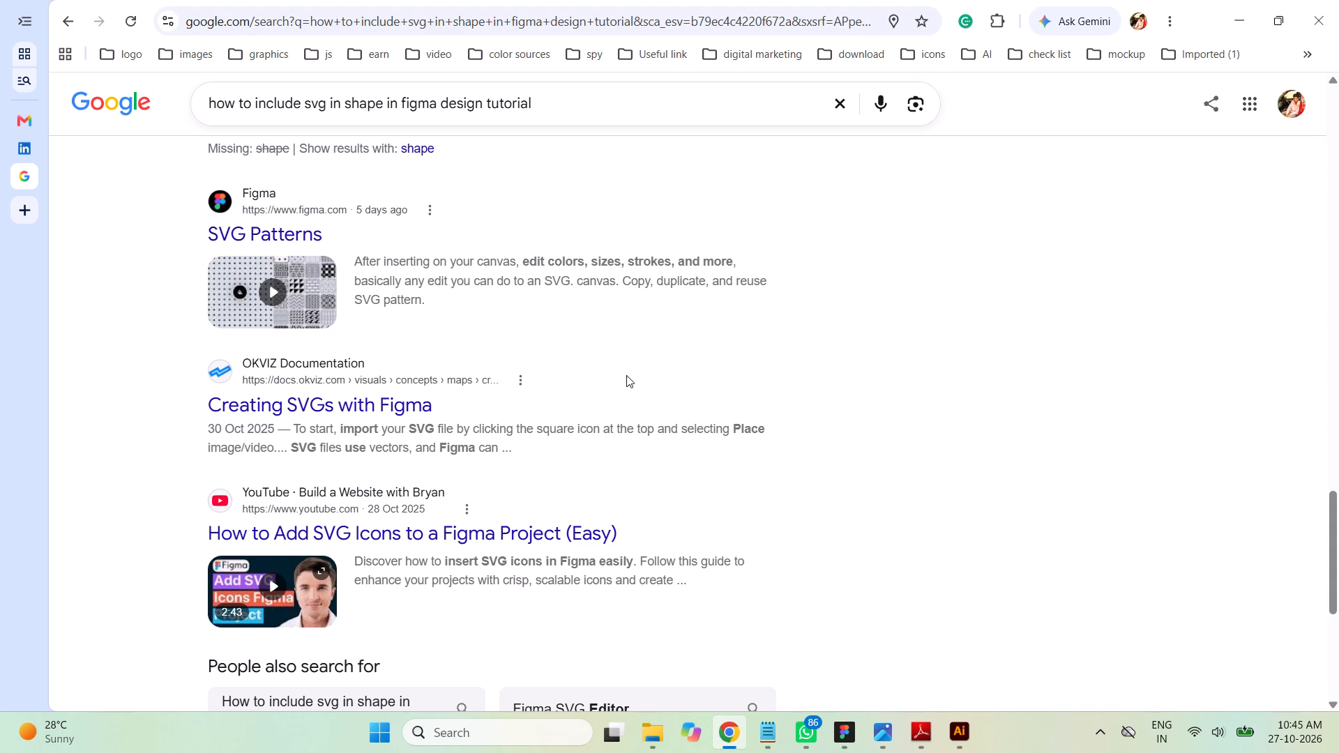
scroll(672, 347, "down", 1)
scroll(678, 351, "up", 2)
scroll(683, 356, "down", 5)
scroll(711, 360, "up", 1)
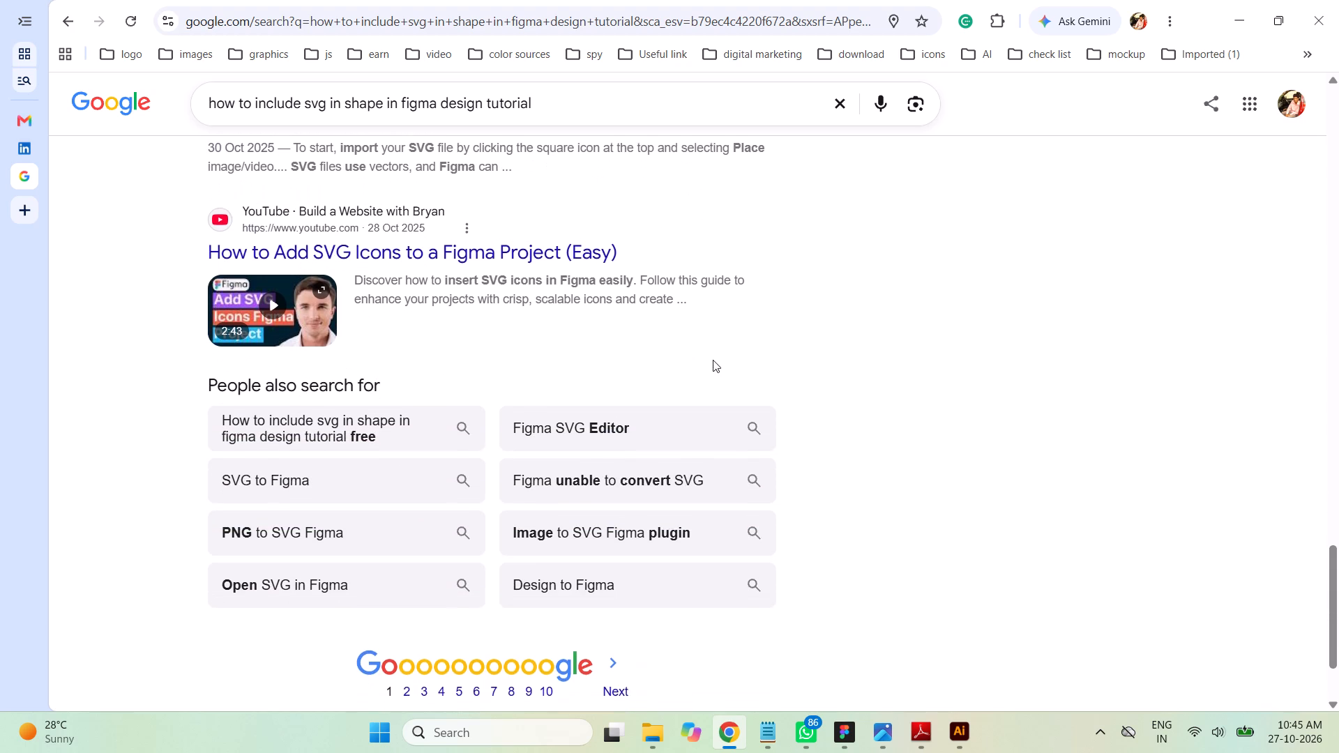
scroll(780, 347, "up", 2)
scroll(780, 347, "down", 1)
scroll(780, 347, "up", 12)
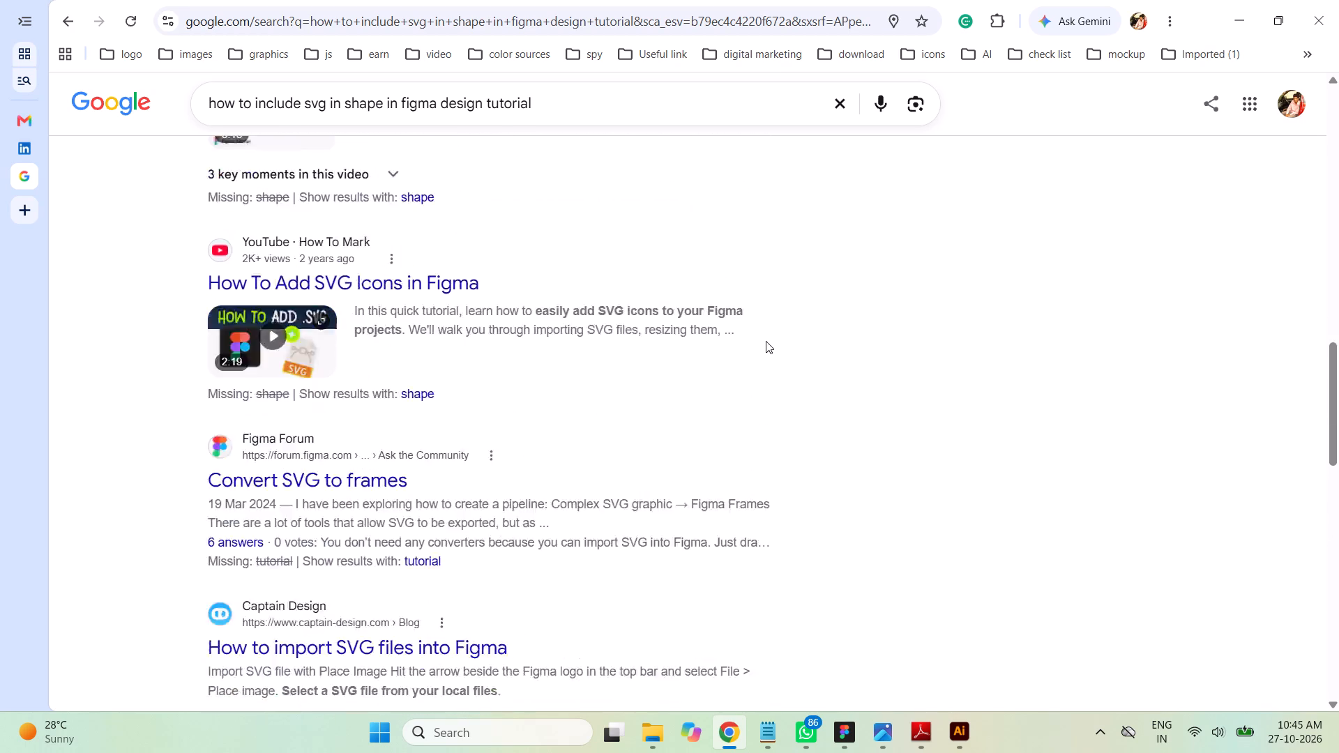
scroll(766, 341, "up", 1)
scroll(765, 340, "down", 2)
scroll(765, 340, "up", 4)
scroll(762, 338, "down", 3)
scroll(762, 338, "up", 3)
scroll(762, 336, "down", 1)
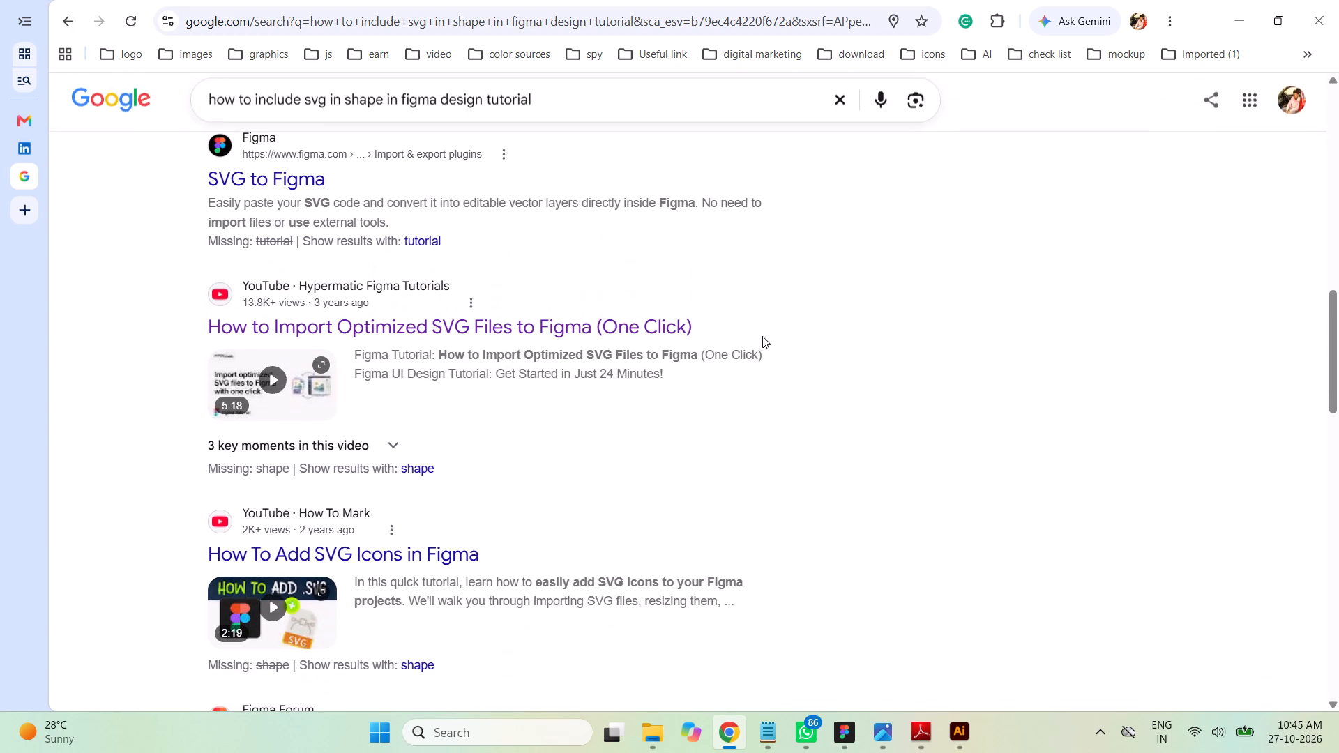
scroll(762, 336, "up", 1)
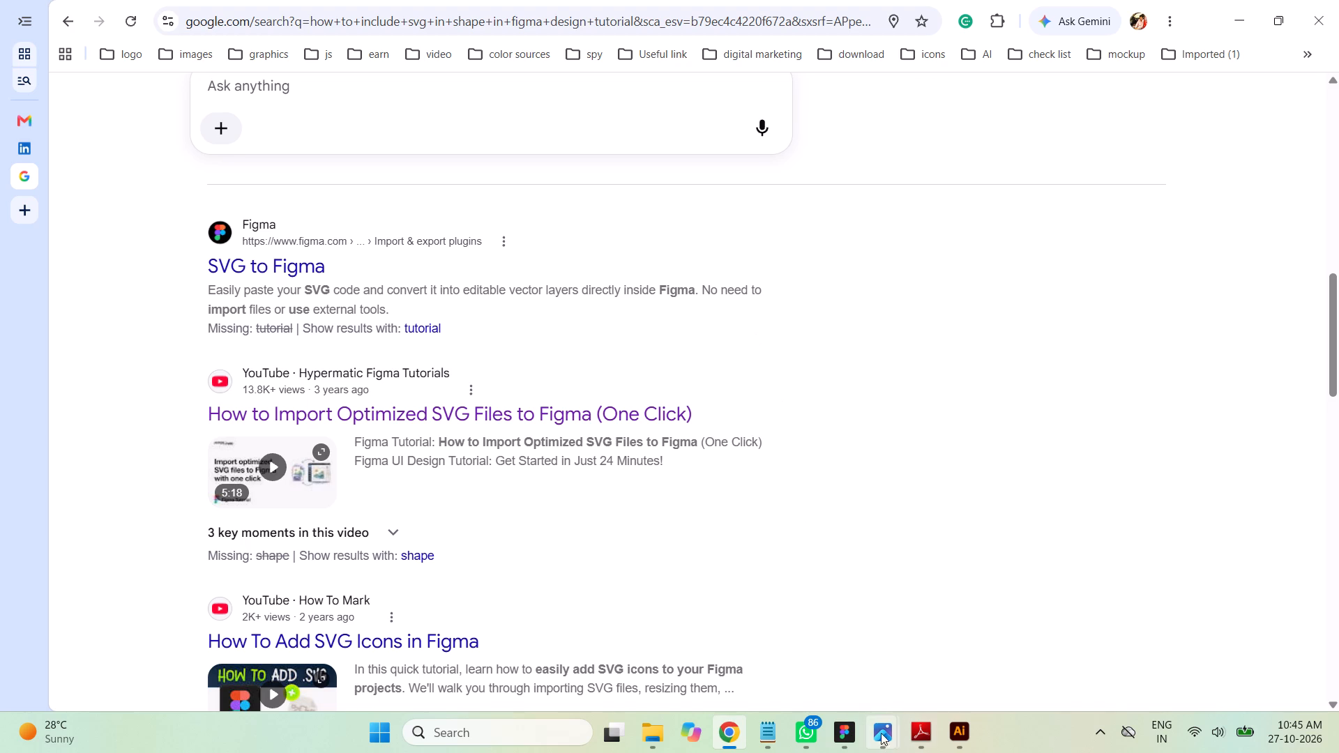
Switch to Figma and browse the library fill styles for the Listed Doctors card's background rectangle, closing the styles list without applying one.
left_click(842, 733)
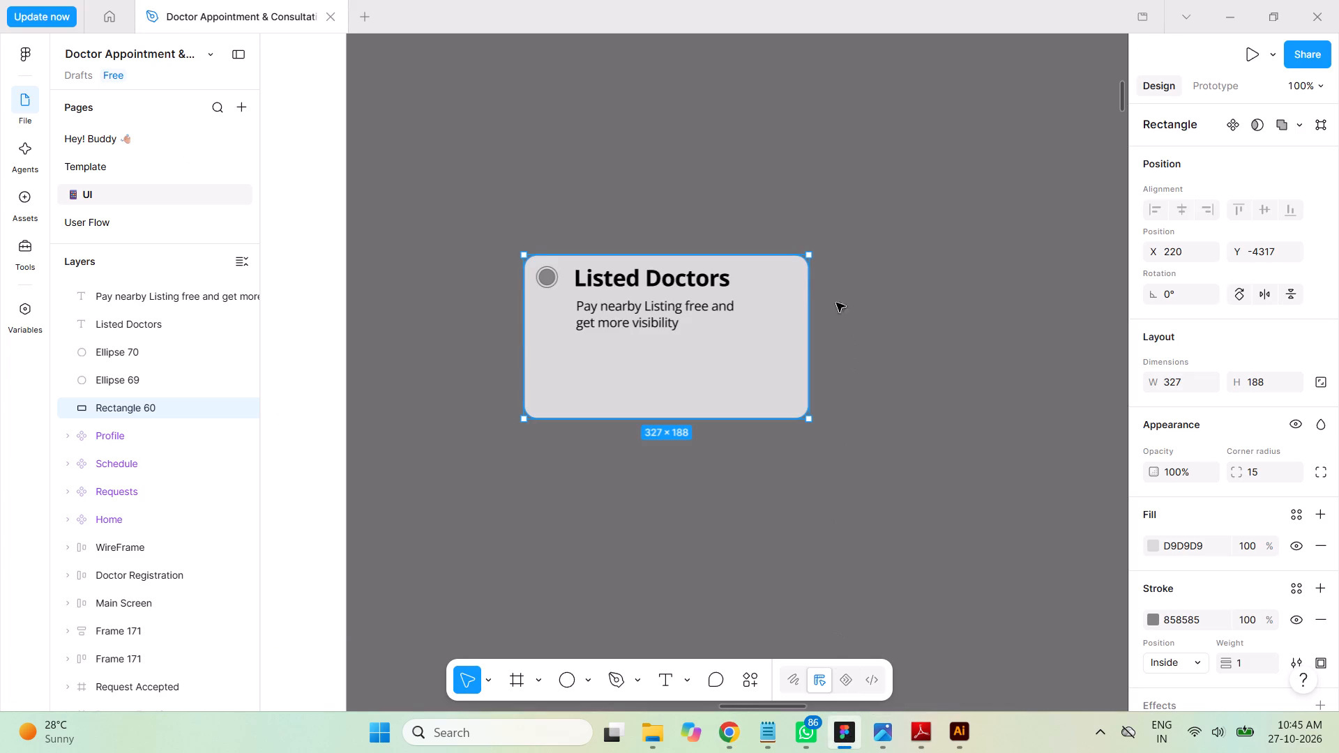
left_click(868, 310)
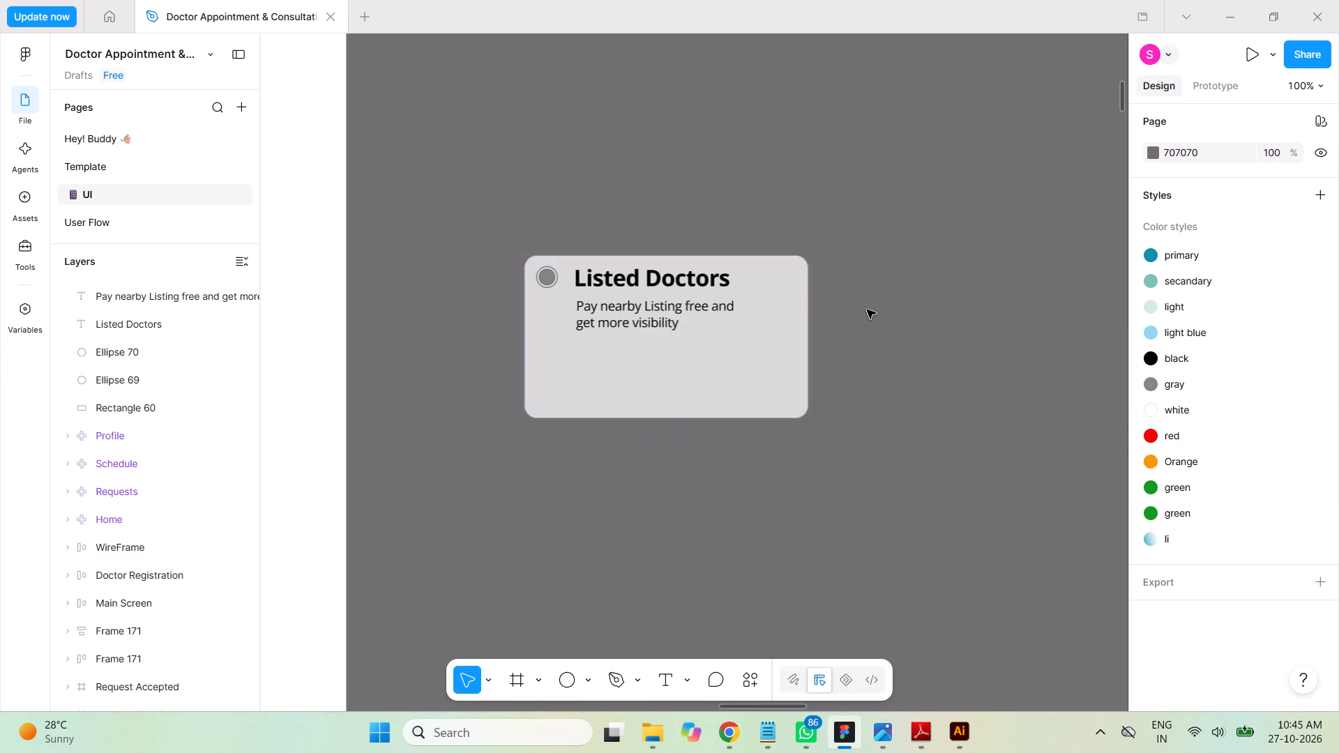
left_click(774, 388)
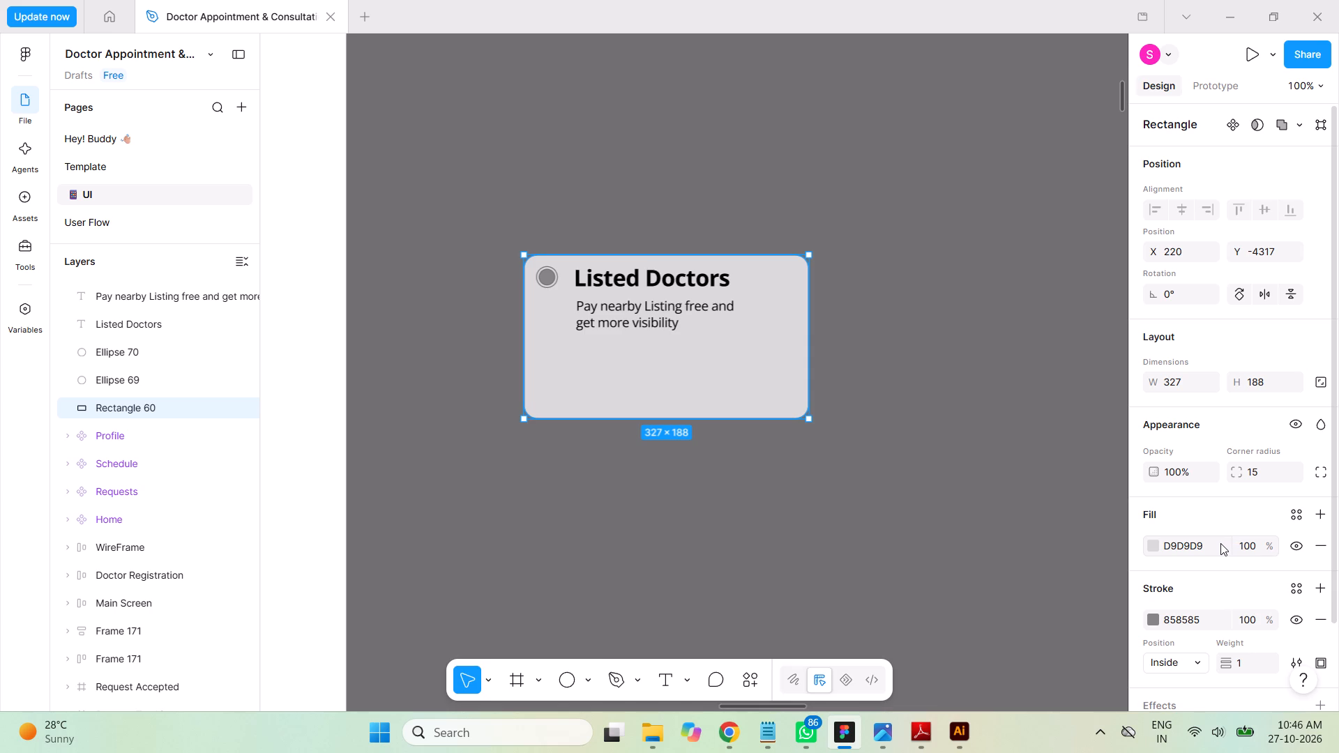
left_click(1297, 517)
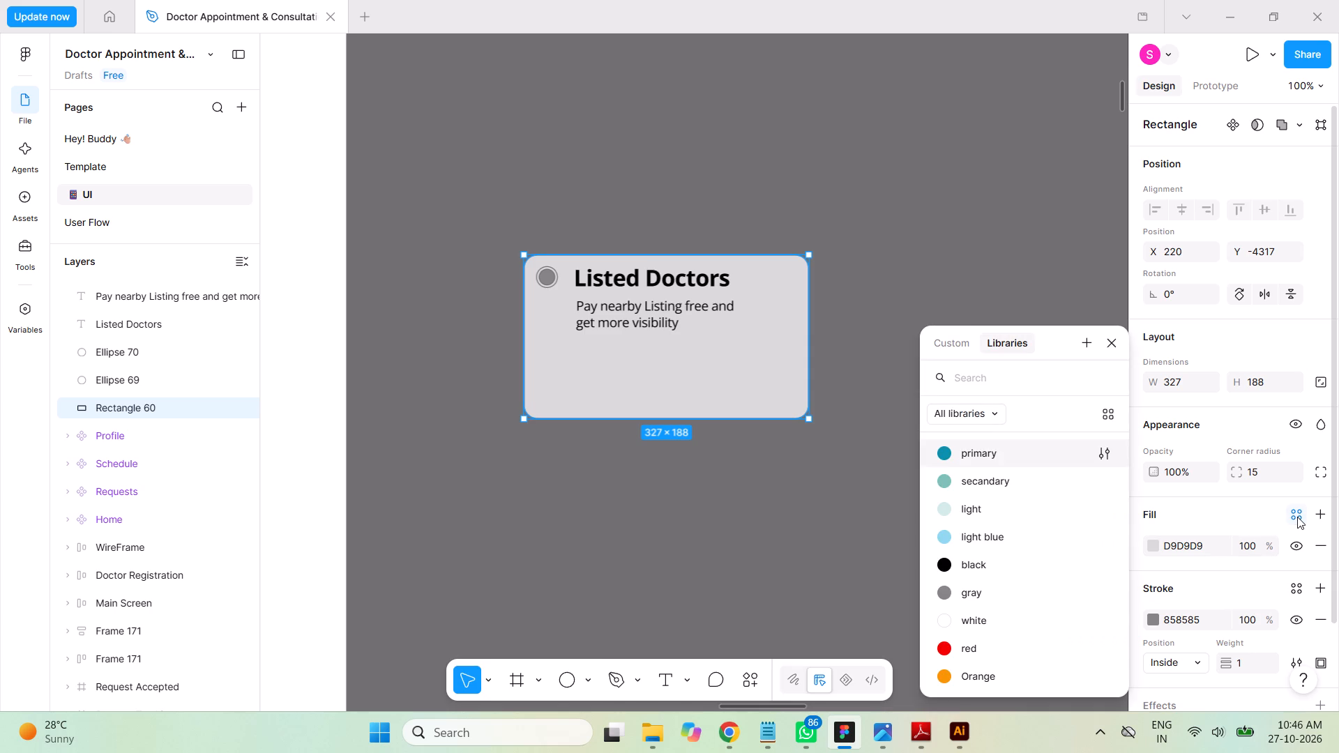
scroll(1034, 512, "down", 2)
scroll(1020, 525, "up", 1)
scroll(1013, 530, "down", 1)
scroll(1001, 539, "up", 1)
scroll(1001, 539, "down", 5)
scroll(1061, 532, "up", 2)
scroll(1059, 538, "down", 2)
scroll(1045, 538, "up", 1)
scroll(1045, 538, "down", 6)
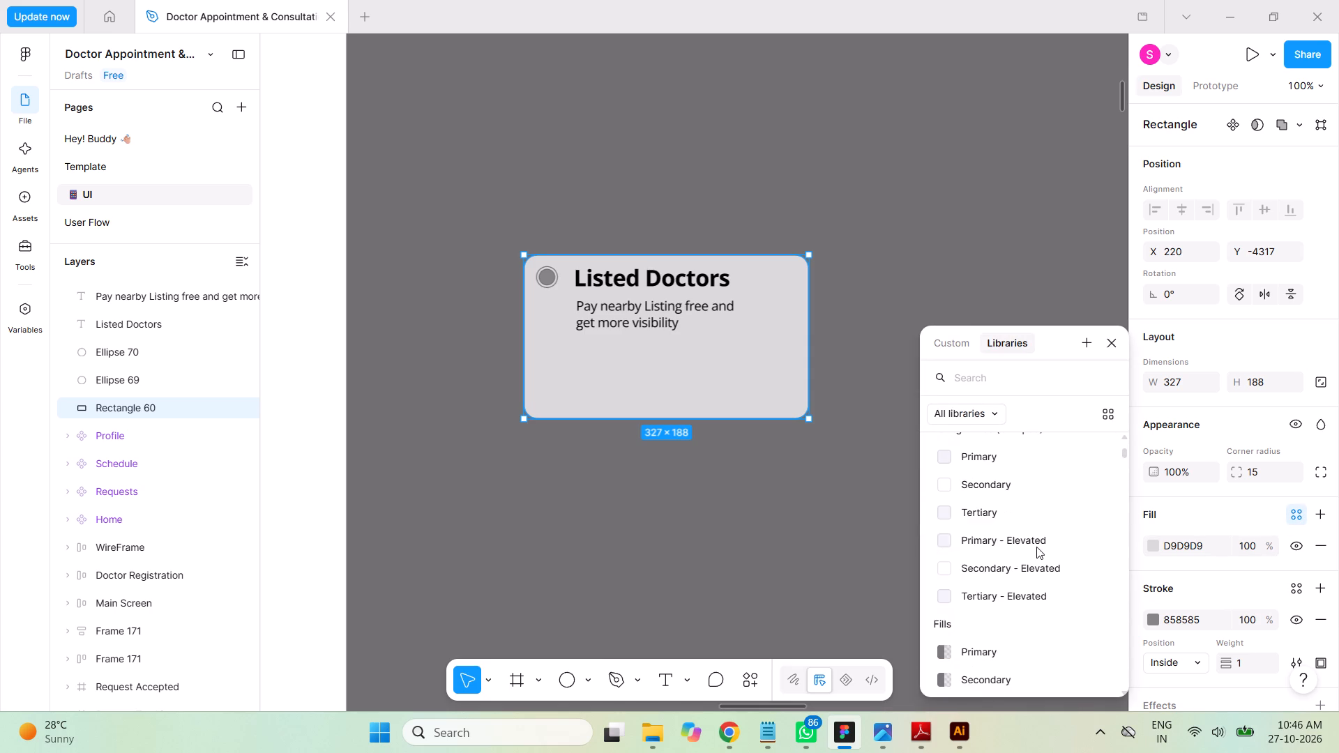
scroll(1036, 540, "down", 5)
scroll(1037, 542, "up", 1)
scroll(1037, 542, "down", 2)
scroll(1036, 542, "up", 1)
scroll(1036, 542, "down", 5)
scroll(1036, 543, "up", 2)
scroll(1035, 543, "down", 4)
scroll(1036, 542, "up", 1)
scroll(1036, 542, "down", 5)
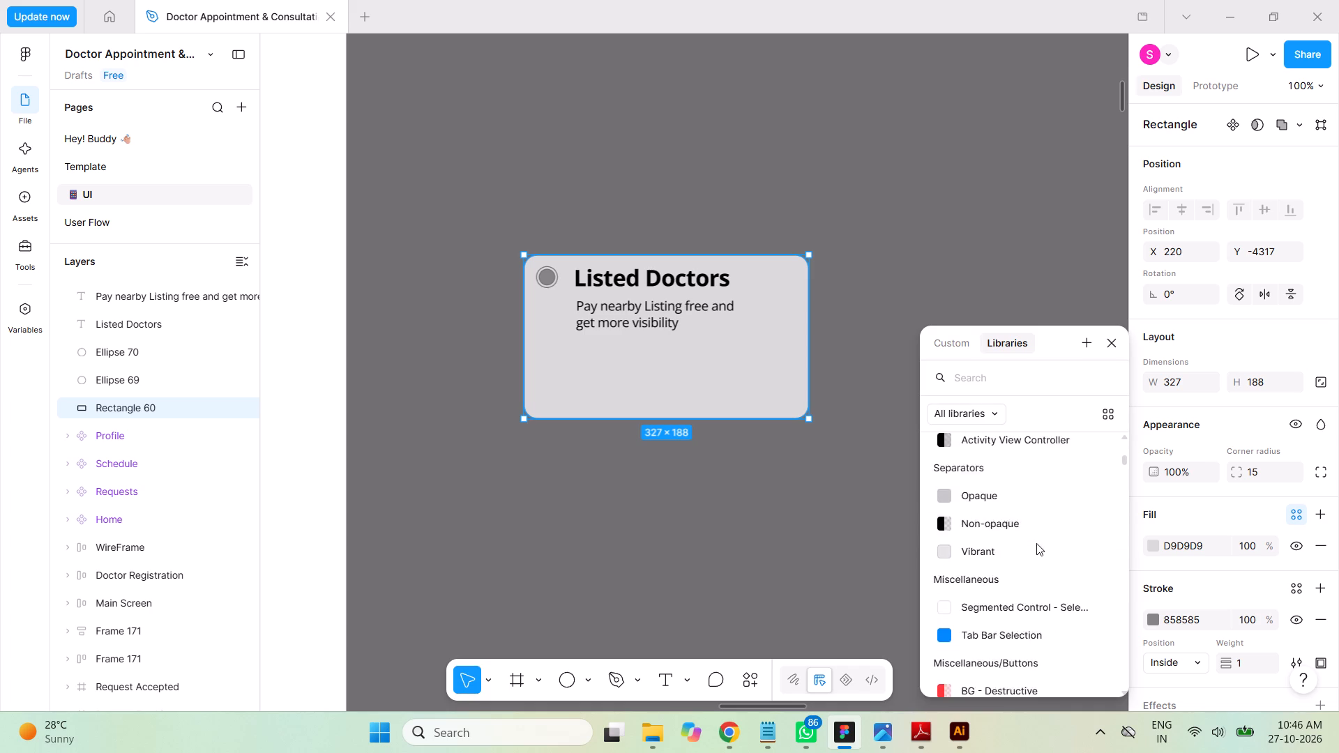
scroll(1036, 543, "down", 7)
scroll(1036, 543, "up", 1)
scroll(1036, 545, "down", 3)
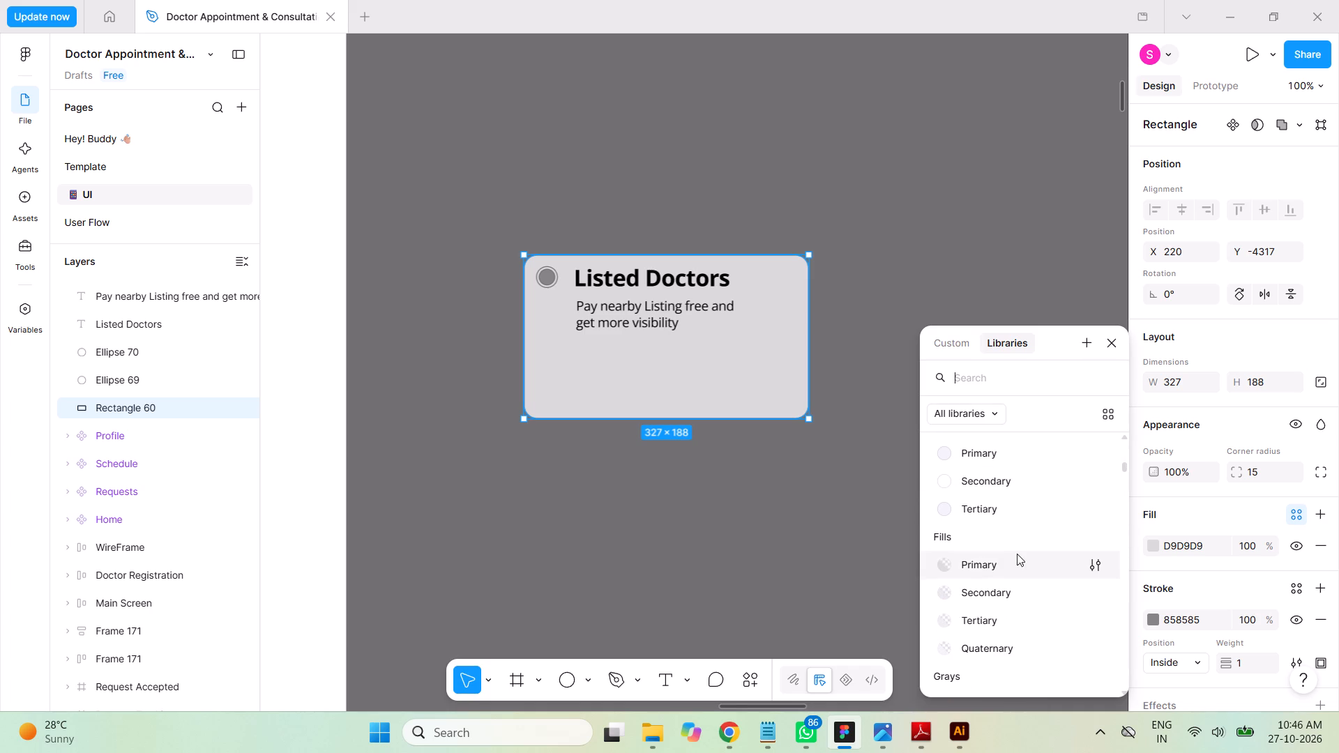
scroll(1032, 545, "down", 2)
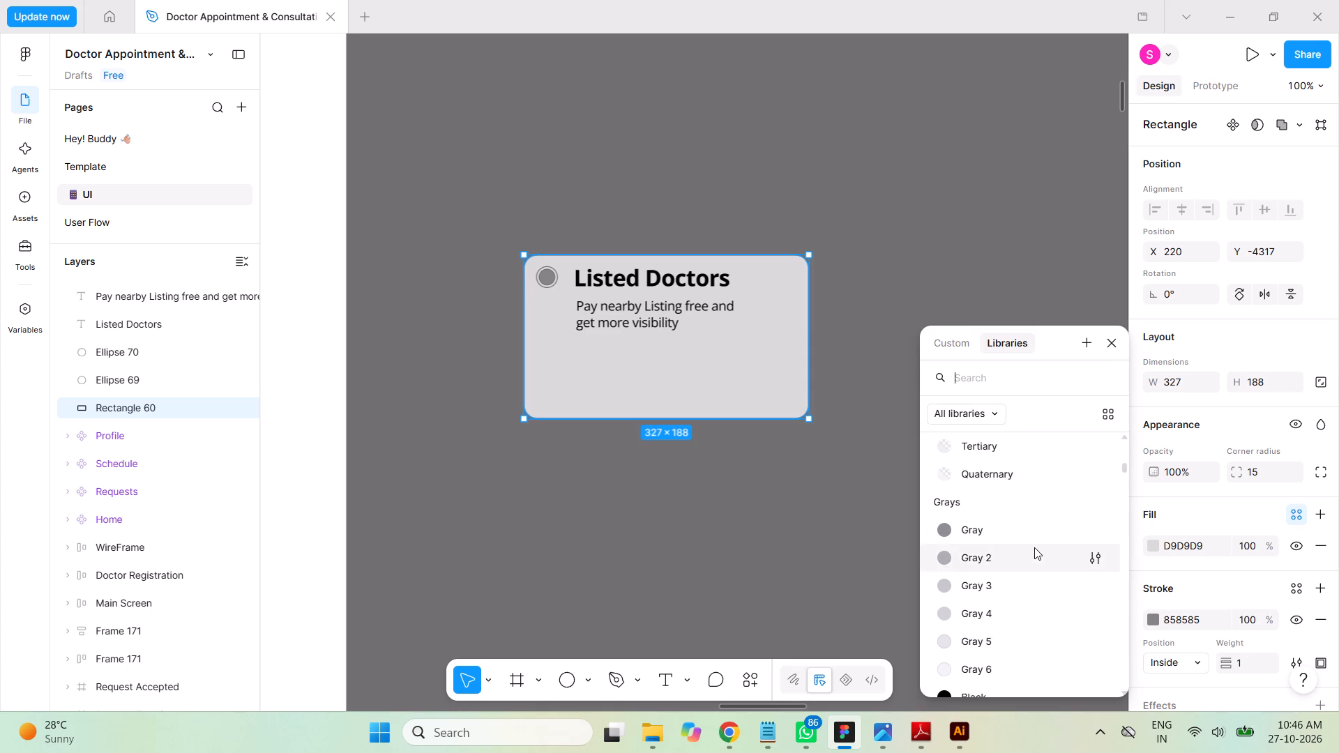
scroll(1034, 547, "down", 6)
scroll(1034, 547, "up", 1)
scroll(1034, 549, "down", 5)
scroll(1034, 549, "up", 1)
scroll(1034, 549, "down", 1)
scroll(1034, 549, "up", 1)
scroll(1034, 549, "down", 1)
scroll(1034, 549, "up", 2)
scroll(1034, 549, "down", 2)
scroll(1034, 549, "up", 1)
scroll(1034, 549, "down", 5)
scroll(1034, 548, "up", 4)
scroll(1034, 548, "down", 1)
scroll(1033, 548, "up", 1)
scroll(1033, 548, "down", 1)
scroll(1033, 549, "up", 1)
scroll(1033, 549, "down", 5)
scroll(1033, 549, "up", 1)
scroll(1033, 549, "down", 3)
scroll(1033, 549, "up", 2)
scroll(1032, 549, "down", 4)
scroll(1032, 549, "up", 1)
scroll(1032, 549, "down", 6)
scroll(1032, 549, "up", 1)
scroll(1032, 549, "down", 6)
scroll(1031, 547, "up", 7)
scroll(1031, 547, "down", 1)
scroll(1031, 547, "up", 2)
scroll(1031, 547, "down", 7)
scroll(1031, 547, "up", 2)
scroll(1031, 547, "down", 1)
scroll(1031, 547, "up", 3)
scroll(1031, 547, "down", 4)
scroll(1030, 547, "up", 2)
scroll(1030, 547, "down", 4)
scroll(1030, 547, "up", 2)
scroll(1030, 547, "down", 5)
scroll(1029, 547, "up", 1)
scroll(1029, 547, "down", 1)
scroll(1029, 547, "up", 4)
scroll(1029, 547, "down", 3)
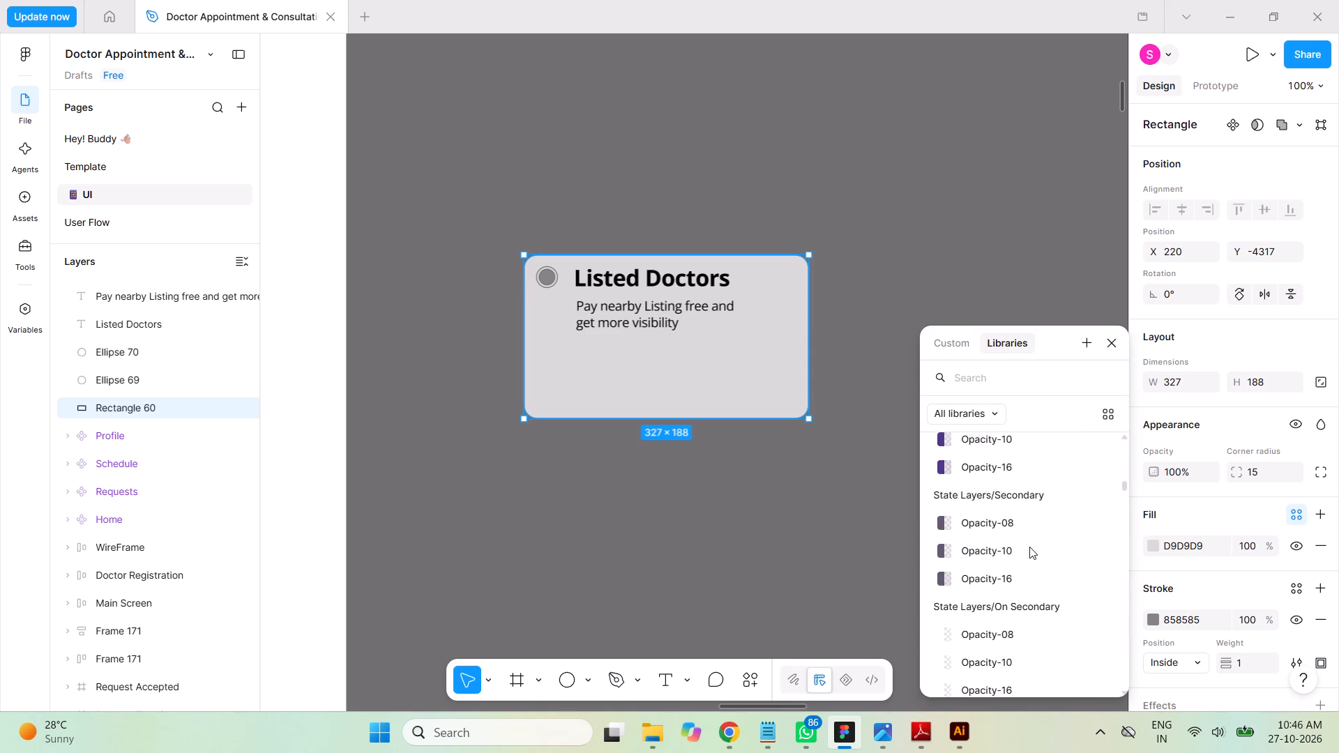
scroll(1029, 547, "down", 6)
scroll(1028, 547, "up", 1)
scroll(1028, 547, "down", 6)
scroll(1028, 547, "up", 1)
scroll(1028, 547, "down", 3)
scroll(1028, 547, "up", 1)
scroll(1029, 547, "down", 11)
scroll(1029, 547, "up", 2)
scroll(1029, 547, "down", 3)
scroll(1029, 547, "up", 1)
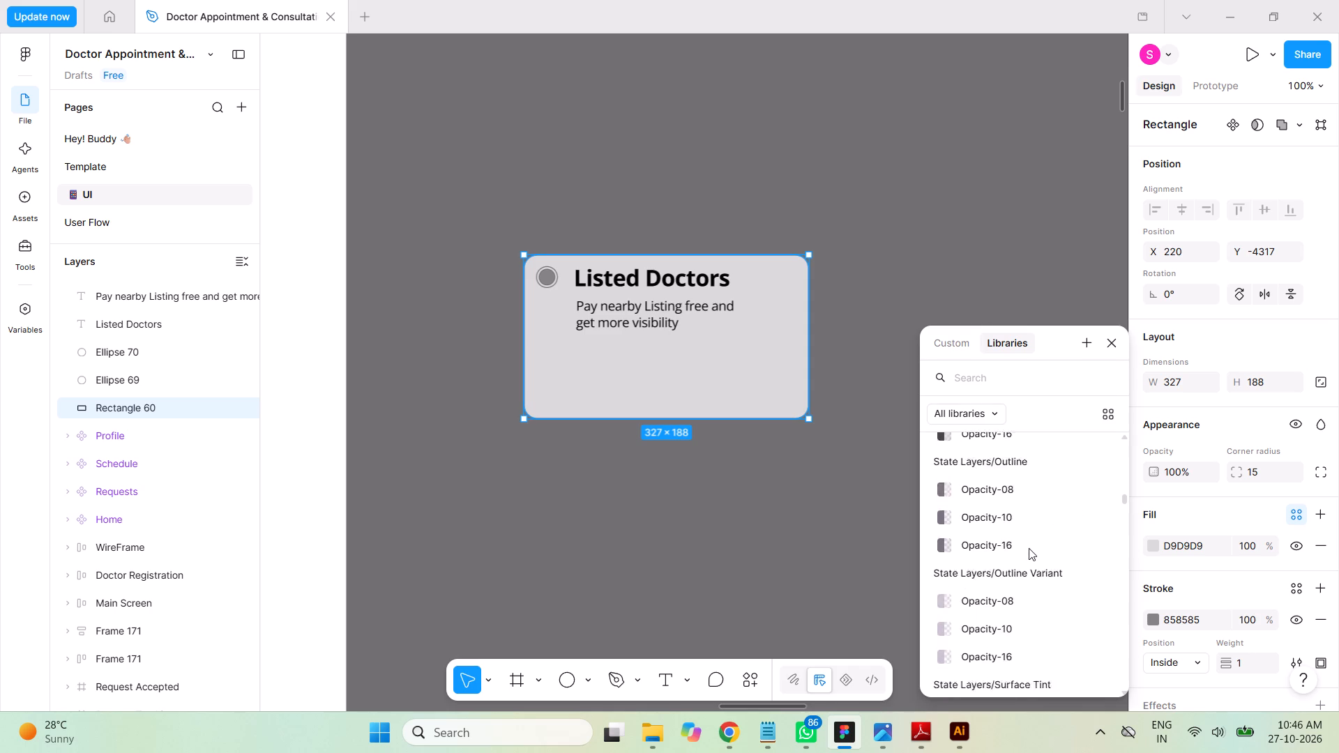
scroll(1029, 547, "down", 15)
scroll(1031, 547, "up", 3)
scroll(1031, 547, "down", 6)
scroll(1031, 547, "up", 6)
scroll(1031, 547, "down", 3)
scroll(1030, 548, "up", 2)
scroll(1030, 548, "down", 3)
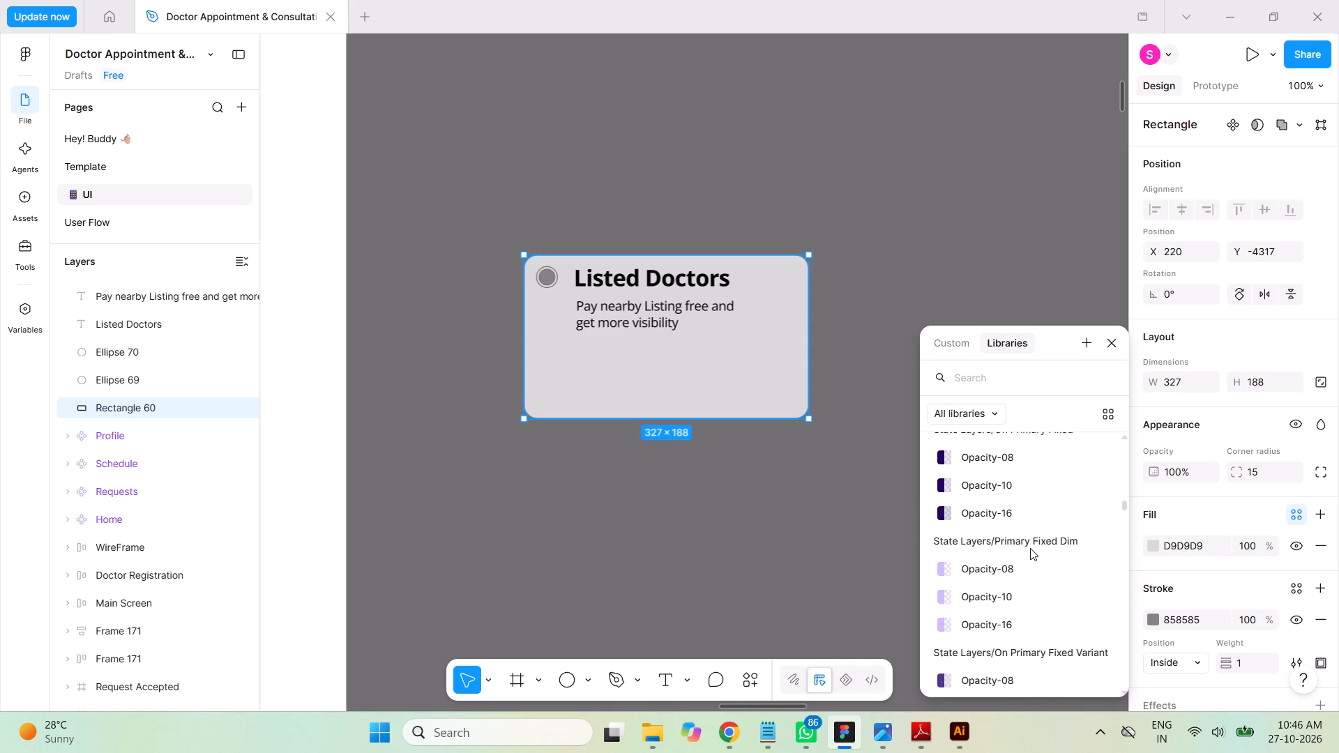
scroll(1030, 548, "down", 2)
scroll(1030, 548, "up", 1)
scroll(1030, 548, "down", 1)
scroll(1030, 548, "up", 1)
scroll(1030, 548, "down", 2)
scroll(1030, 548, "up", 1)
scroll(1030, 548, "down", 4)
scroll(1031, 547, "up", 2)
scroll(1030, 547, "down", 2)
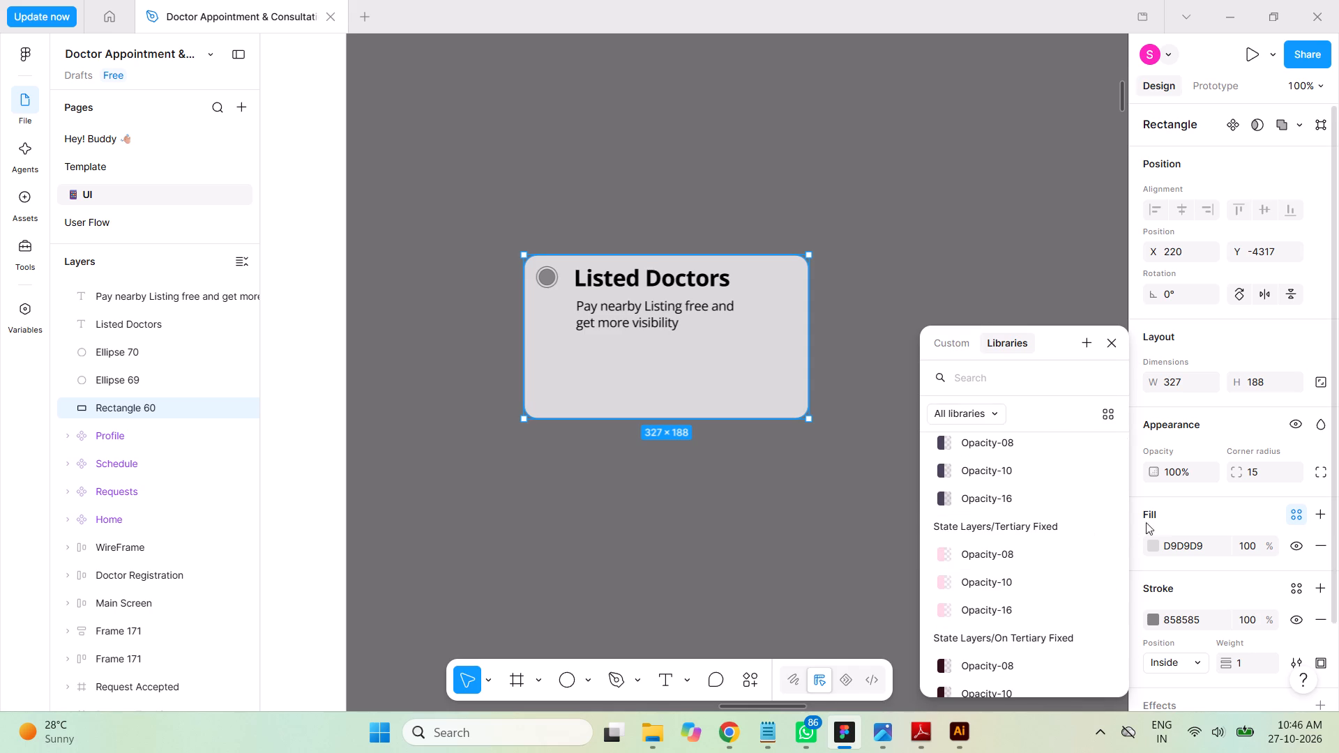
left_click(1108, 339)
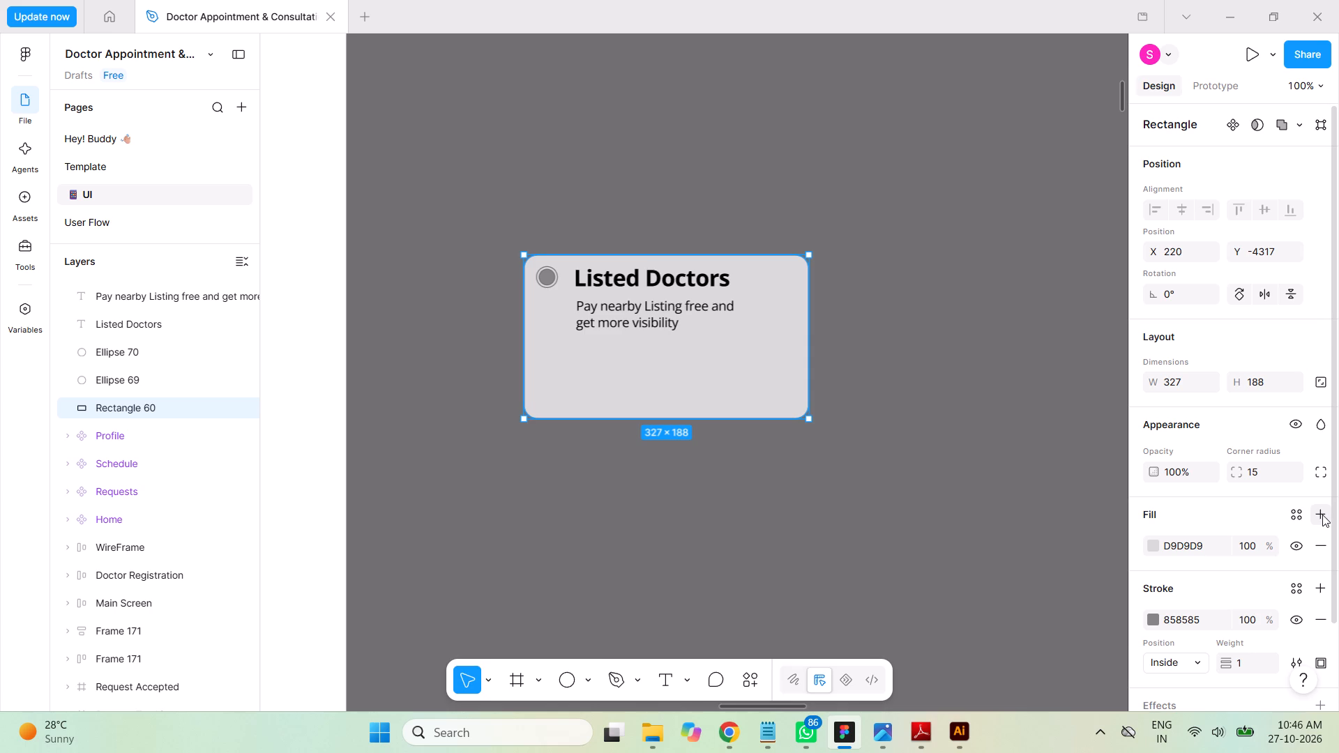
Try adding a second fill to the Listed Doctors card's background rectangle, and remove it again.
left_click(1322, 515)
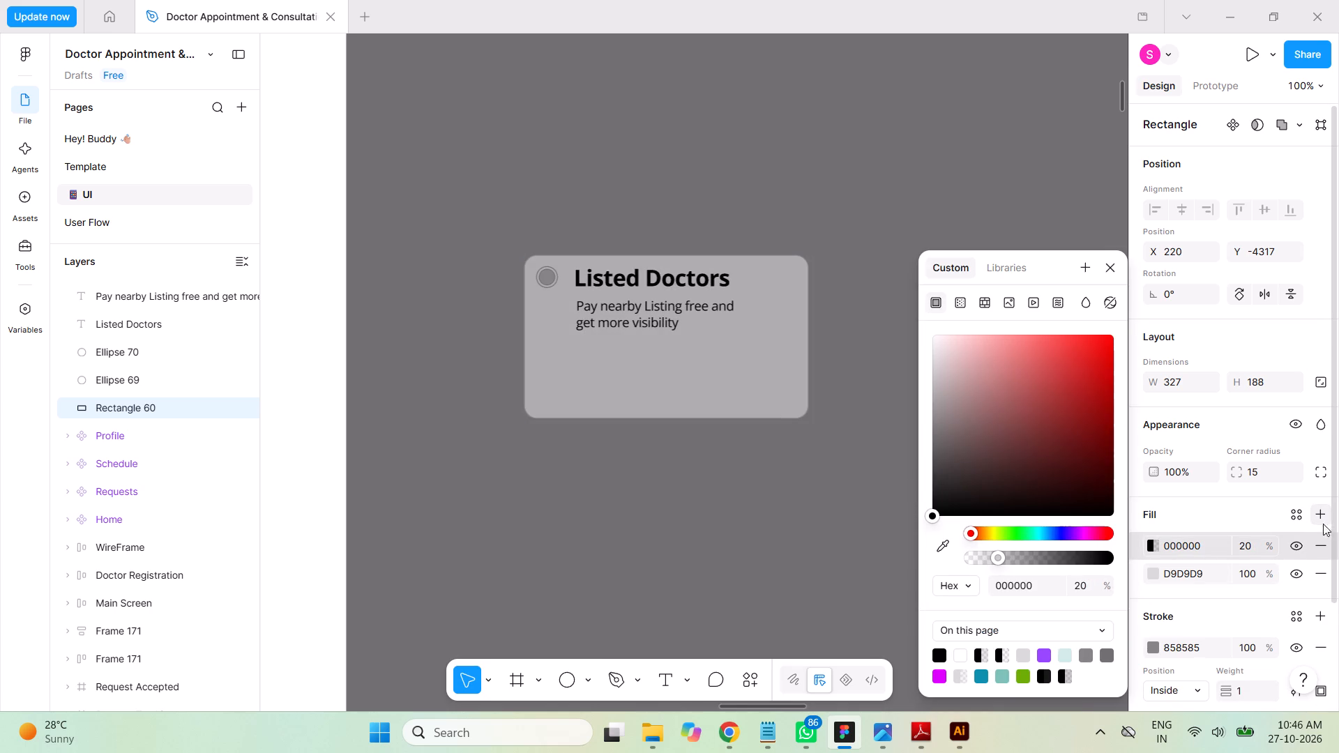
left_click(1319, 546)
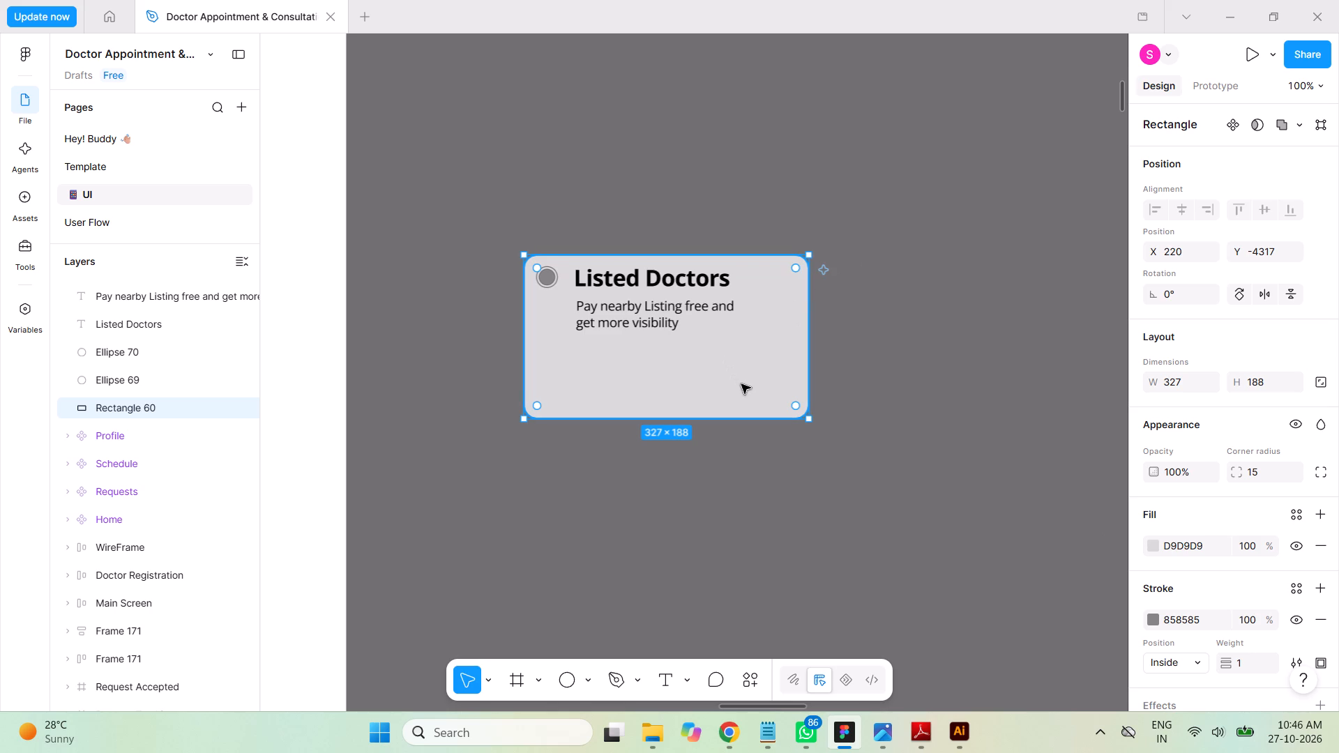
Switch to Chrome and read the AI Overview's methods for including an SVG inside a Figma shape.
left_click(736, 732)
scroll(369, 240, "up", 3)
scroll(369, 240, "down", 1)
scroll(369, 240, "up", 1)
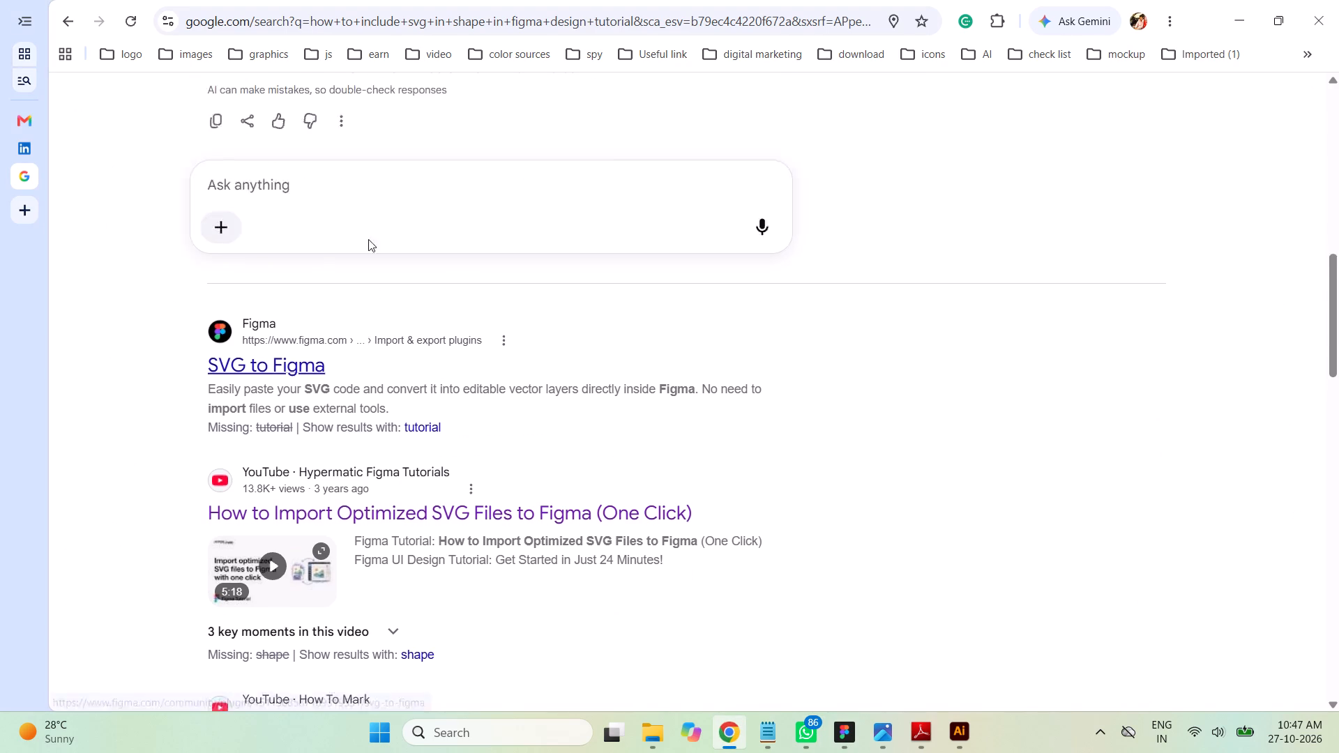
Reread the AI Overview's method for using an SVG as a shape fill in Figma.
scroll(368, 239, "up", 2)
scroll(450, 251, "up", 1)
scroll(450, 251, "down", 2)
scroll(450, 251, "up", 14)
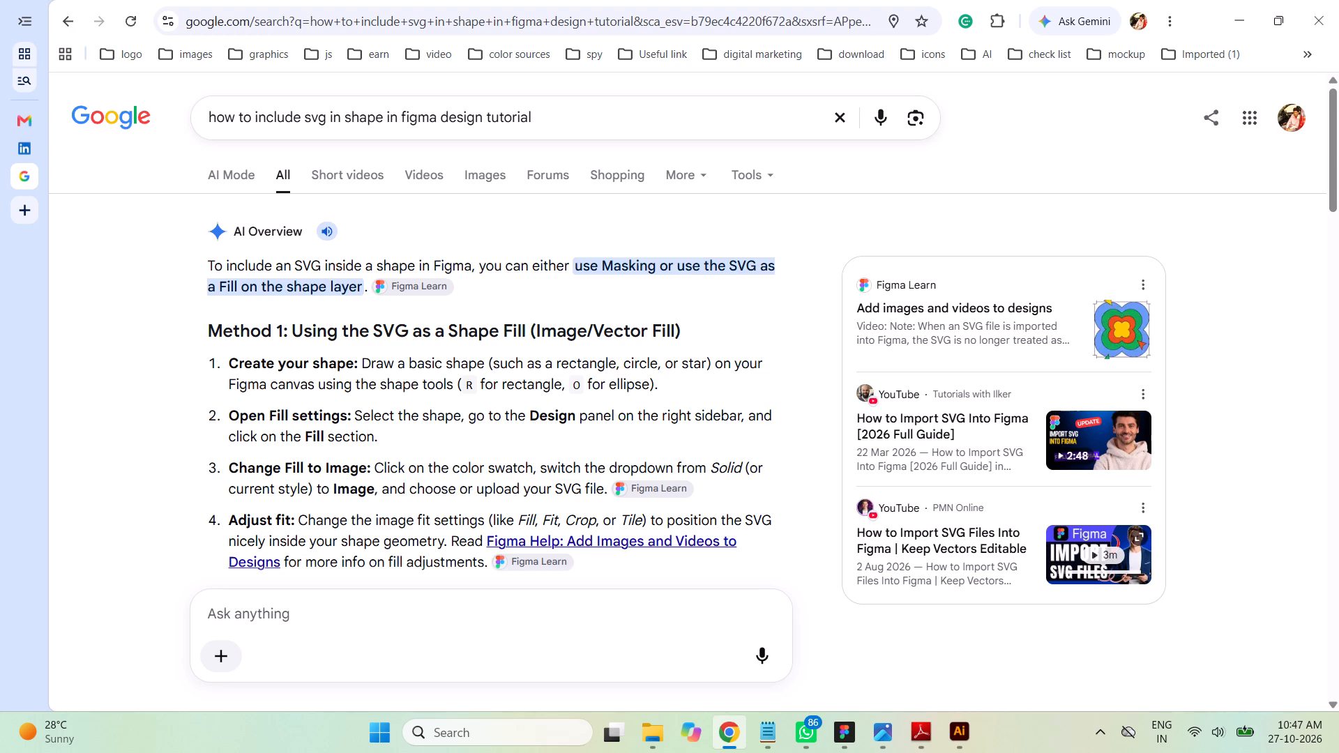
scroll(695, 416, "down", 1)
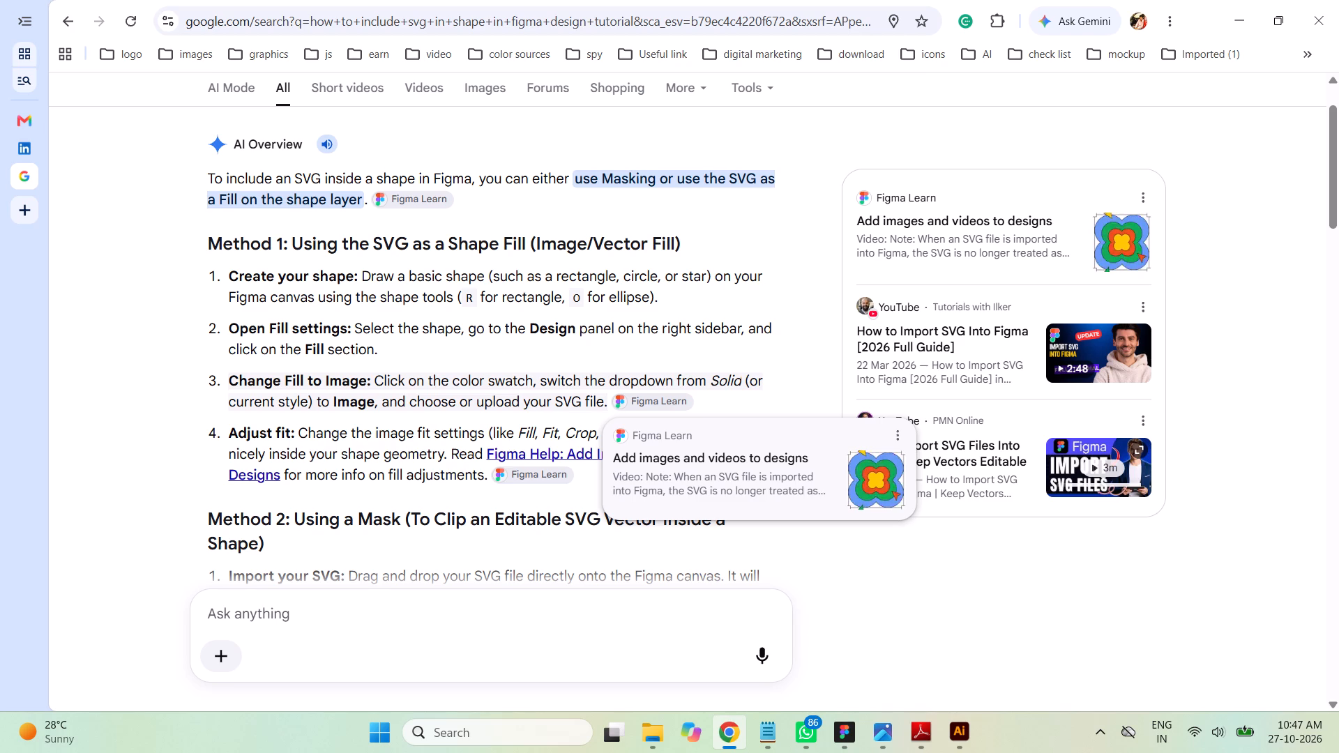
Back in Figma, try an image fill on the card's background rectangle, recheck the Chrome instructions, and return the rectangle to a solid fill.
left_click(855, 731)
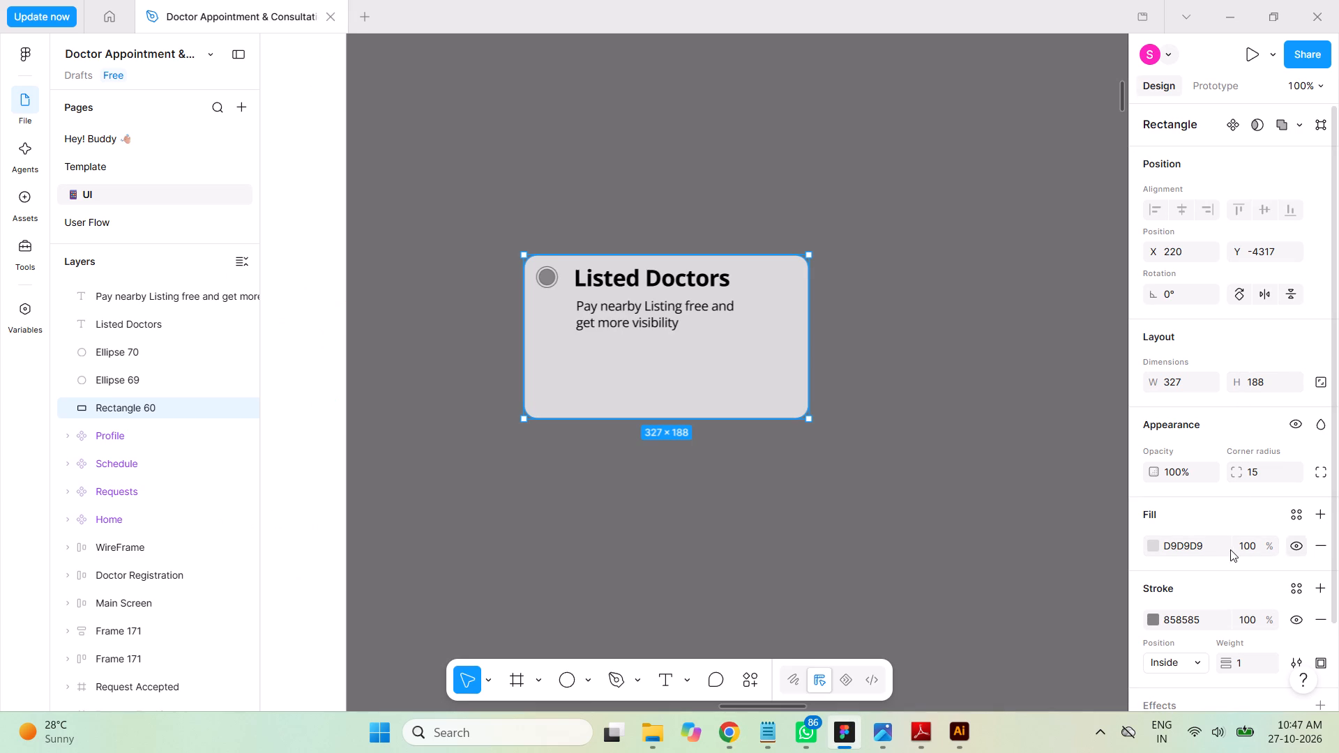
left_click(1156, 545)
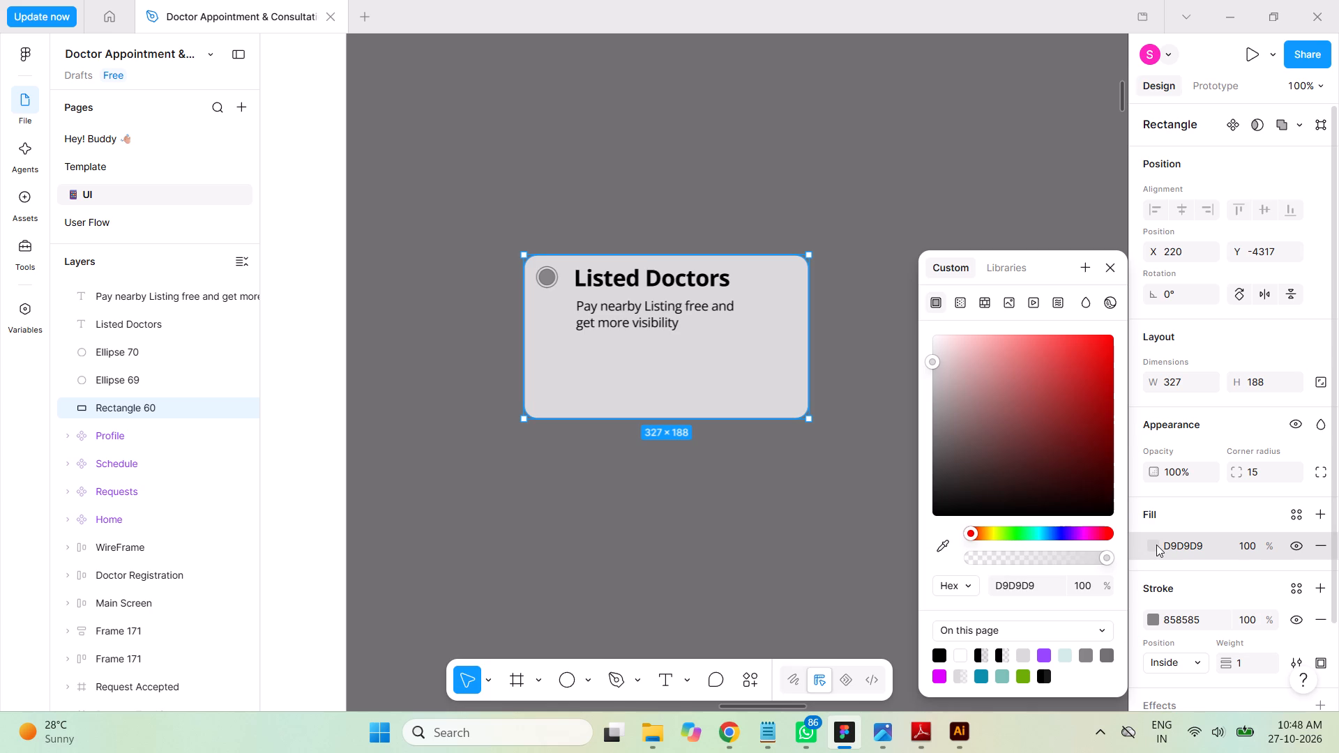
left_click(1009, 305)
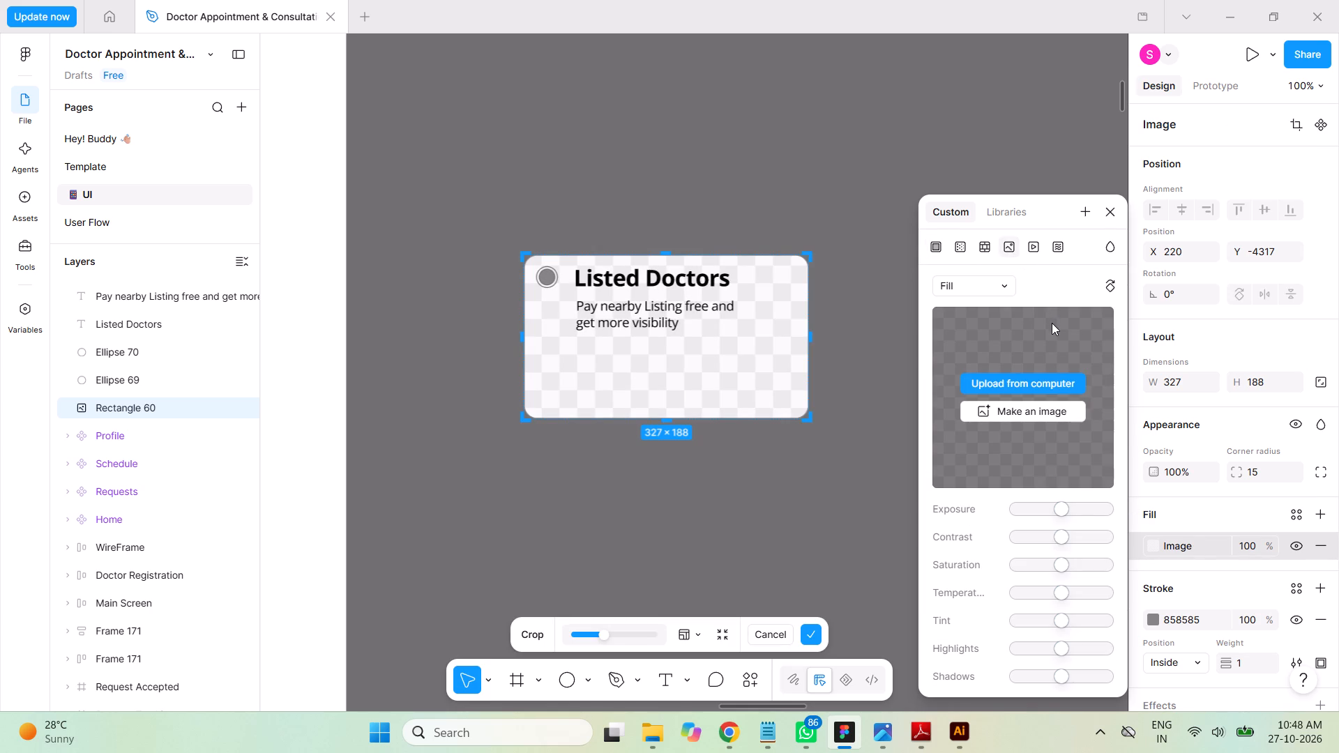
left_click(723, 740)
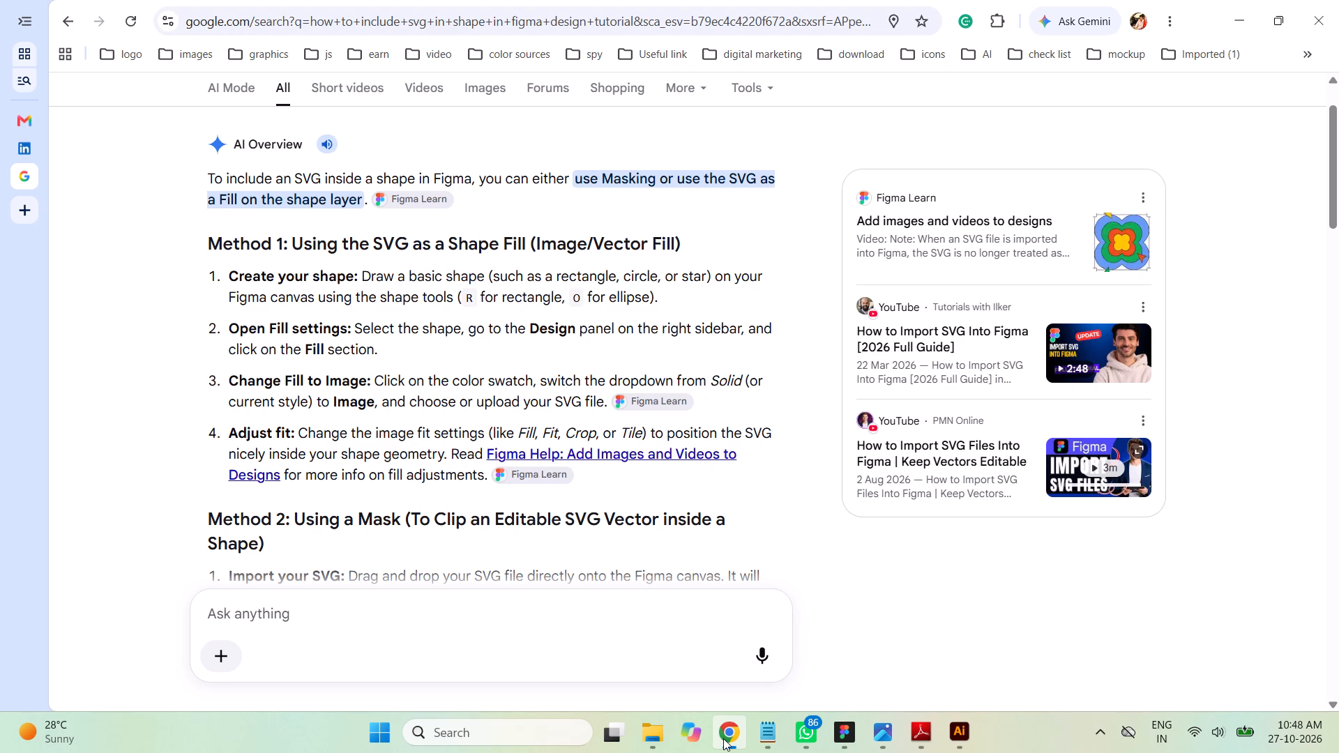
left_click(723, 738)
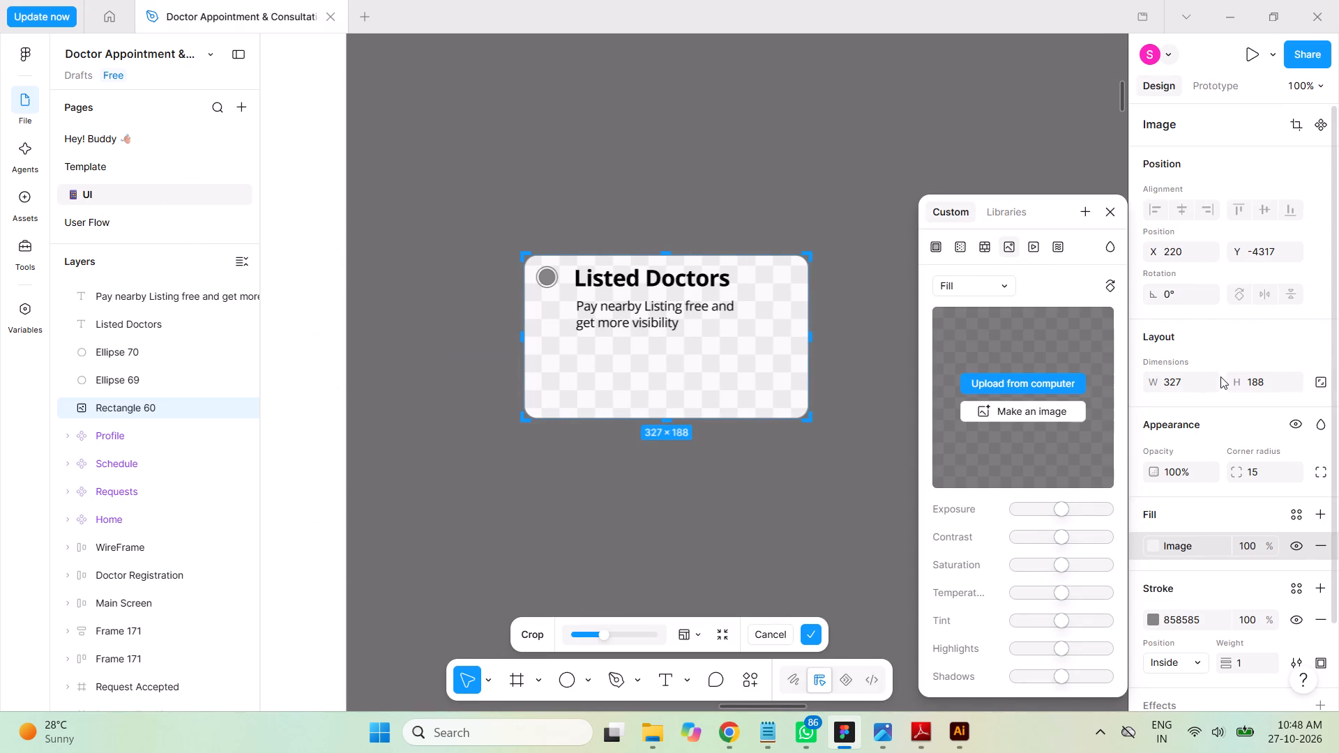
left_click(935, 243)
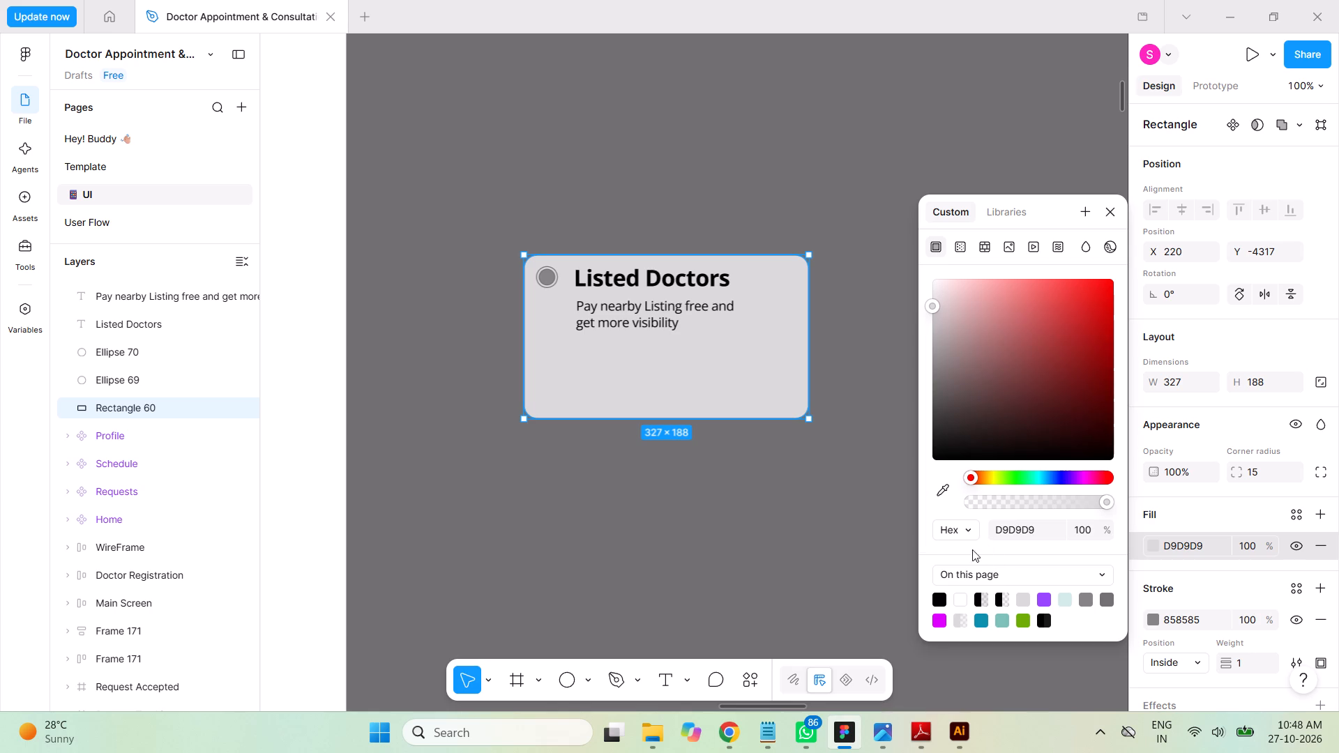
Browse the Simple Design System, file and page colour swatches for the card's background fill, and open and dismiss the new colour variable form.
left_click(1027, 574)
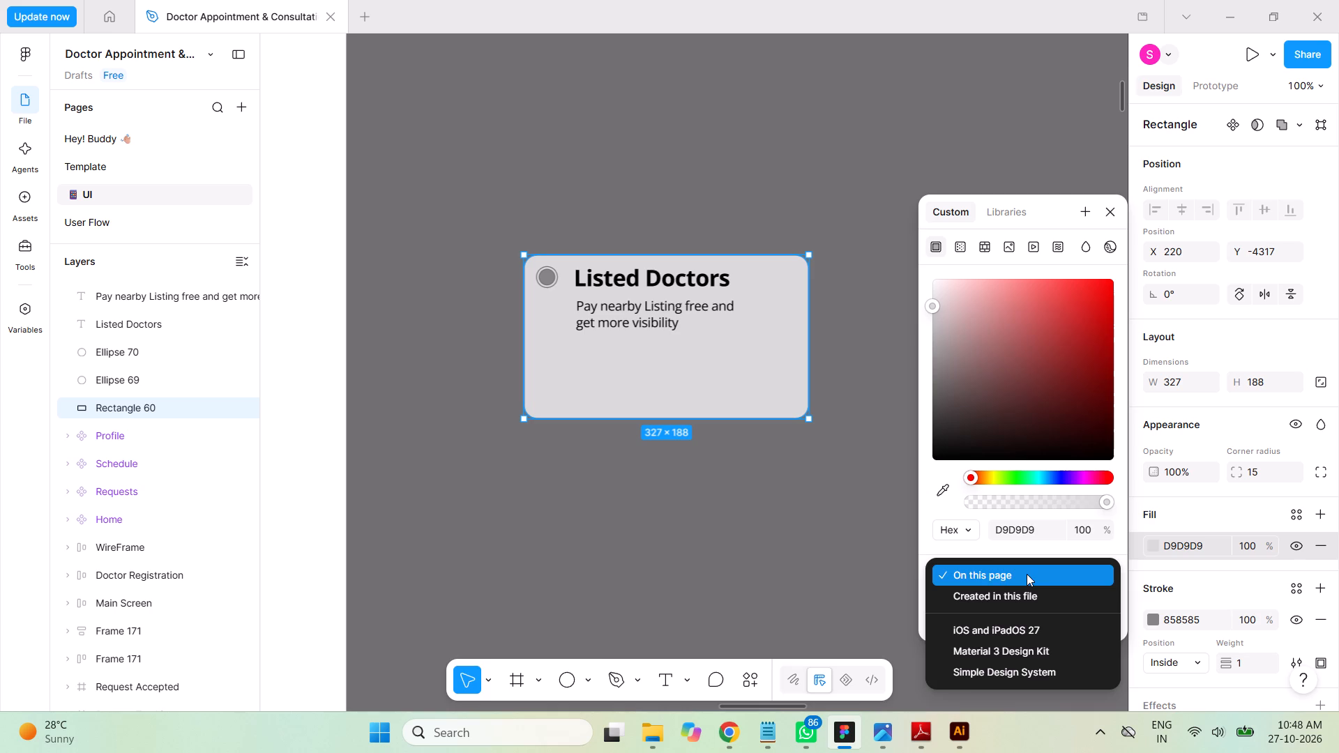
left_click(1022, 667)
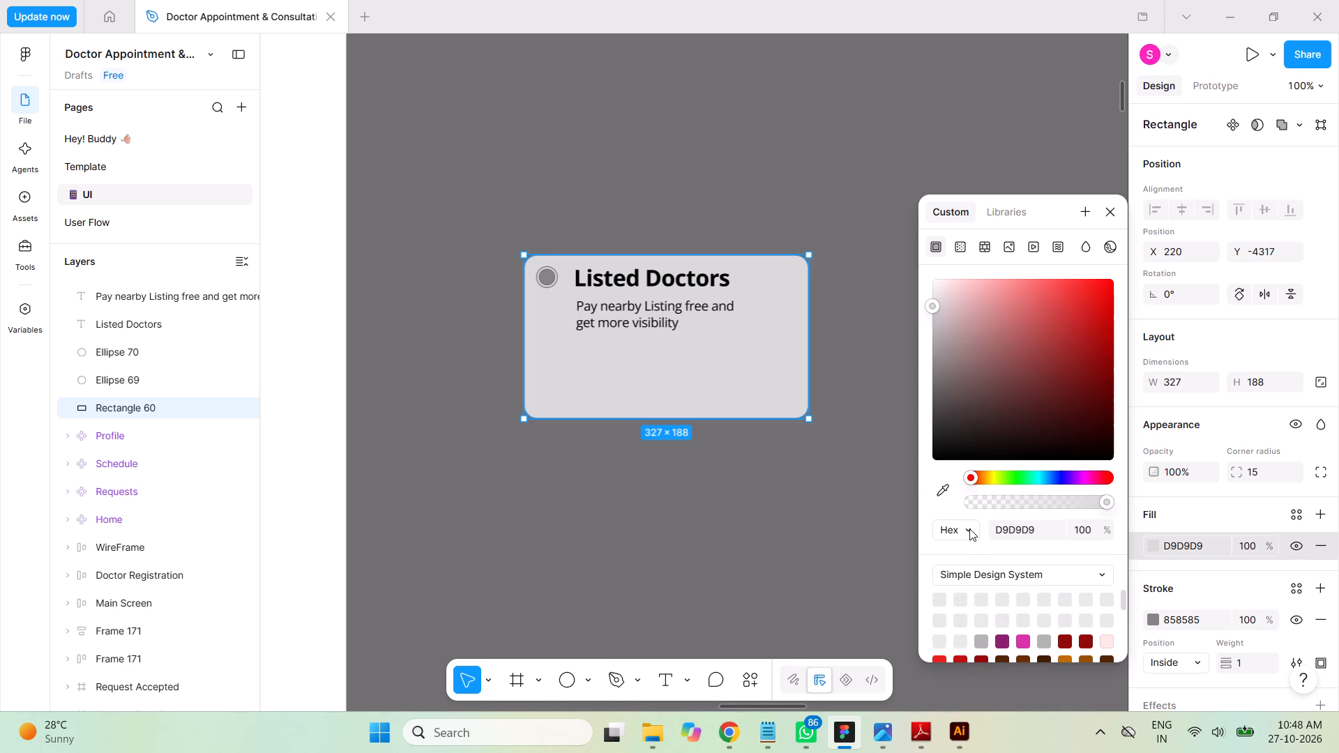
left_click(1031, 575)
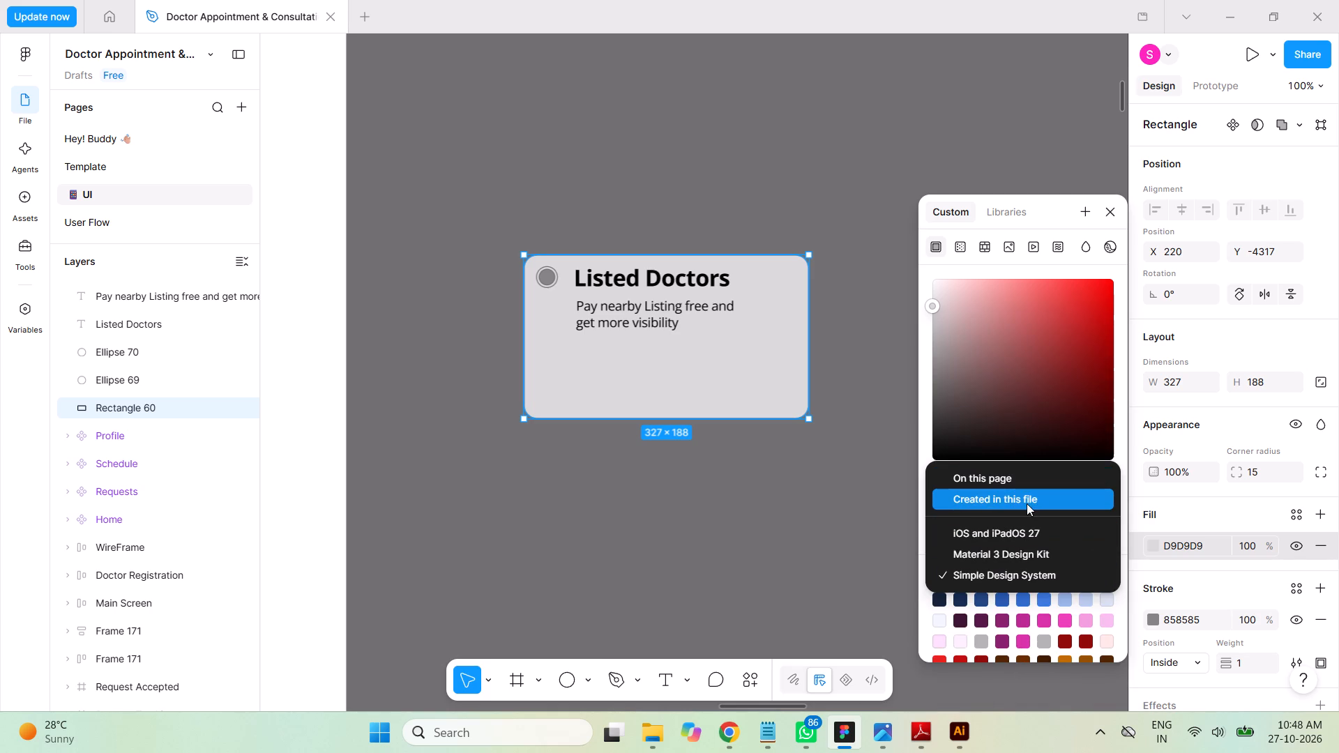
left_click(1026, 500)
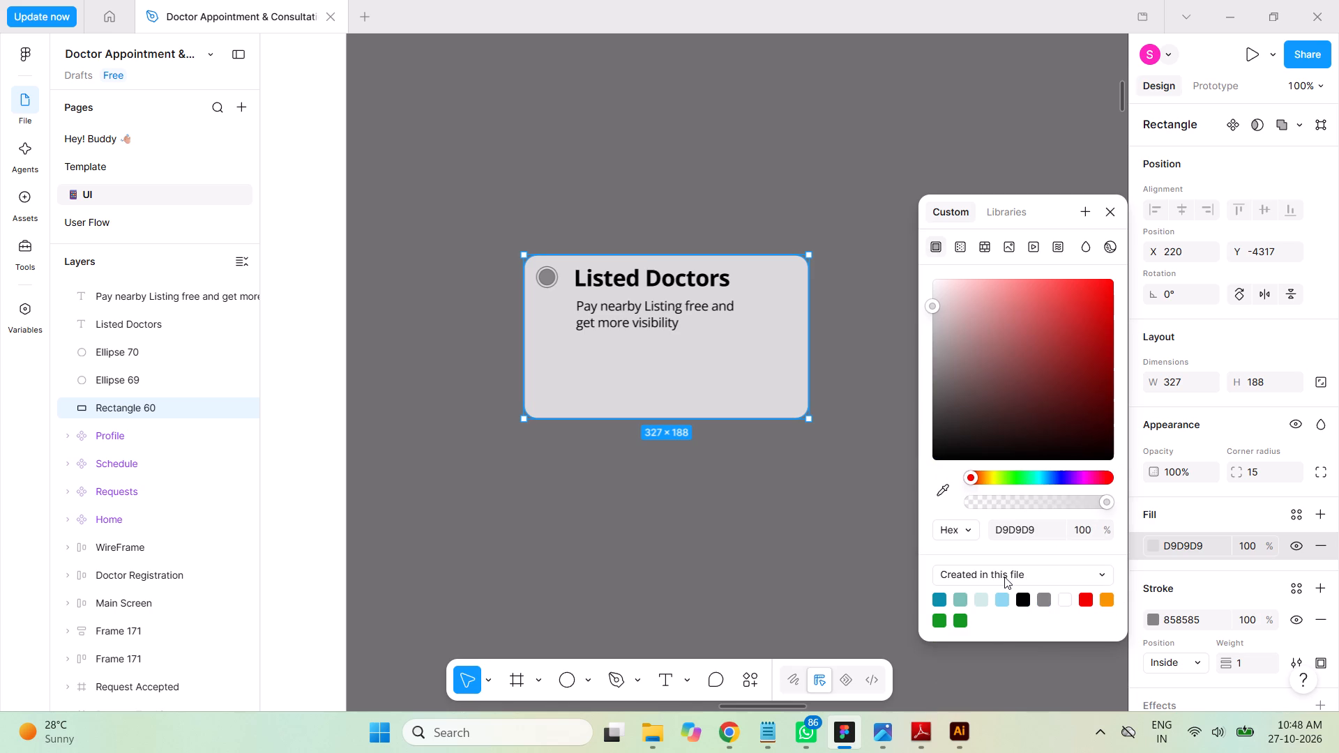
left_click(1004, 573)
left_click(1003, 552)
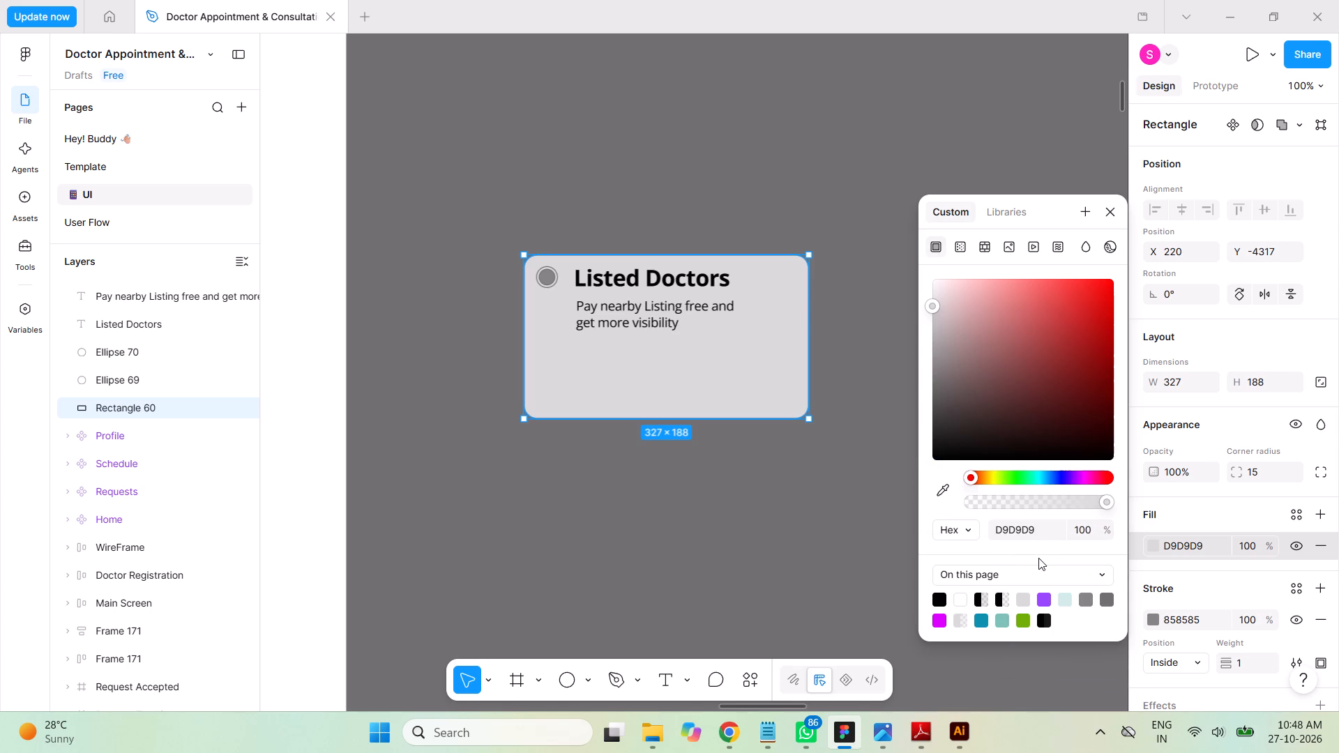
left_click(1087, 212)
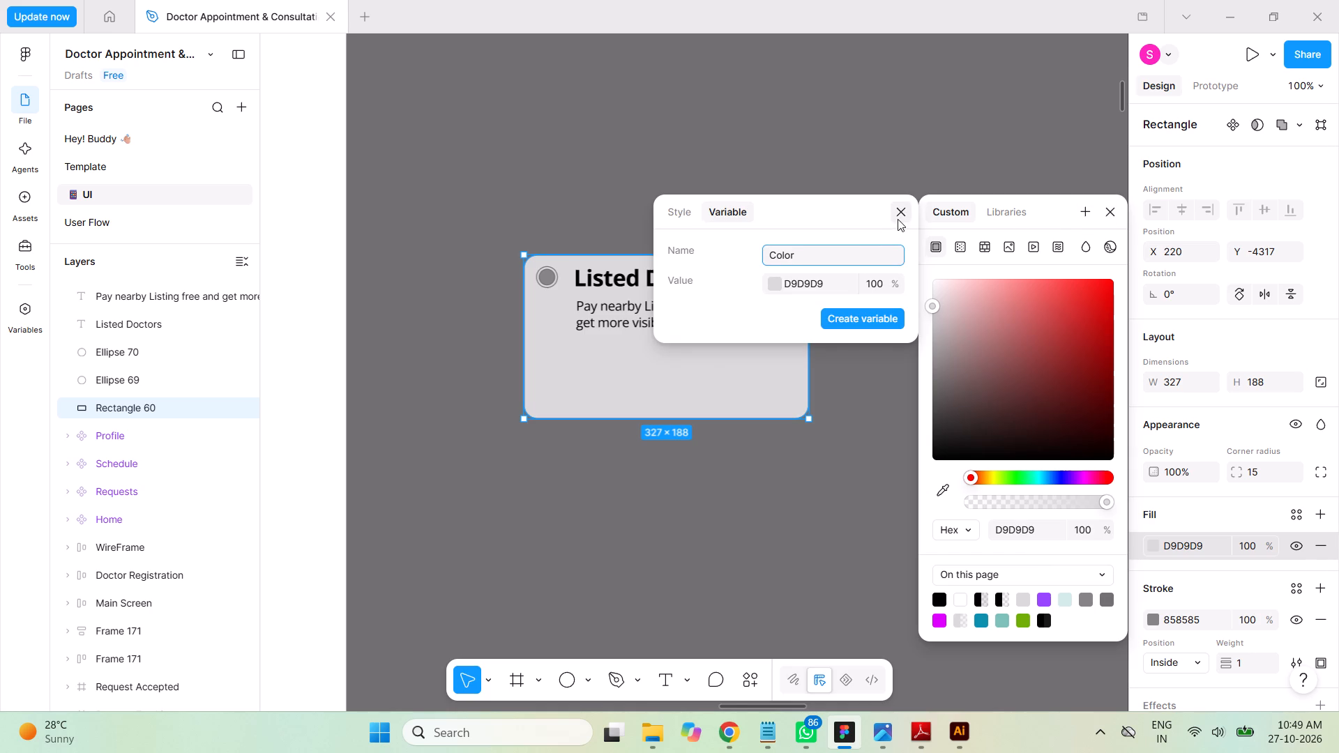
left_click(902, 211)
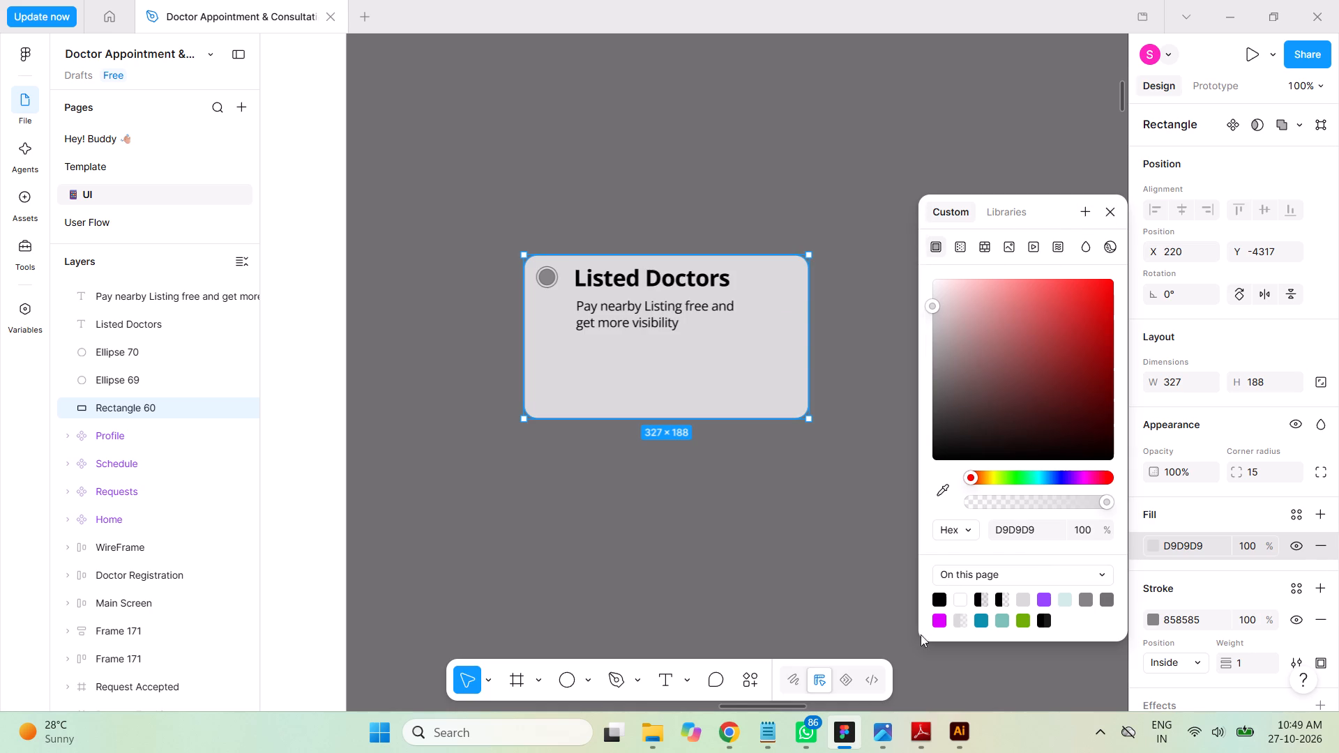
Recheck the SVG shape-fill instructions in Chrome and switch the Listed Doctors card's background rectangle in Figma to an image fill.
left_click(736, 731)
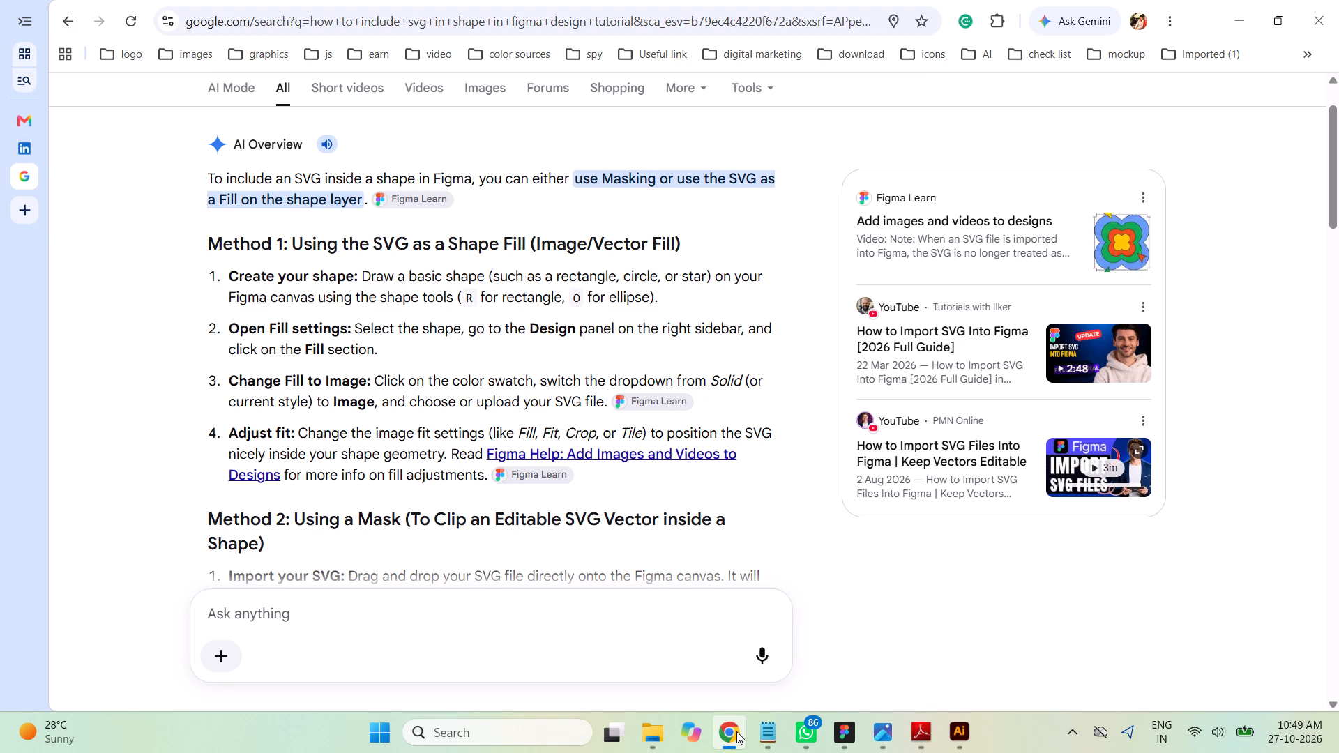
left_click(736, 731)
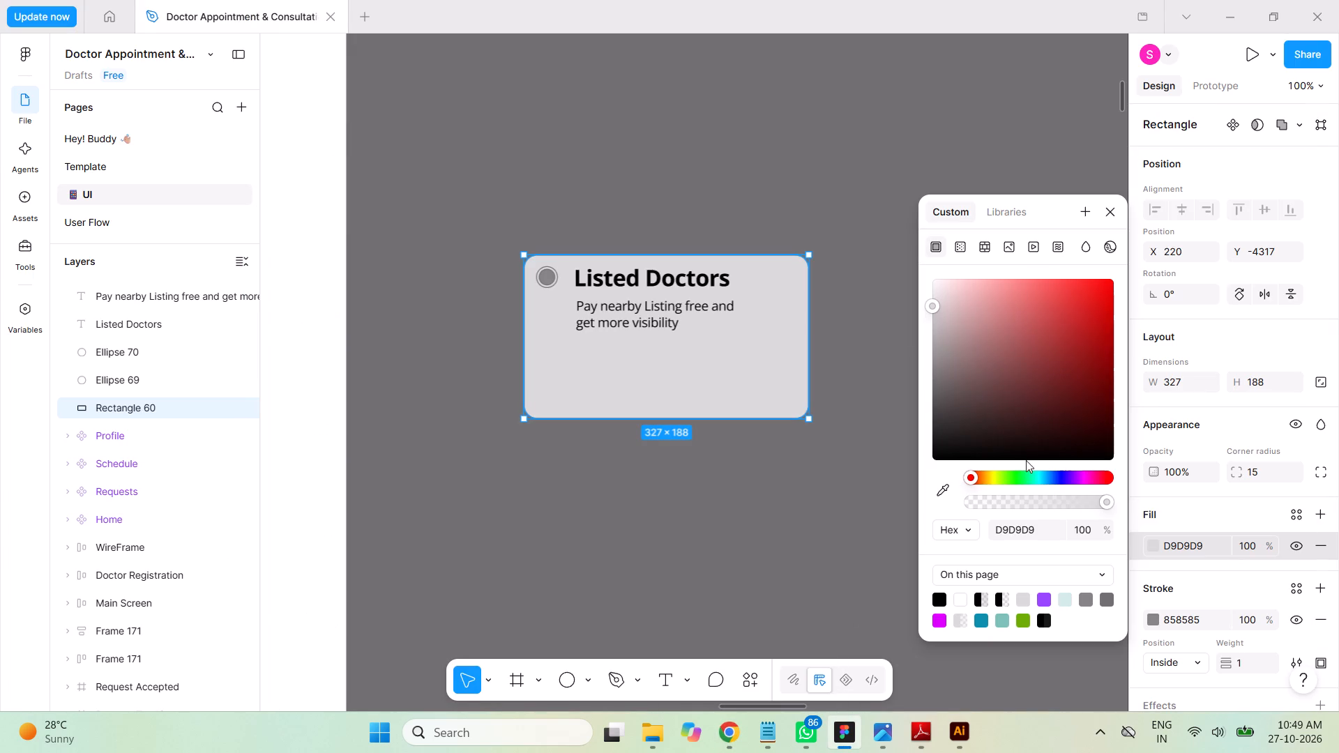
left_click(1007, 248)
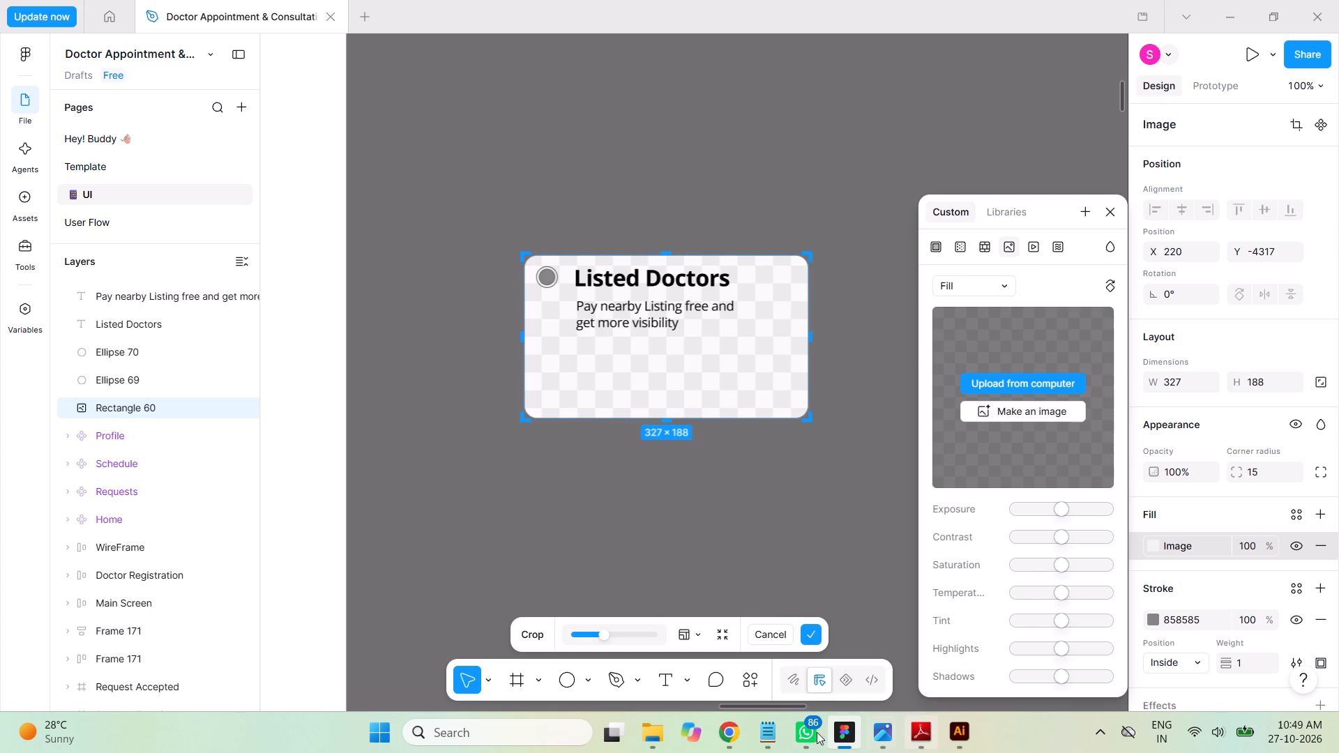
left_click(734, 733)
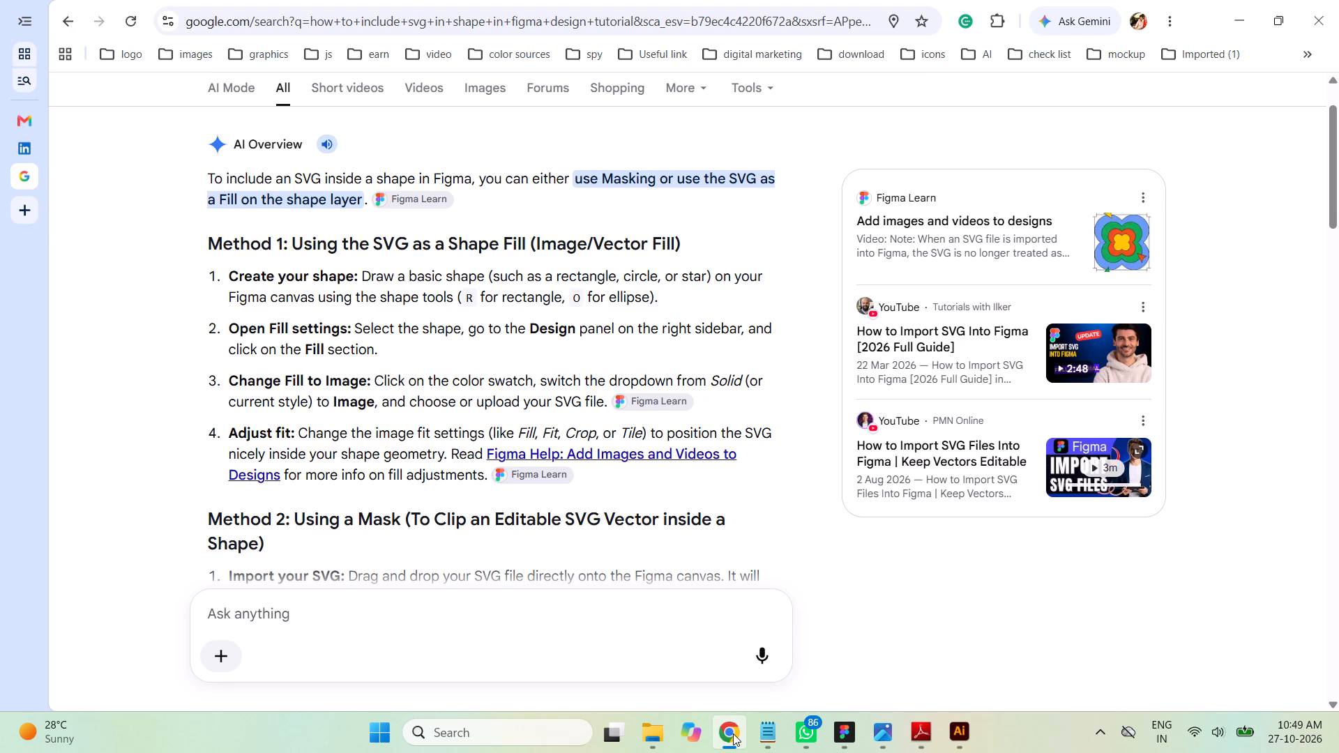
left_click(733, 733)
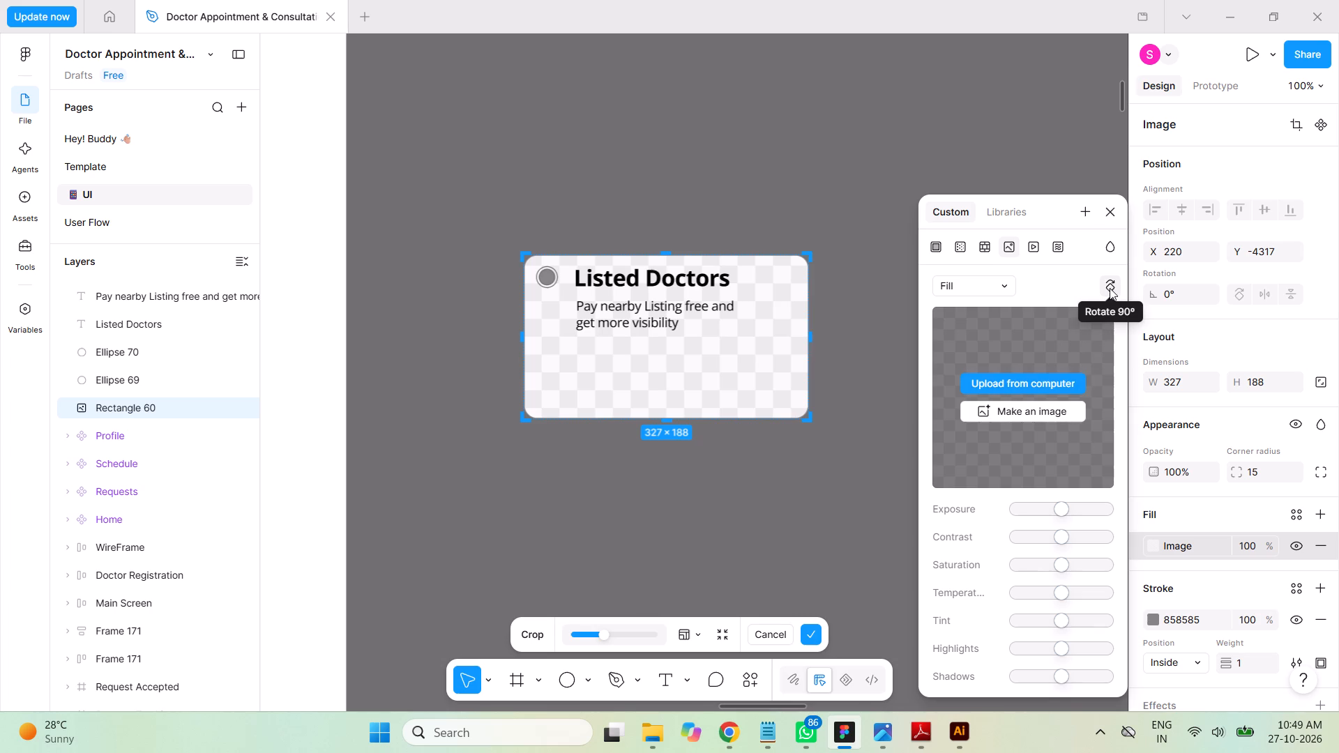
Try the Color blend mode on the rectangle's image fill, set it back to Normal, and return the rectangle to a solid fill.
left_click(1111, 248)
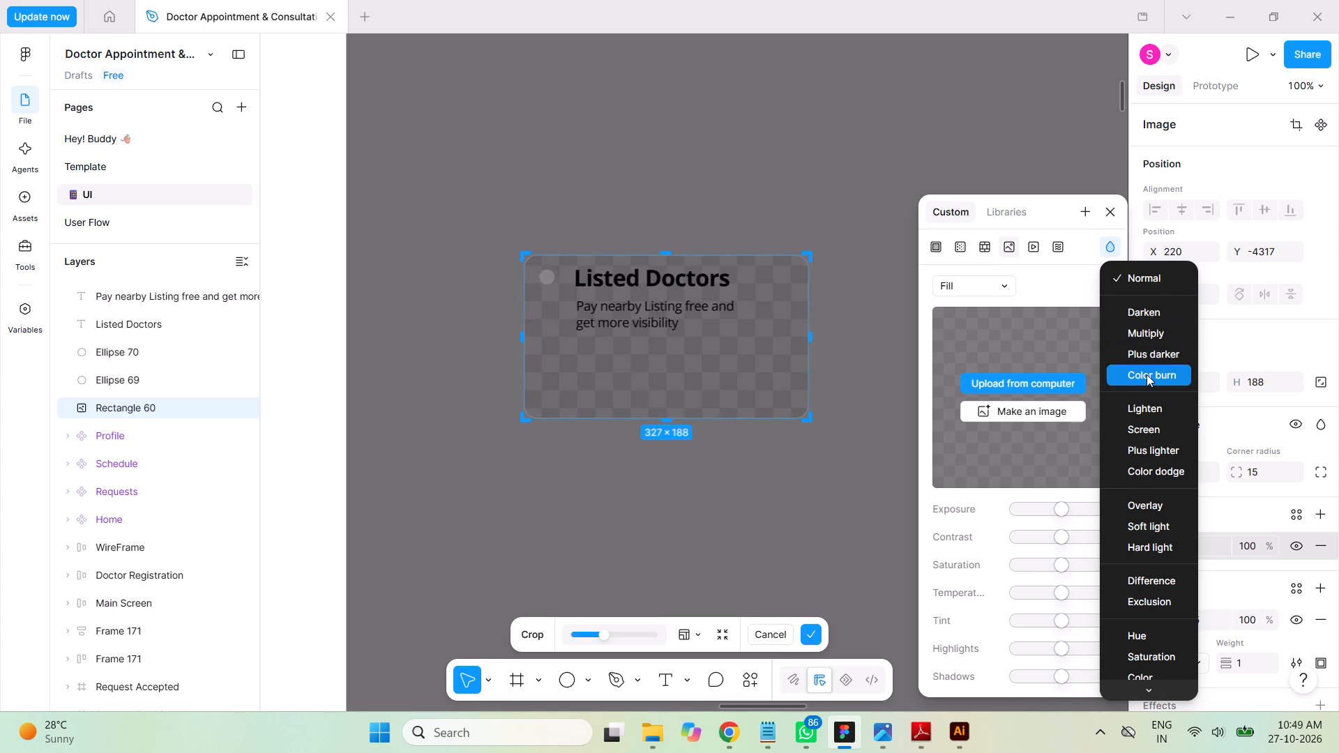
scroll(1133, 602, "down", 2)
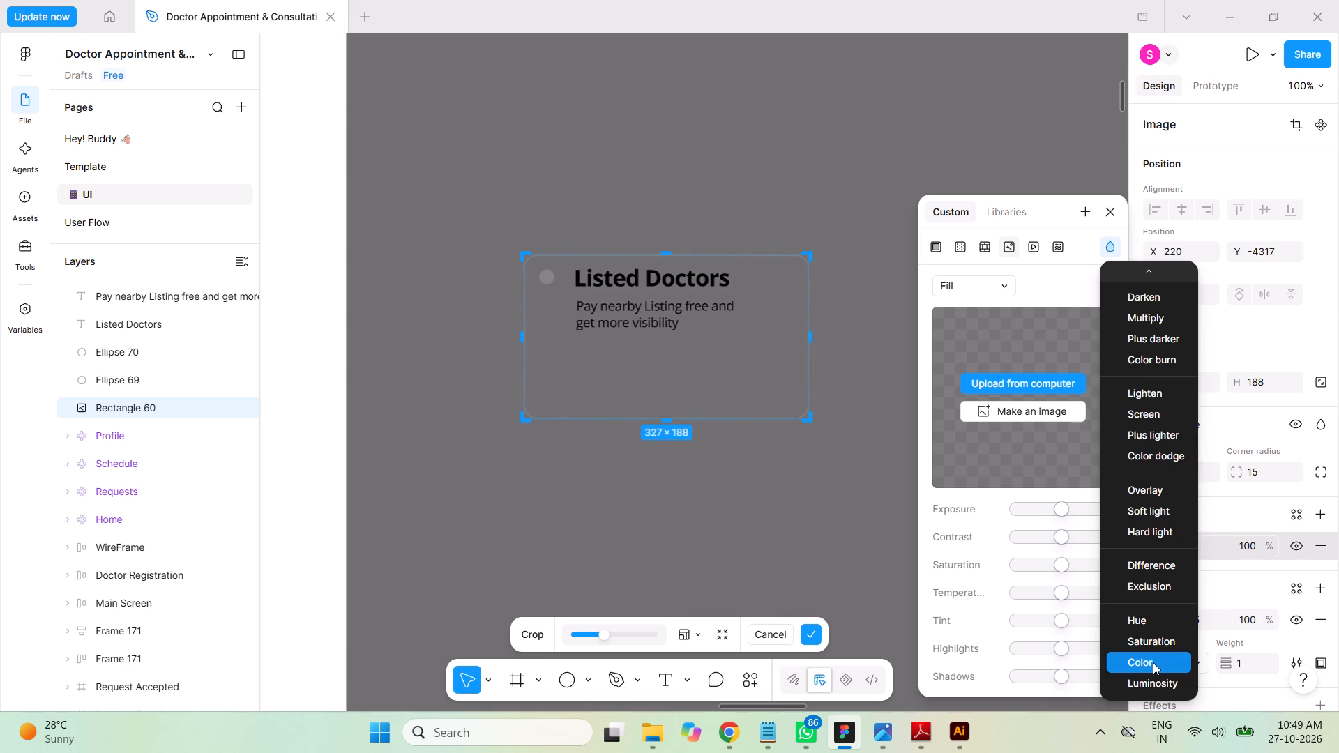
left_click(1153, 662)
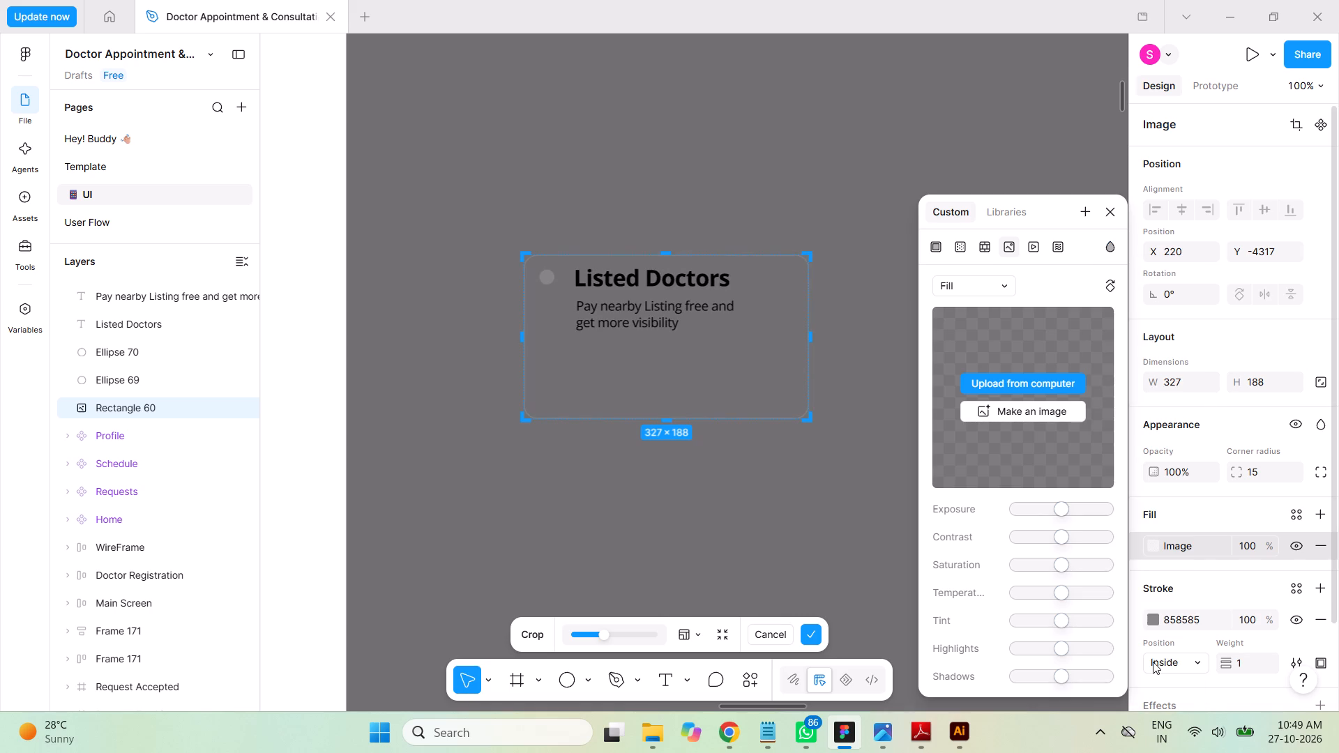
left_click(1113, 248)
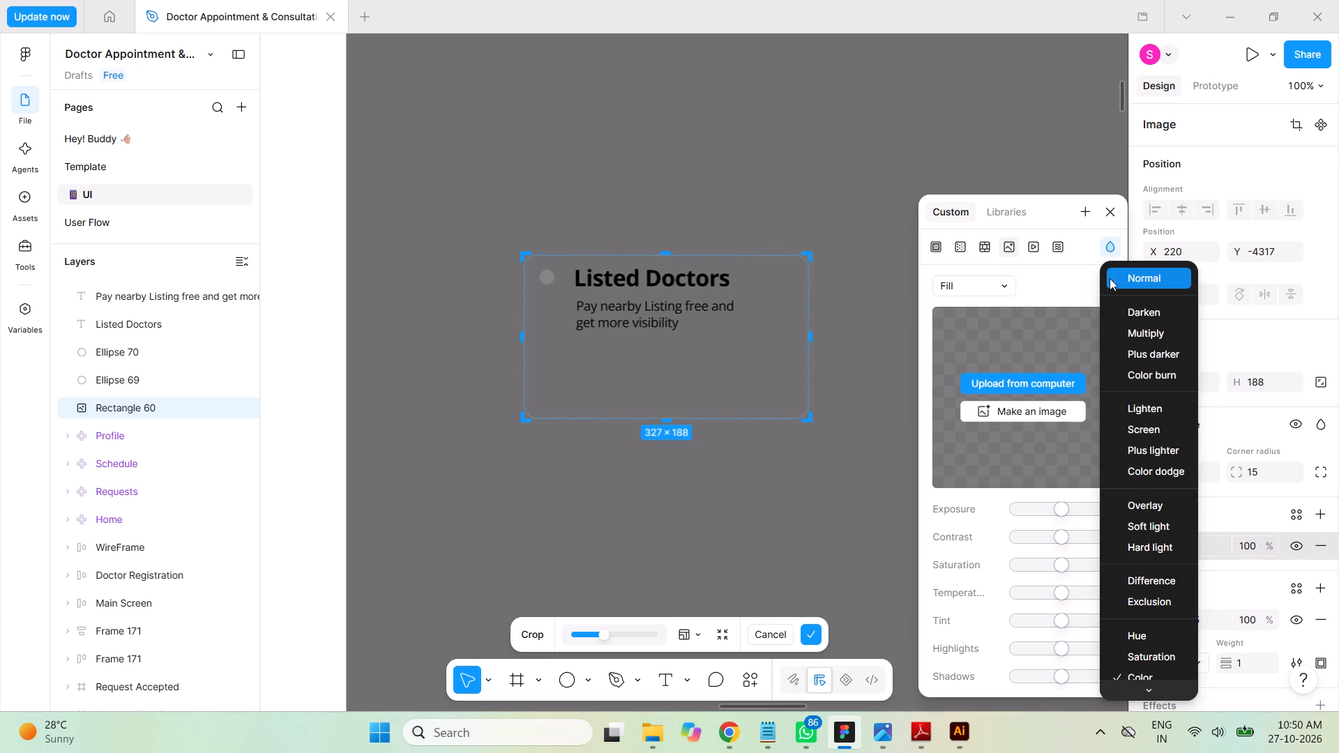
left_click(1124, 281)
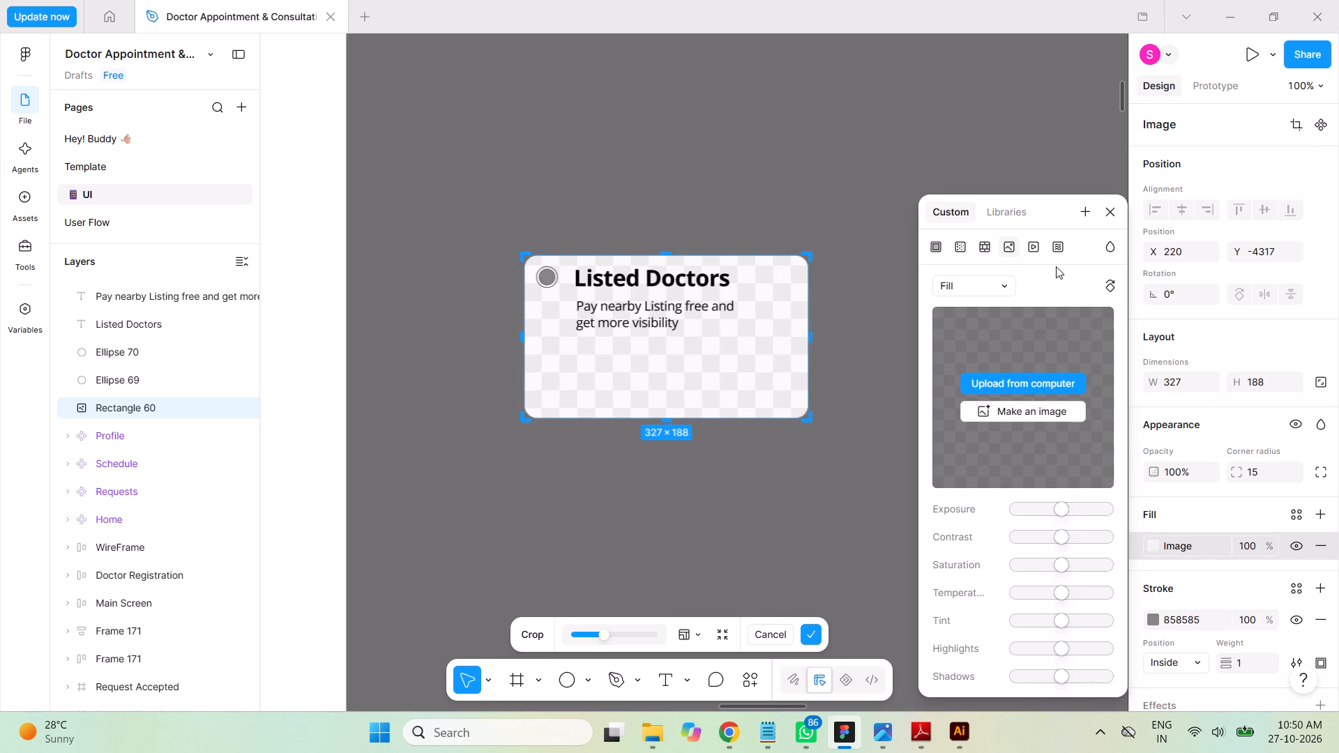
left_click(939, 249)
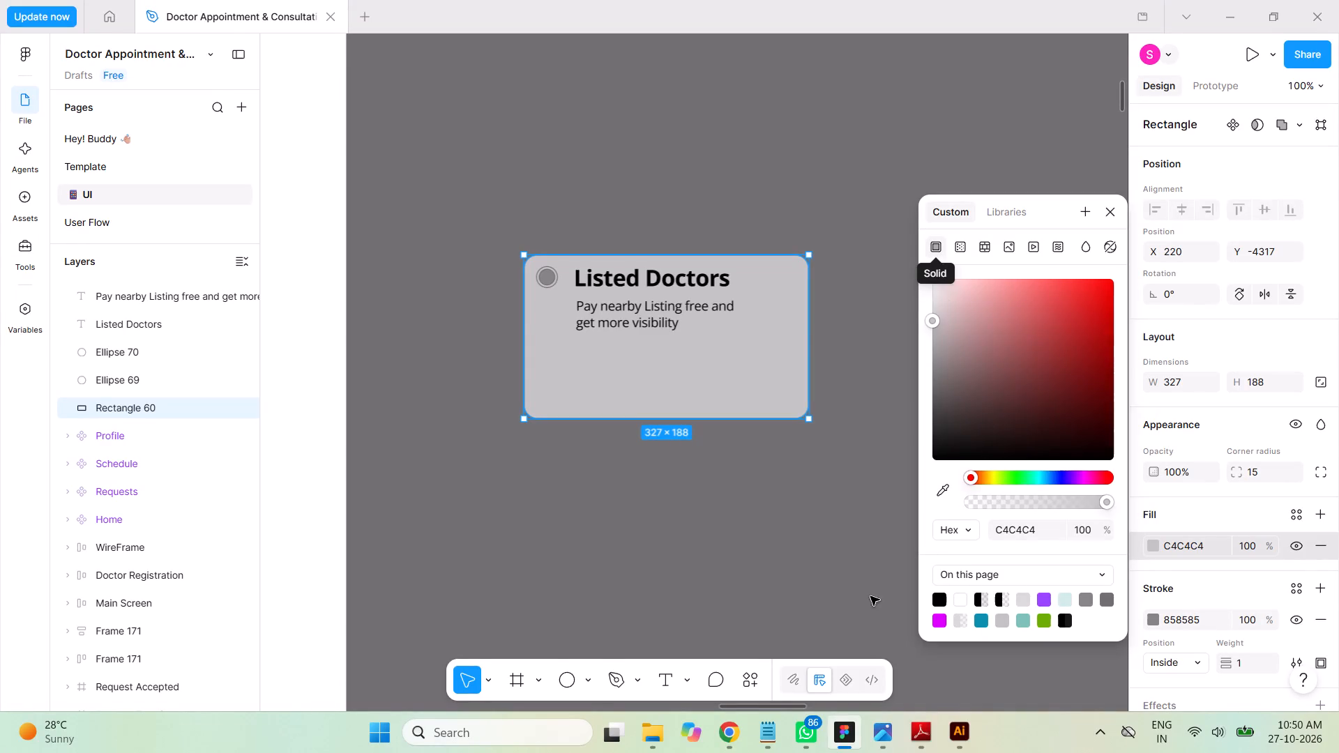
Switch to Chrome to reread the SVG fill methods, and look at the PSP logo file in Illustrator.
left_click(732, 737)
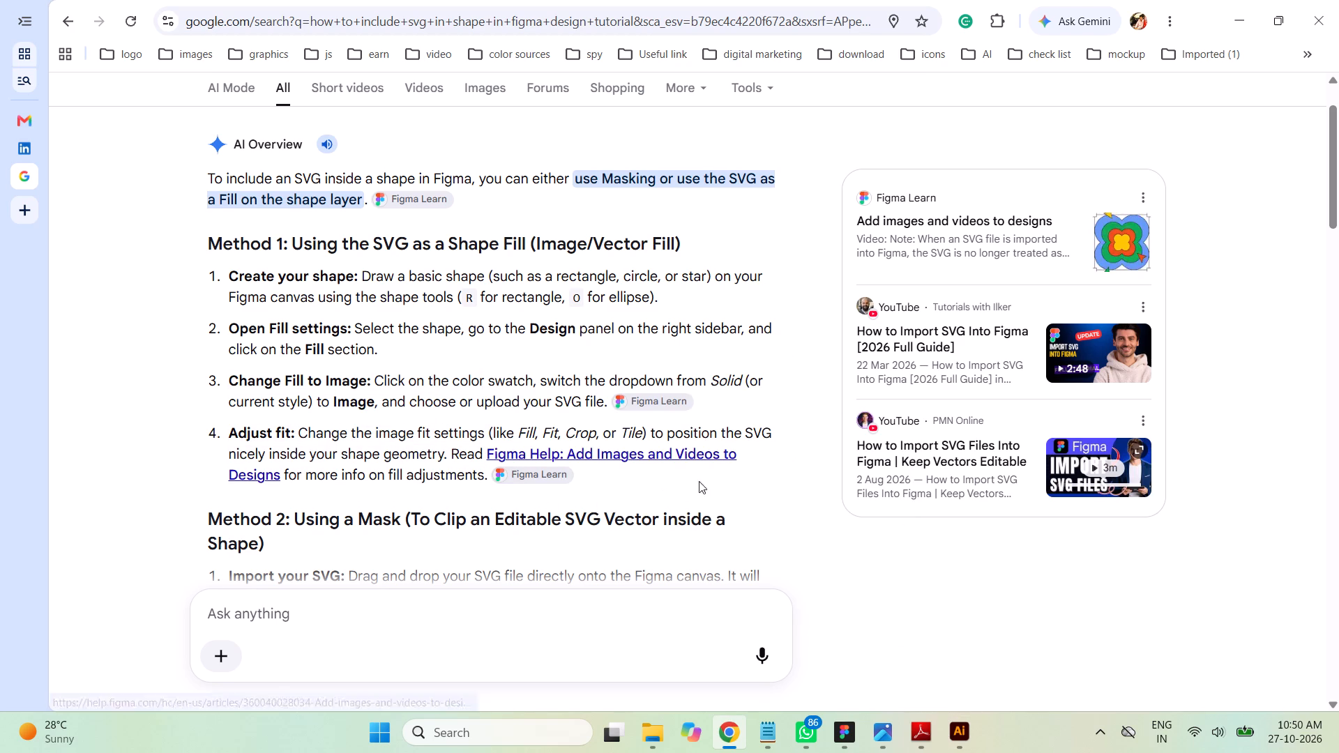
left_click(956, 738)
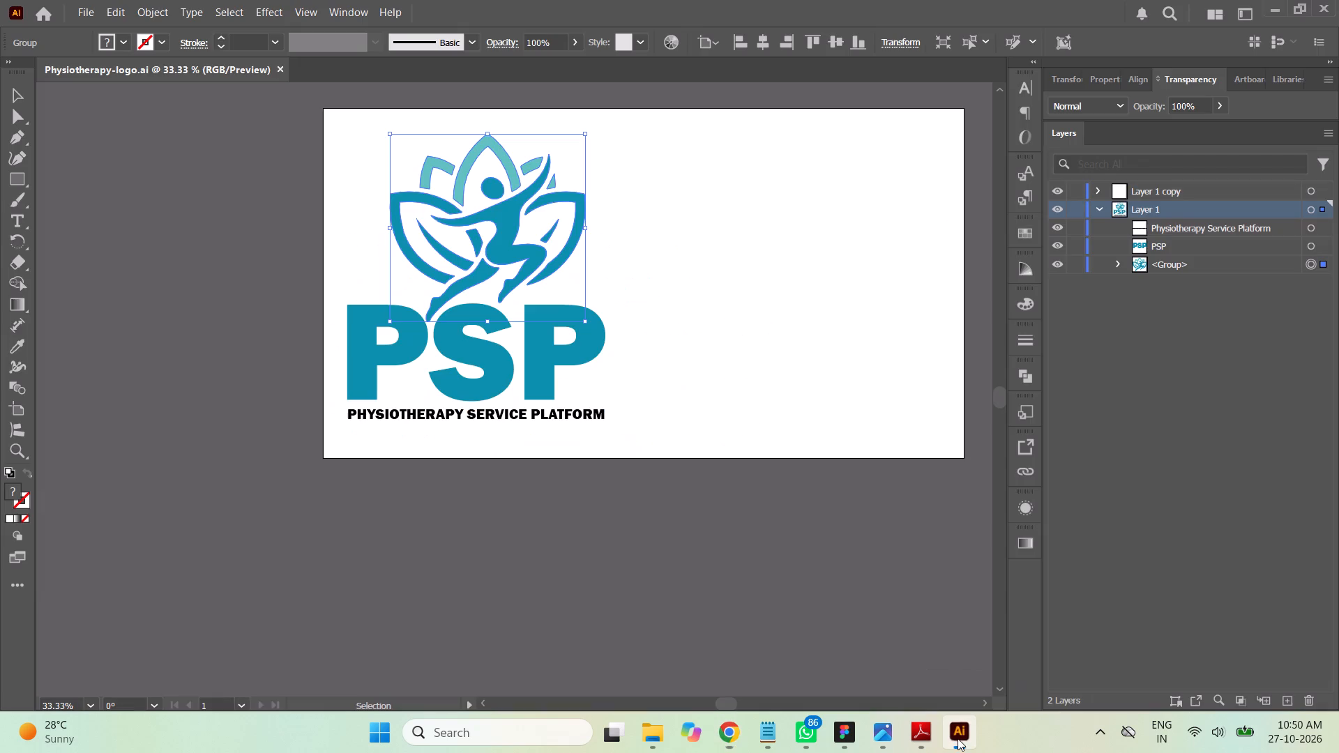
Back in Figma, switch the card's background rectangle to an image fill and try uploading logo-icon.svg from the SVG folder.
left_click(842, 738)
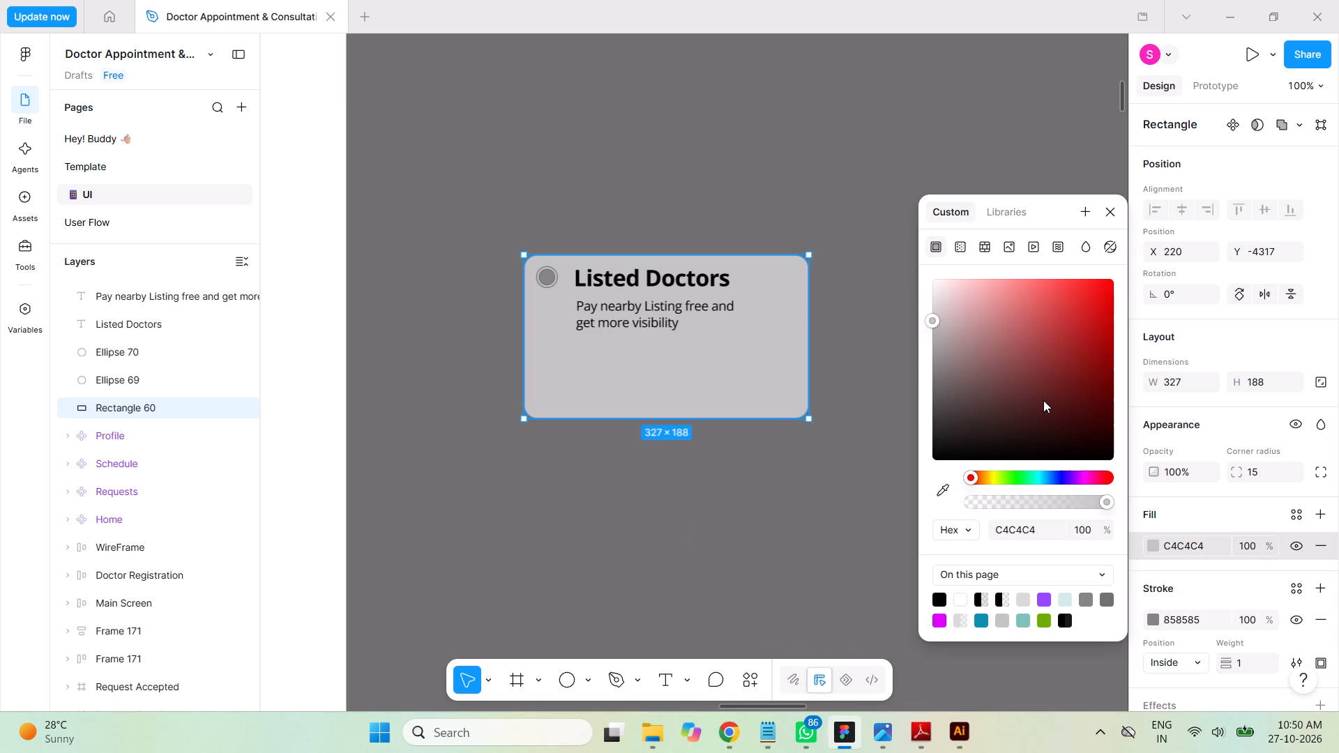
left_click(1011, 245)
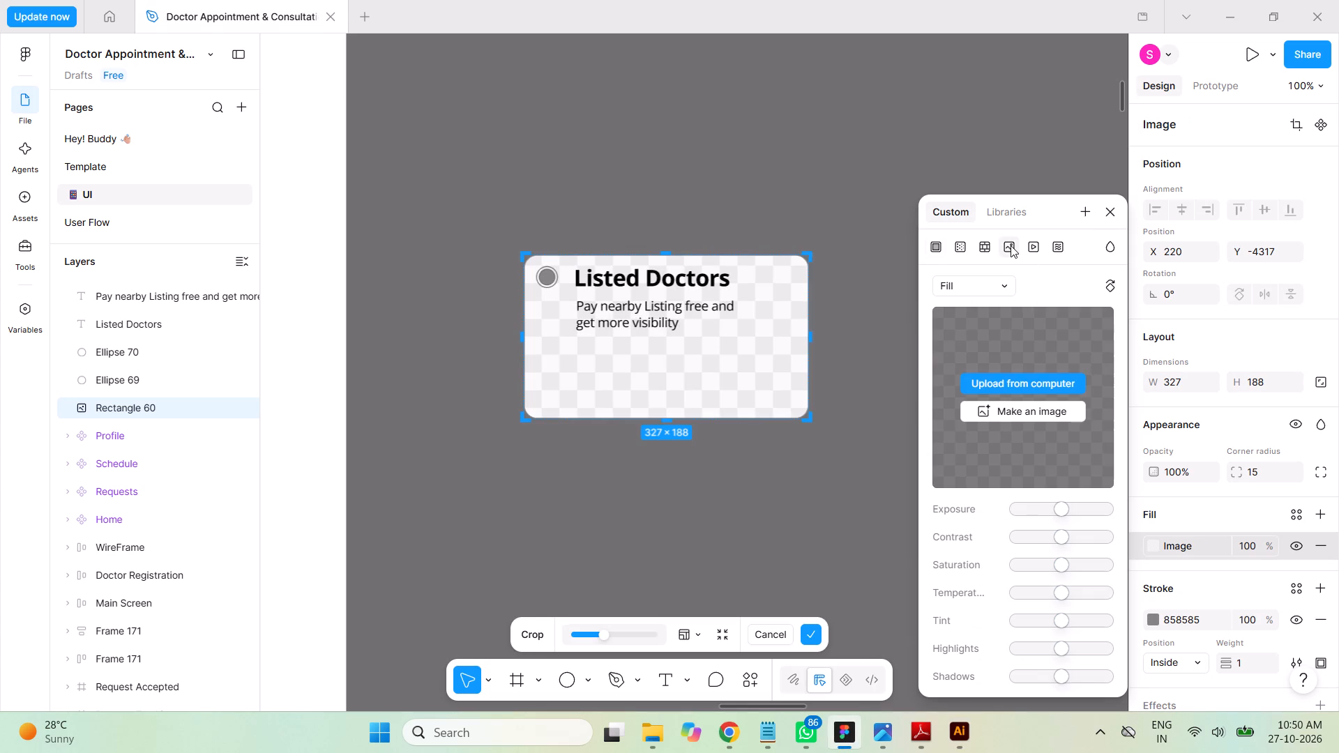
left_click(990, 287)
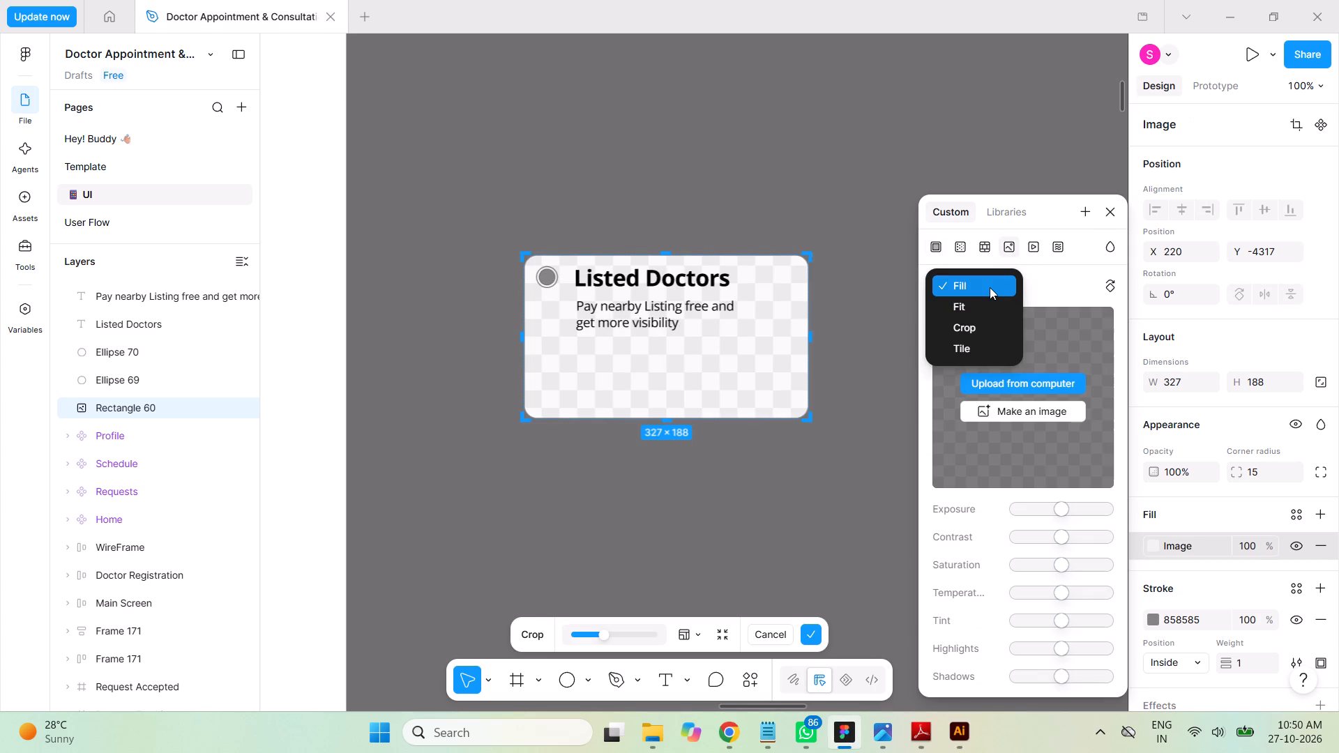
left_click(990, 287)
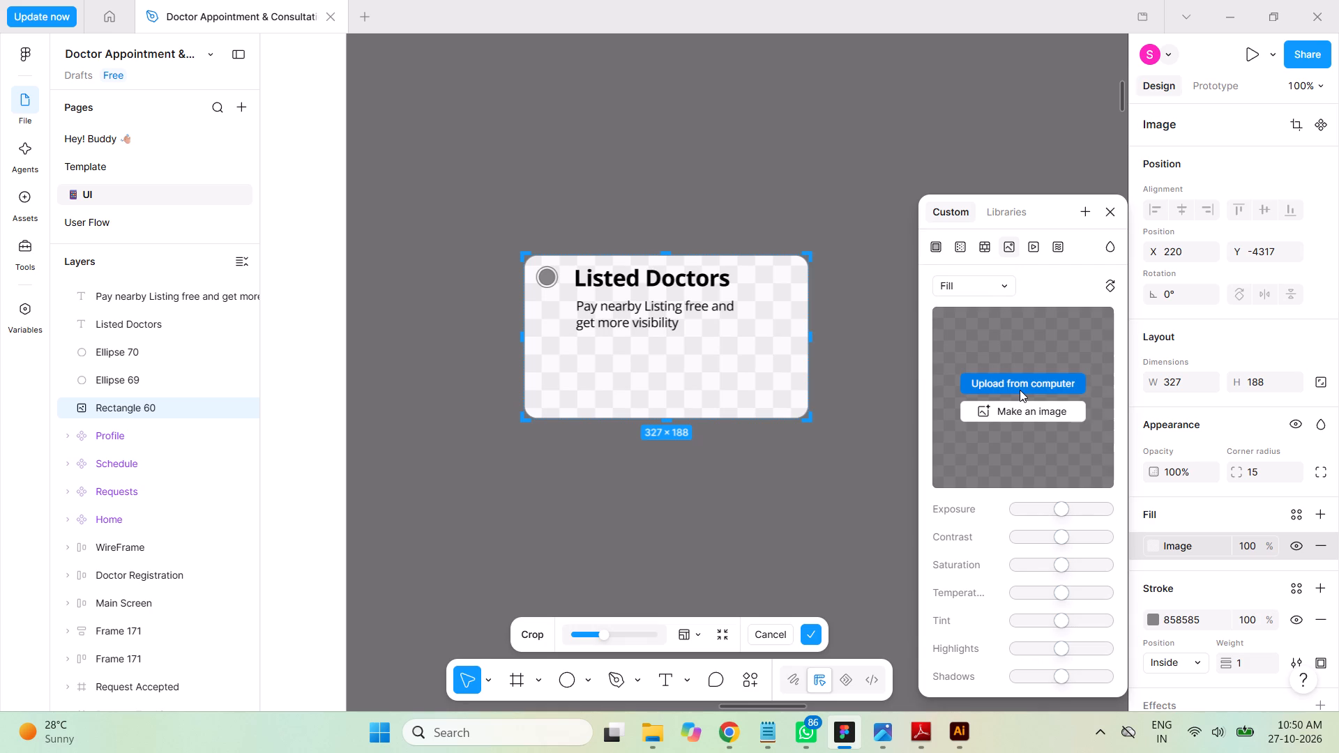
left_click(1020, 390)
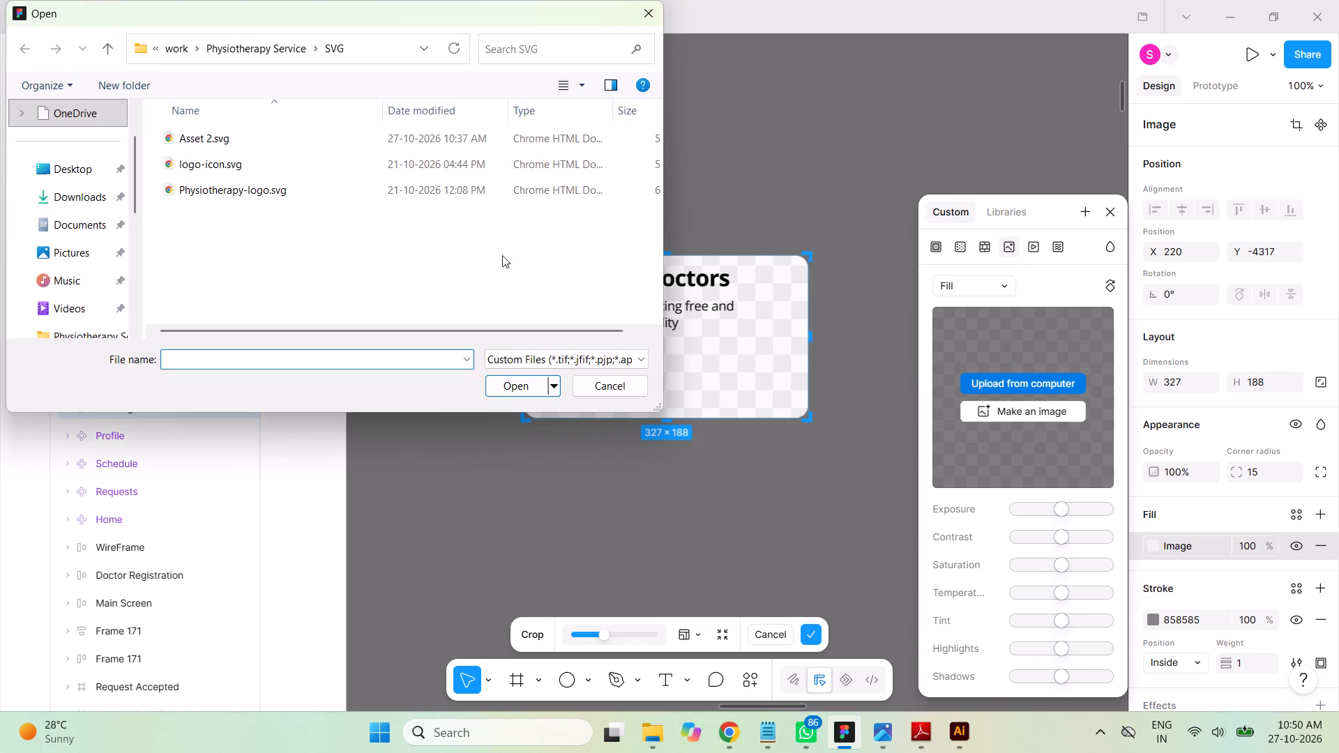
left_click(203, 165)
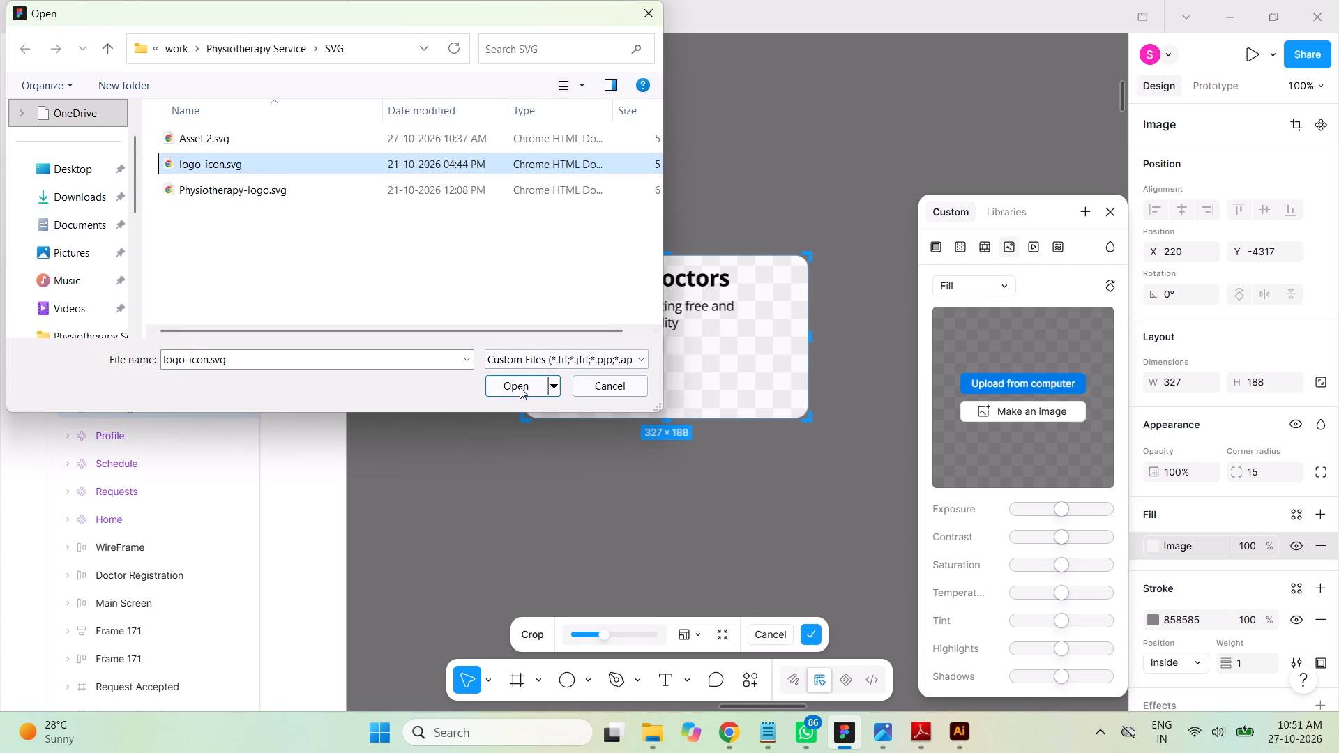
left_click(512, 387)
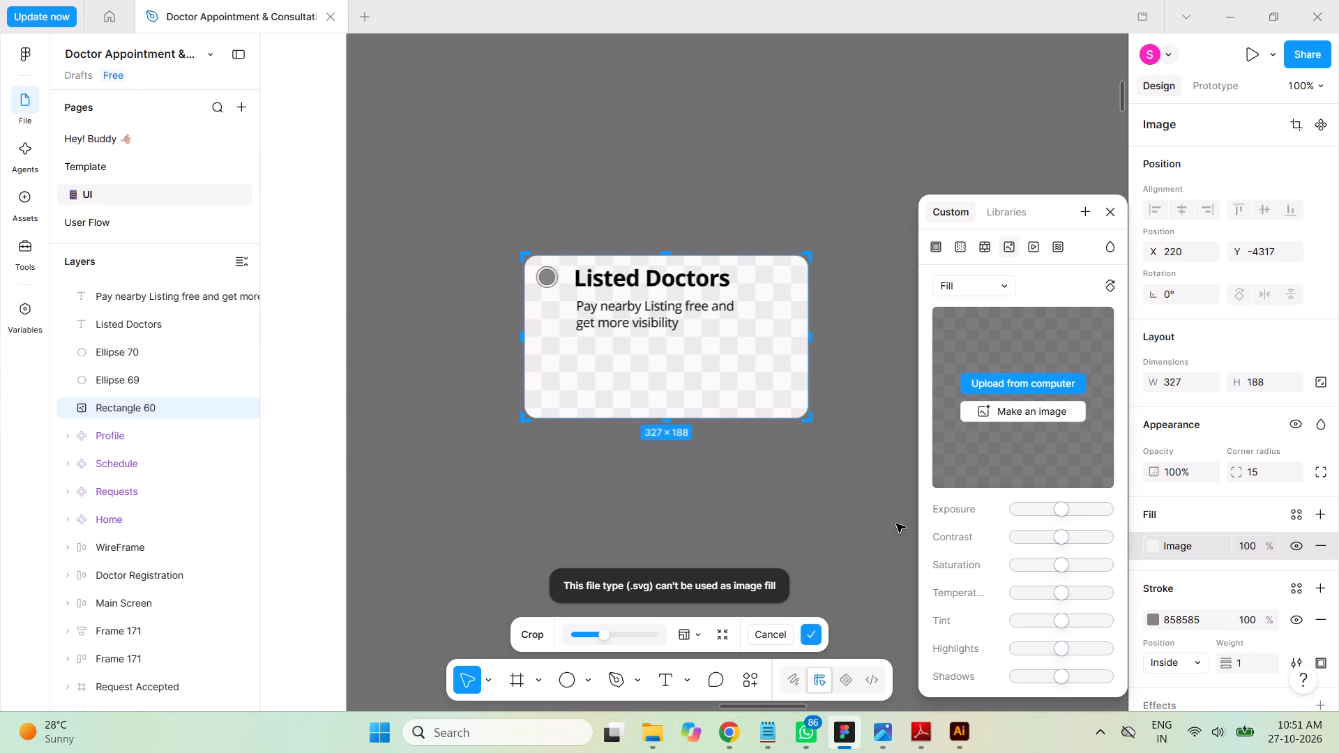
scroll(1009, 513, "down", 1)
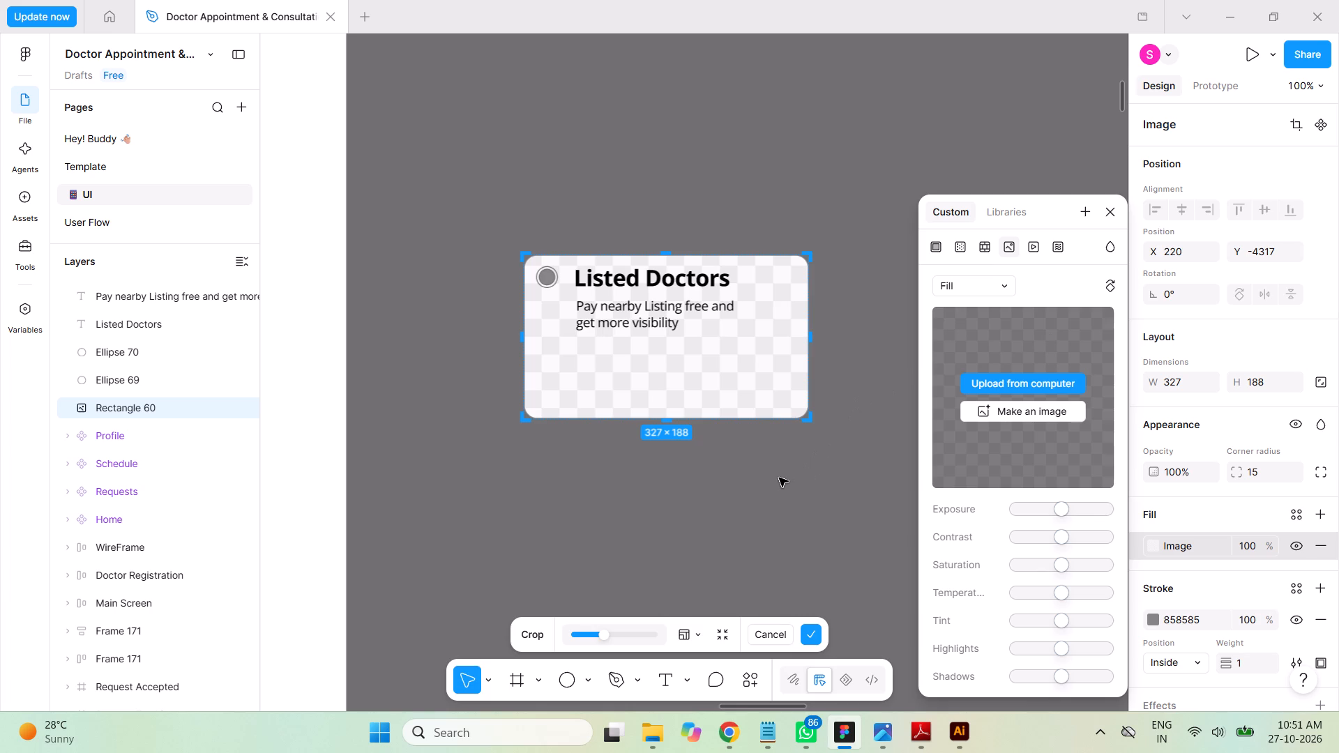
Switch the card's background rectangle to a video fill and check its scaling options, keeping Fill.
left_click(1031, 241)
left_click(978, 283)
left_click(978, 283)
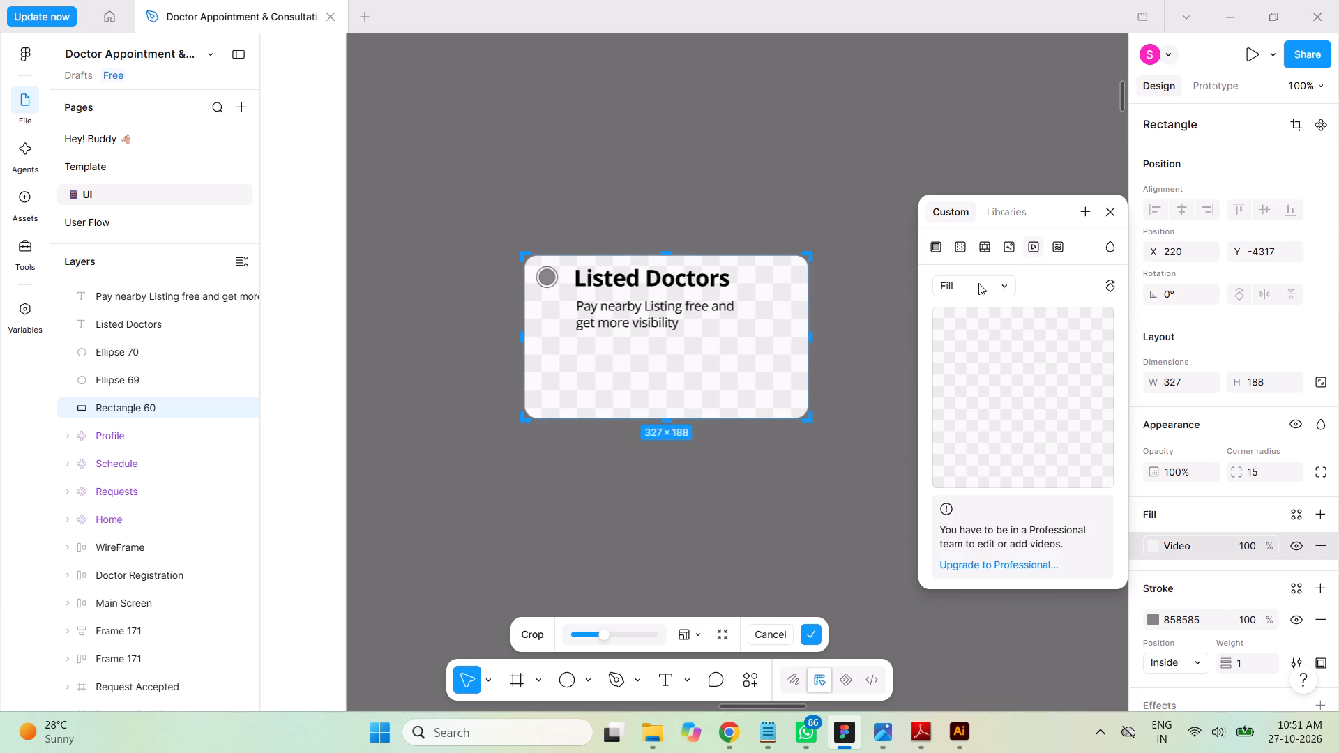
Examine the available shader fills for the card's background rectangle without applying any.
left_click(1062, 244)
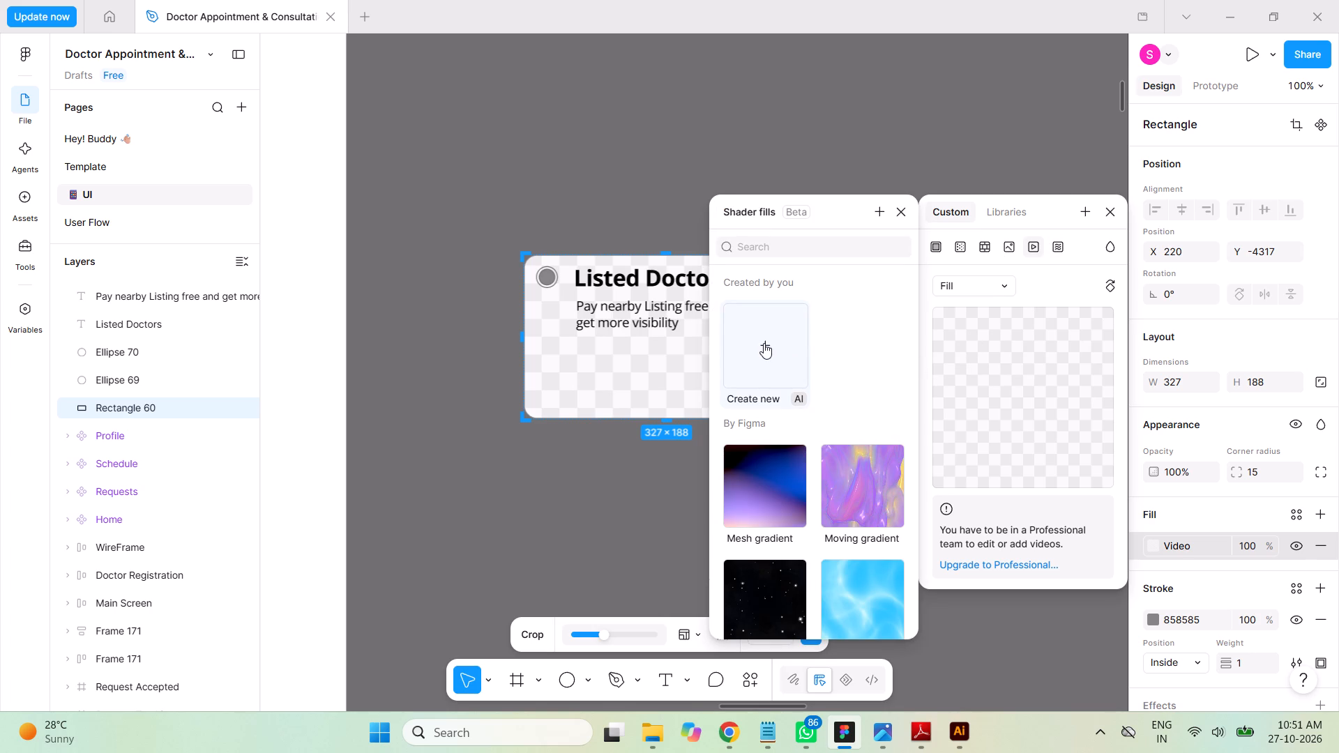
scroll(837, 367, "down", 5)
scroll(838, 389, "up", 1)
scroll(838, 389, "down", 1)
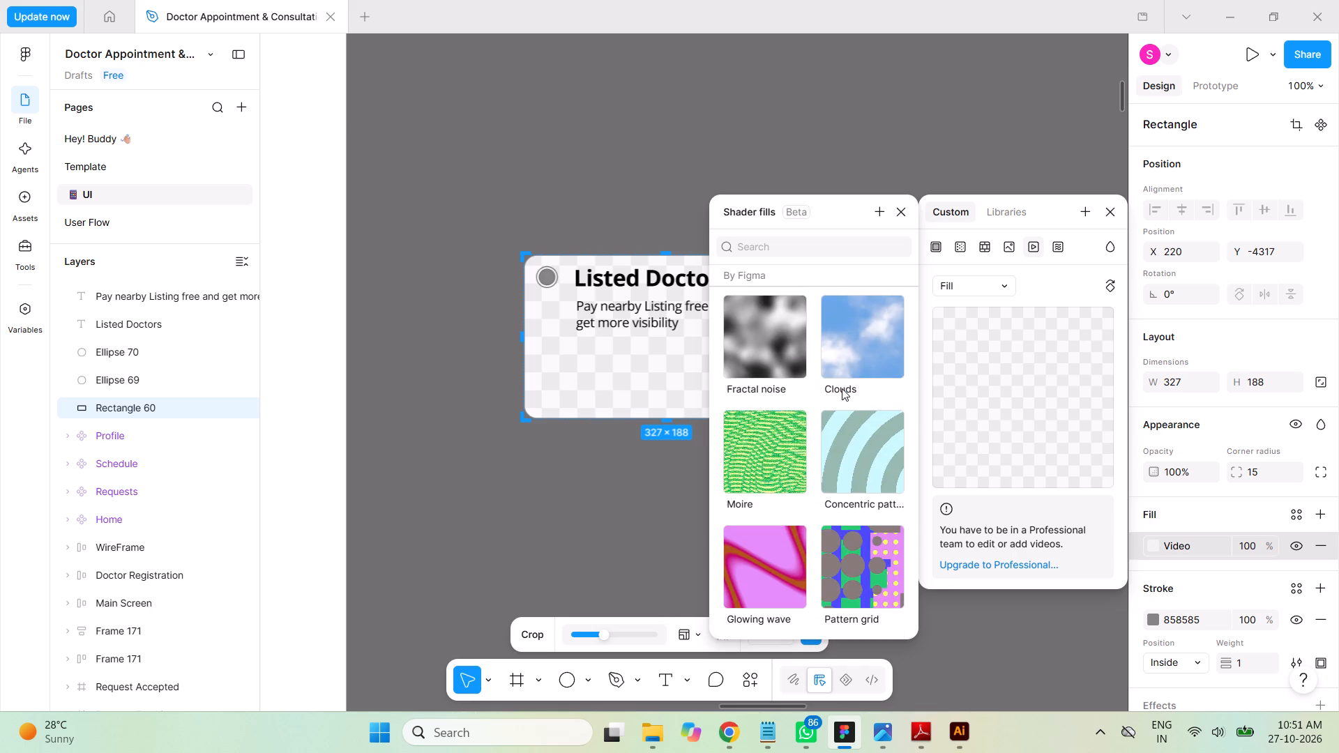
scroll(842, 388, "up", 3)
scroll(843, 388, "down", 4)
scroll(845, 388, "up", 2)
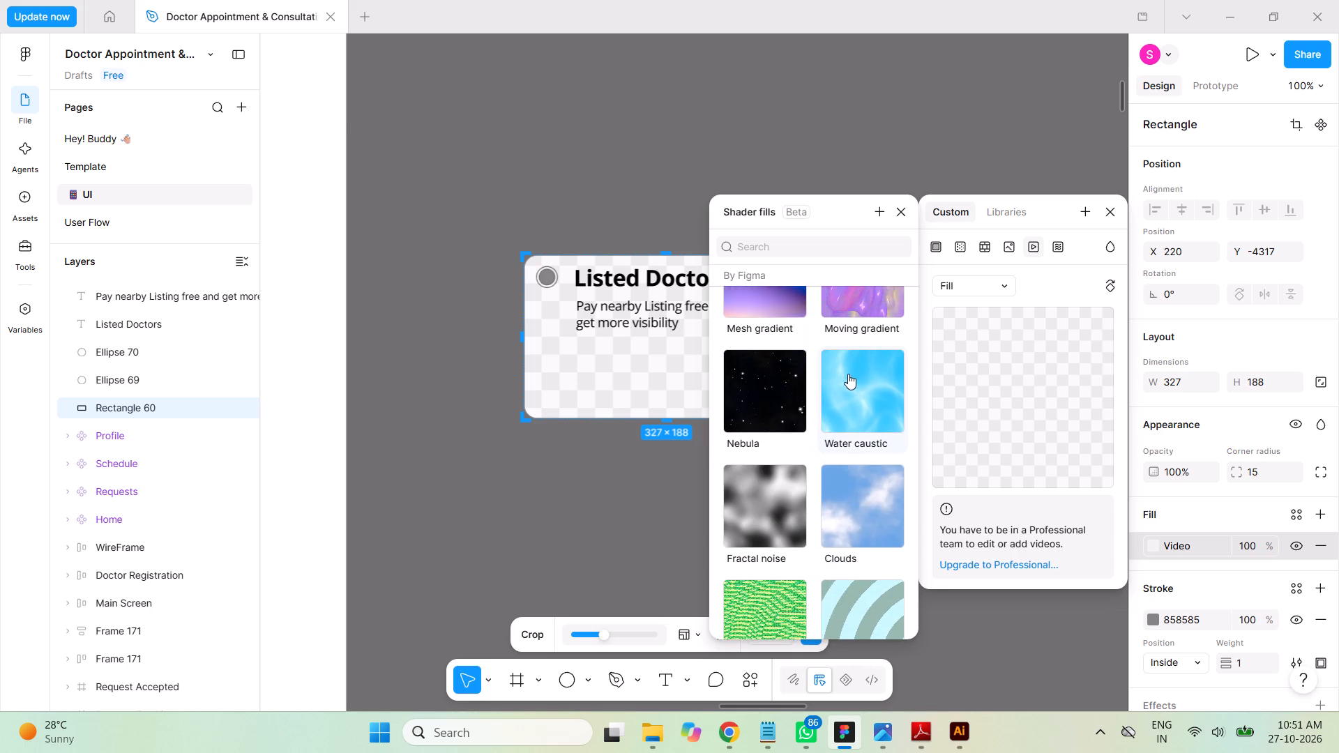
scroll(860, 359, "down", 2)
scroll(860, 359, "up", 1)
scroll(860, 359, "down", 3)
scroll(860, 359, "up", 6)
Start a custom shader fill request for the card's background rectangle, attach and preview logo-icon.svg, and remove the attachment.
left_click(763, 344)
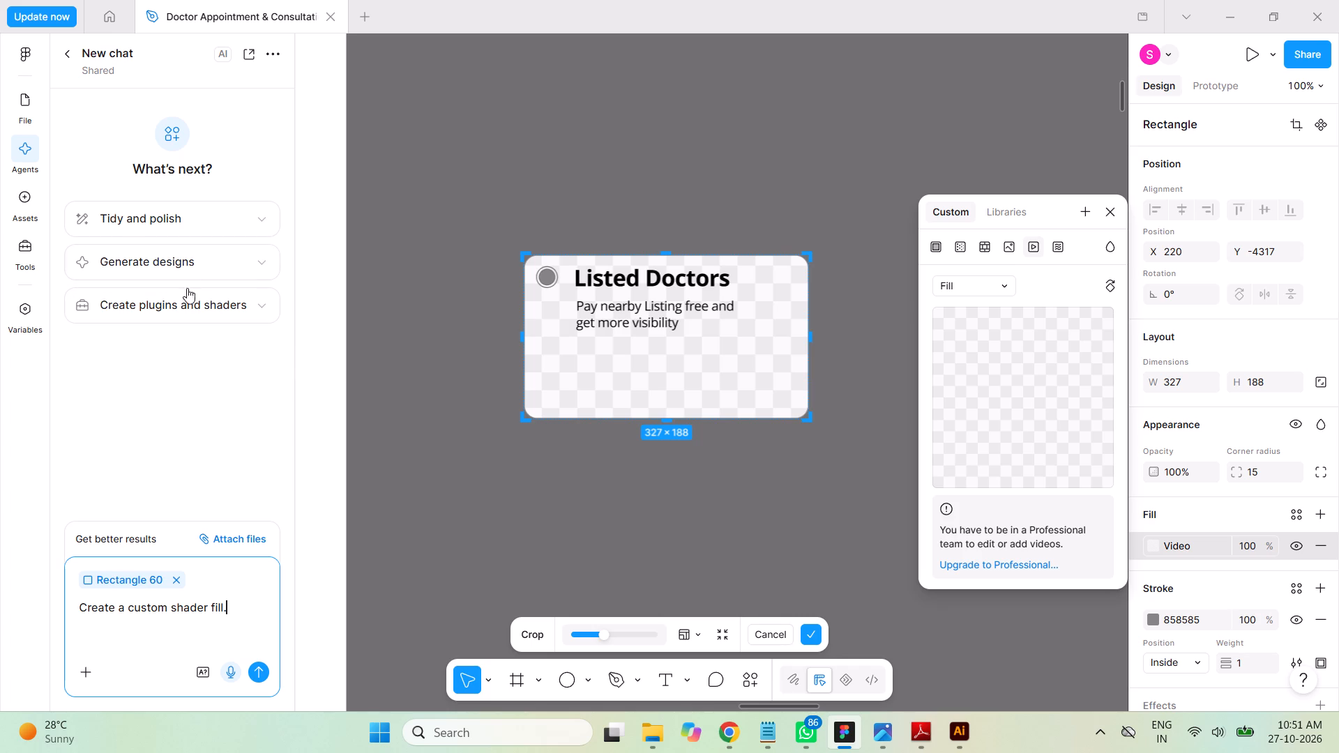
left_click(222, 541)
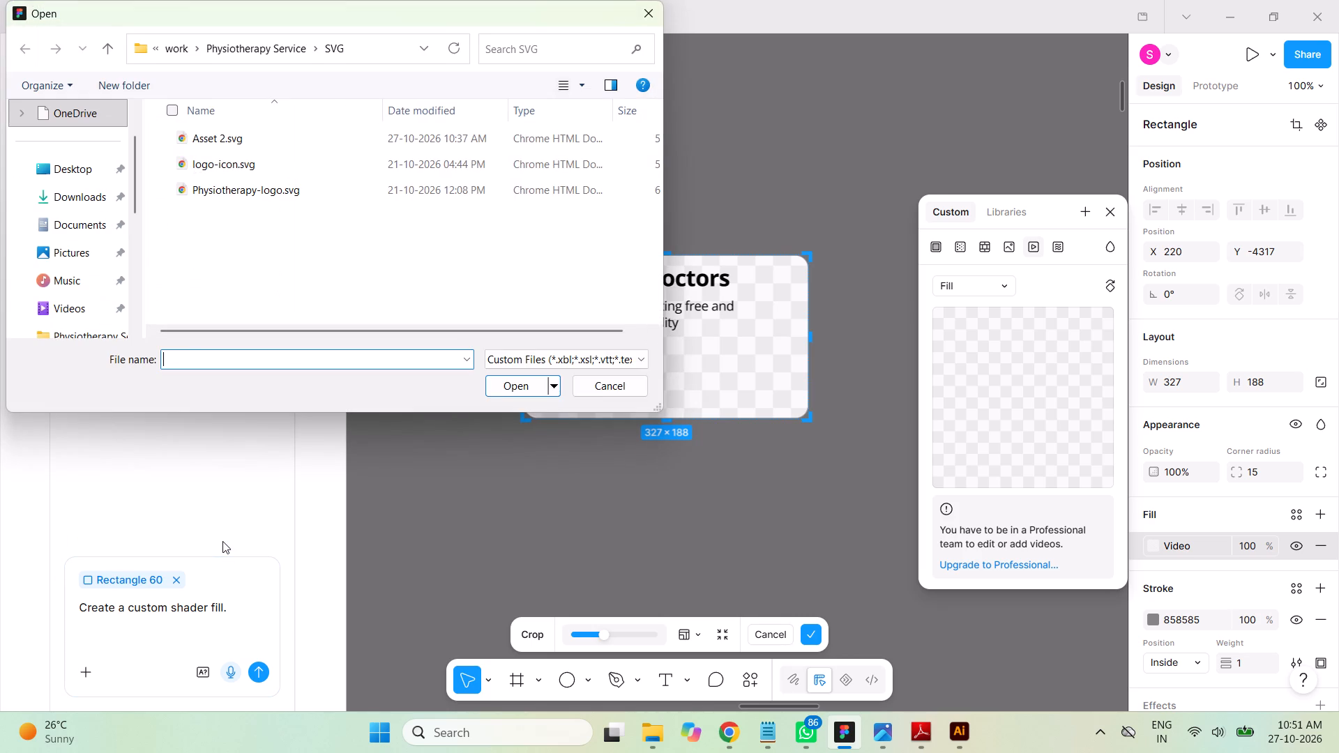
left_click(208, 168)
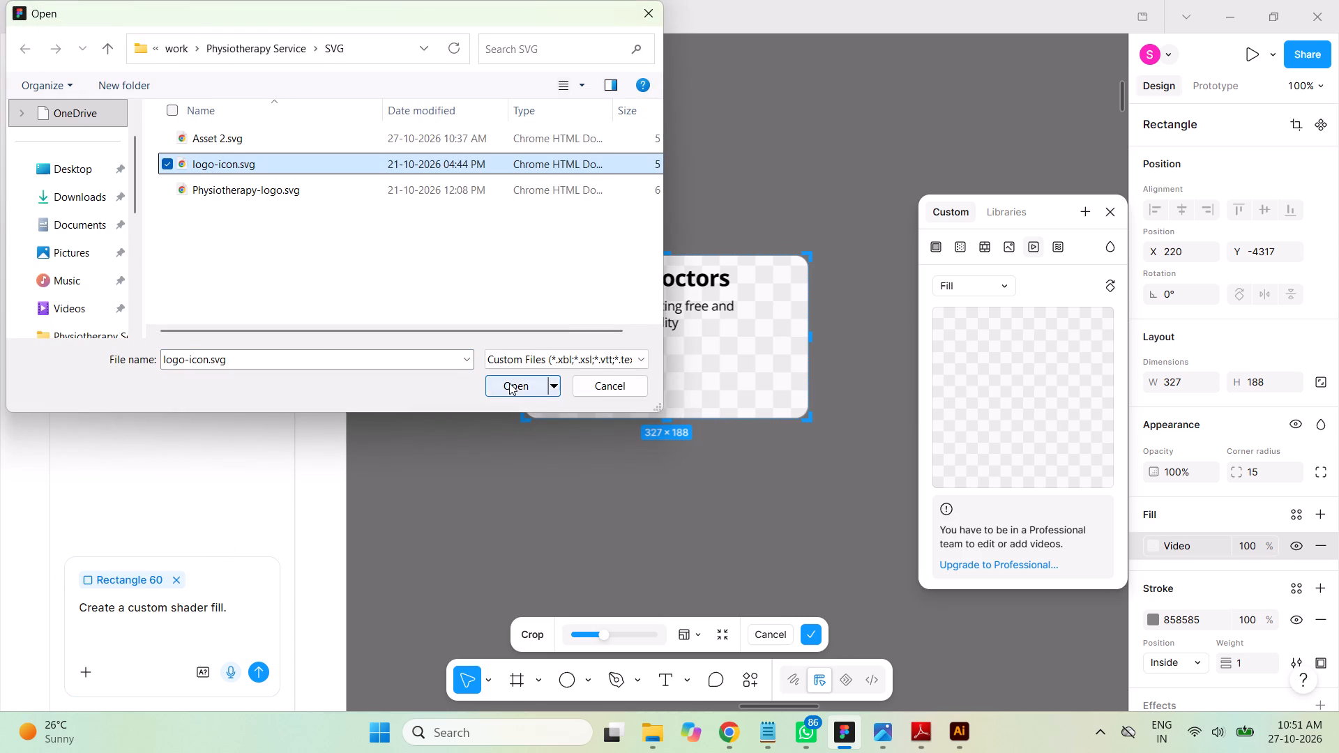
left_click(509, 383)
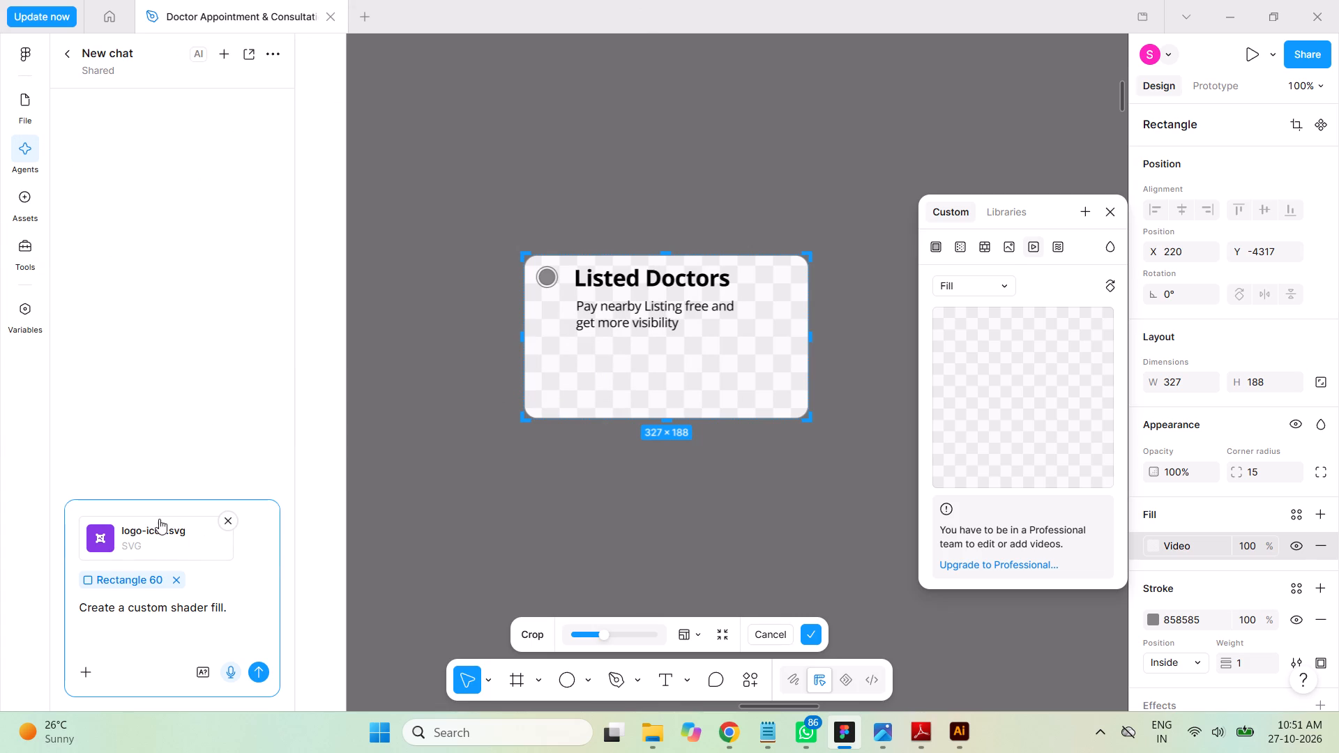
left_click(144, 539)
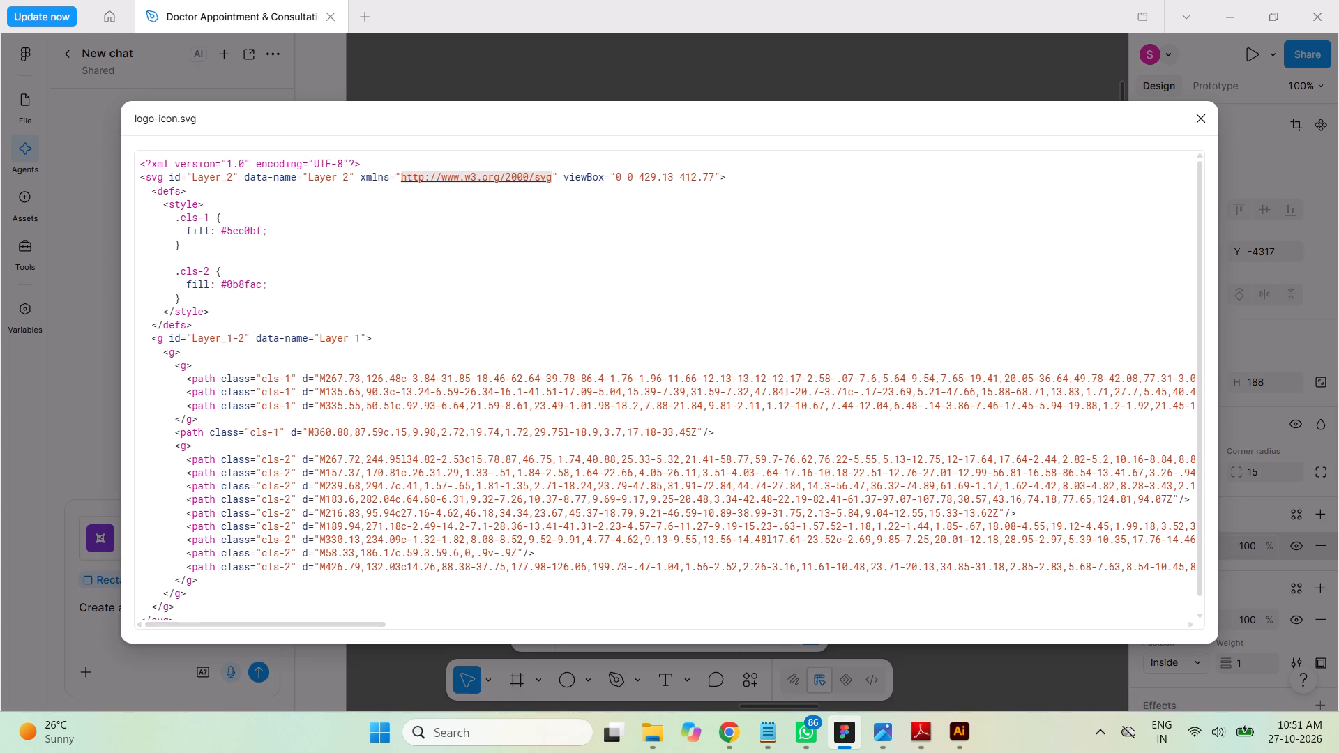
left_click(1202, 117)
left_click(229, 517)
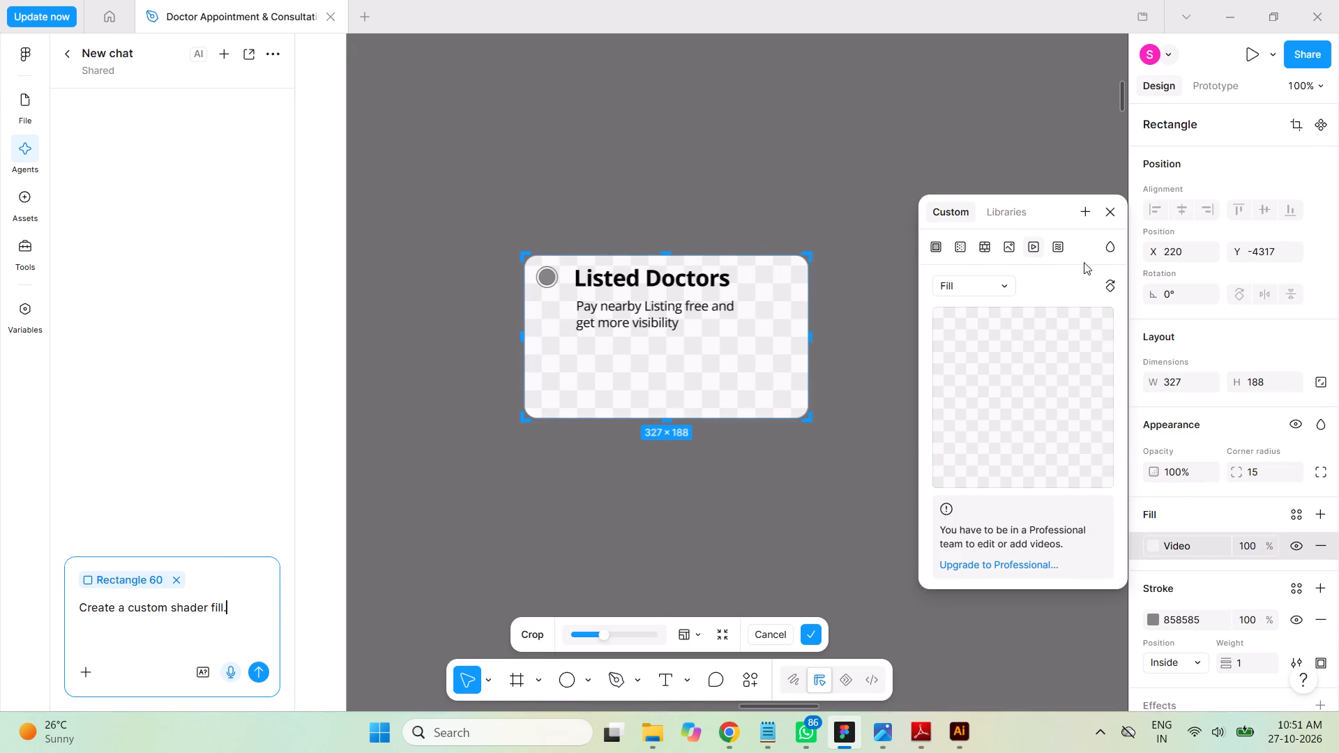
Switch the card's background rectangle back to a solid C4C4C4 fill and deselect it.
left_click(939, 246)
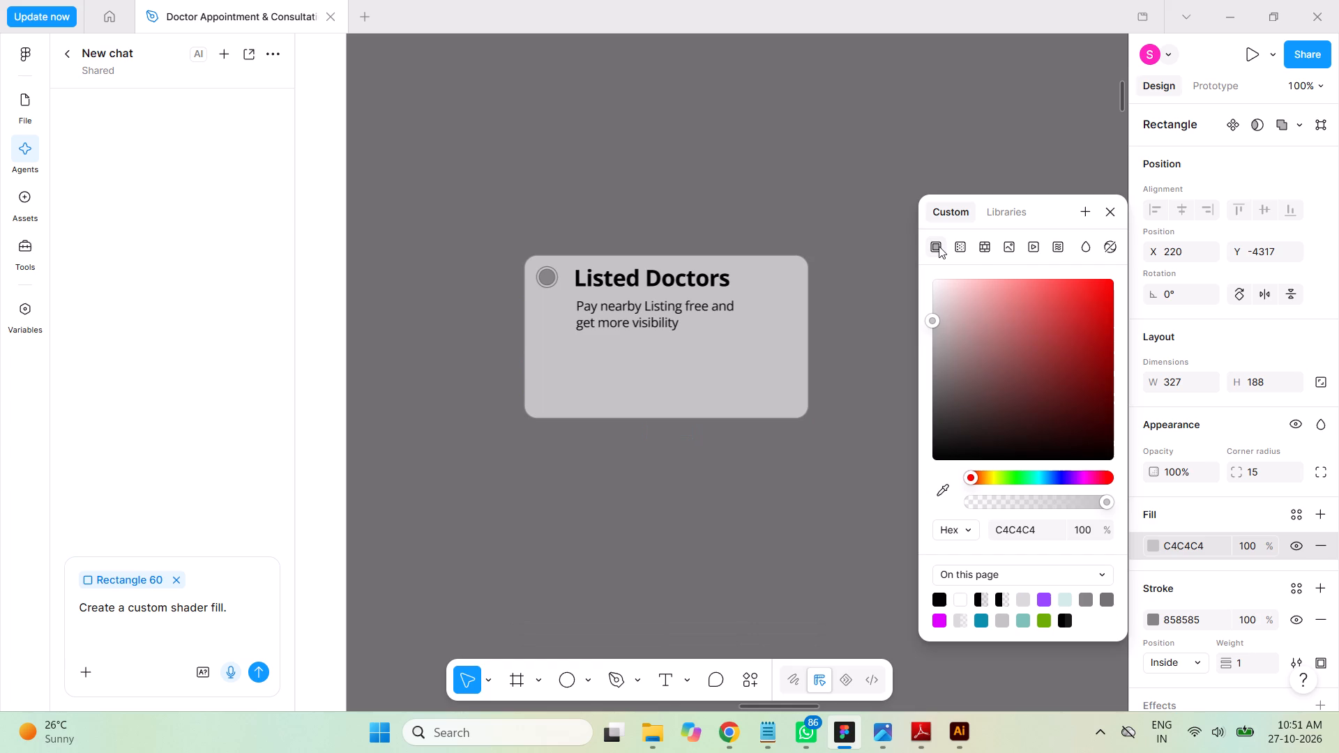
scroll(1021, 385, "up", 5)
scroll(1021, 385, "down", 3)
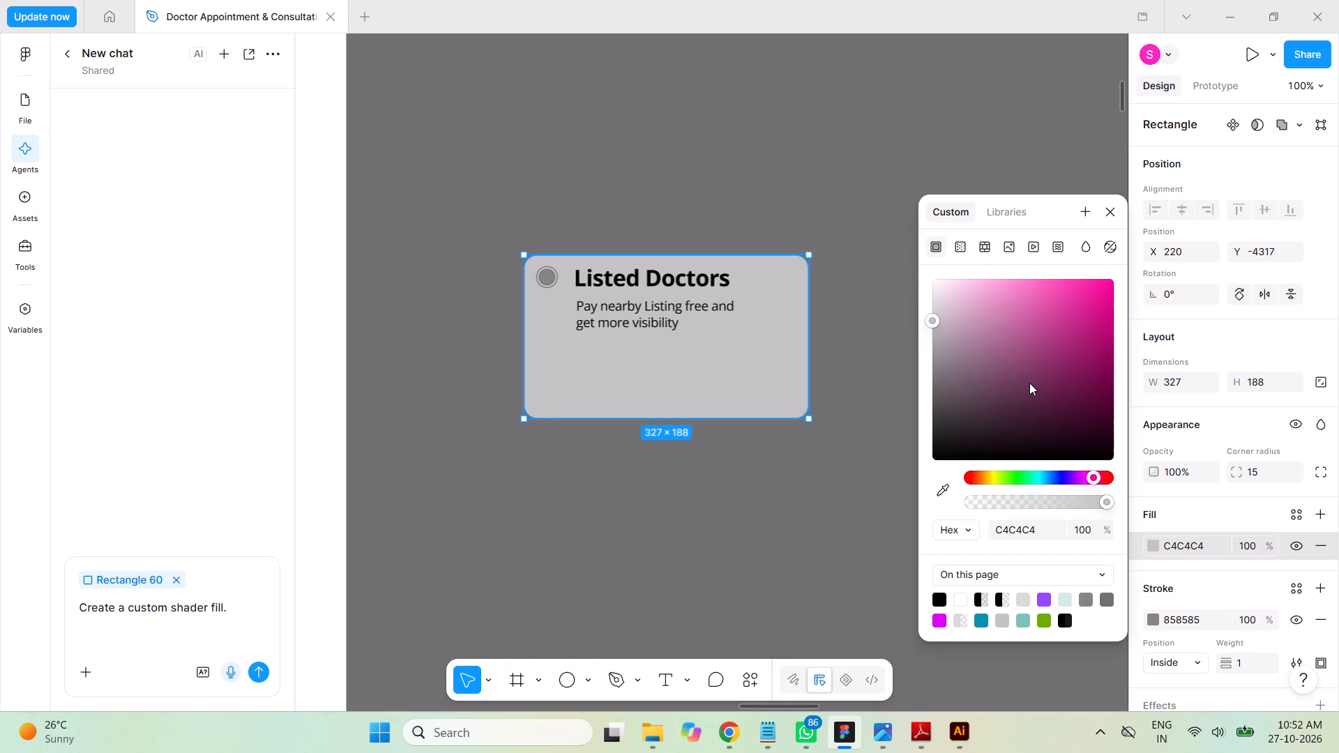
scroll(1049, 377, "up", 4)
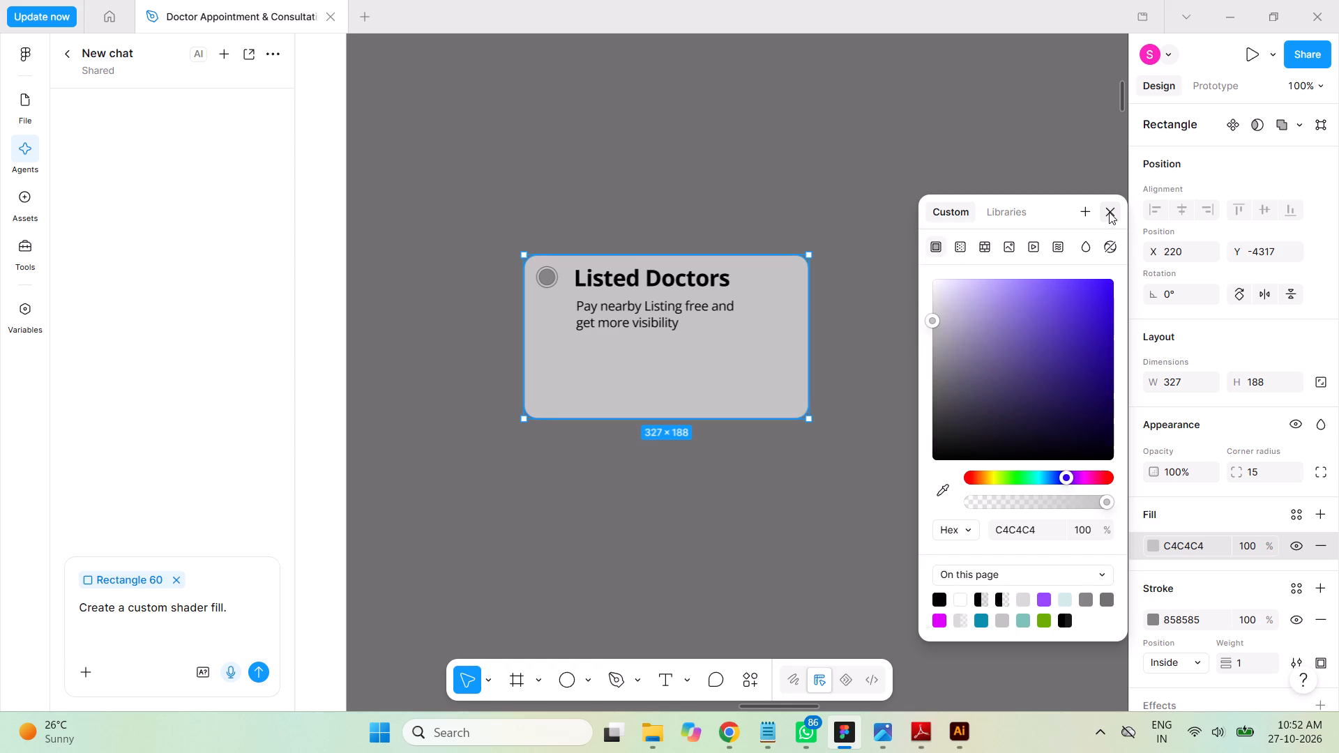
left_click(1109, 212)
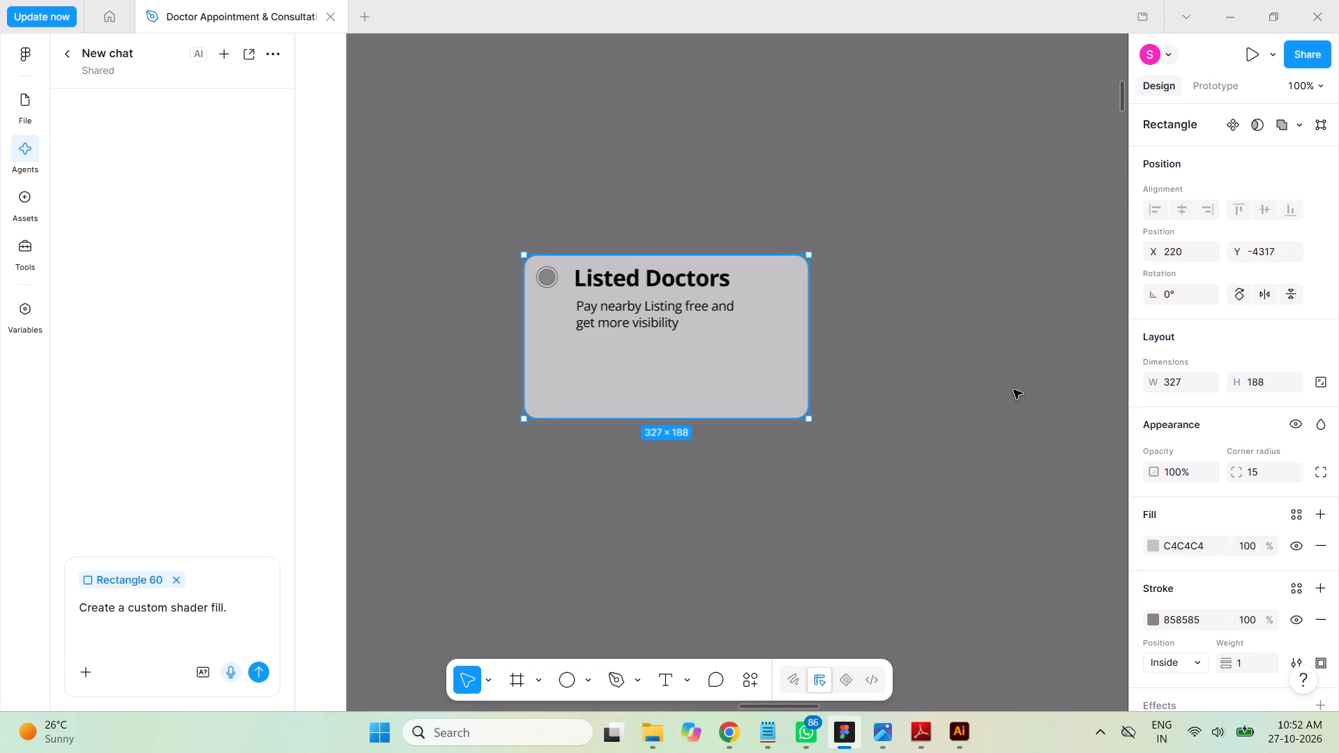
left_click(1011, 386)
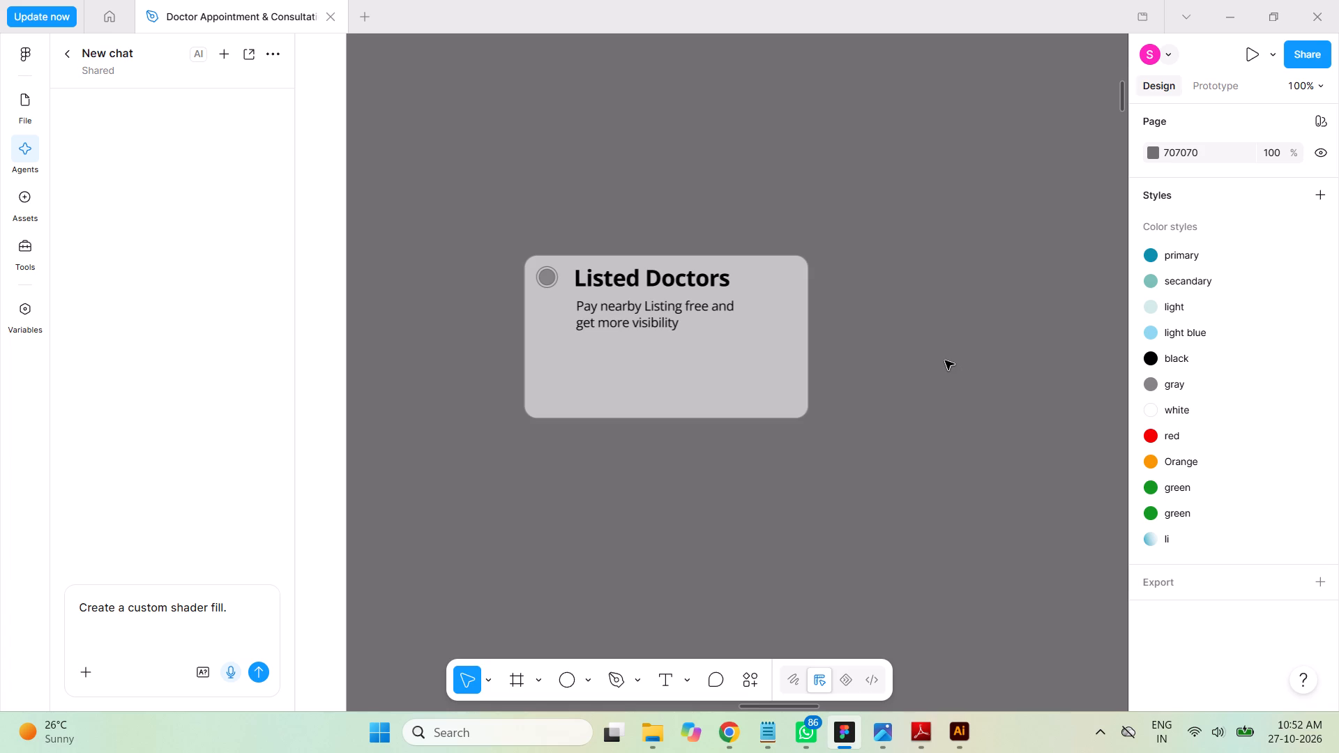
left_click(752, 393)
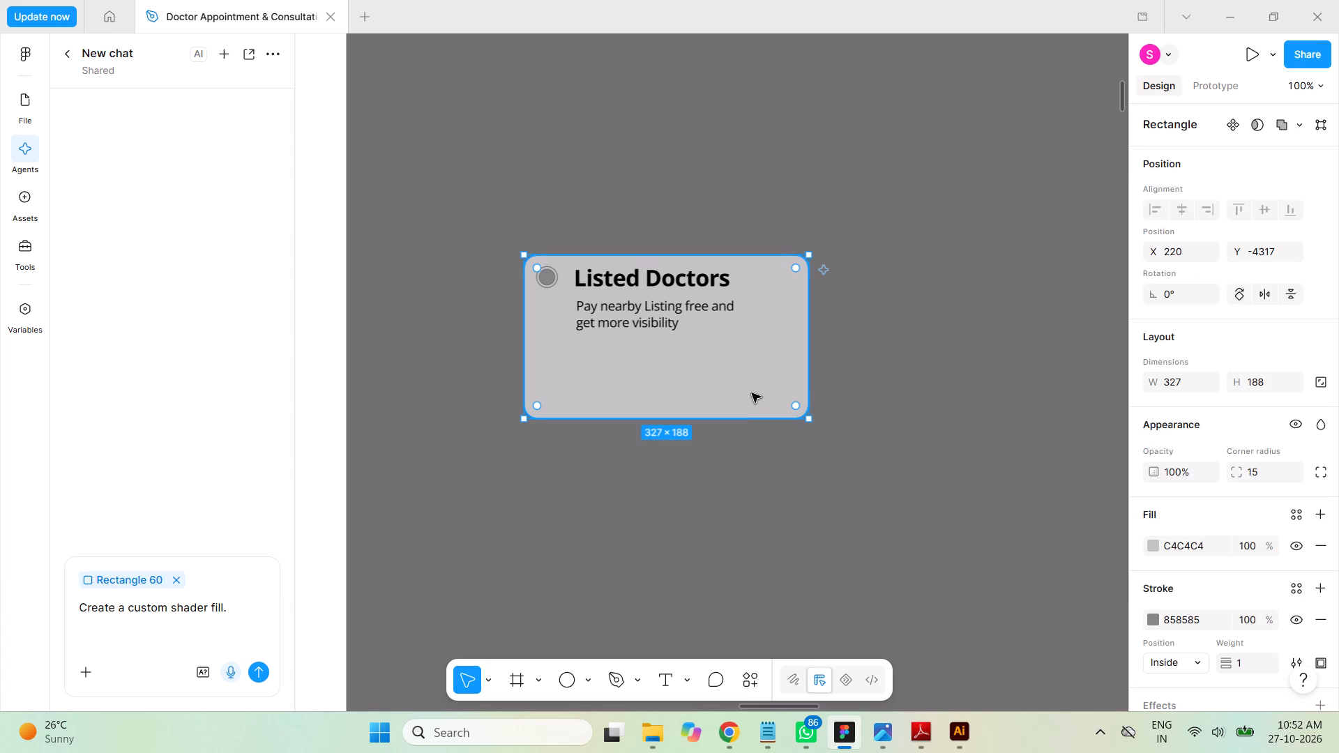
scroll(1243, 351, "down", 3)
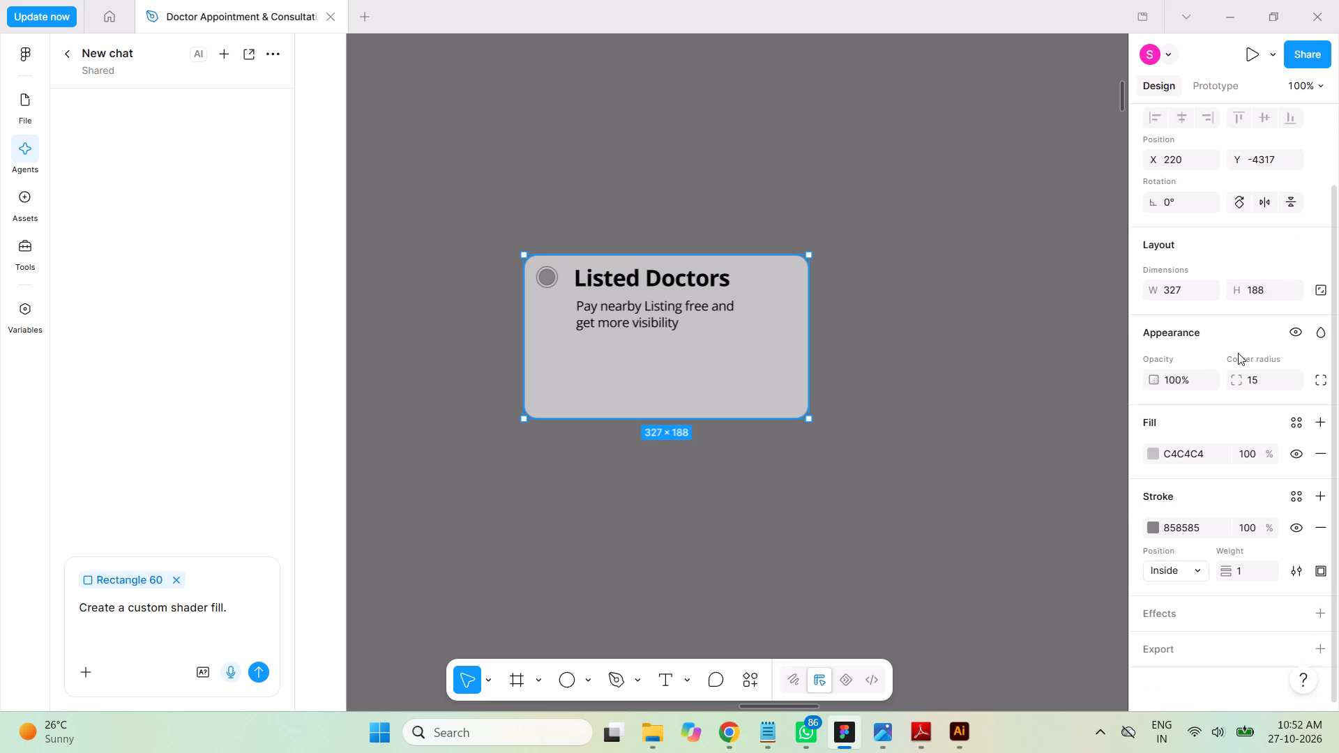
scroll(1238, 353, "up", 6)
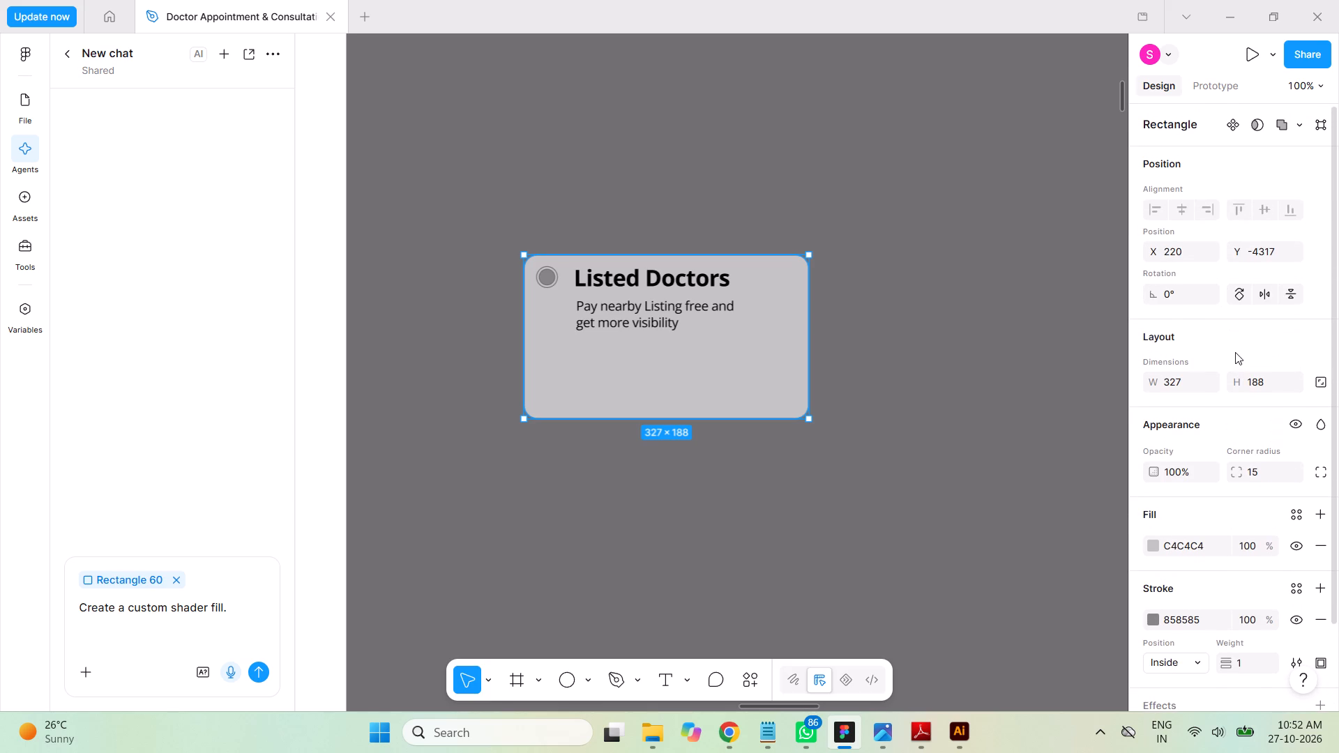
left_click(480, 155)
Bring logo-icon.svg from the SVG folder in File Explorer onto the Figma canvas over the Listed Doctors card.
left_click(22, 102)
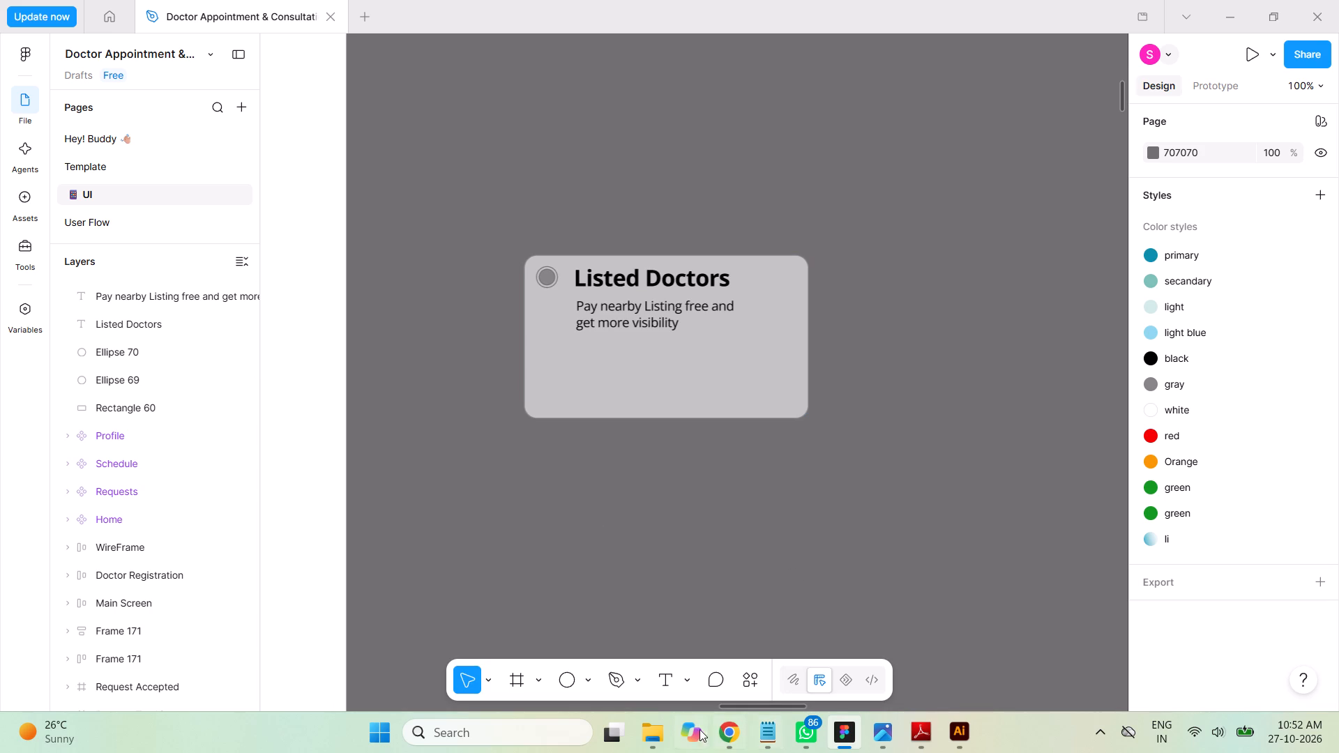
left_click(651, 740)
left_click_drag(456, 190, 605, 319)
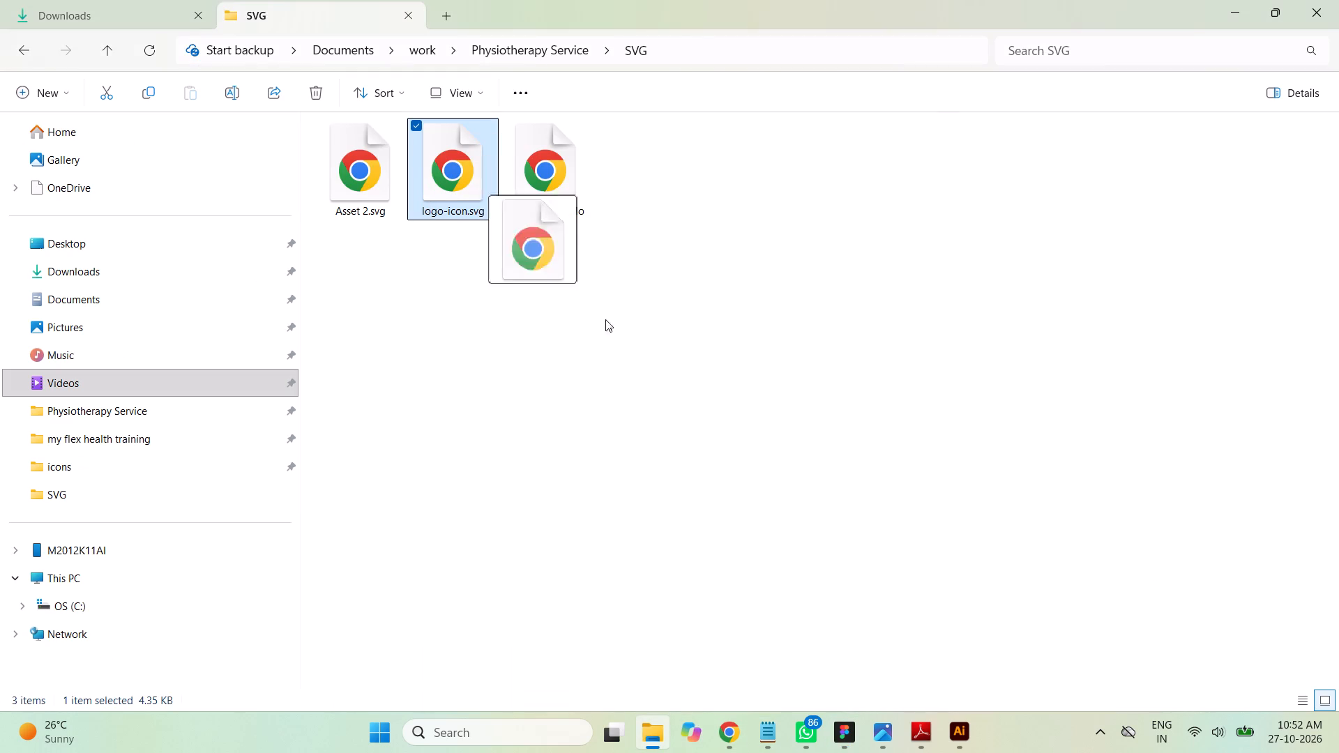
left_click_drag(605, 319, 851, 734)
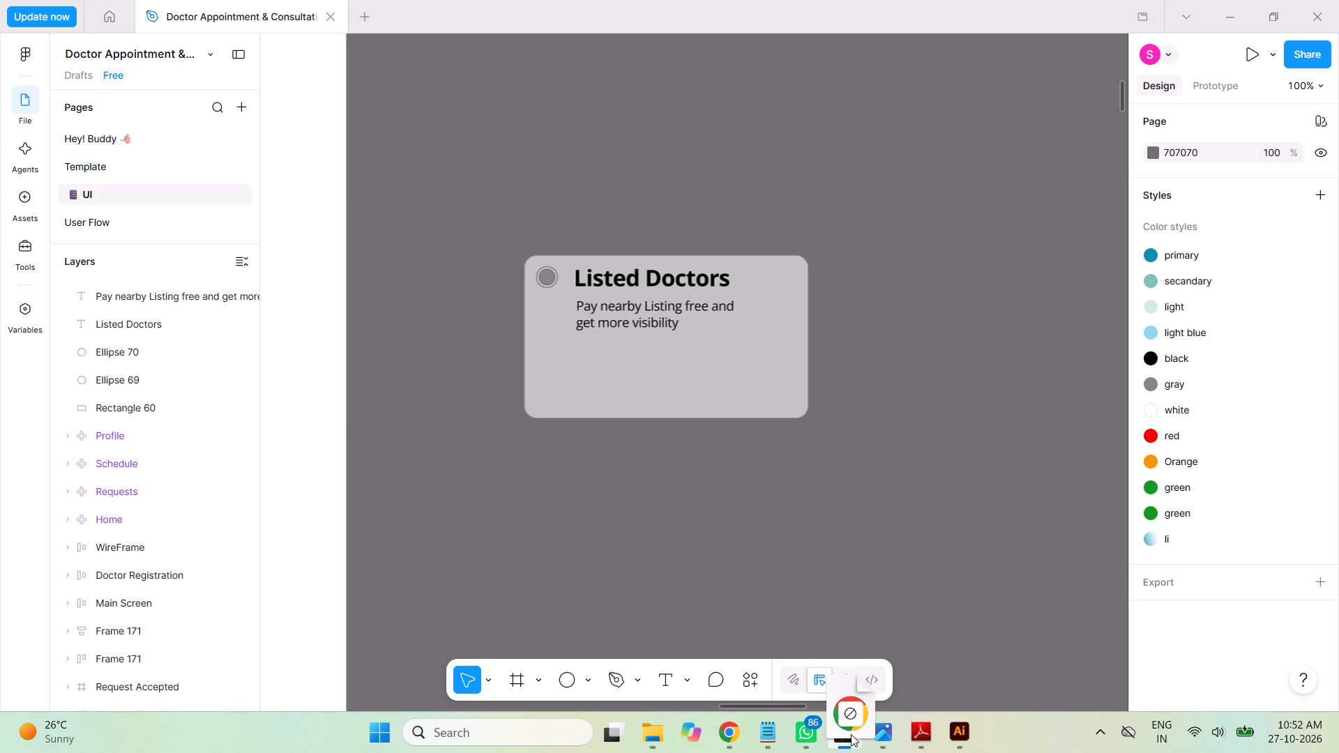
left_click_drag(851, 734, 635, 413)
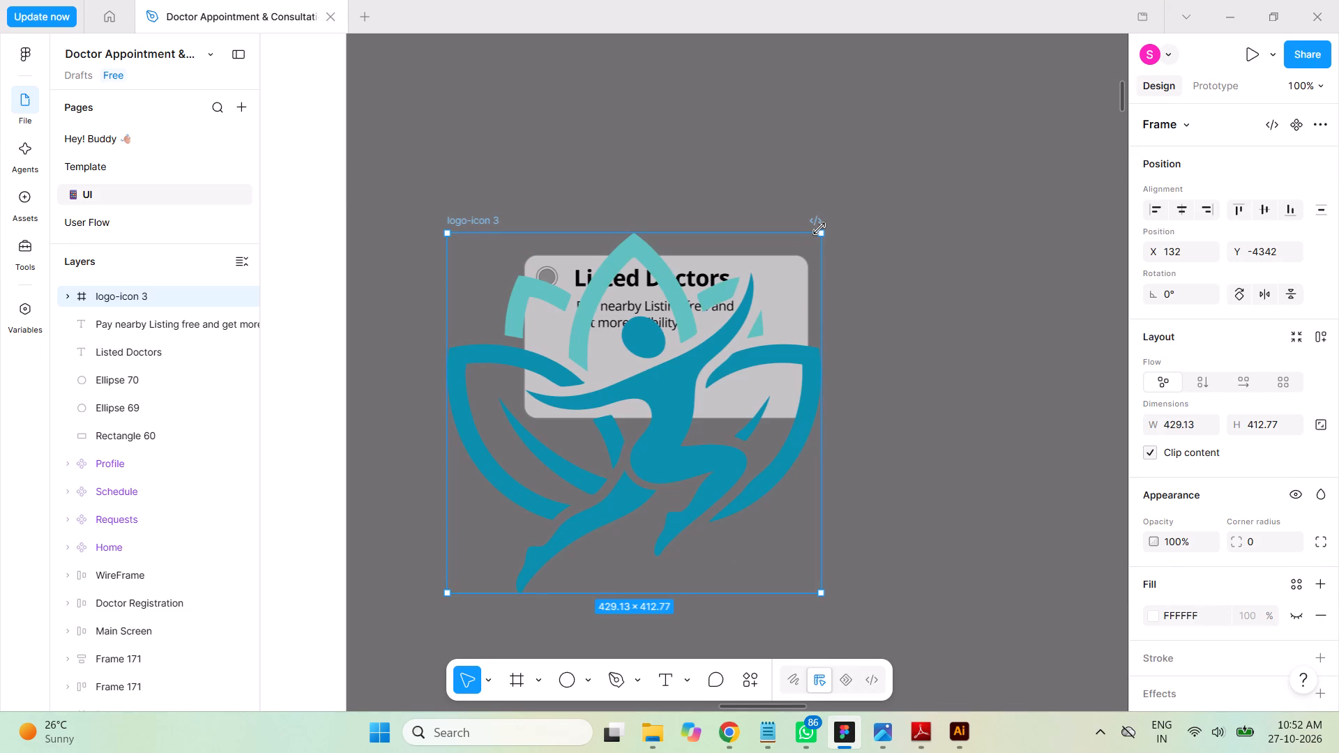
Scale the logo down proportionally to about 213 × 205 and place it over the card's lower-right area.
left_click_drag(821, 231, 660, 452, "shift")
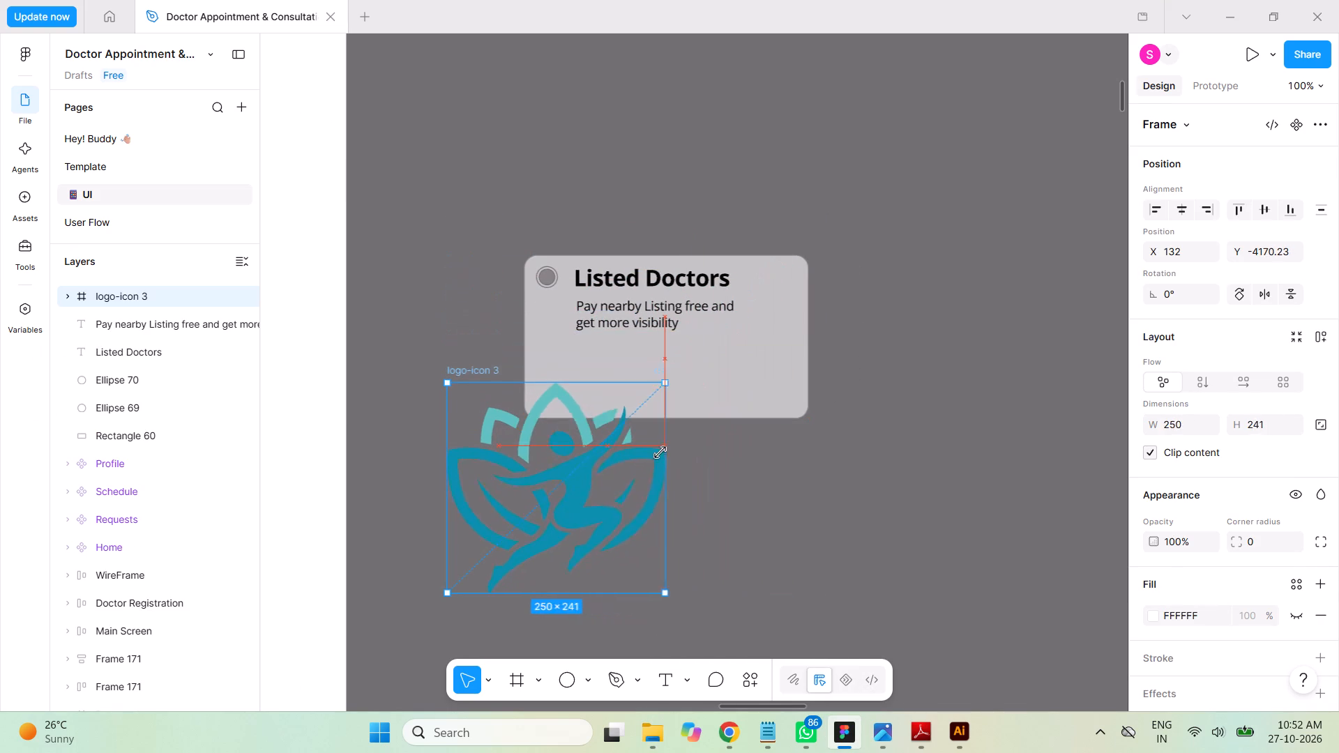
left_click_drag(660, 452, 629, 511, "shift")
left_click_drag(568, 533, 762, 409)
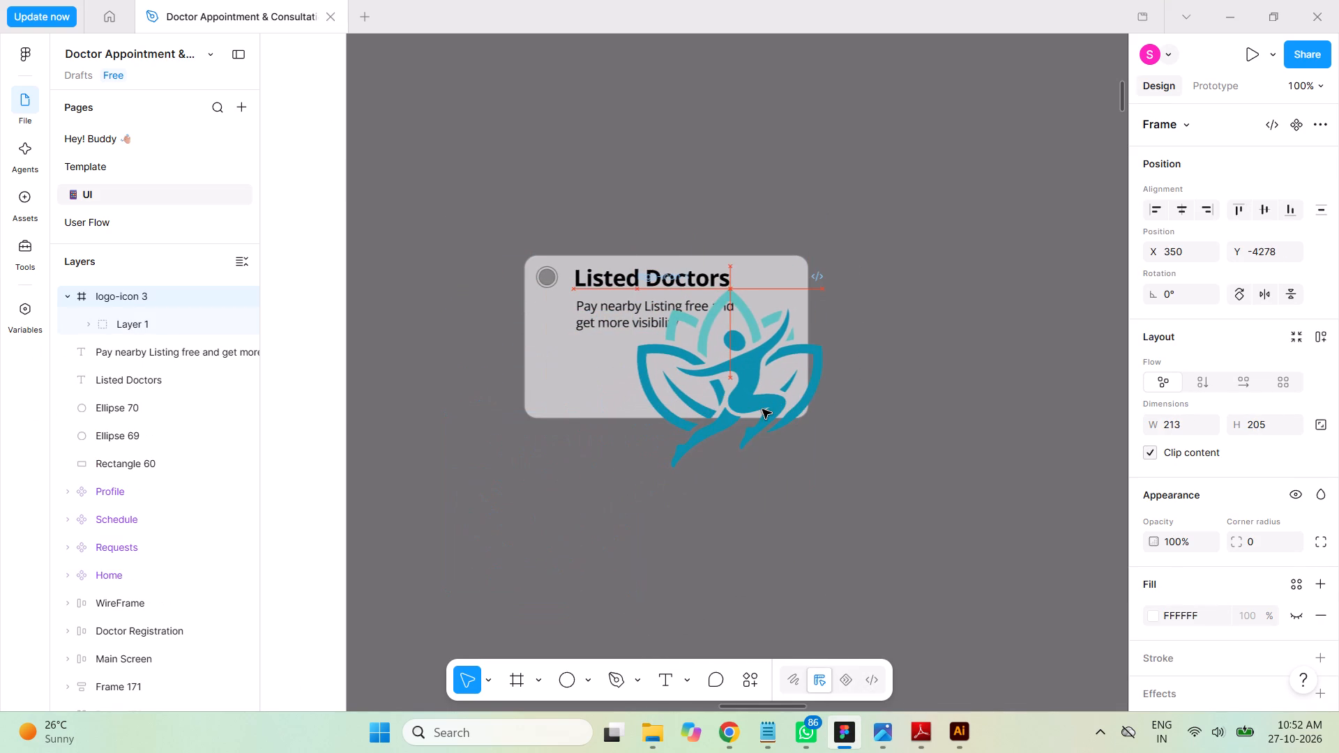
left_click_drag(762, 409, 761, 406)
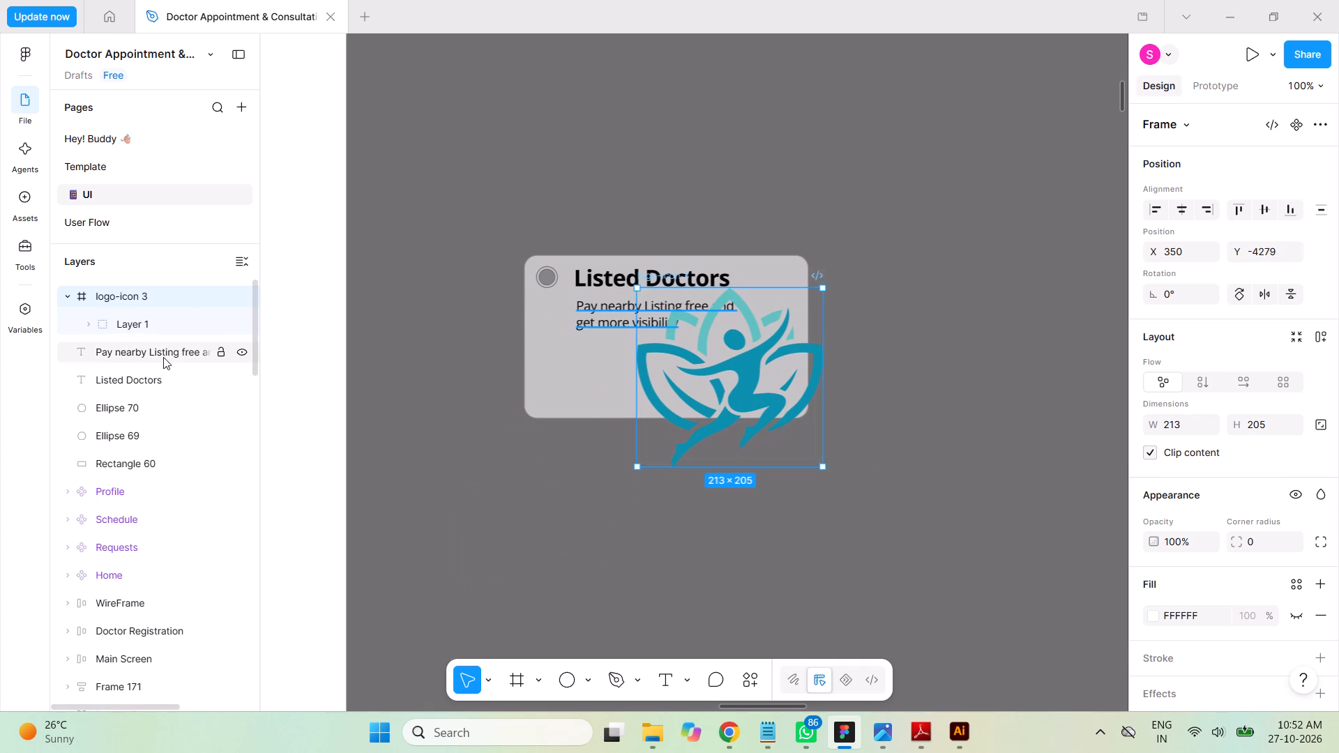
Reorder the logo-icon 3 frame to sit directly above Rectangle 60, behind the card's texts and circles.
left_click_drag(154, 294, 143, 455)
left_click(68, 406)
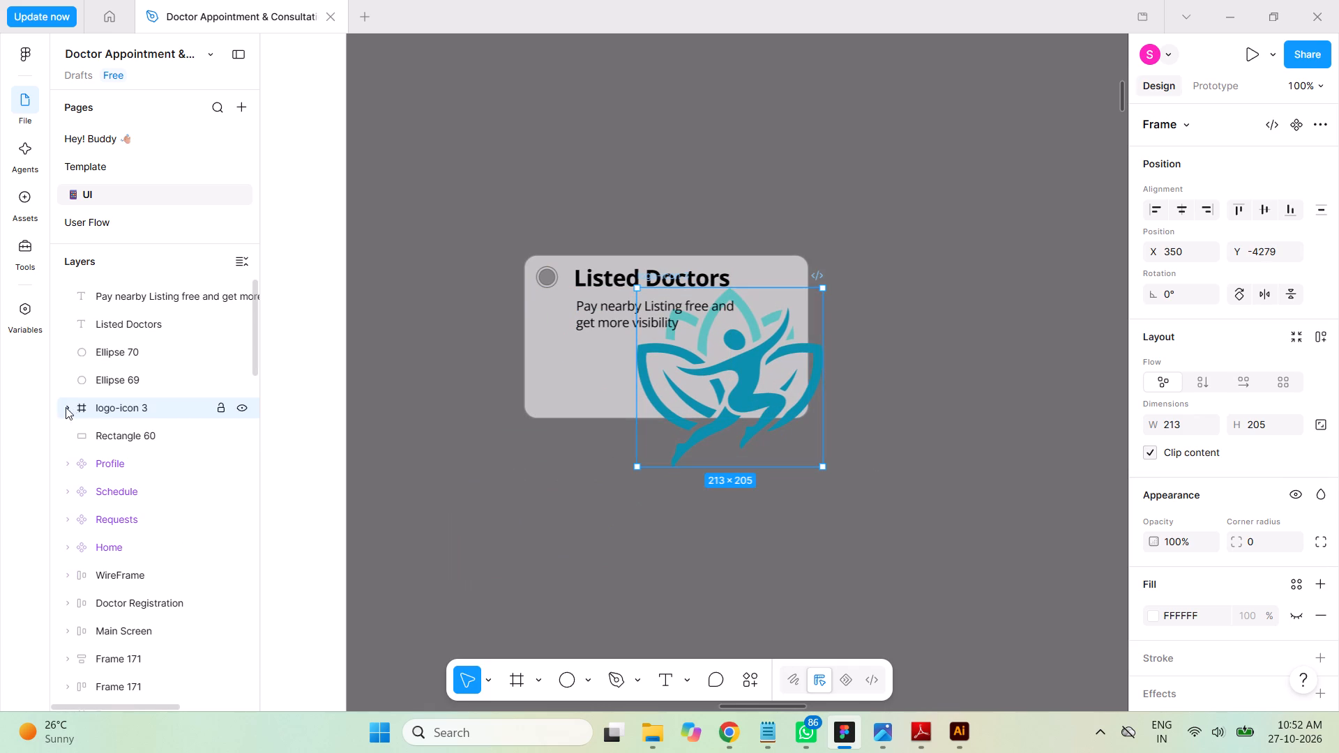
left_click(70, 404)
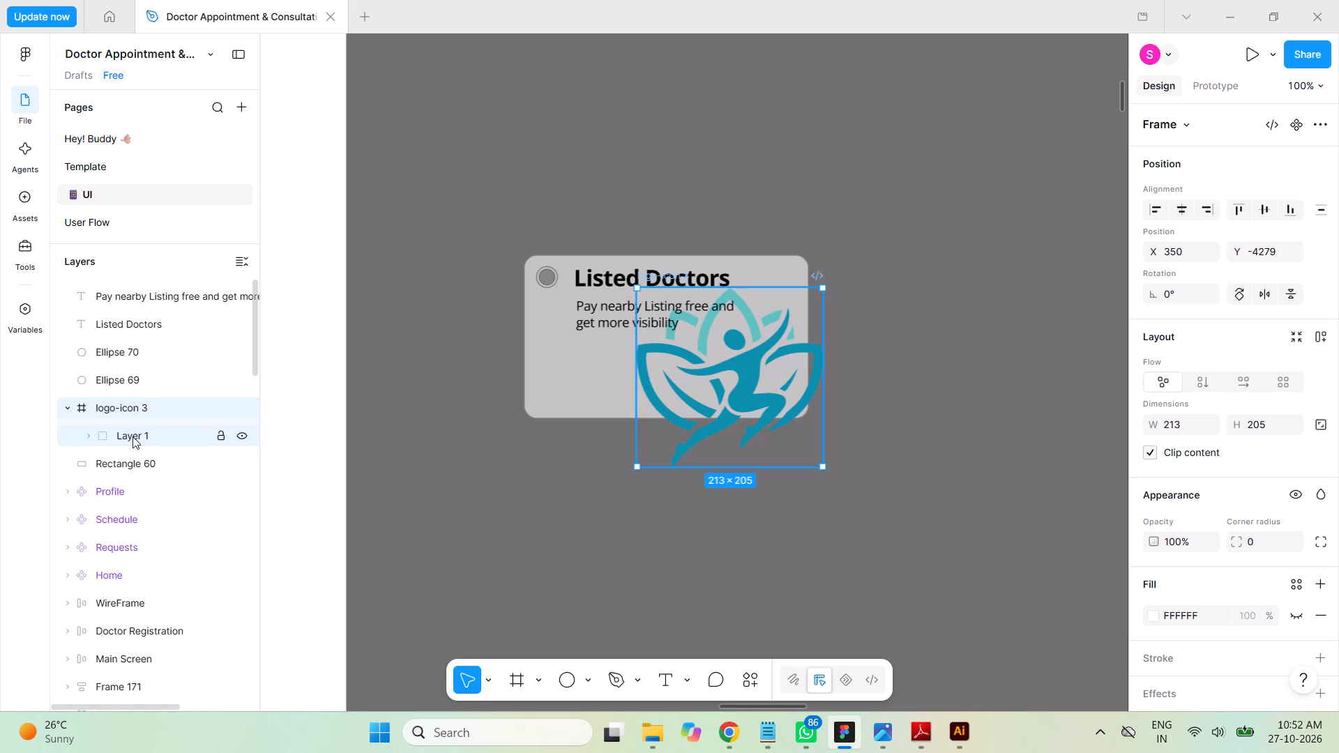
left_click(133, 436)
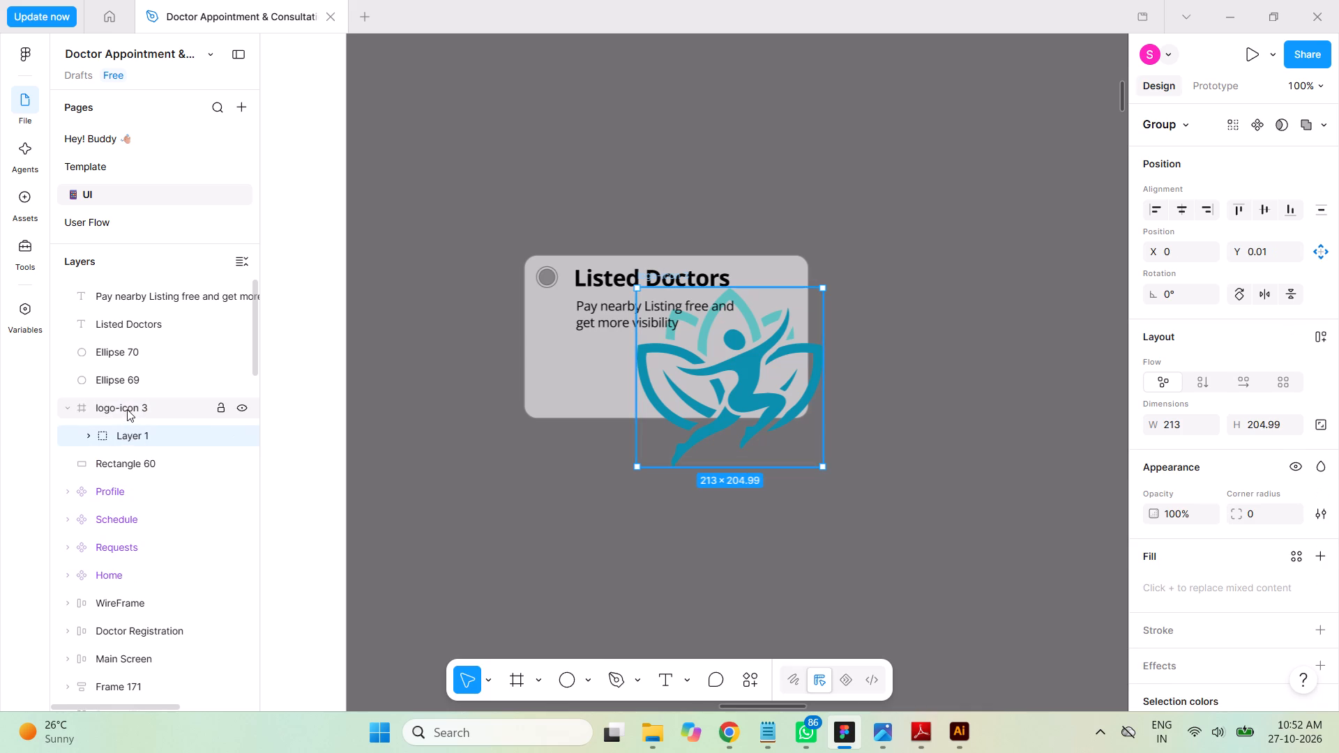
left_click(127, 409)
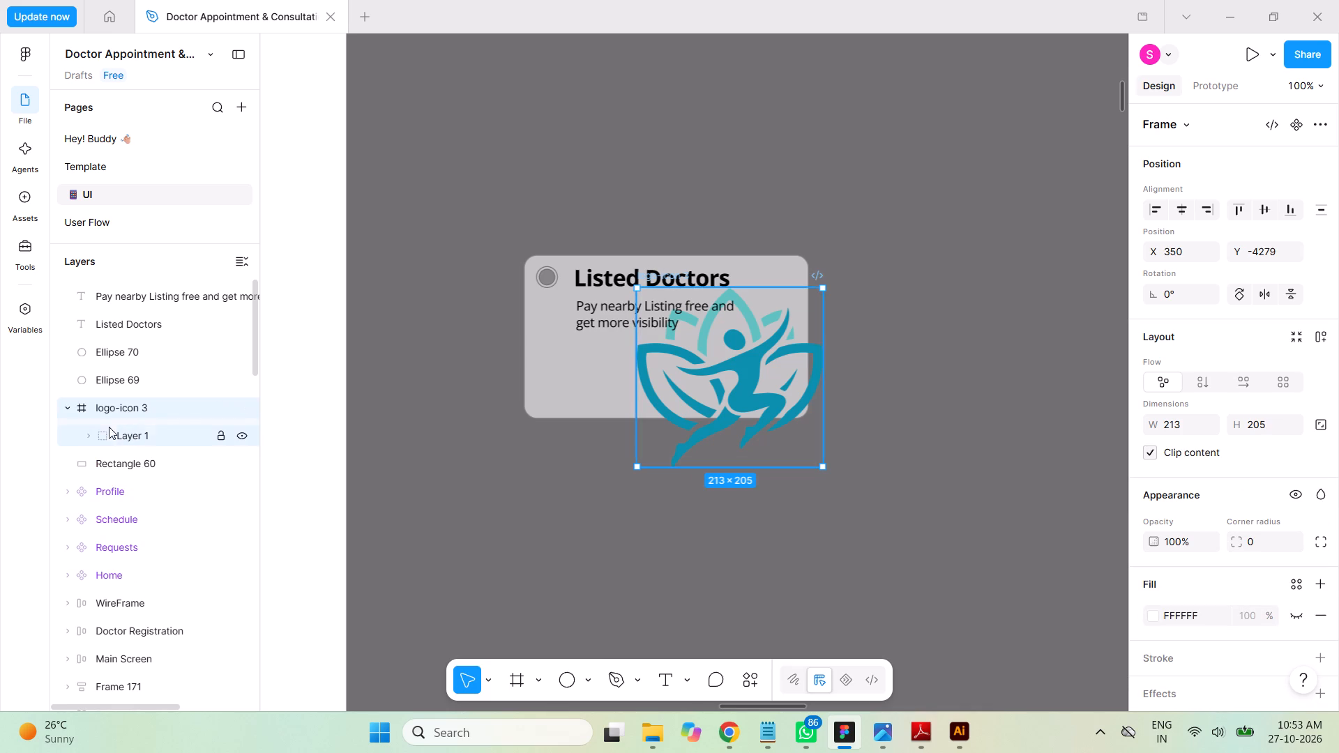
left_click(121, 435)
Remove the fill from the card's background rectangle, Rectangle 60, keeping its stroke.
left_click(118, 467)
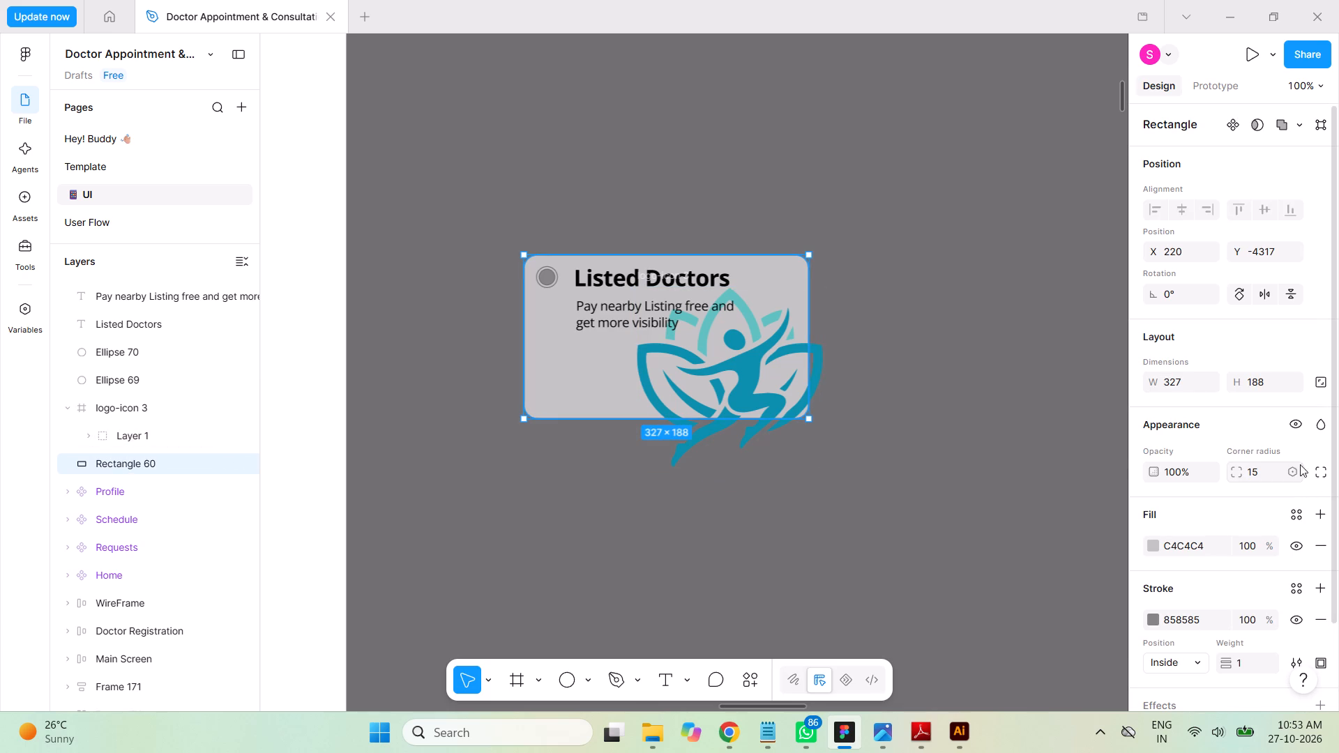
scroll(1235, 400, "down", 1)
scroll(1231, 399, "up", 2)
scroll(1229, 397, "down", 3)
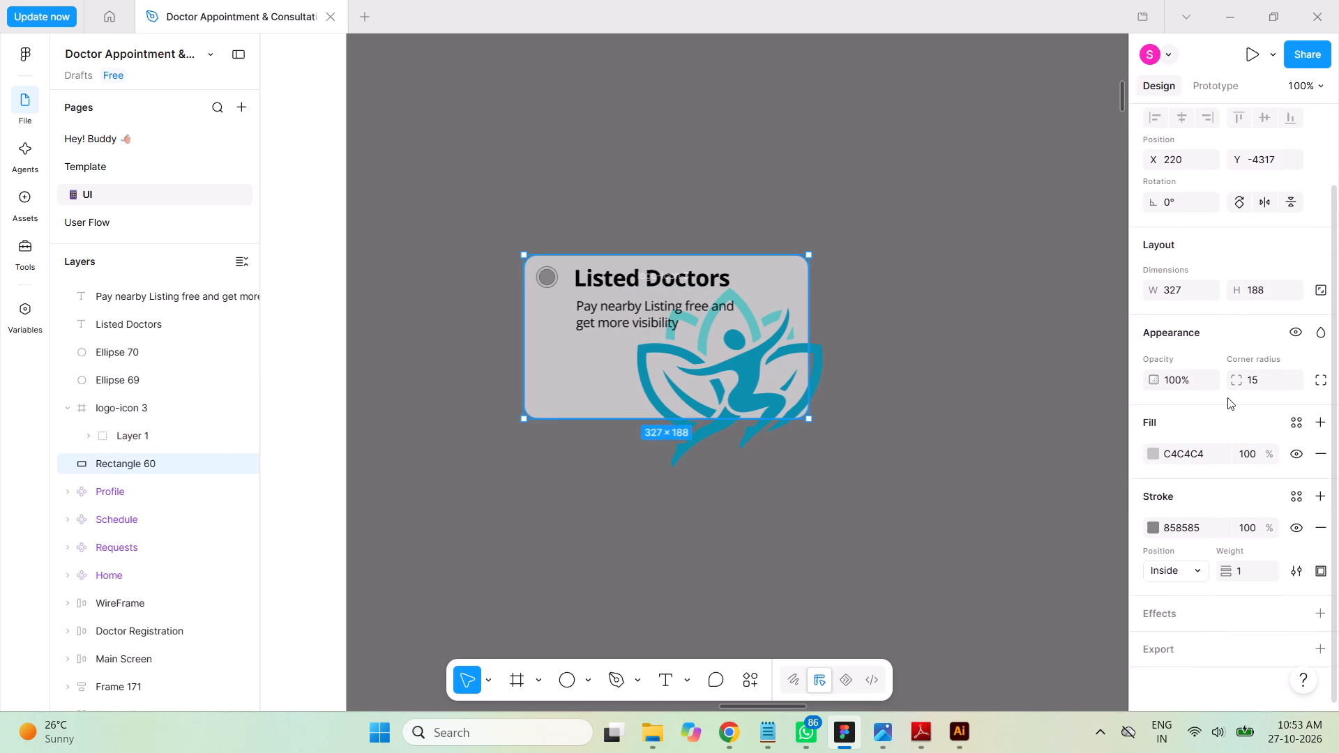
scroll(1227, 397, "up", 6)
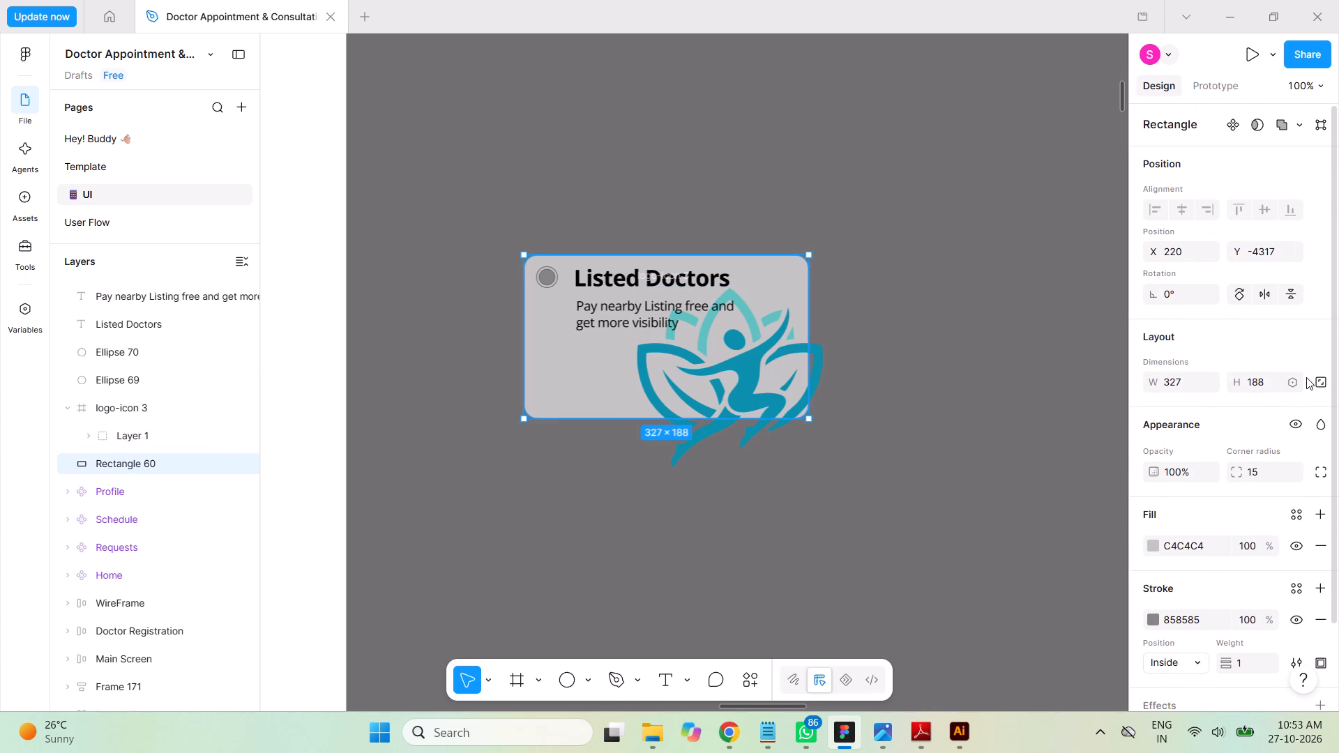
scroll(1268, 384, "down", 3)
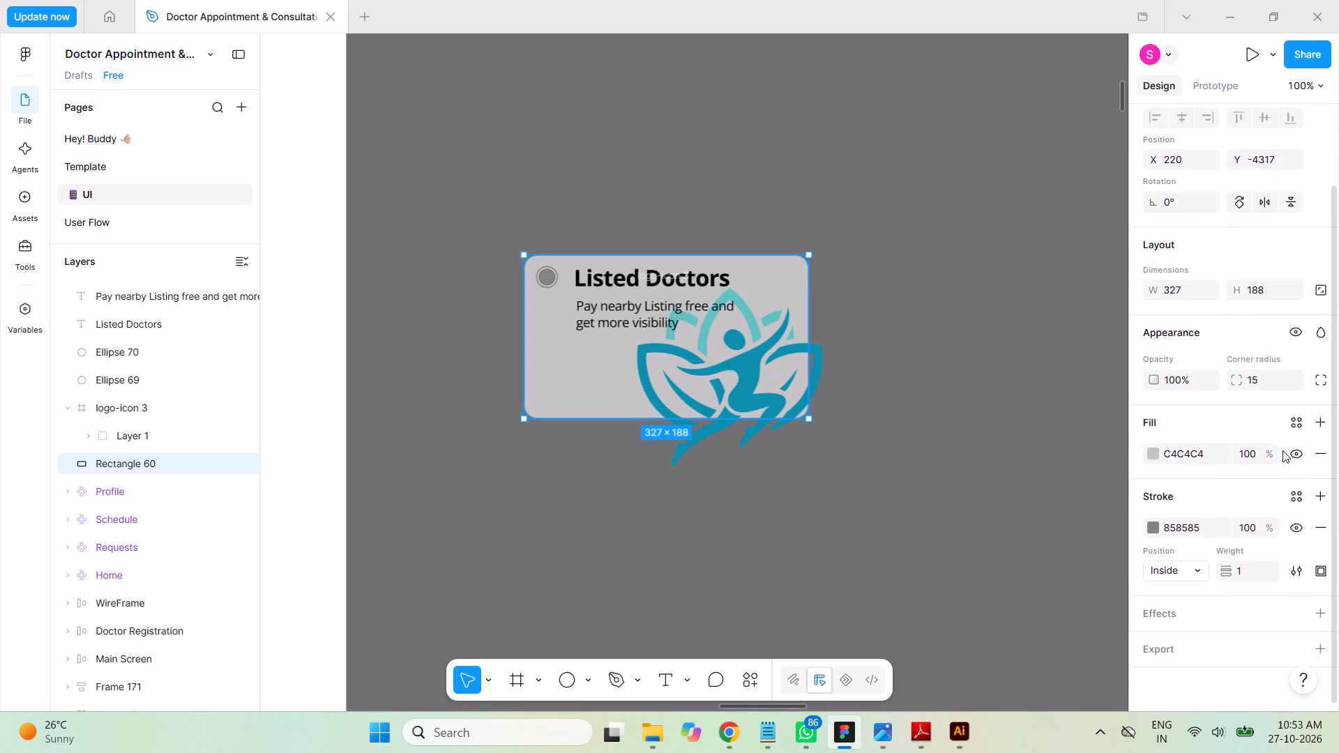
left_click(1319, 453)
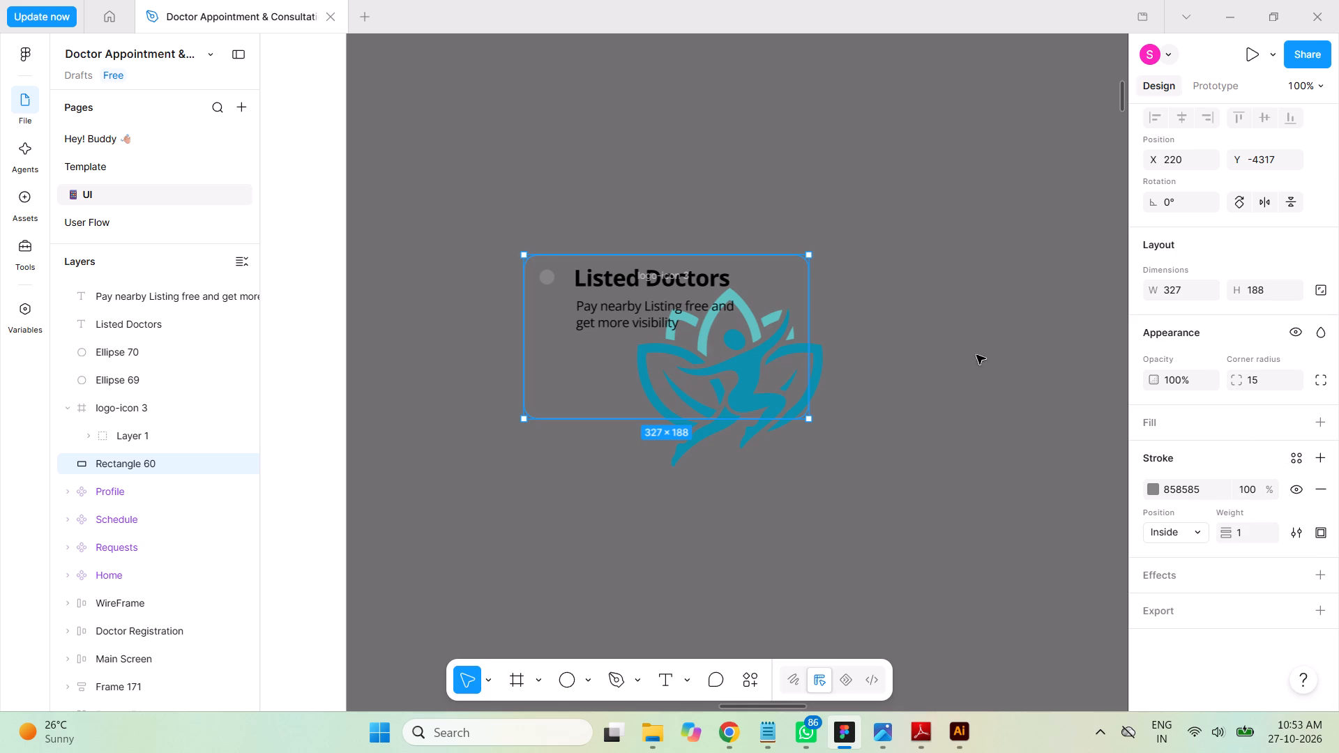
Scale the logo to about 167 × 161 and move it to about X 367, Y -4259 near the card's lower-right corner.
left_click(71, 406)
left_click(151, 411)
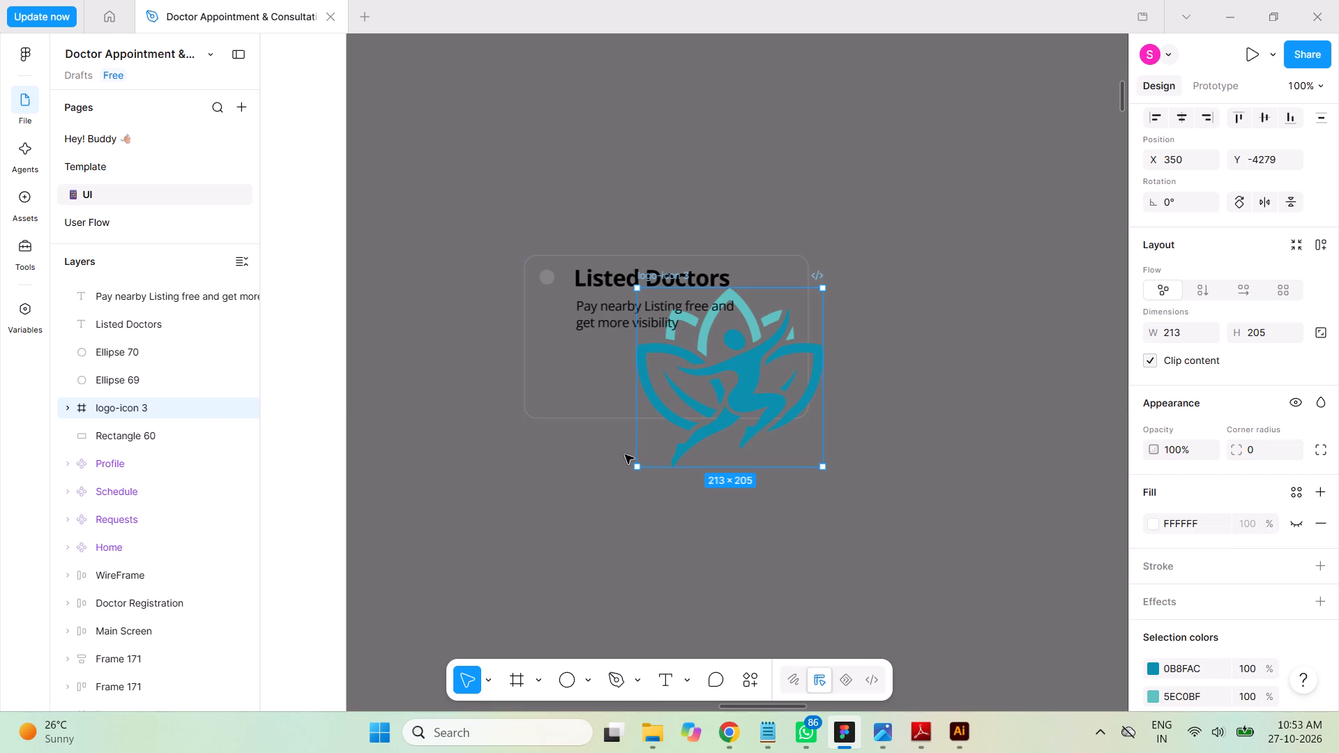
left_click_drag(823, 469, 782, 425, "shift")
left_click_drag(758, 386, 766, 403)
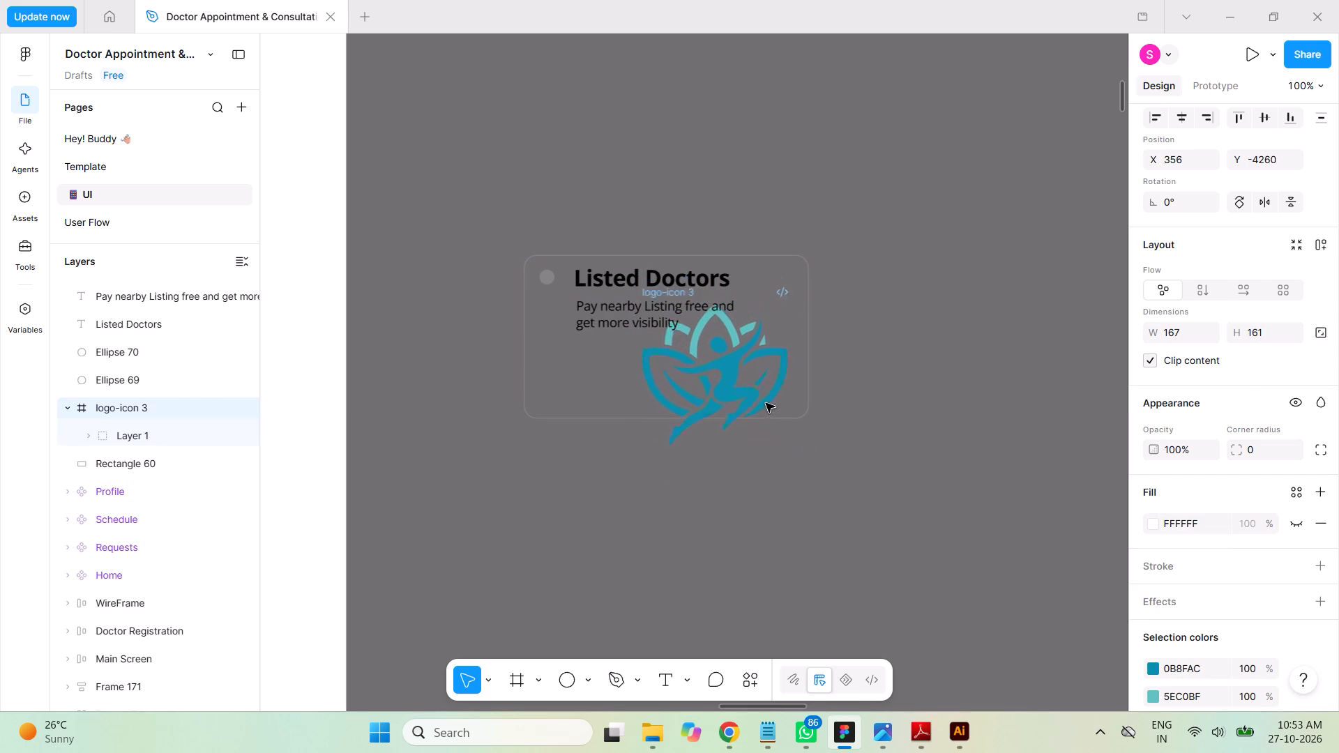
left_click_drag(766, 403, 772, 403)
left_click(892, 425)
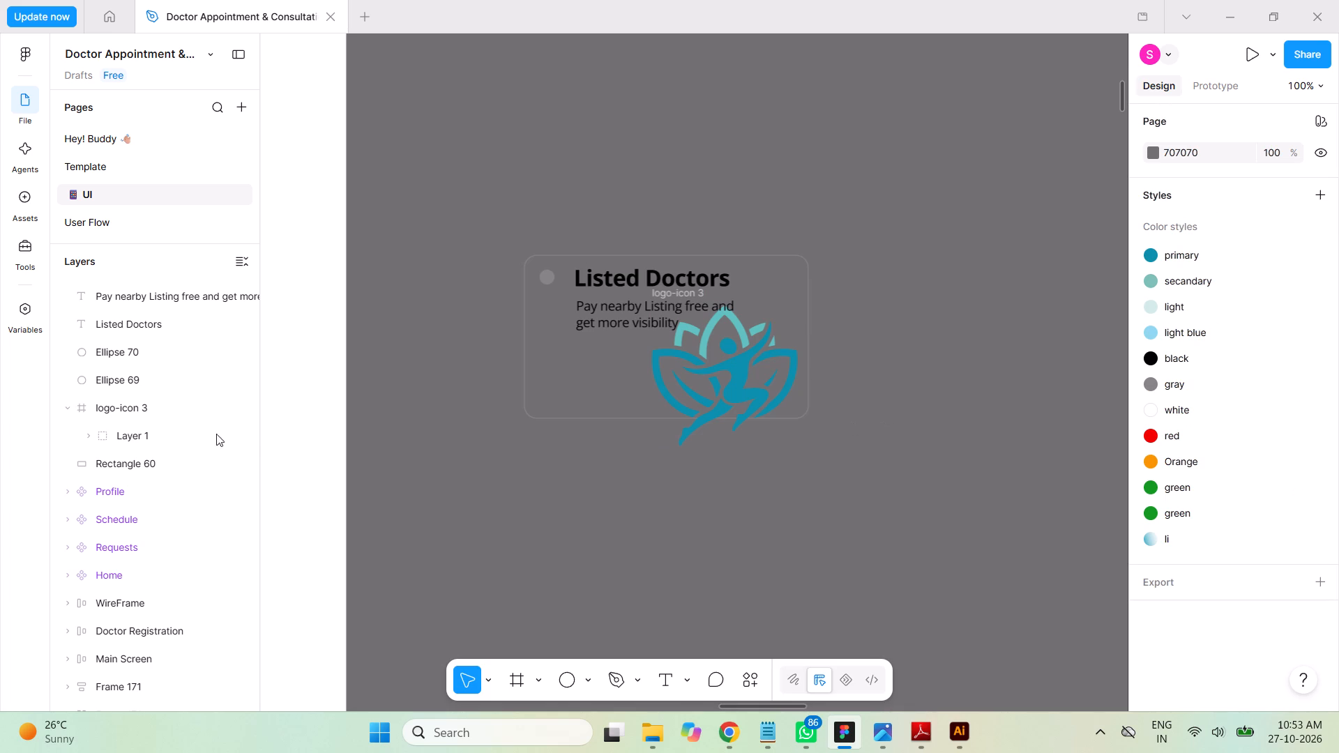
Examine the logo-icon 3 frame and its nested Layer 1 group, comparing their layer structure and properties.
left_click(67, 406)
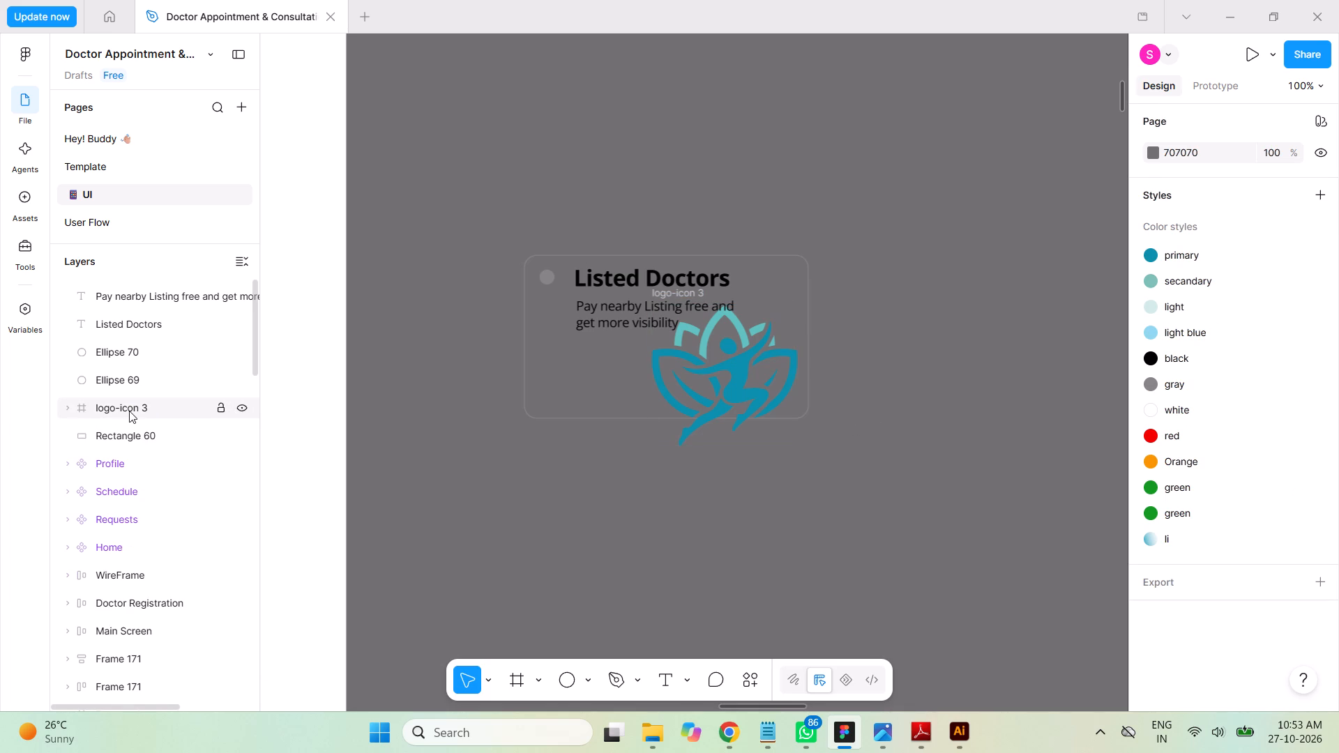
left_click(129, 411)
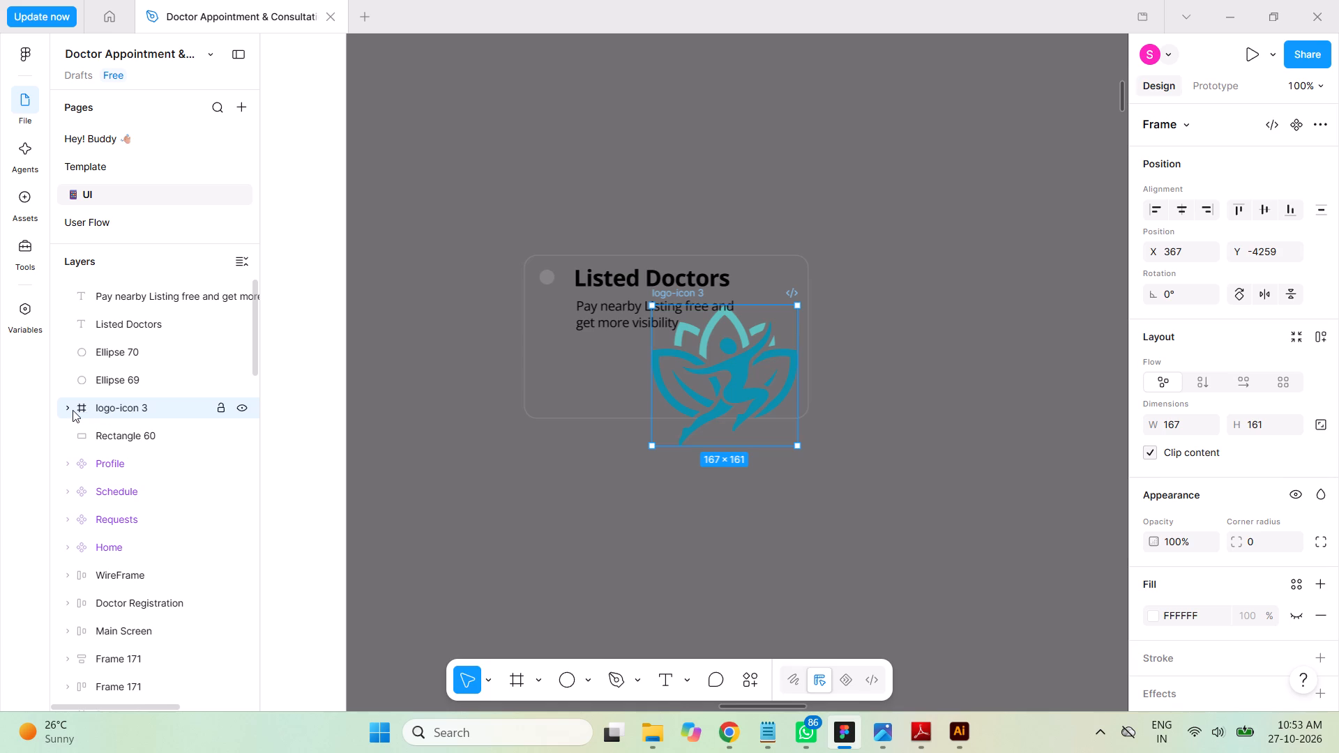
left_click(73, 410)
left_click(133, 432)
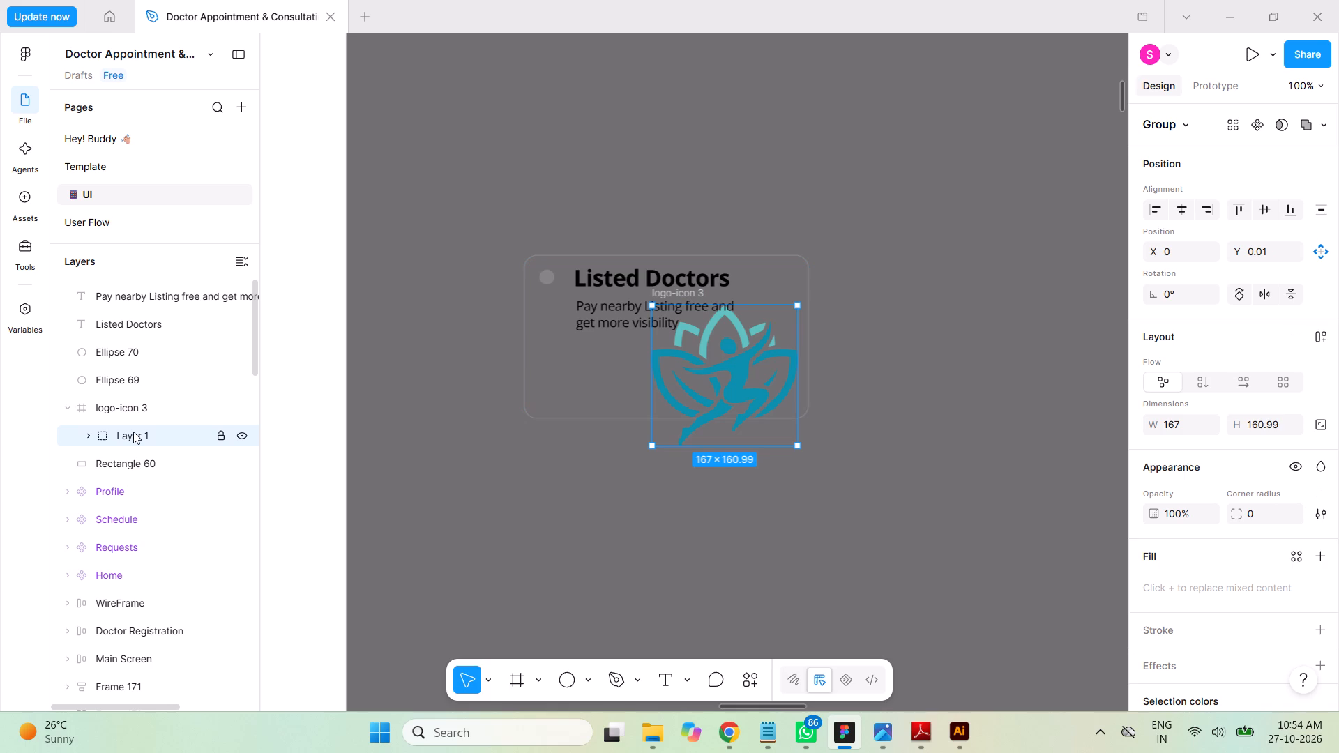
left_click(66, 406)
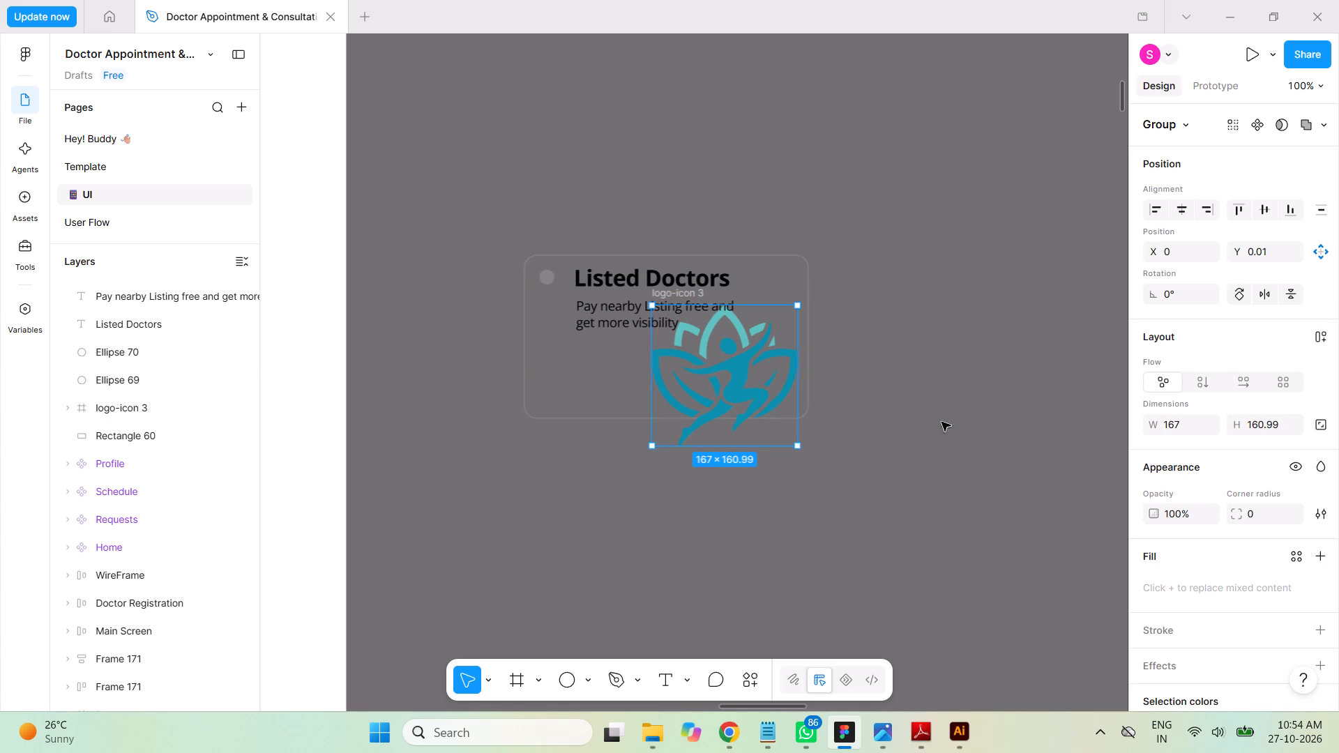
left_click(845, 401)
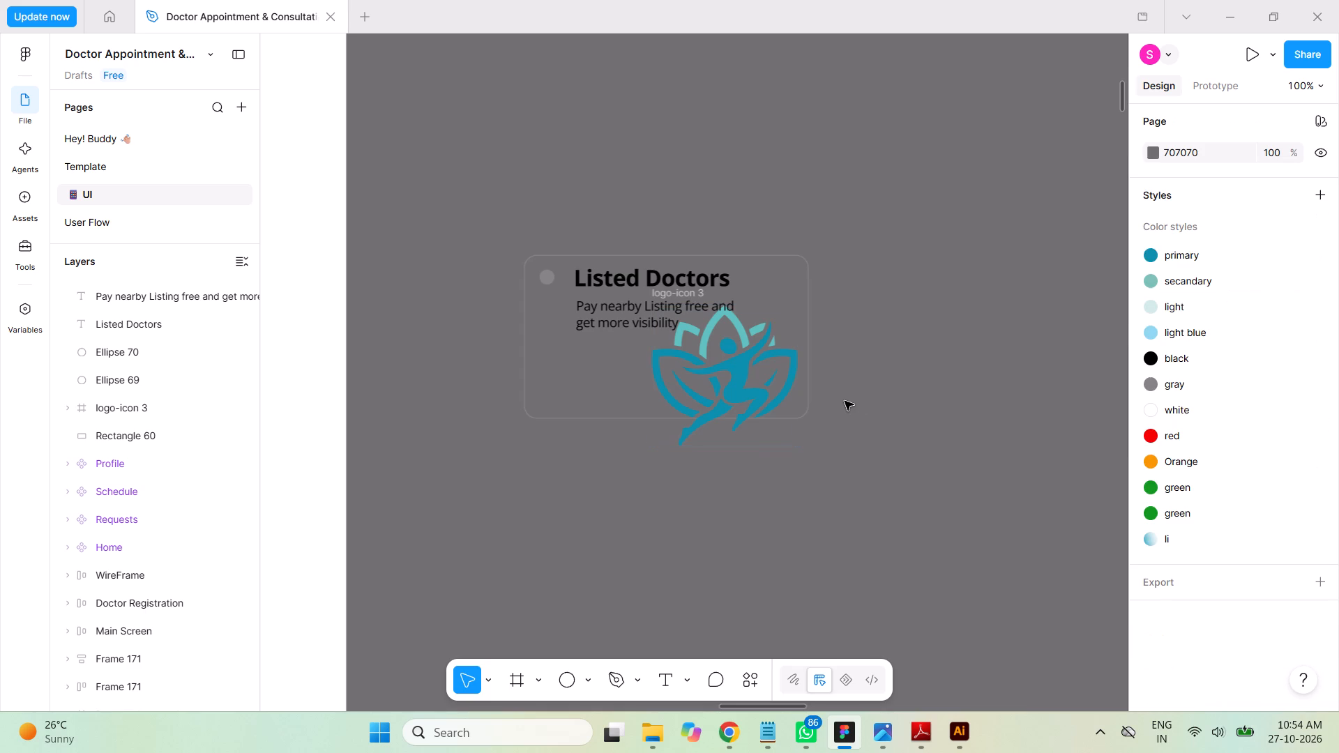
left_click(738, 390)
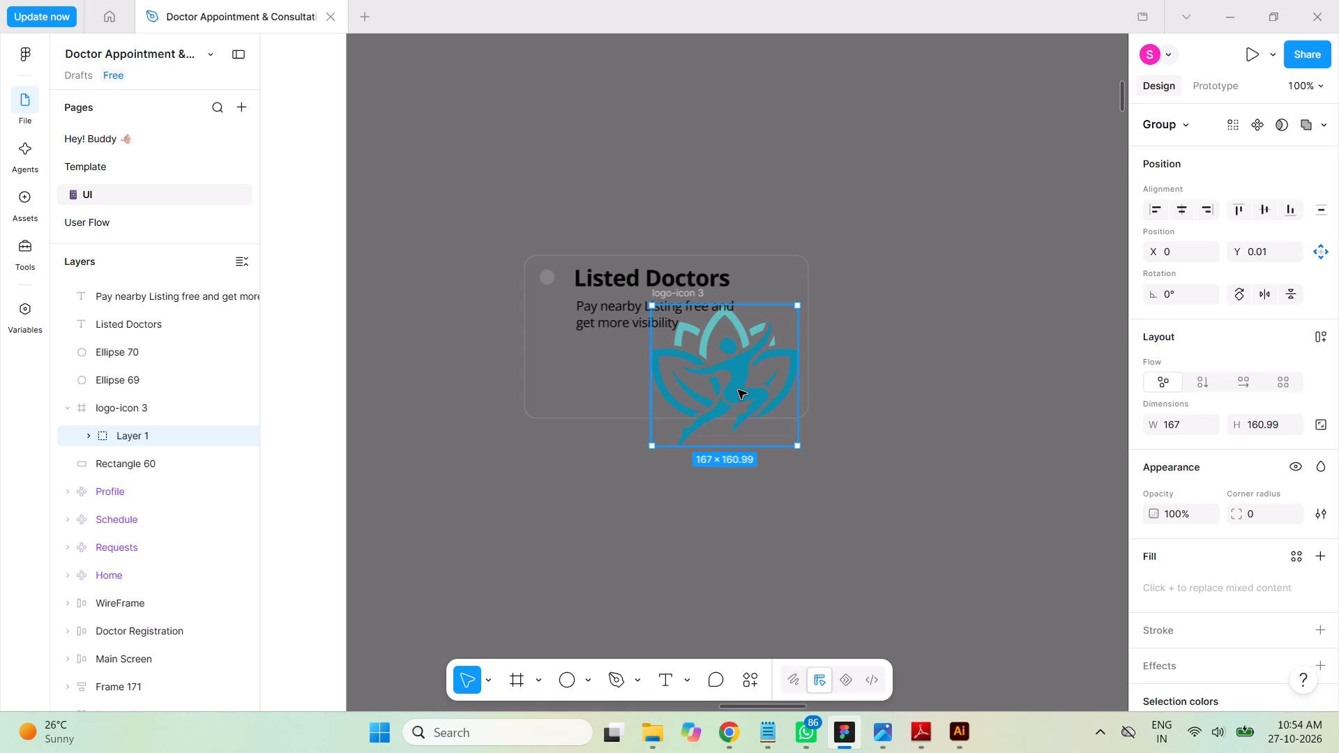
left_click(64, 407)
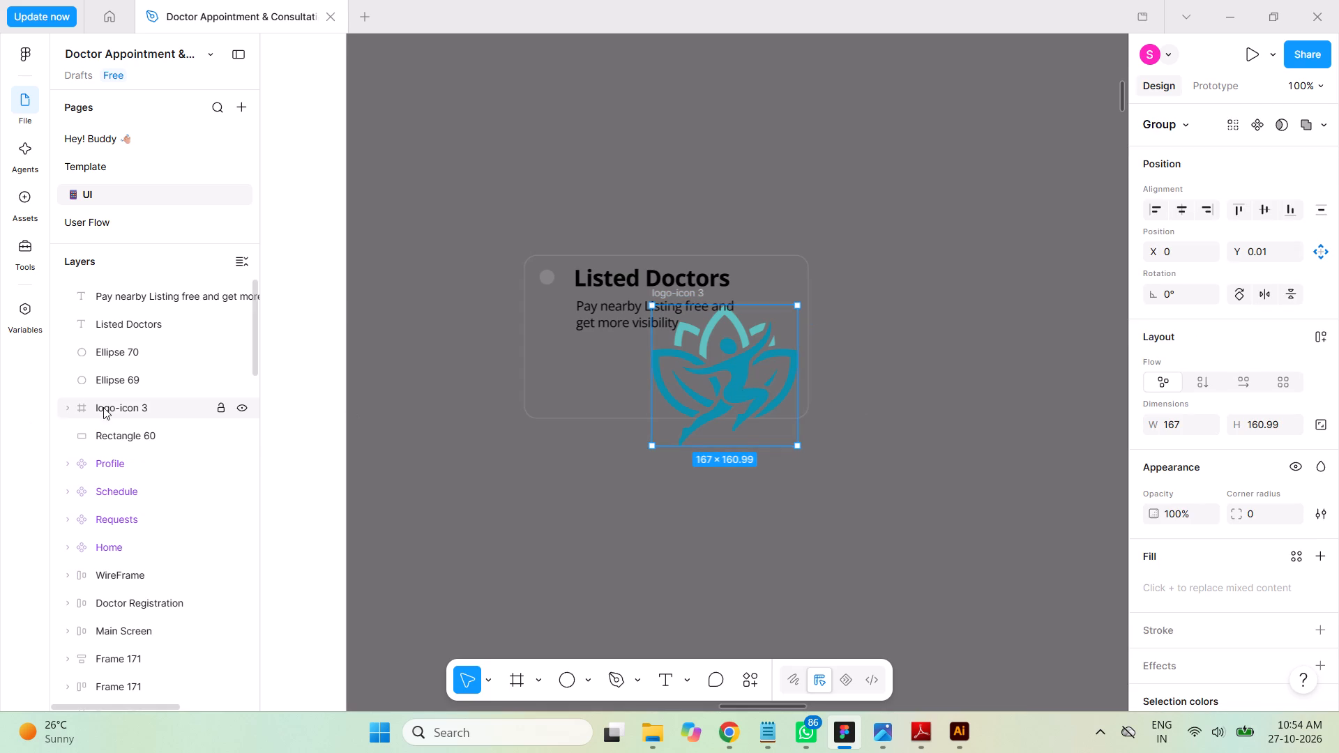
left_click(116, 407)
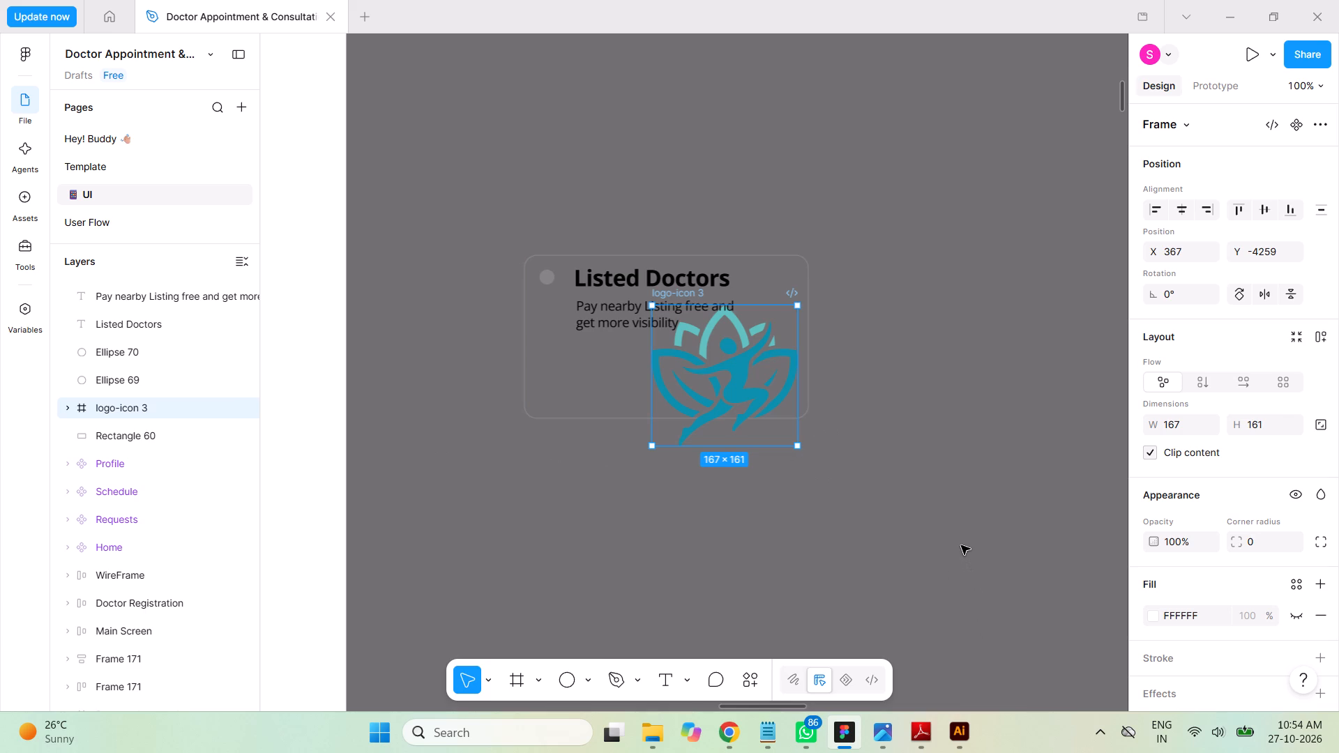
left_click(923, 536)
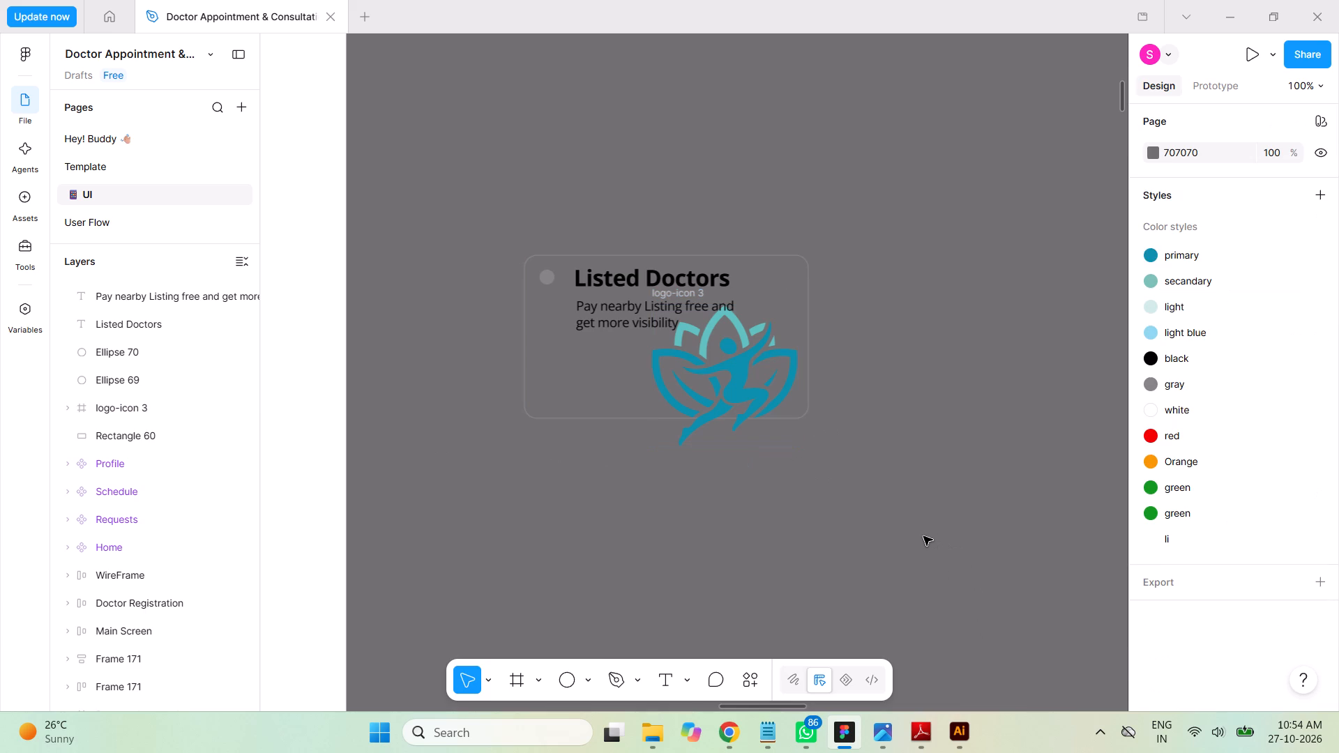
Save the design file.
key("ctrl+s")
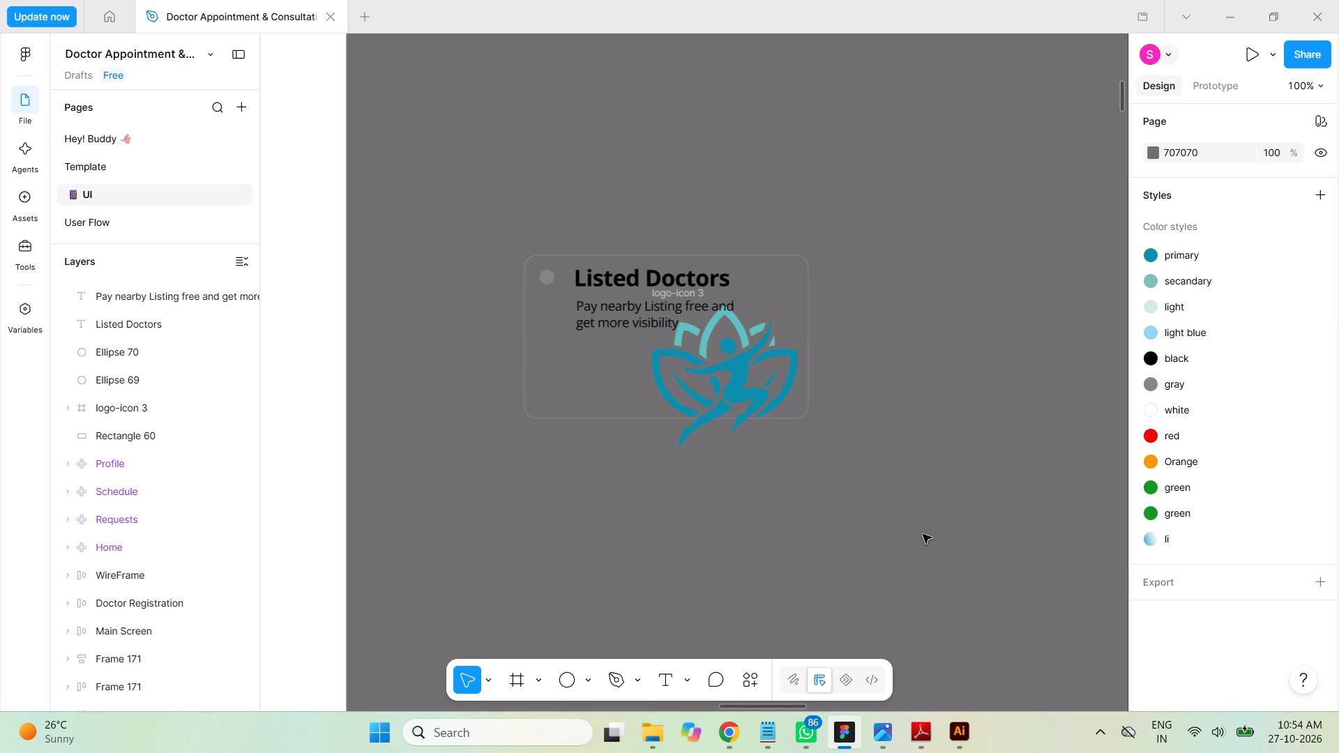
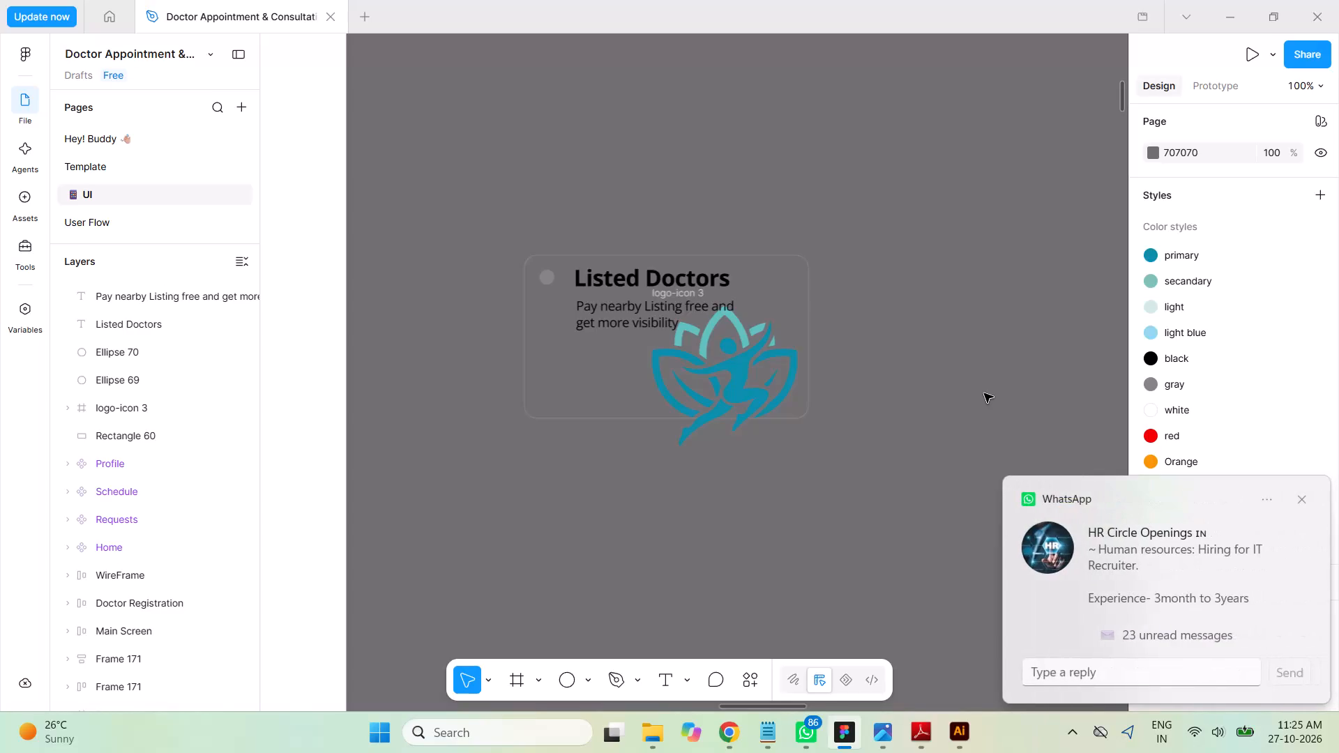
Switch to Chrome and, in a temporary new tab, review recent Amazon orders and the return options for the Dollar Bigboss trunk pack.
left_click(732, 732)
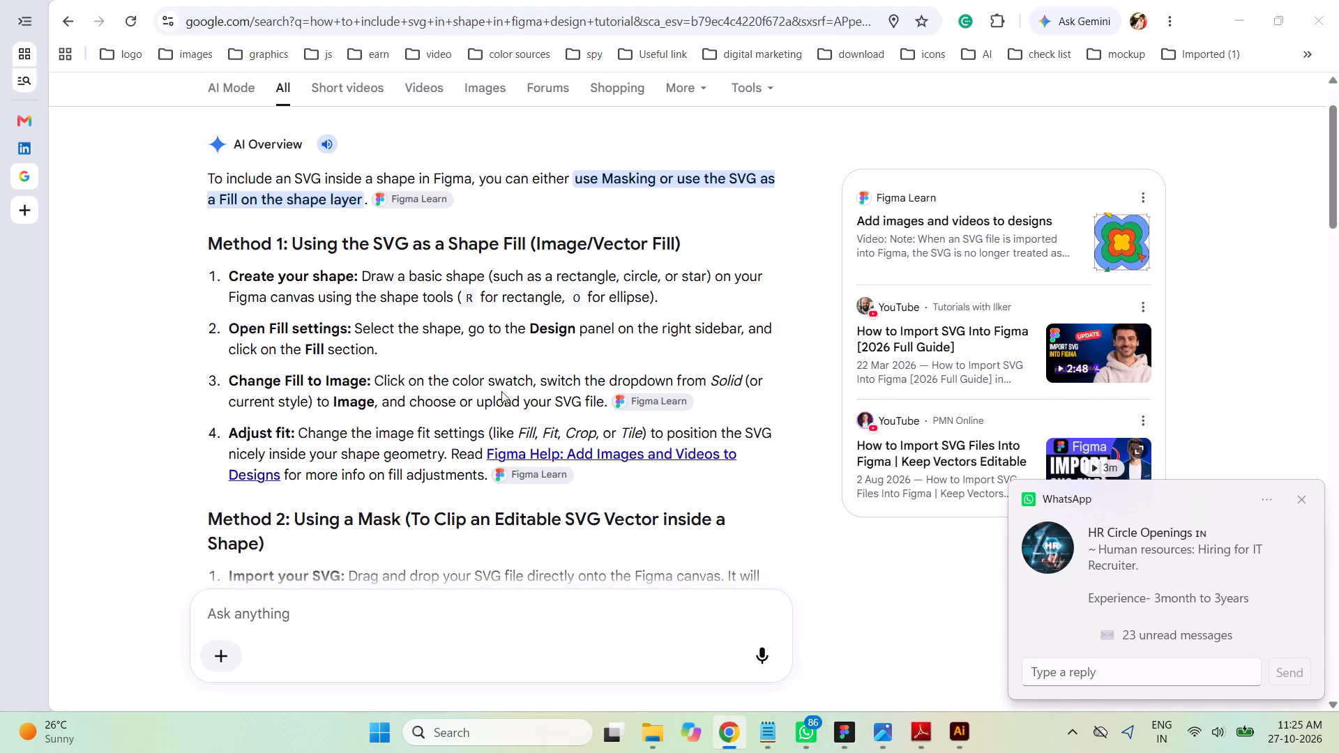
left_click(52, 213)
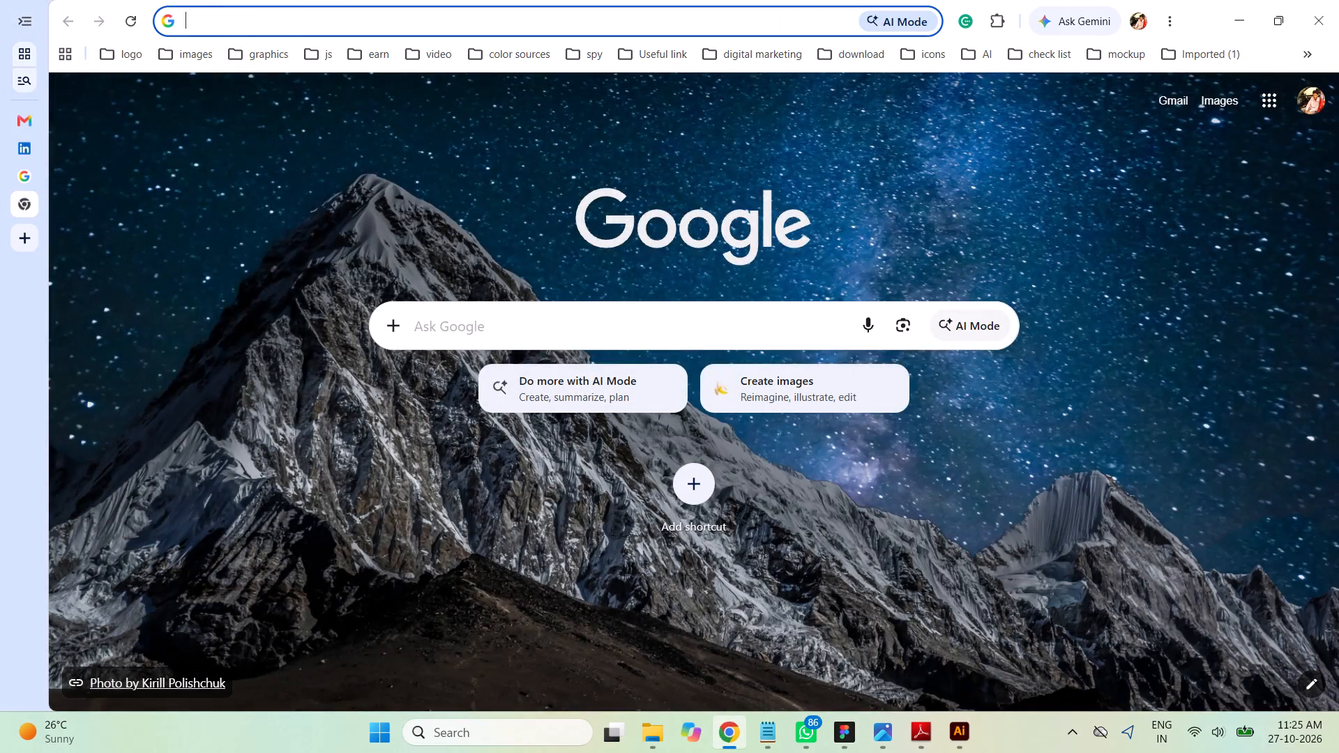
key("a")
left_click(275, 91)
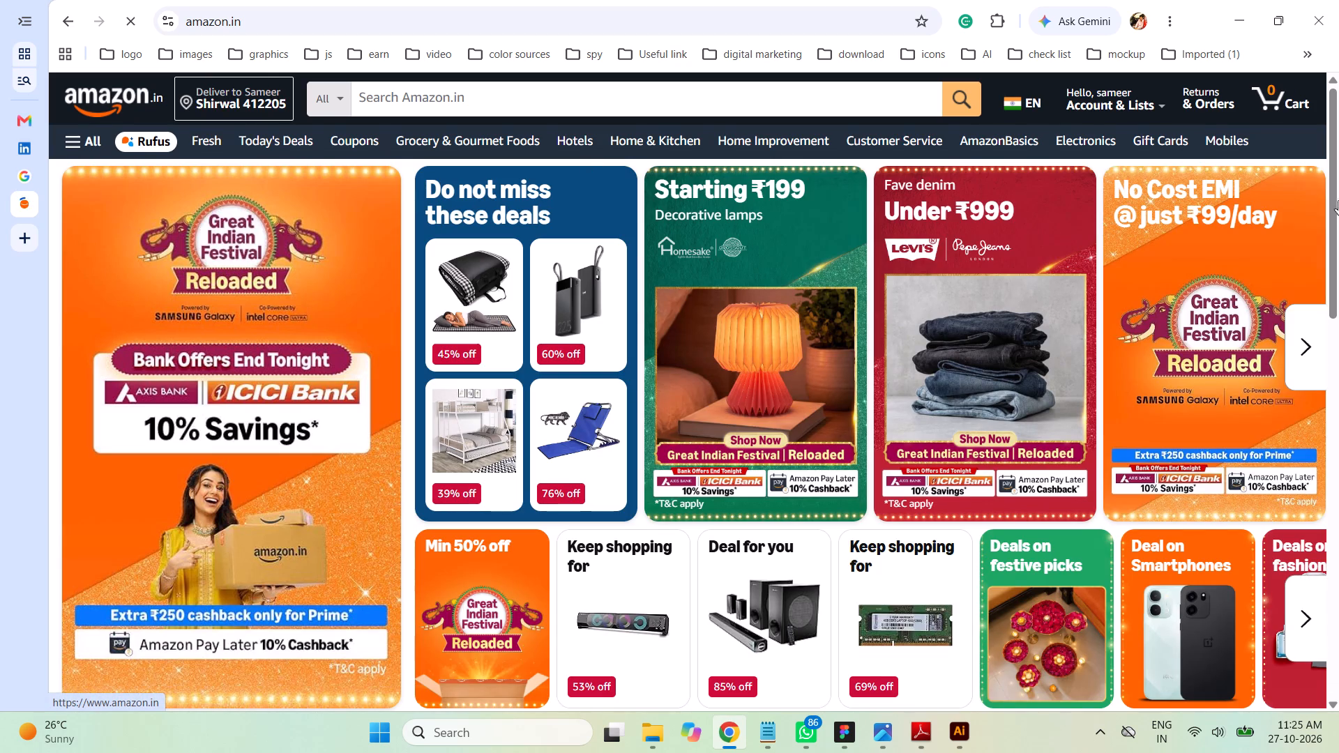
left_click(1210, 102)
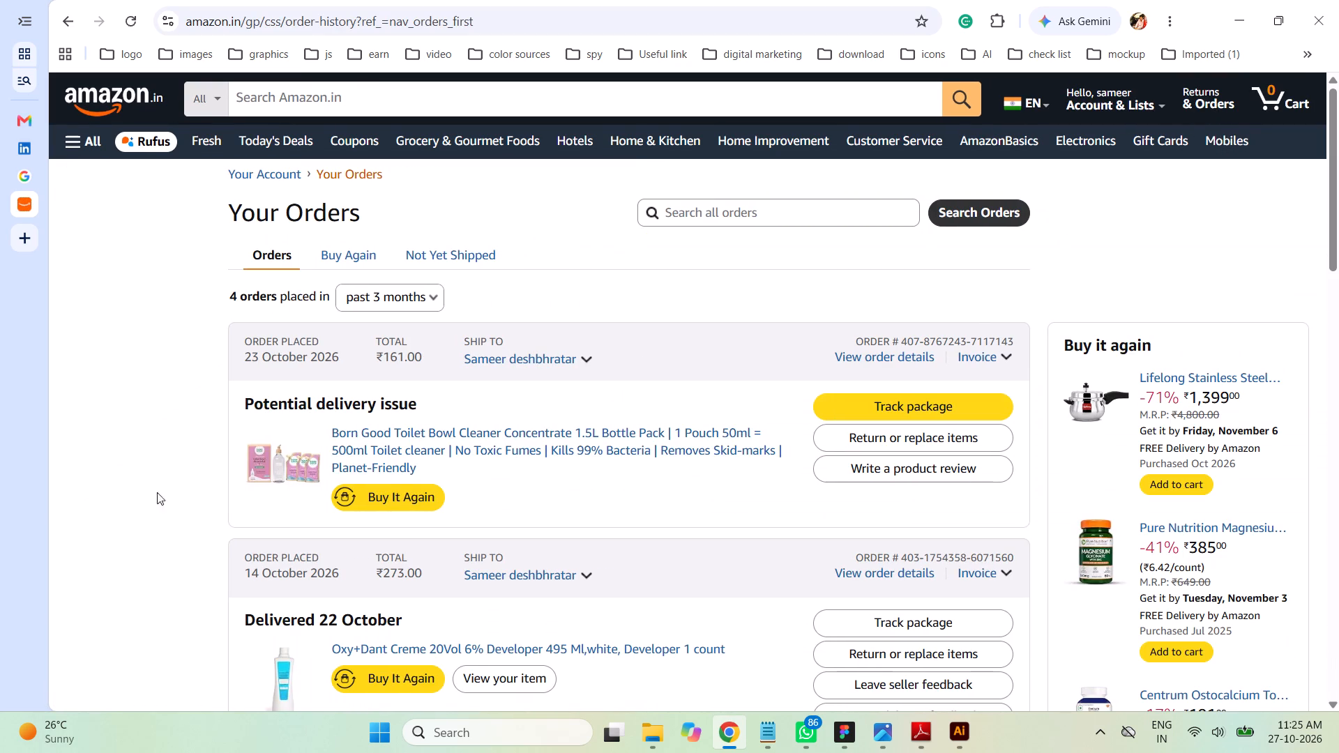
scroll(151, 458, "down", 6)
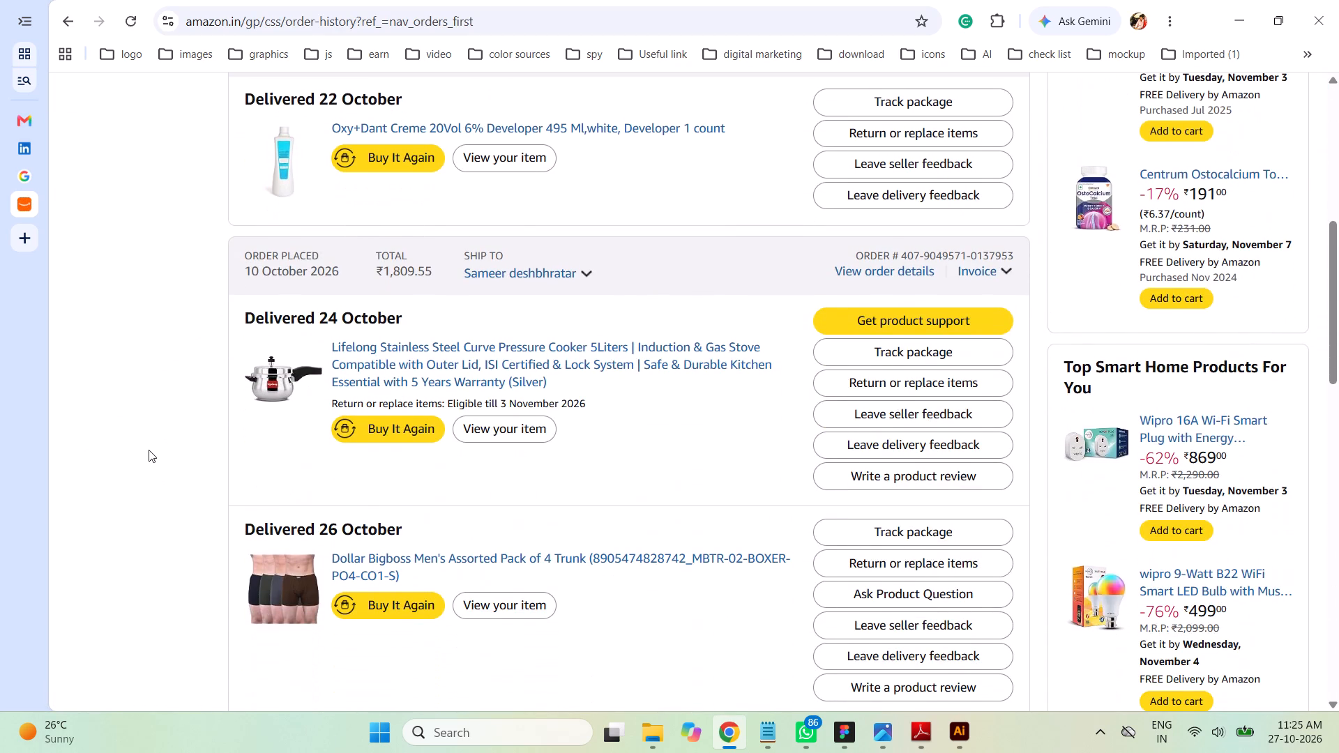
scroll(149, 450, "down", 1)
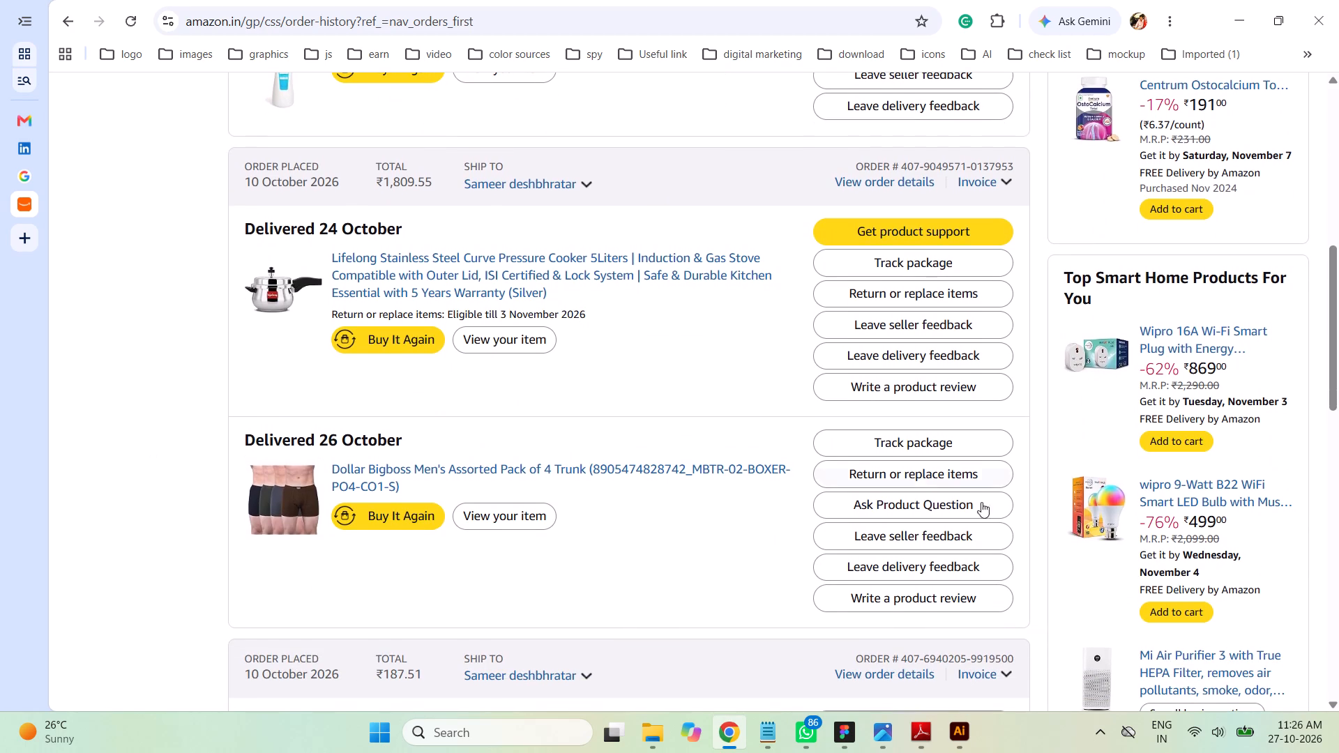
left_click(945, 476)
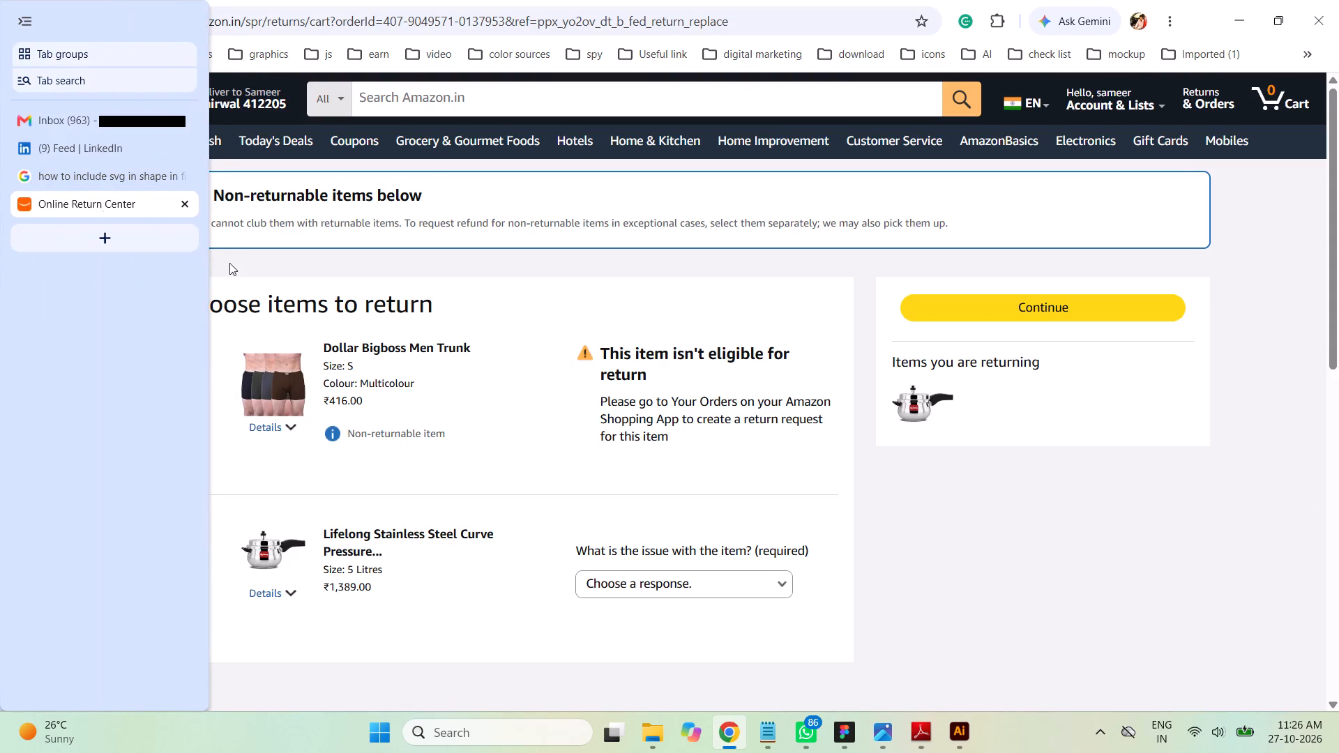
left_click(1022, 507)
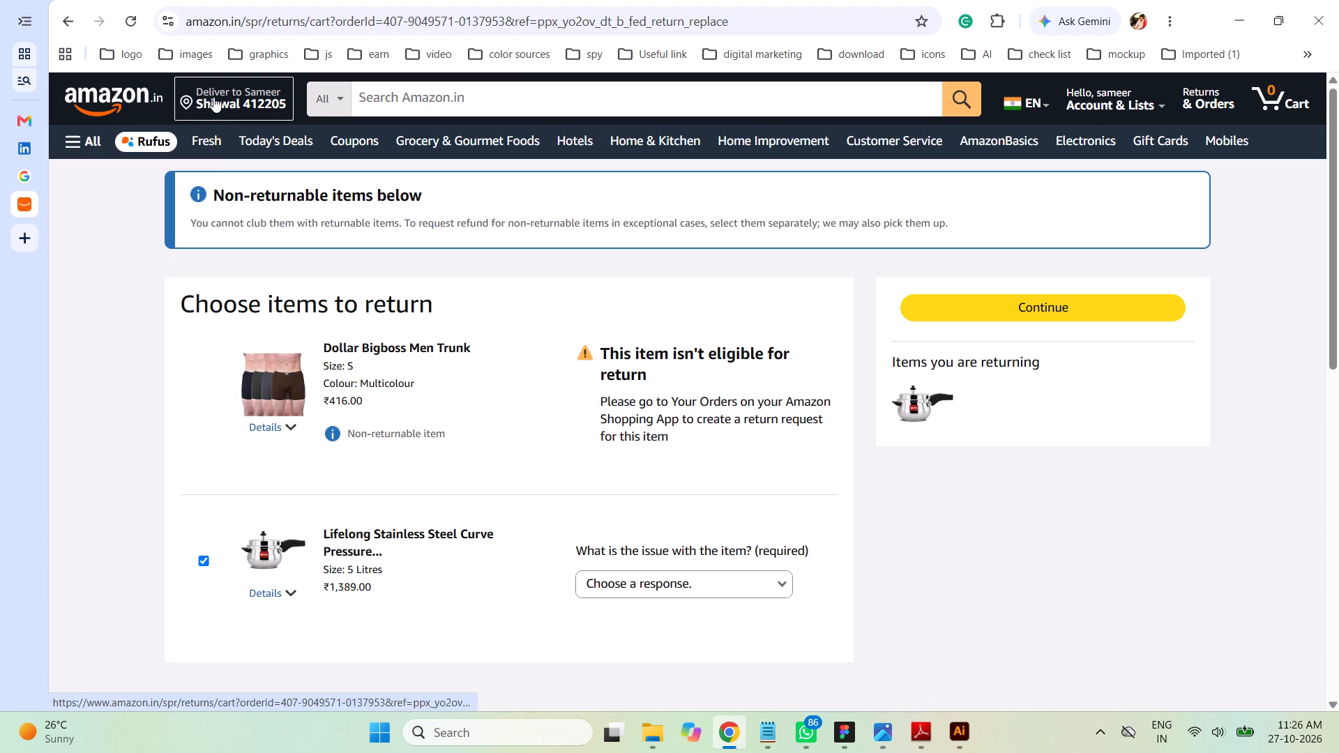
left_click(121, 90)
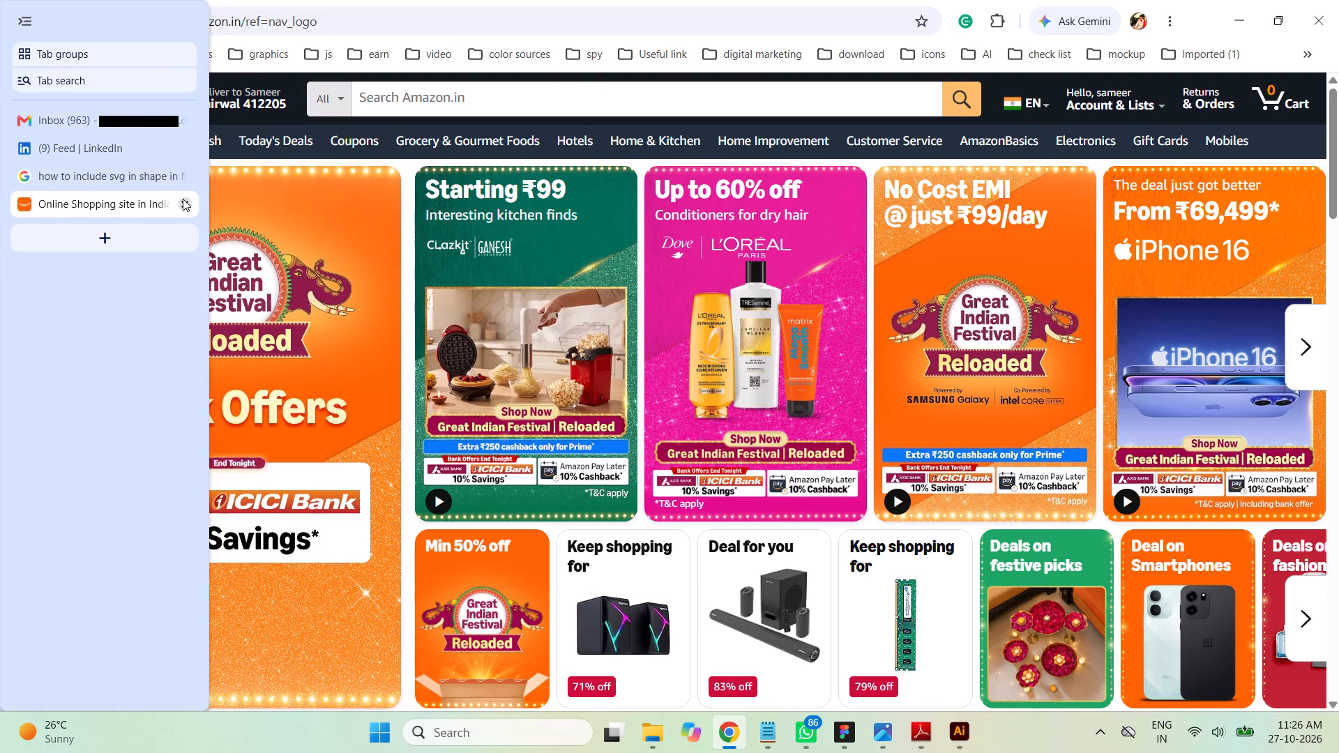
left_click(185, 200)
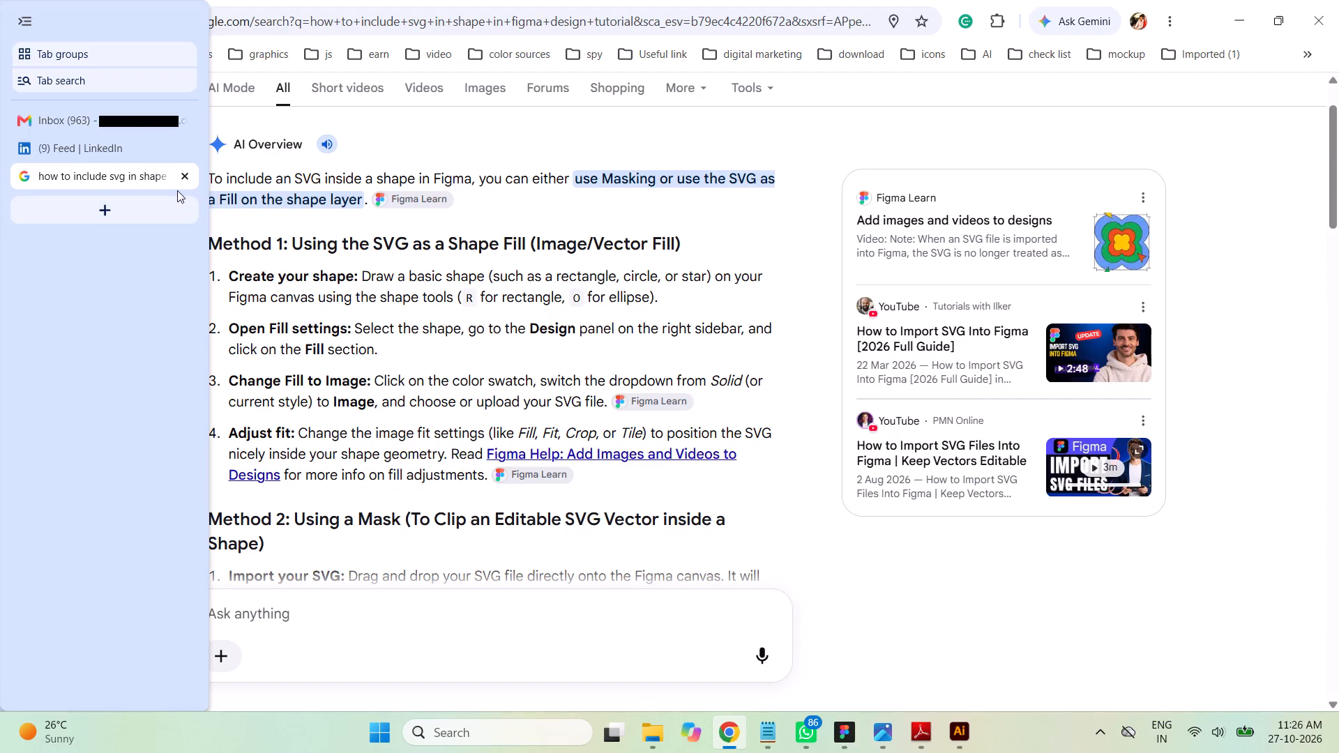
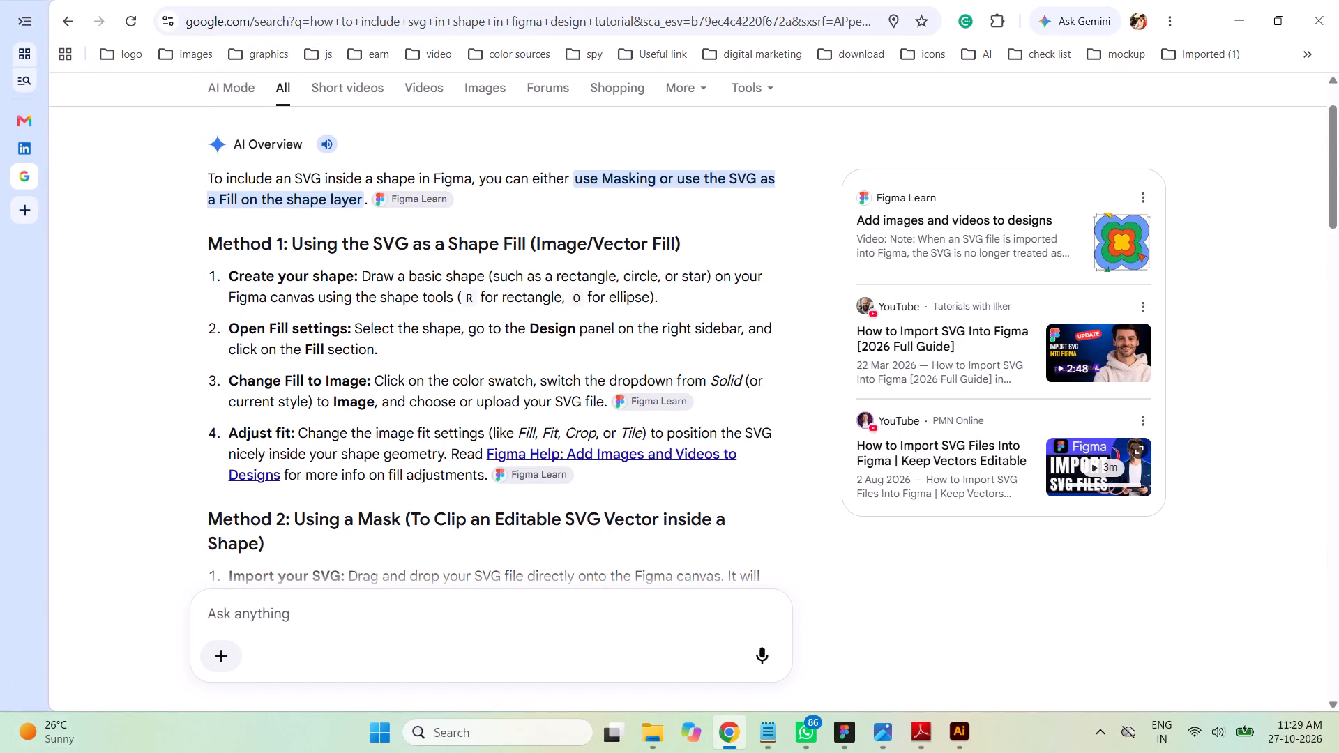
Switch to Figma and inspect the logo-icon 3 frame, its nested Layer 1 group and the commands available for it.
left_click(842, 736)
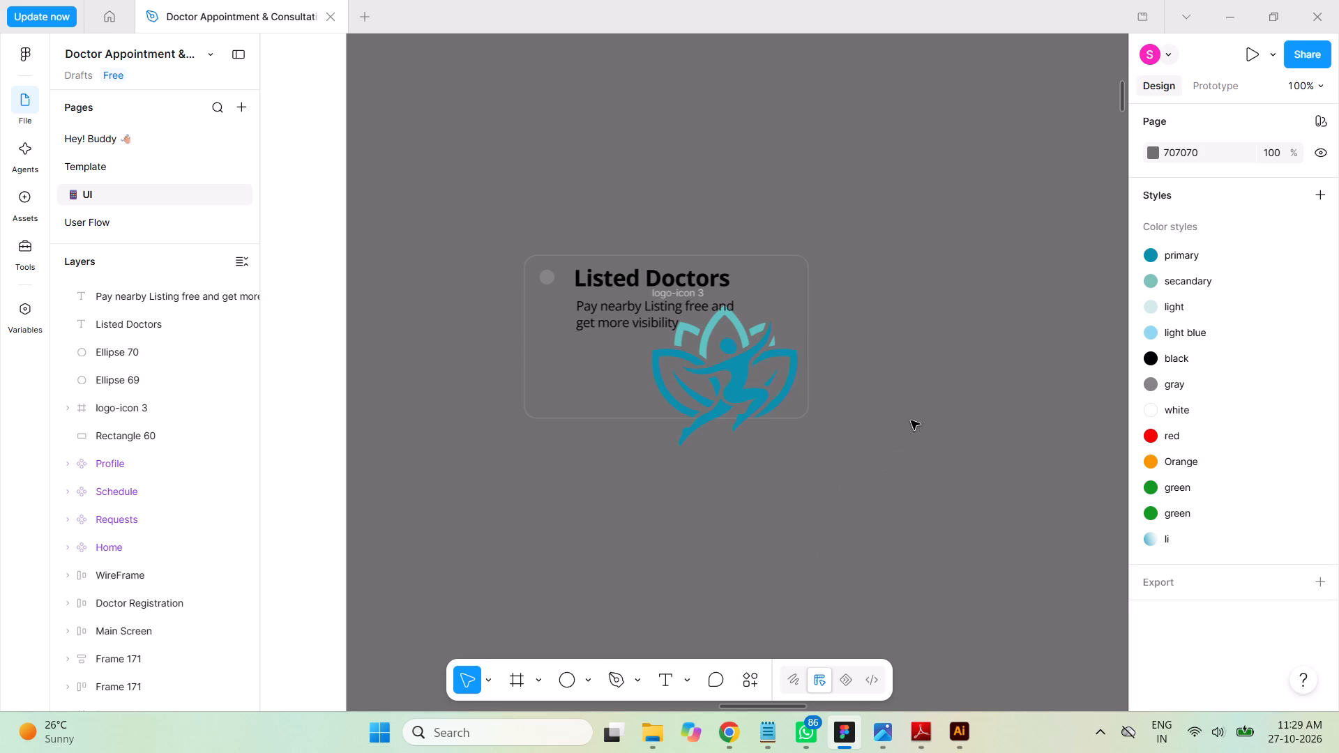
left_click(743, 376)
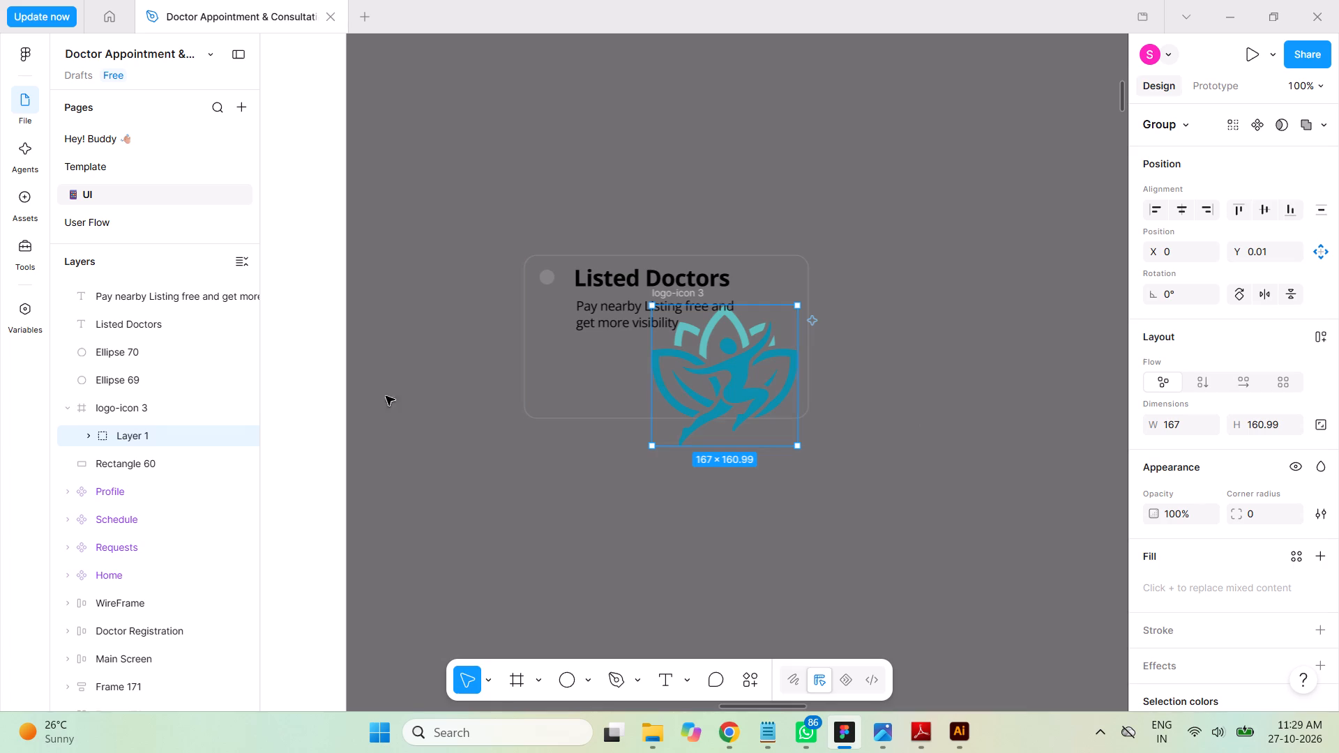
left_click(66, 410)
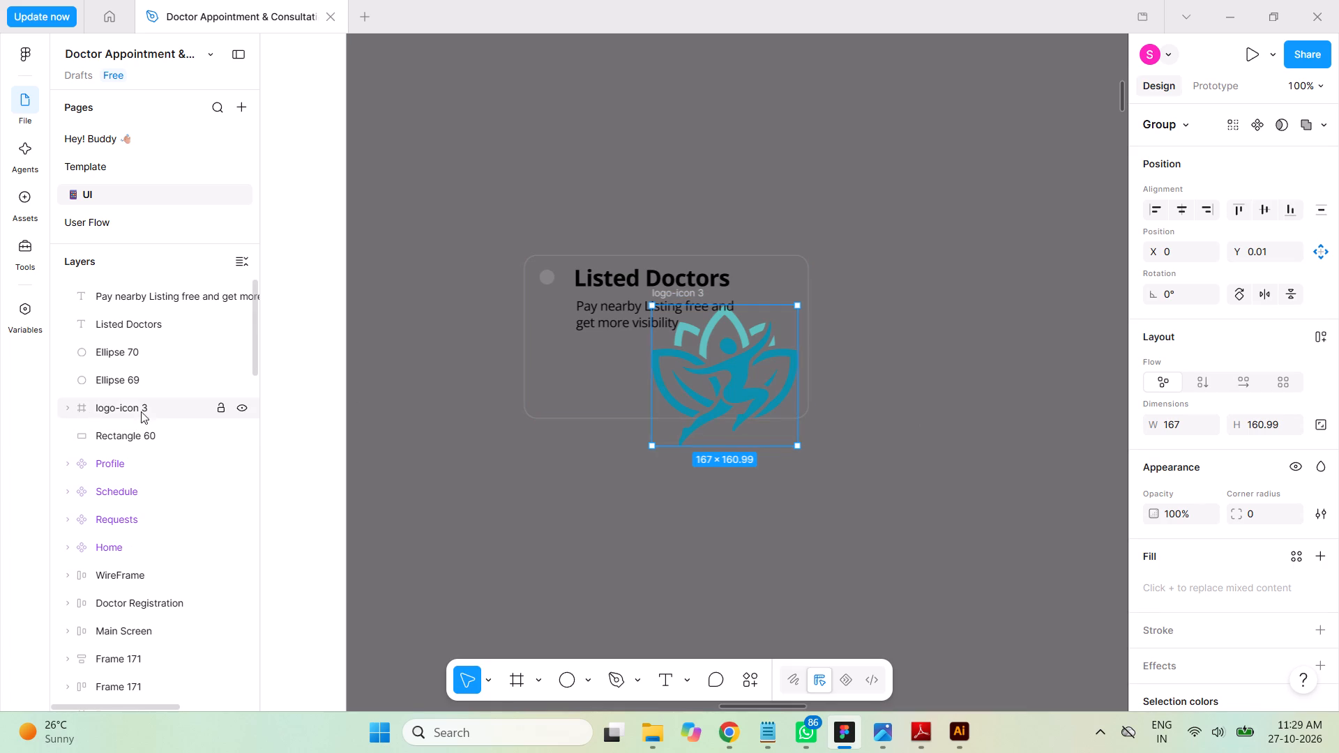
left_click(149, 410)
right_click(149, 410)
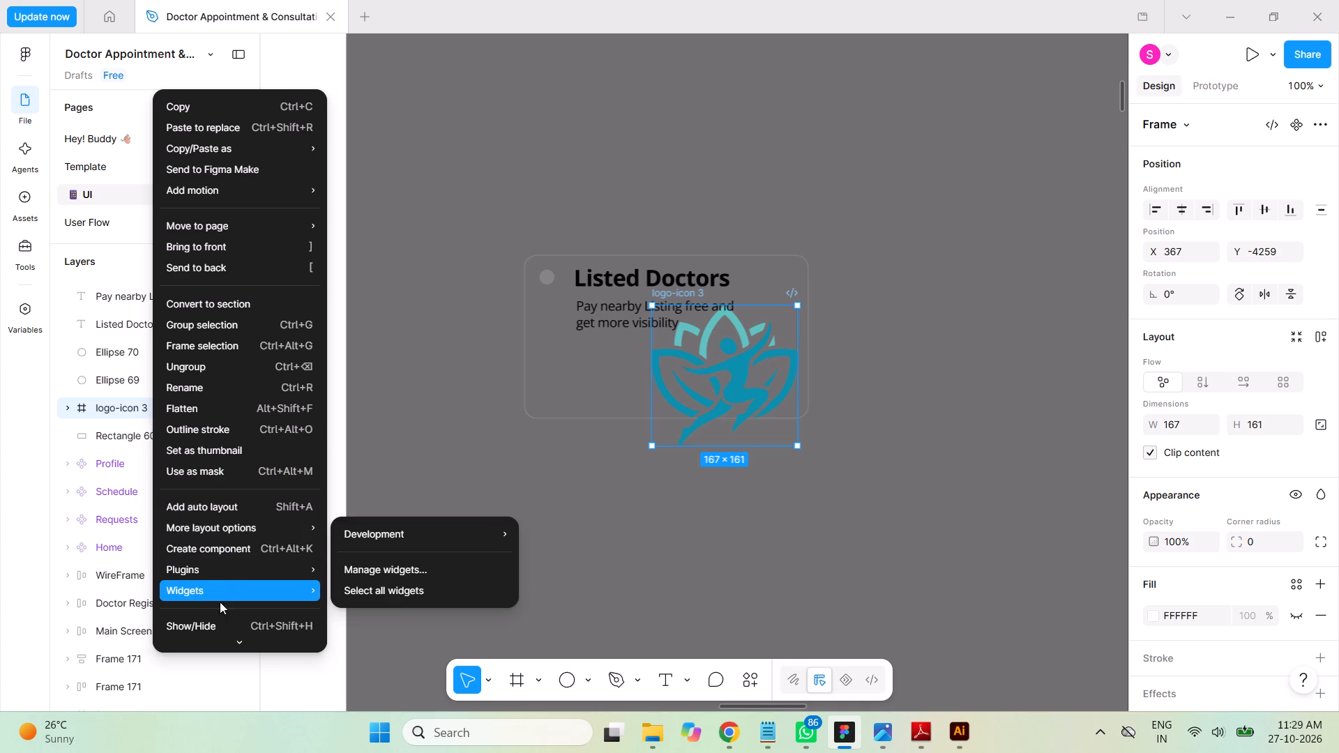
left_click(883, 470)
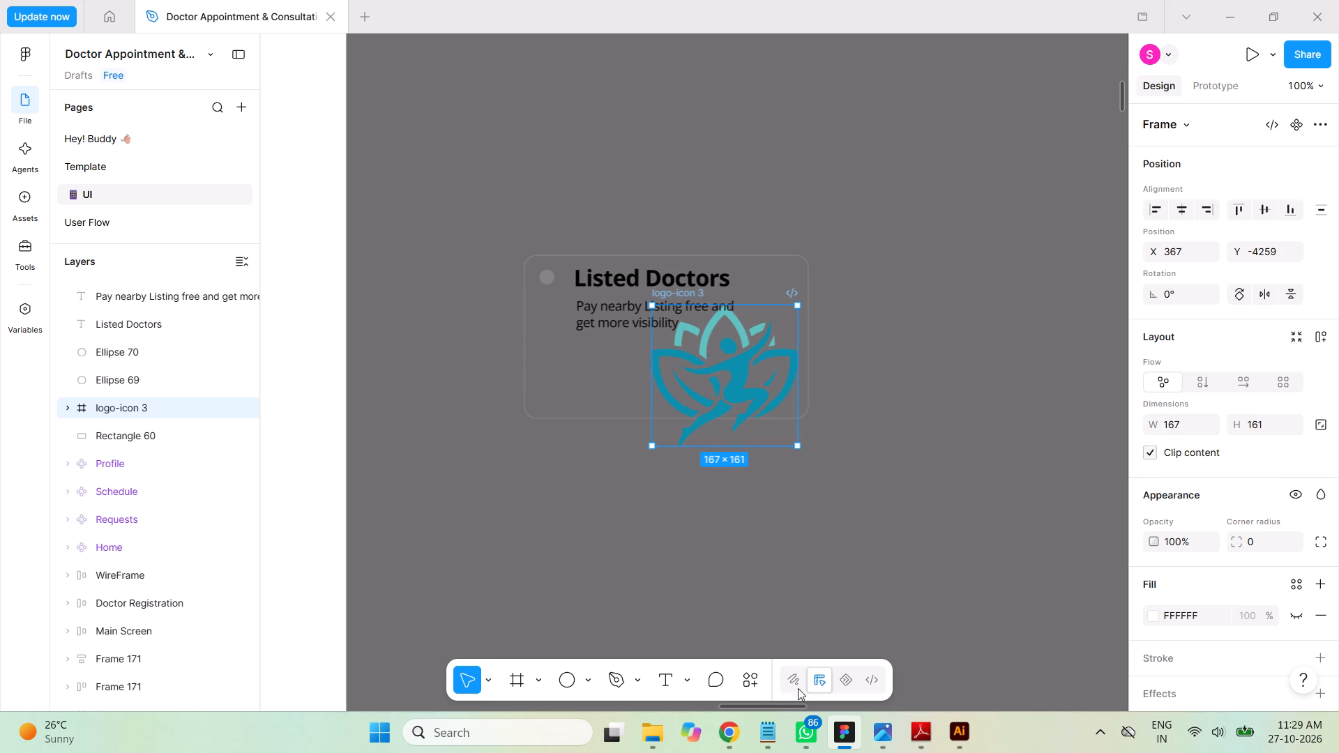
Consult the Doctor Registration screen in the Physiotherapy App UX Flow Atlas image, and return to the Figma design.
left_click(884, 737)
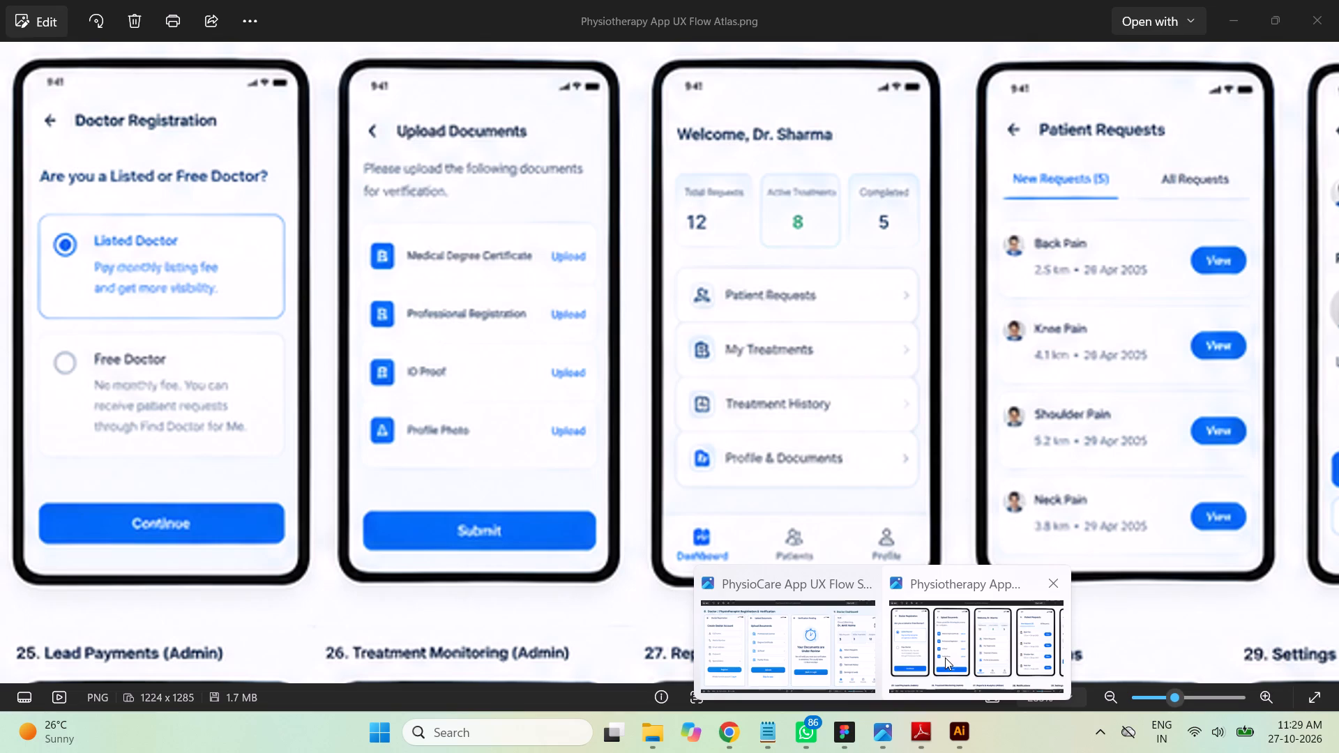
left_click(945, 657)
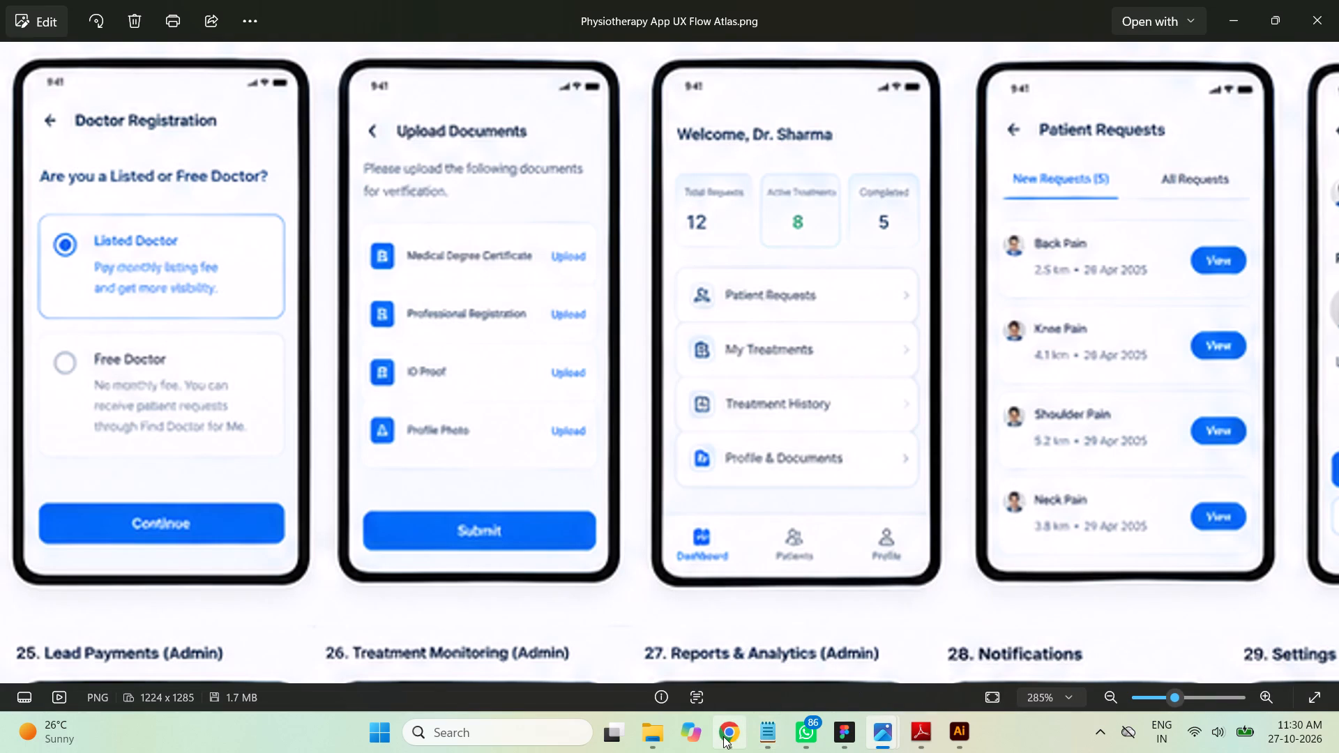
left_click(852, 736)
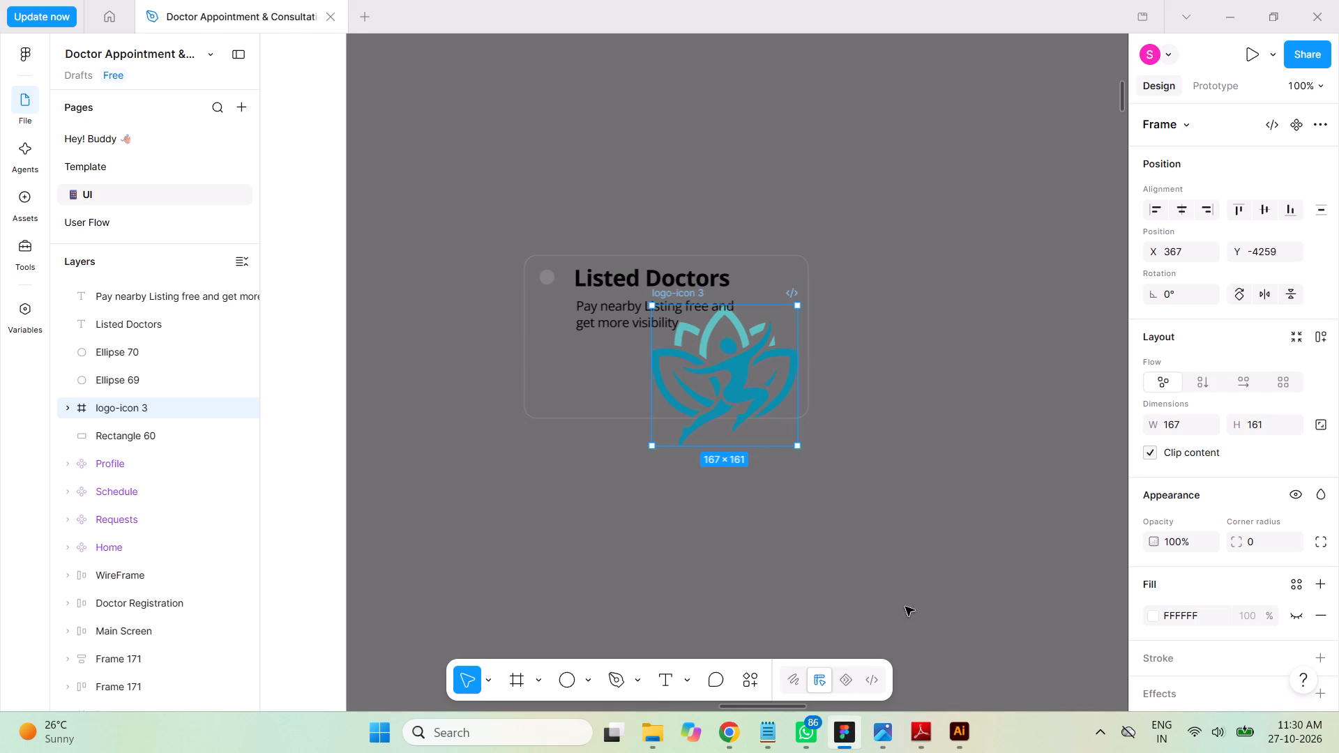
left_click(939, 518)
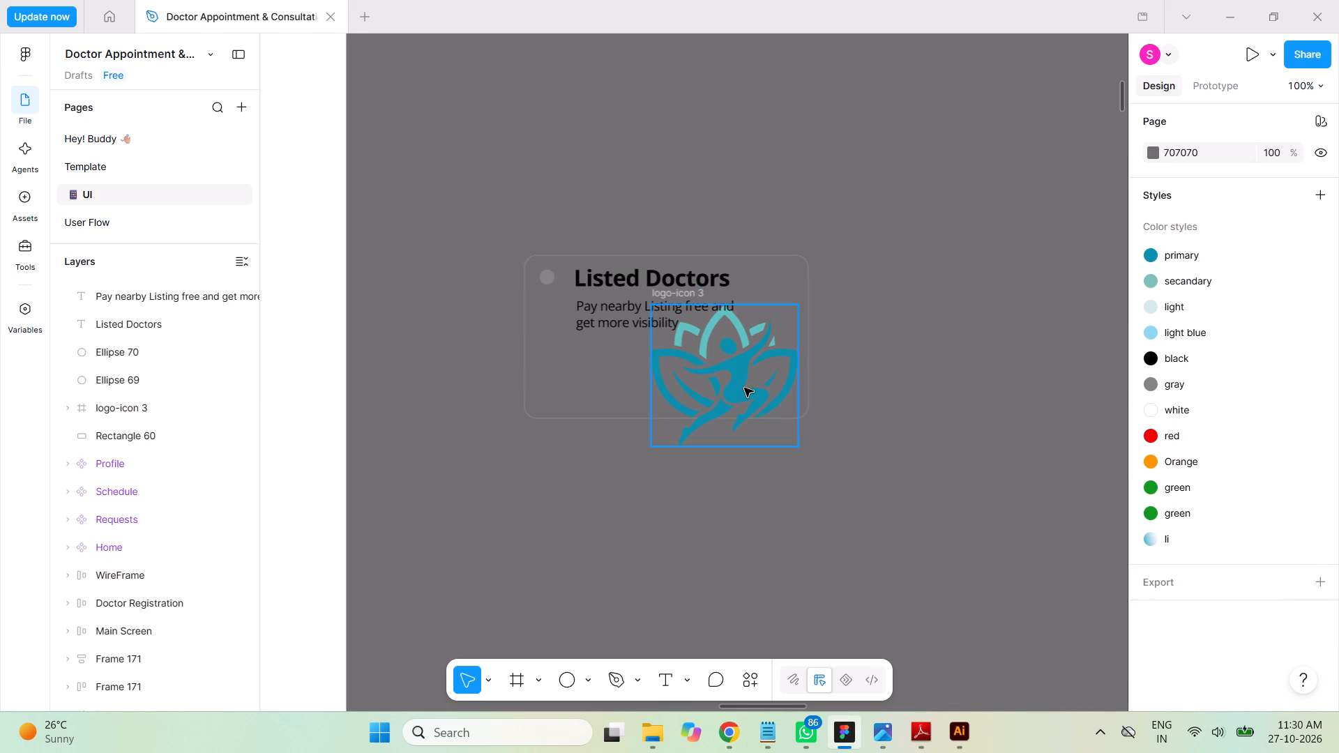
Switch to Illustrator and copy the selected logo icon group into a new A4 CMYK document.
left_click(960, 733)
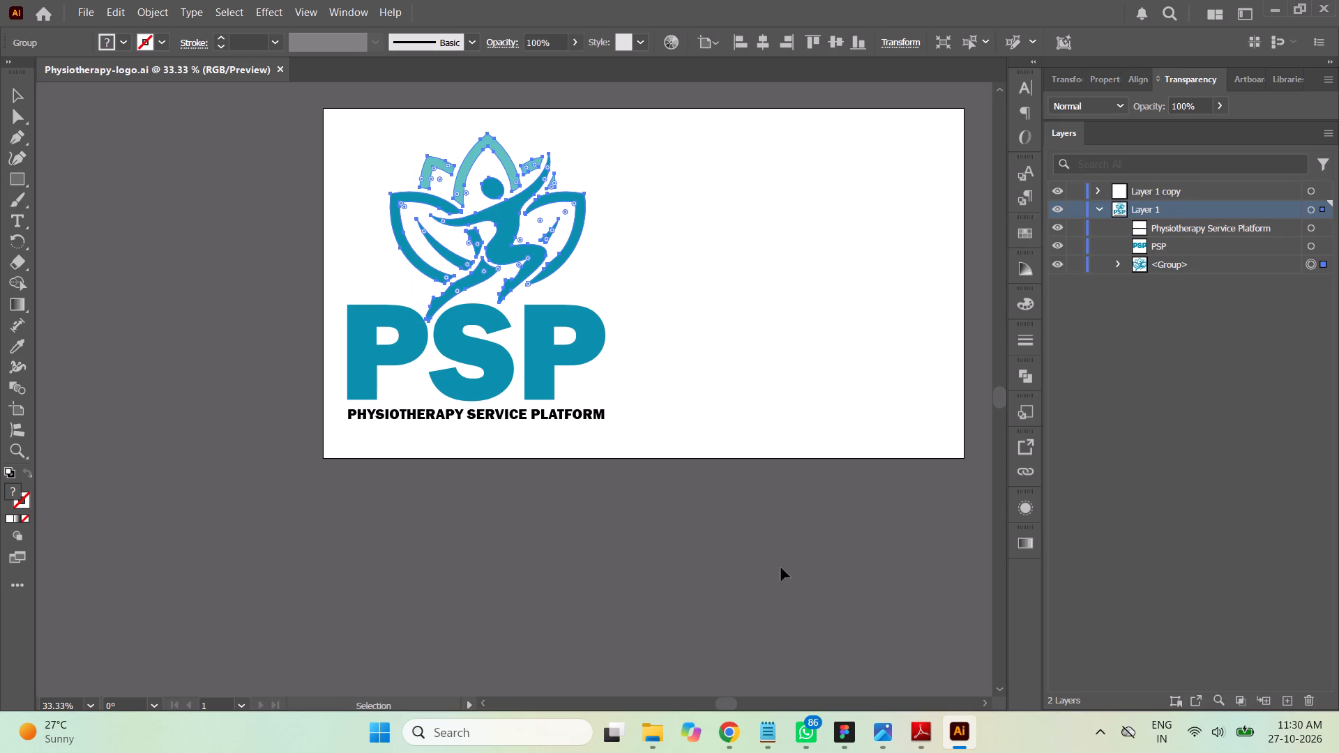
key("ctrl+c")
key("ctrl+n")
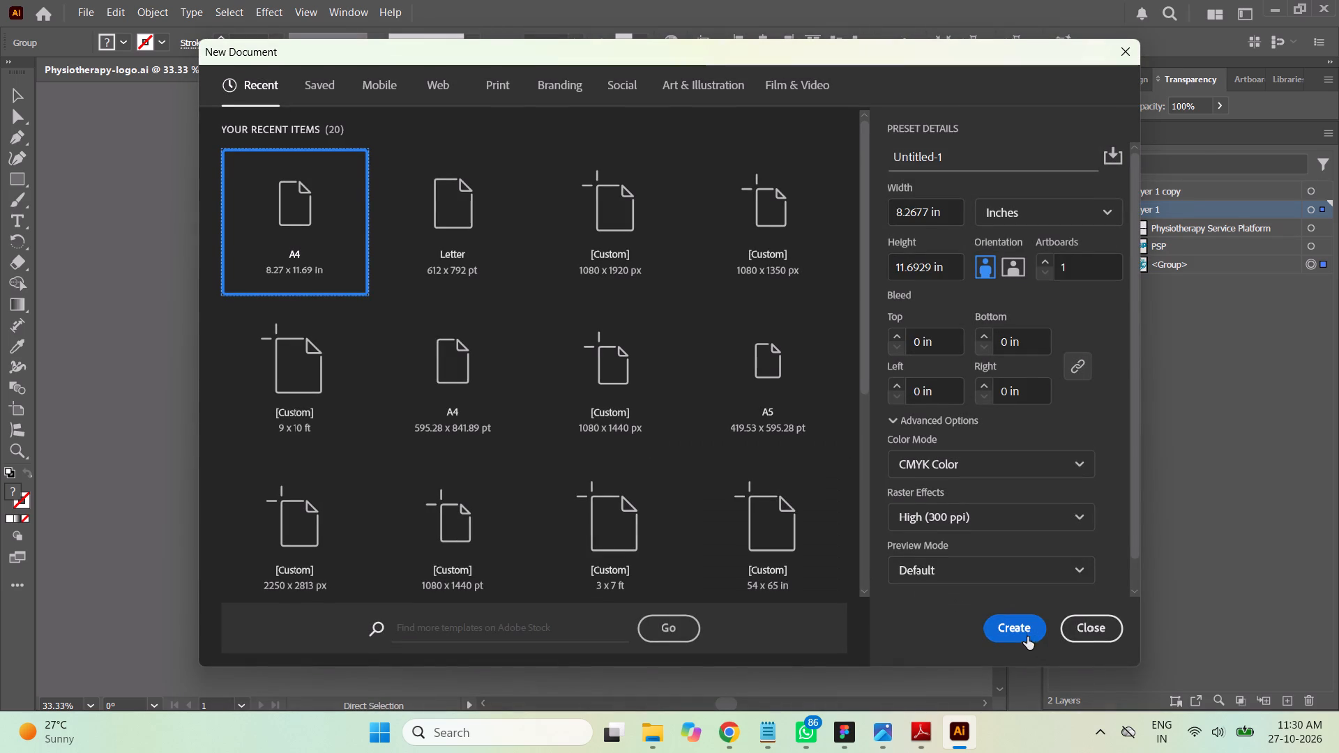
left_click(1023, 630)
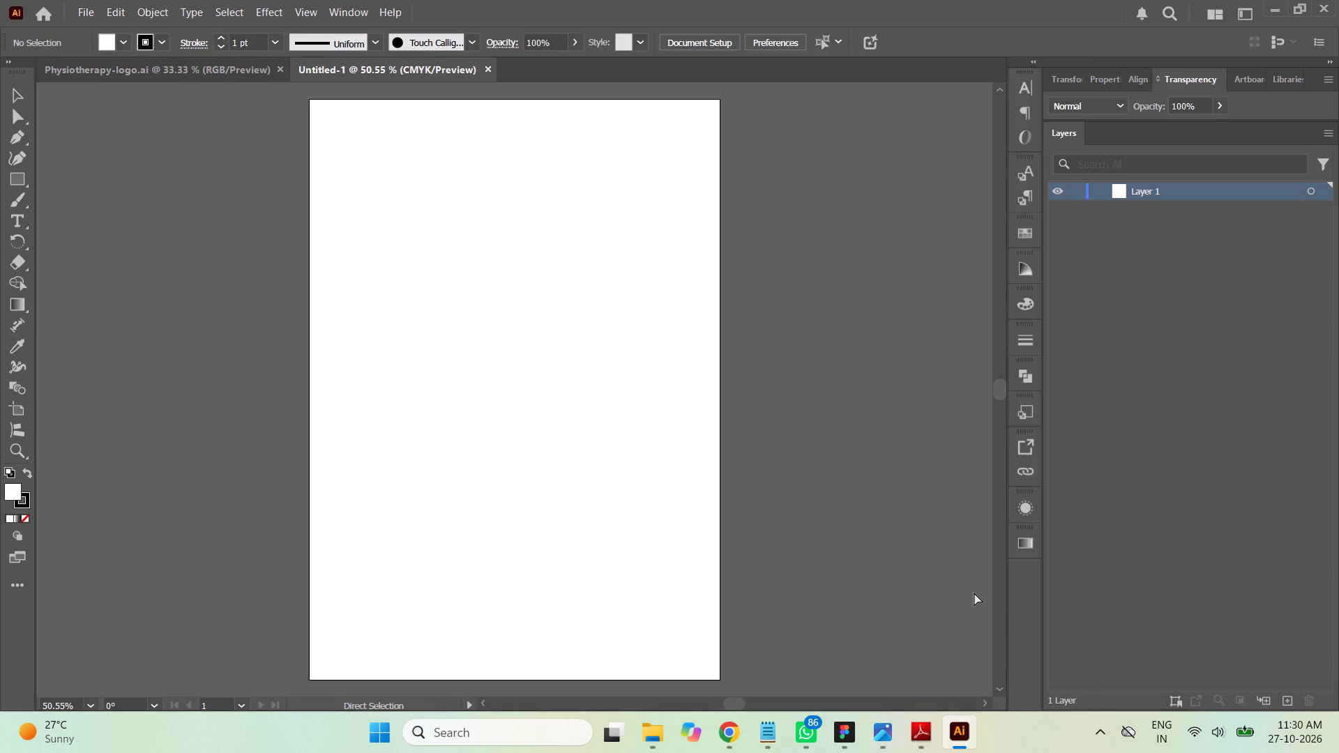
key("ctrl+v")
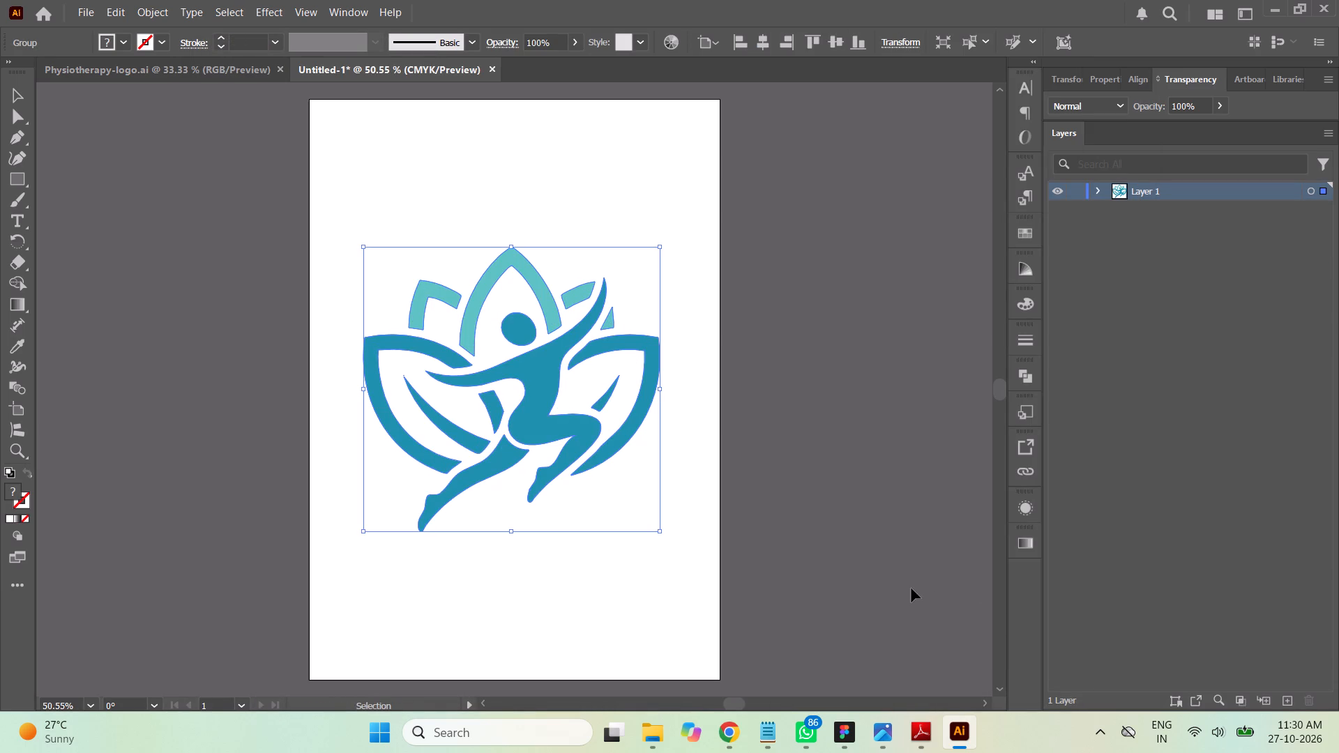
Set the opacity of Layer 1 with the pasted logo icon to 50%.
left_click(1312, 192)
left_click_drag(1200, 106, 1128, 104)
type("50")
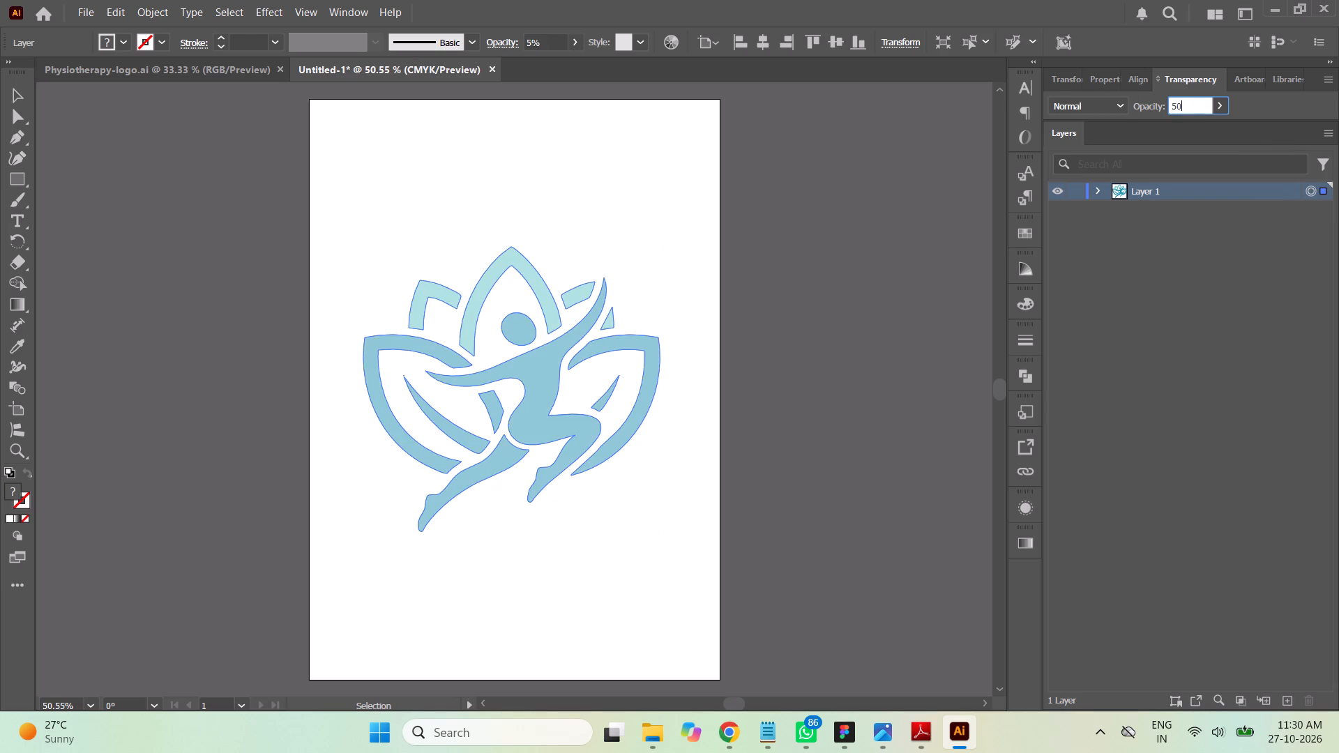
key("Return")
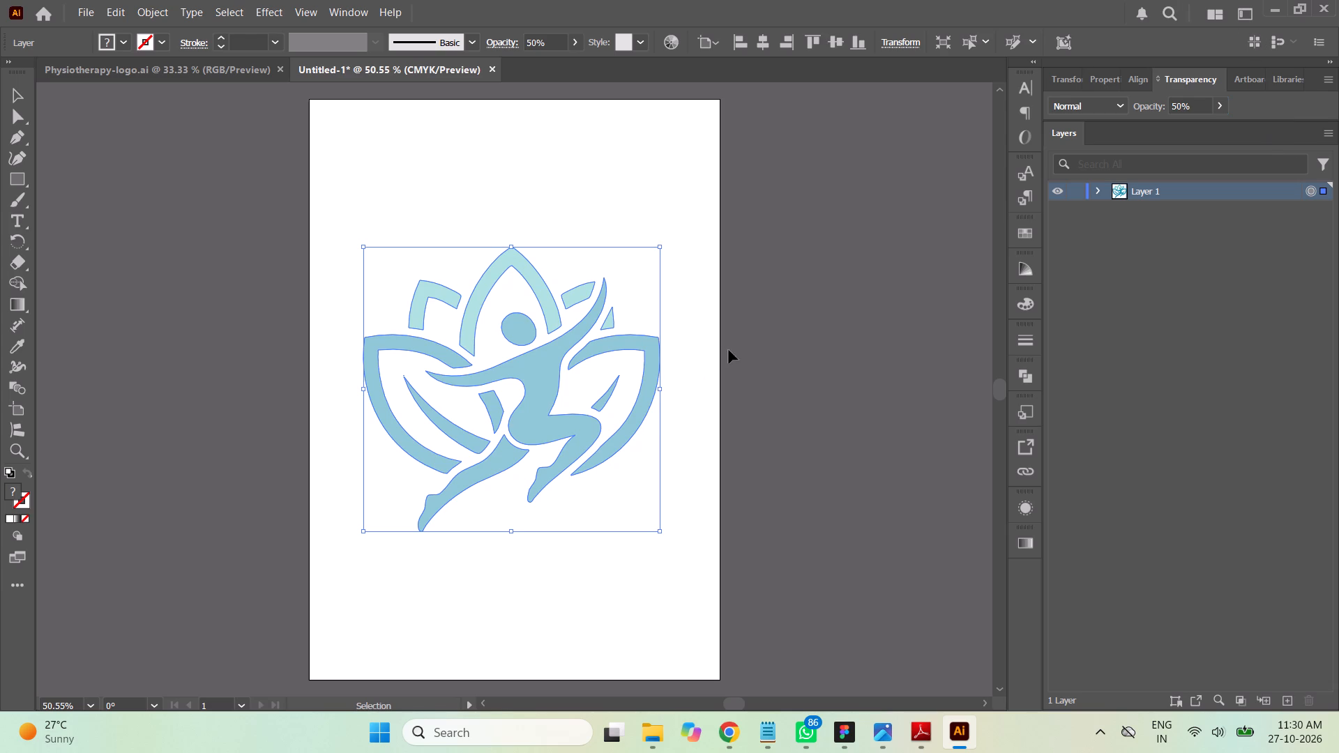
Duplicate Layer 1 and hide the original layer beneath the copy.
left_click_drag(1193, 190, 1214, 279)
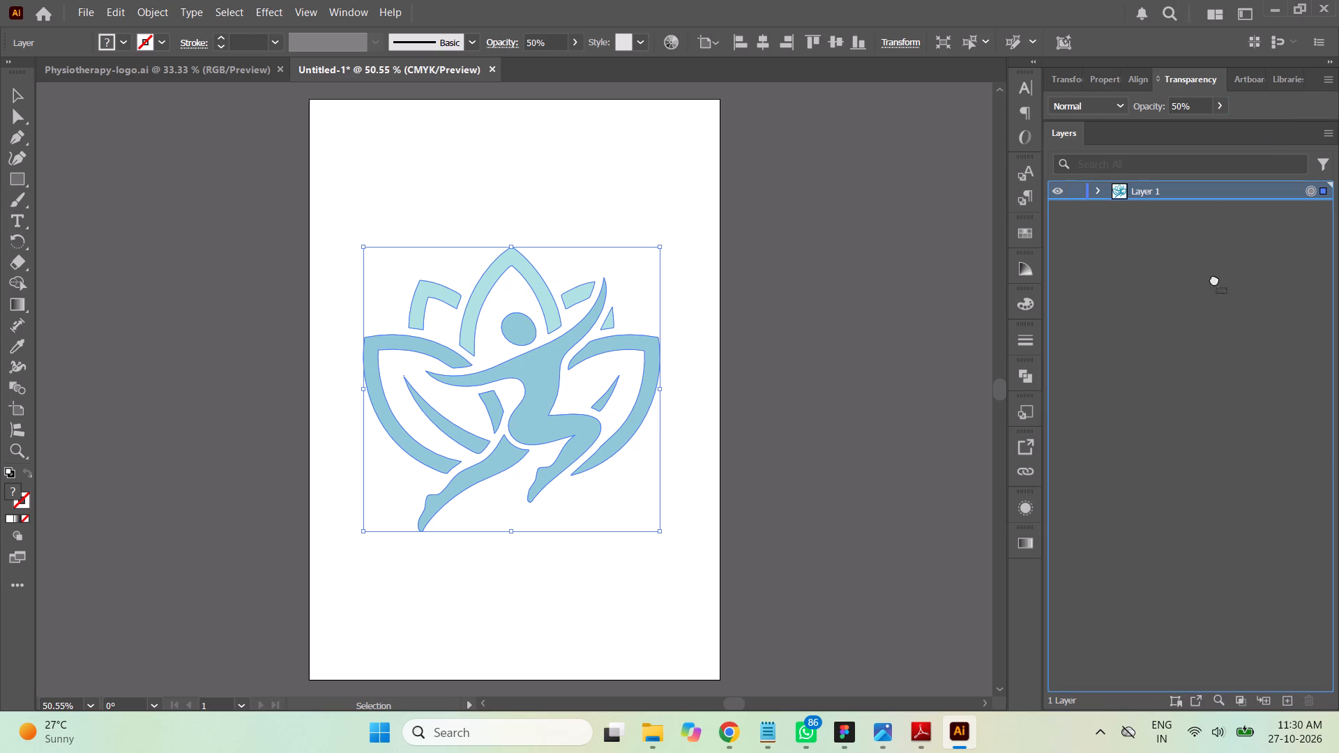
left_click_drag(1214, 279, 1290, 698)
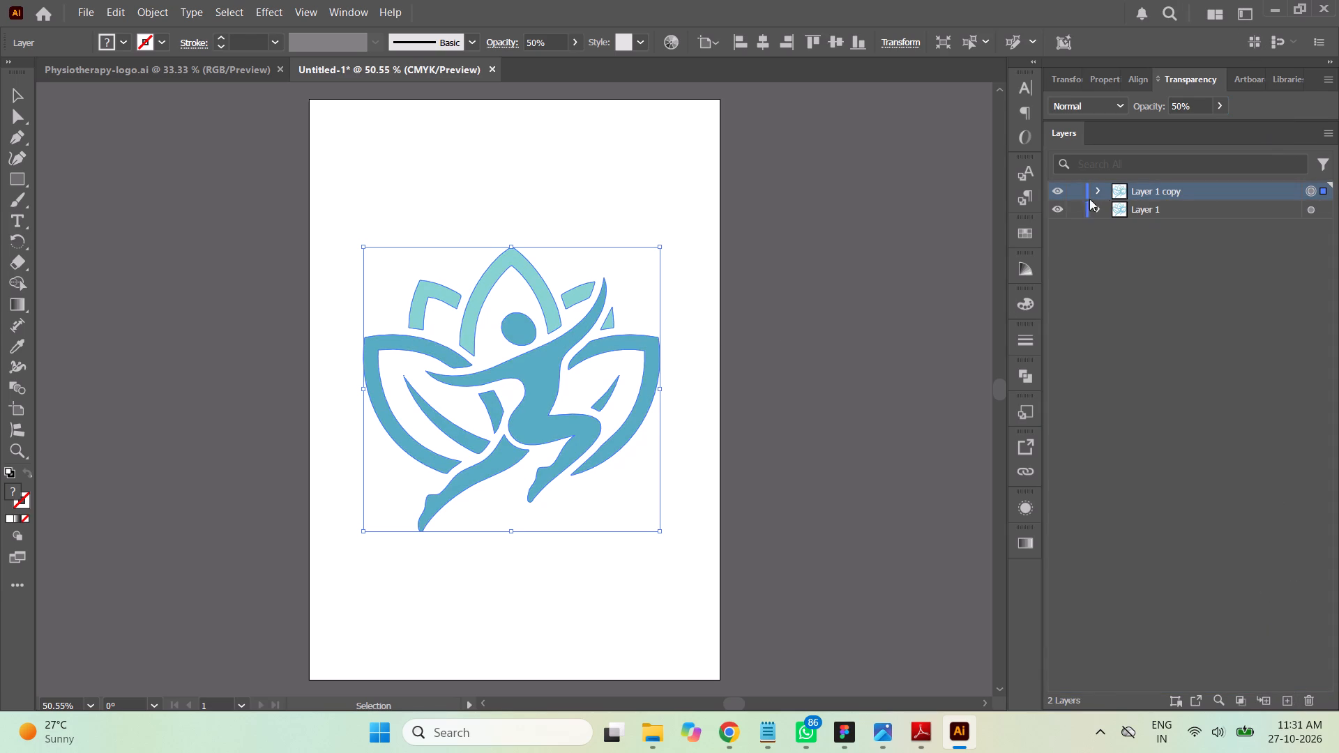
left_click(1058, 208)
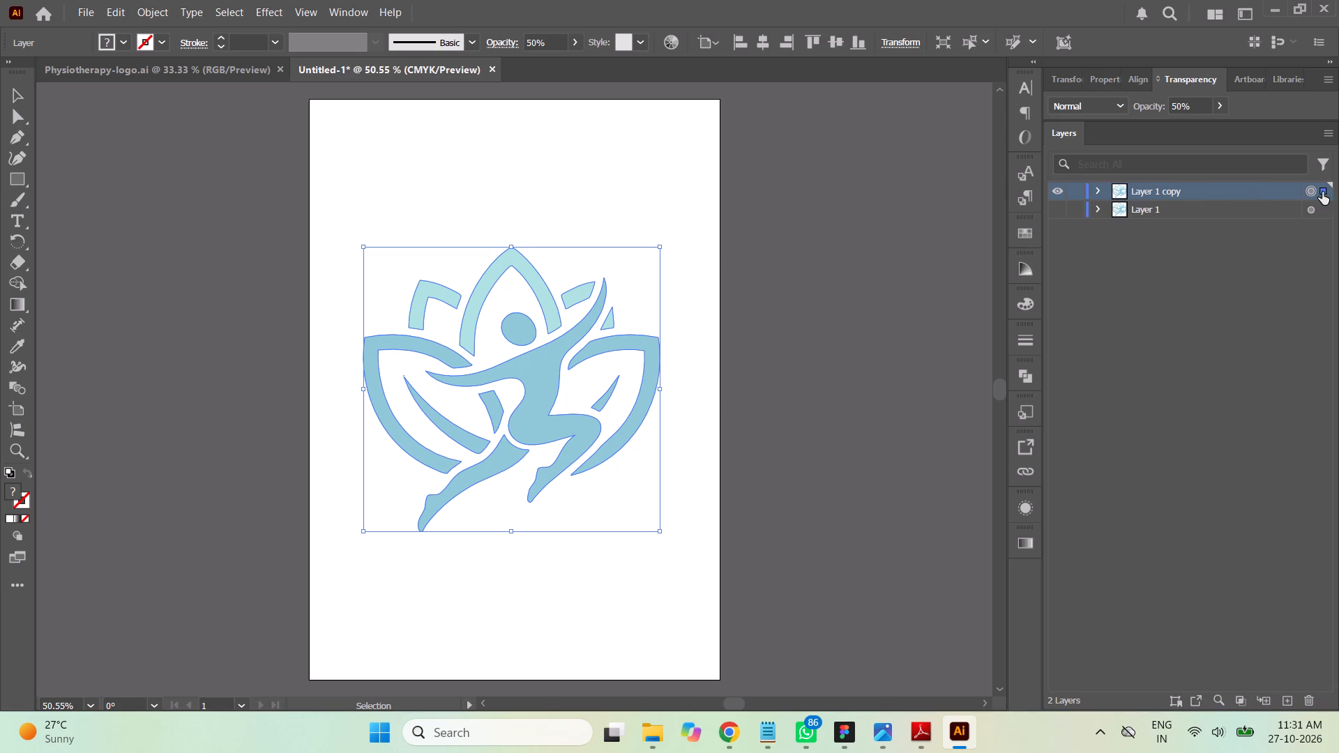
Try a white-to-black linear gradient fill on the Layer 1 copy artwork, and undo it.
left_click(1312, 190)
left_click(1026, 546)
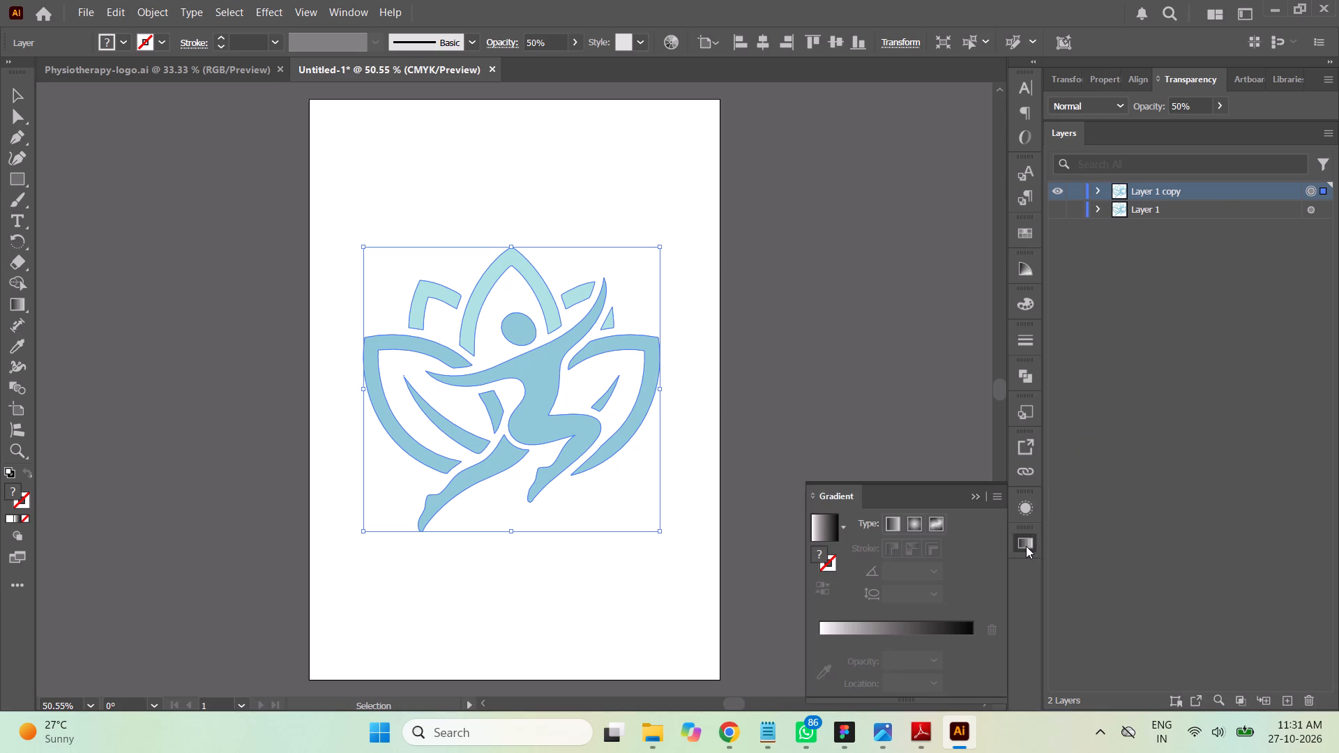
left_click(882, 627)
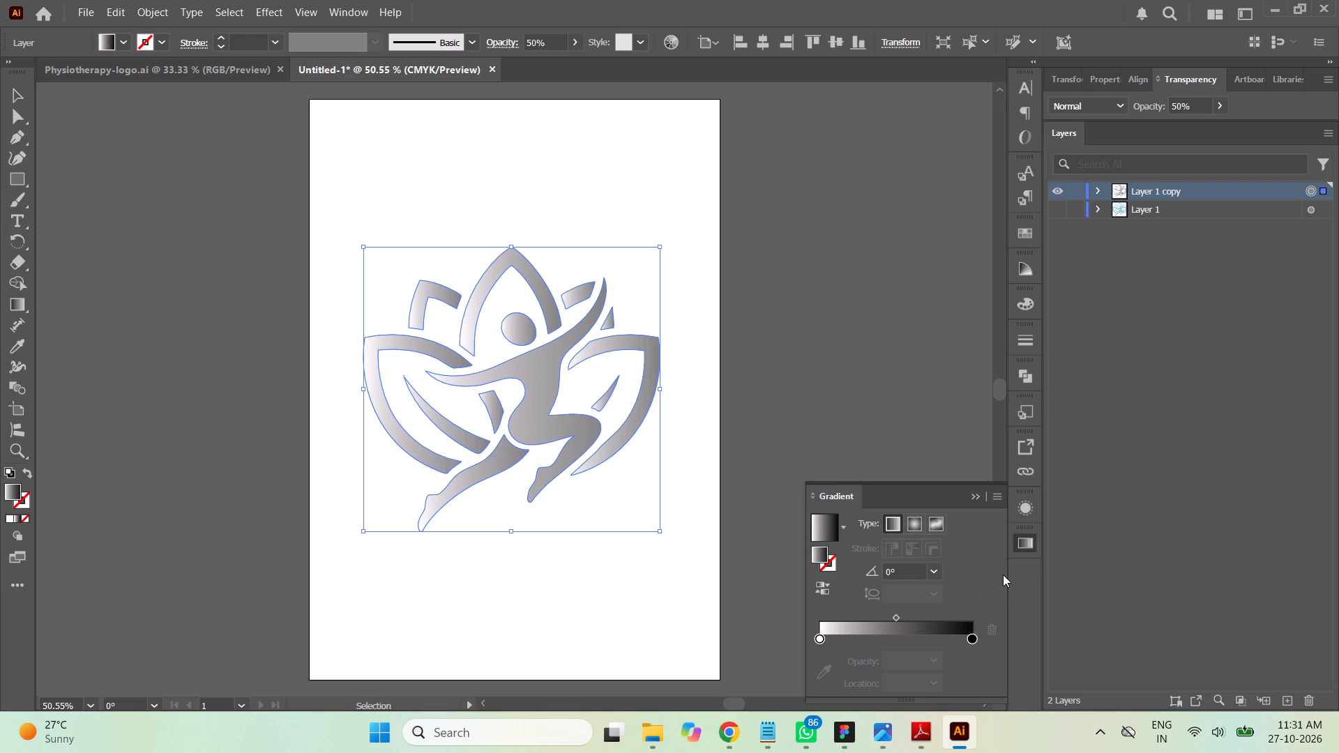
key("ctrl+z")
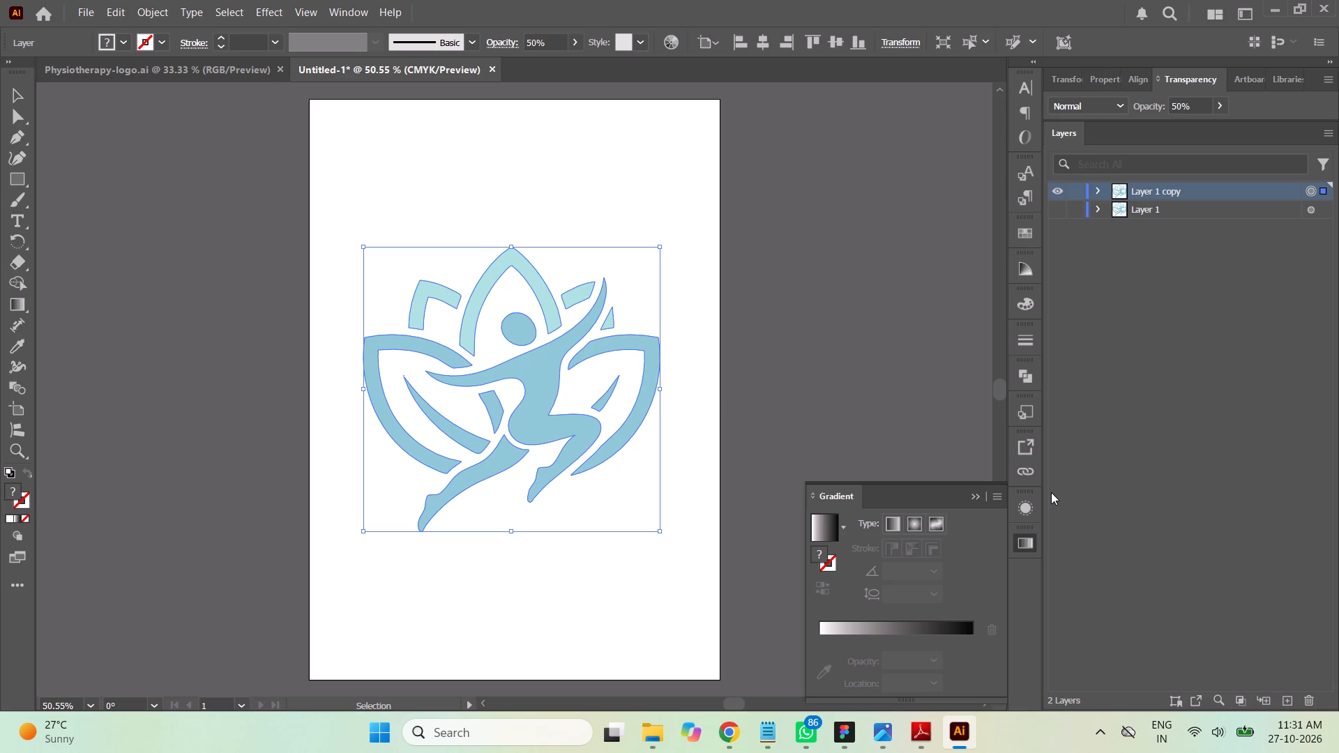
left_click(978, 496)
Fill the logo icon on Layer 1 copy with black.
left_click(1031, 305)
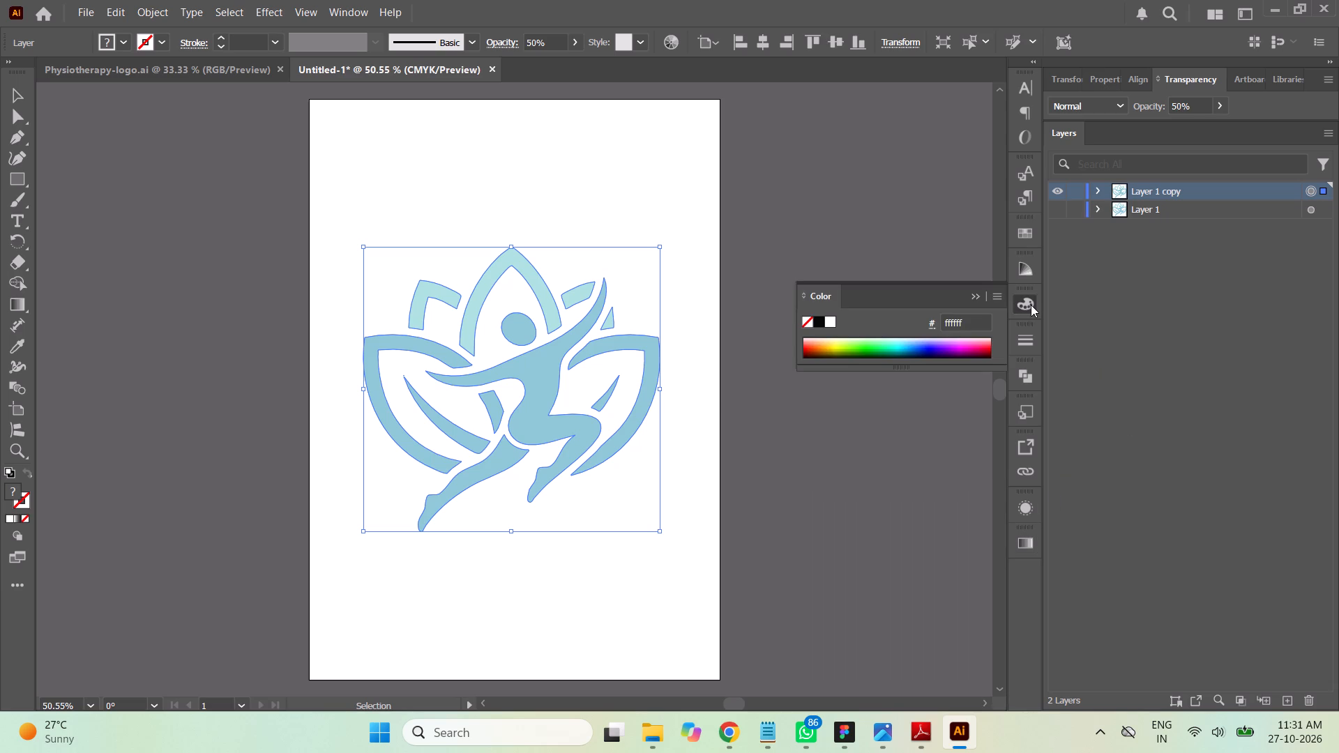
left_click(821, 320)
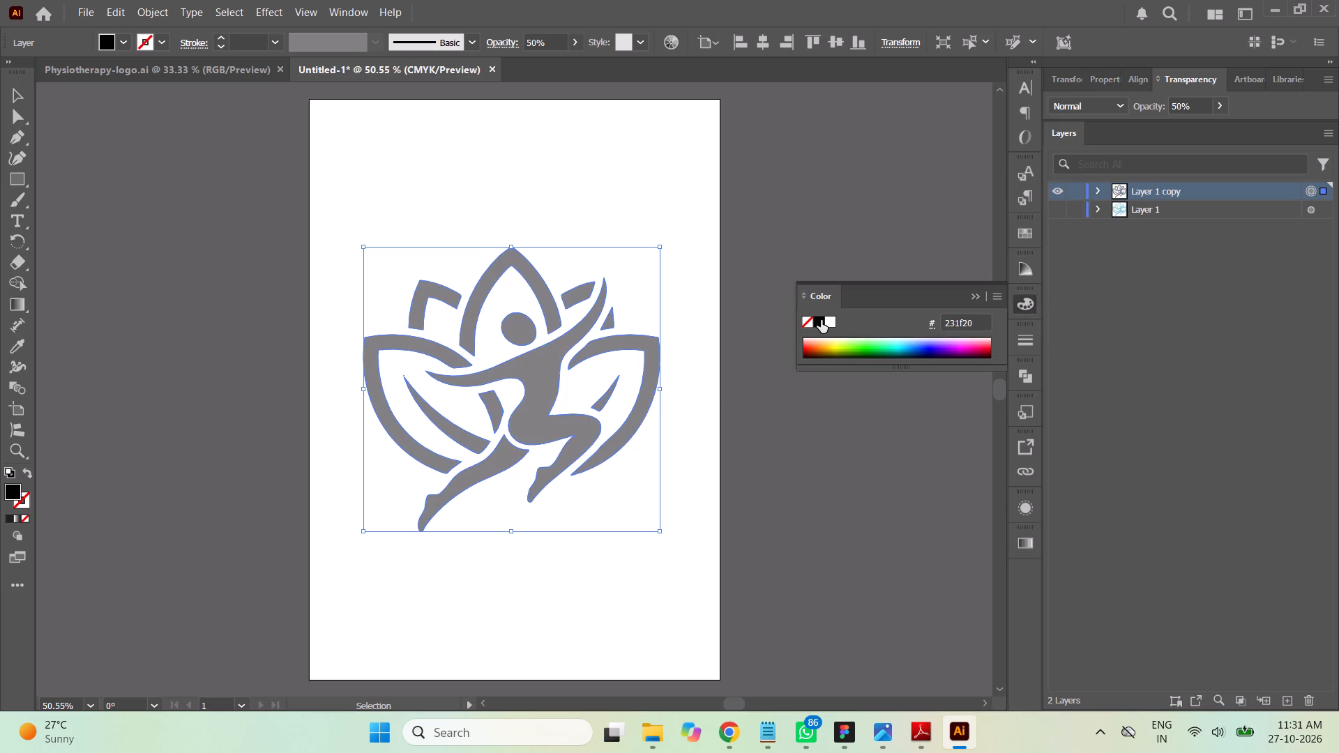
left_click(974, 300)
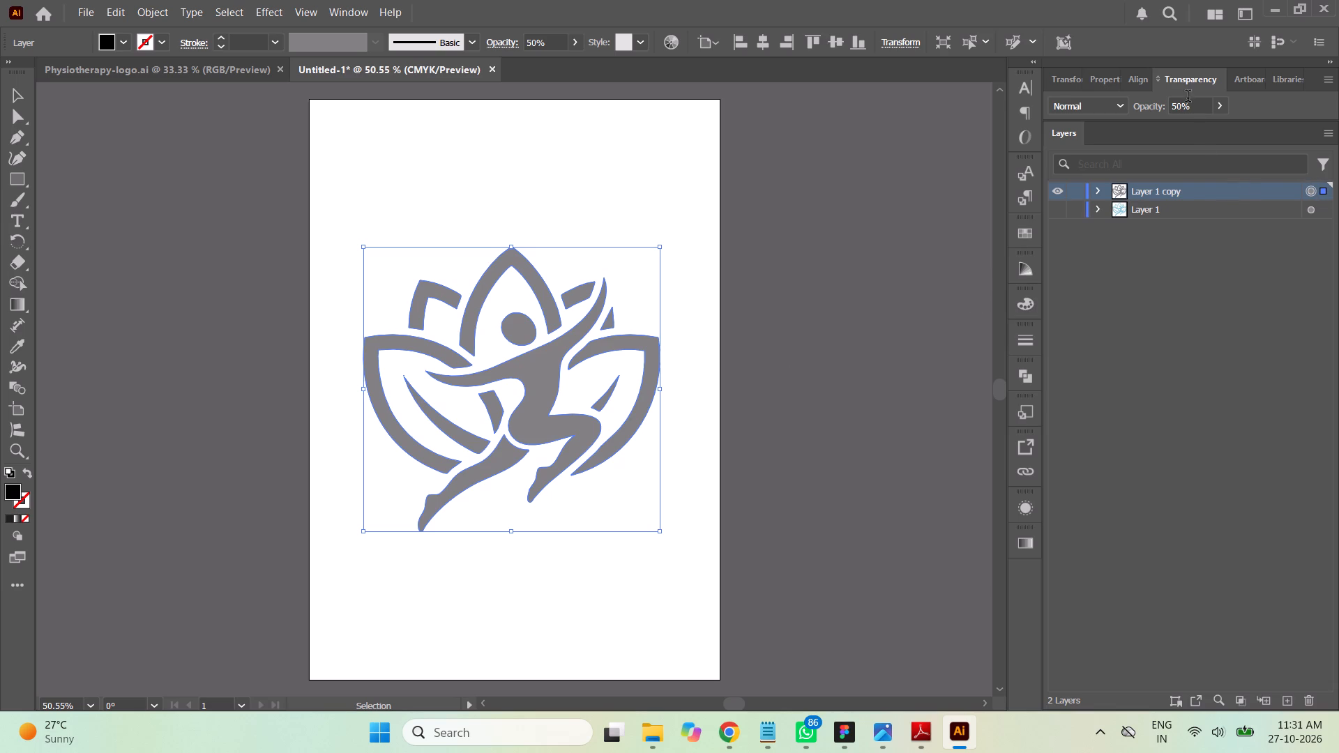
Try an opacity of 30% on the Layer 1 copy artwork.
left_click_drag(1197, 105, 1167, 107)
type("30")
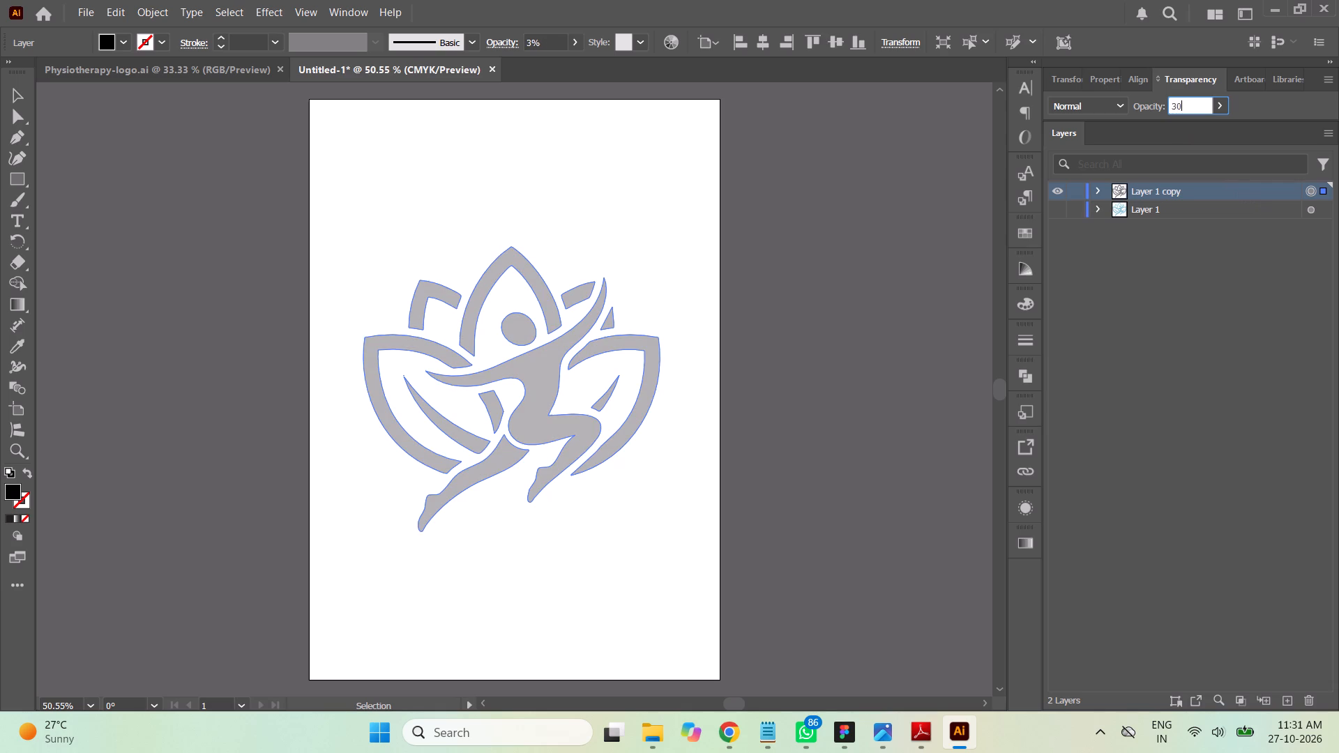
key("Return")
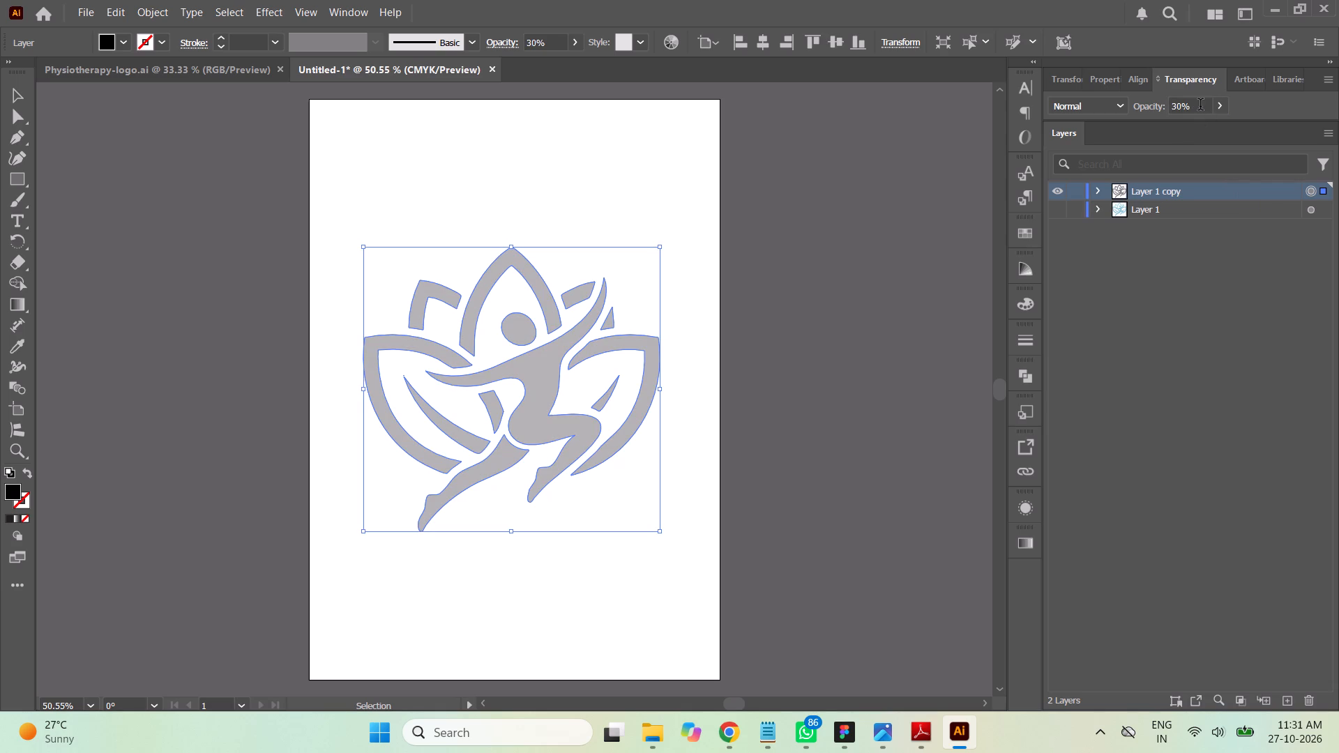
Set the opacity of the Layer 1 copy artwork to 10% and deselect it.
left_click_drag(1192, 106, 1160, 107)
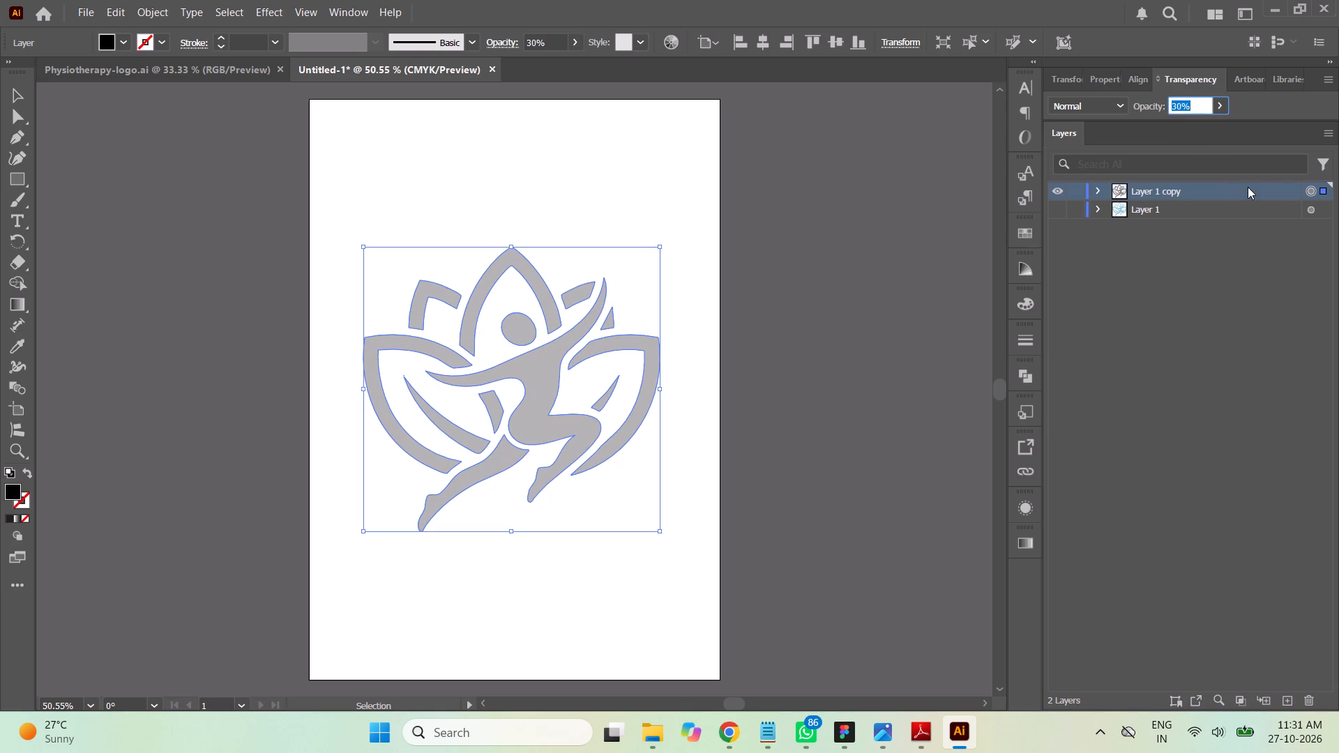
type("10")
key("Return")
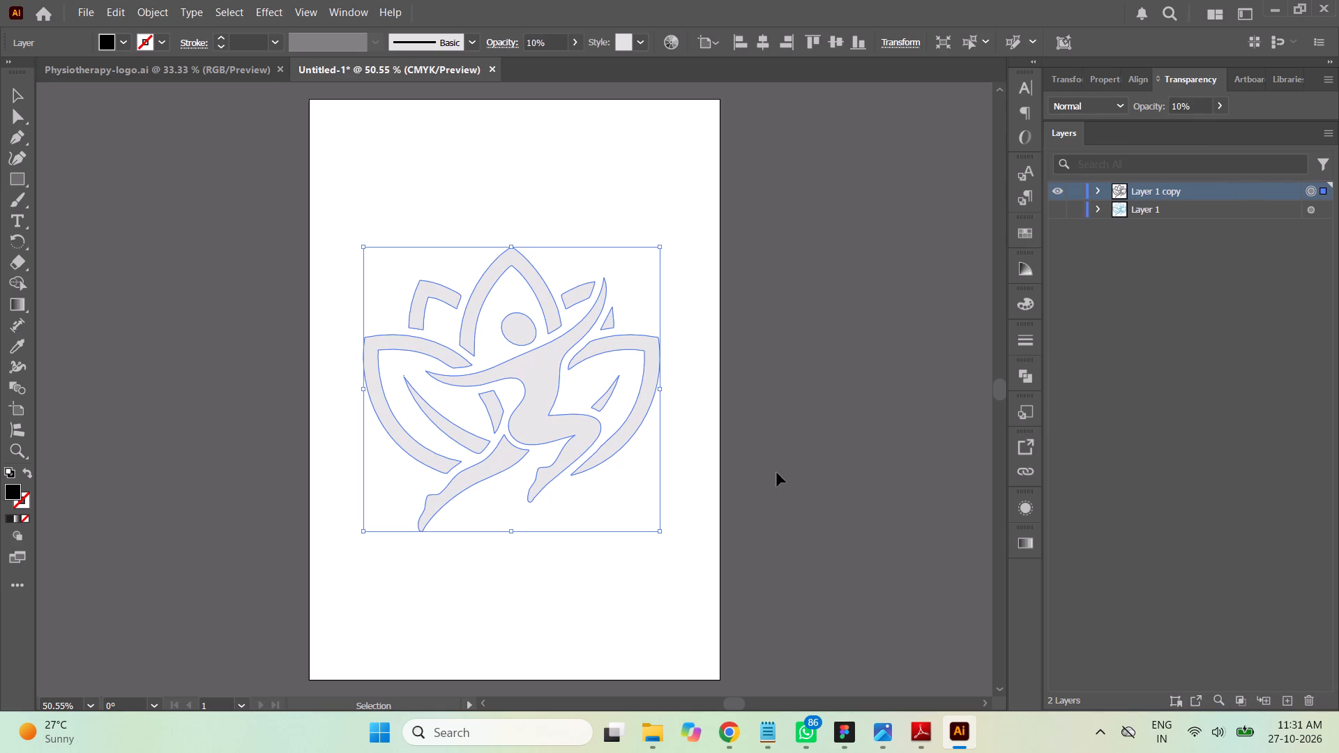
left_click(822, 388)
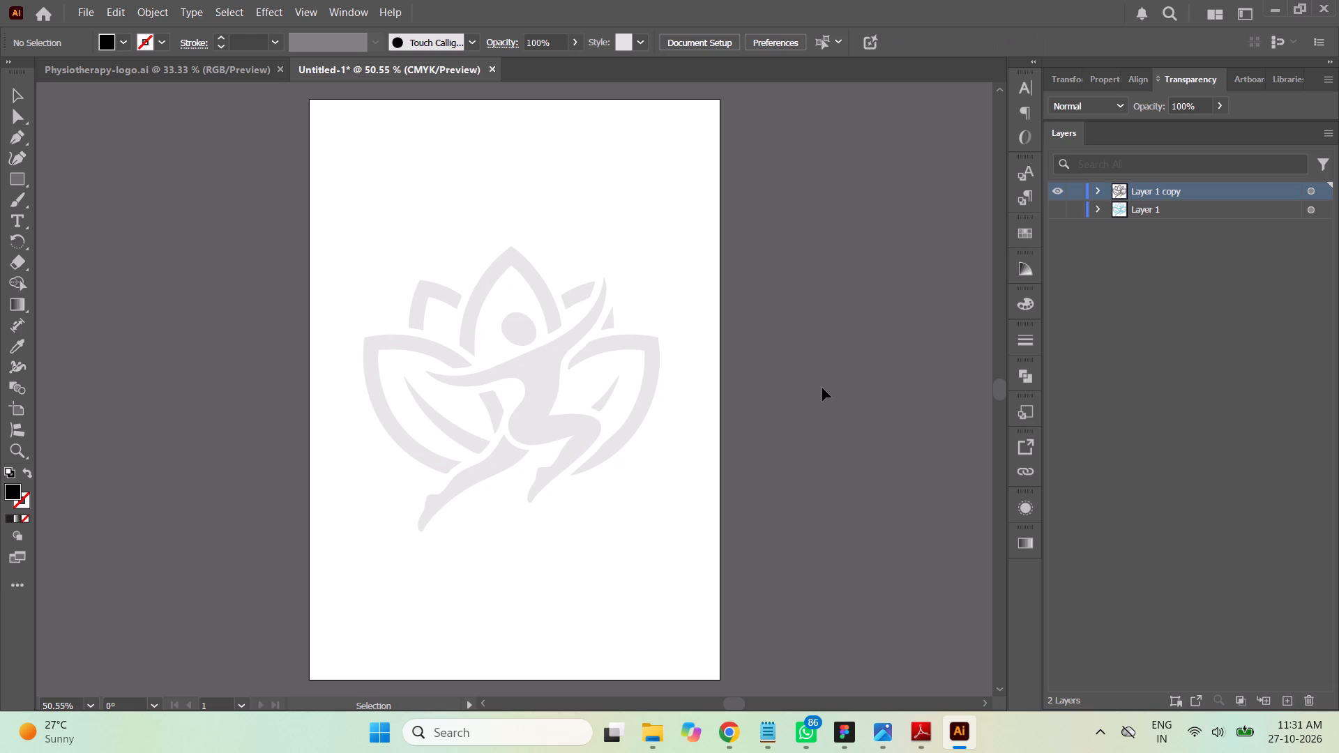
Show the original Layer 1 briefly to compare it with the black copy, and hide it again.
left_click(1057, 210)
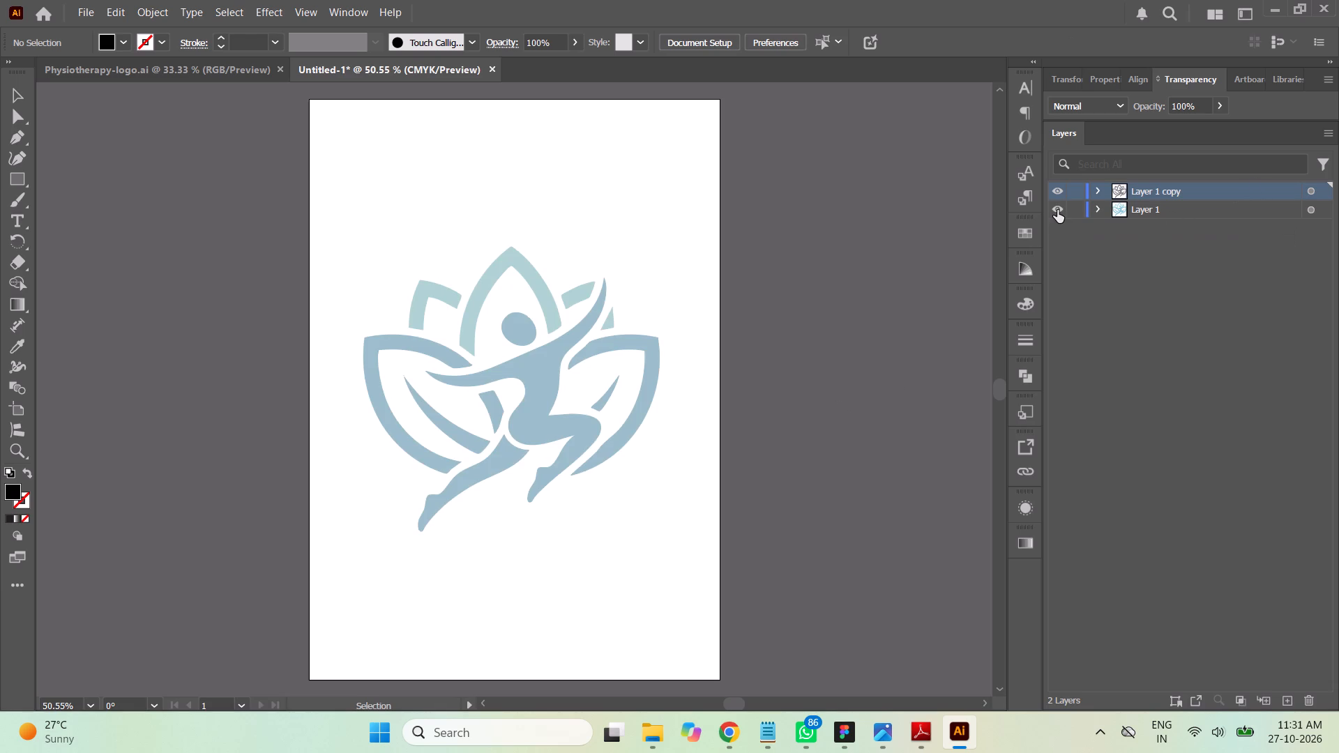
left_click(1057, 210)
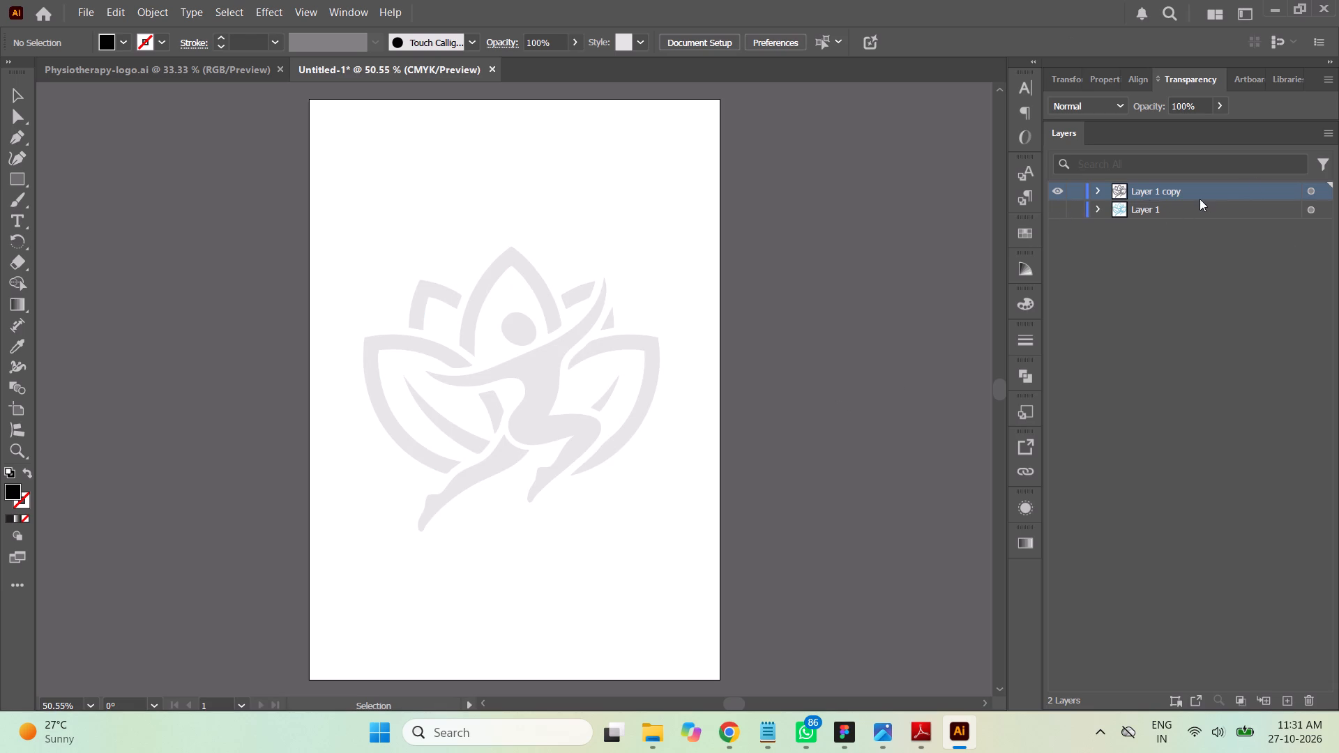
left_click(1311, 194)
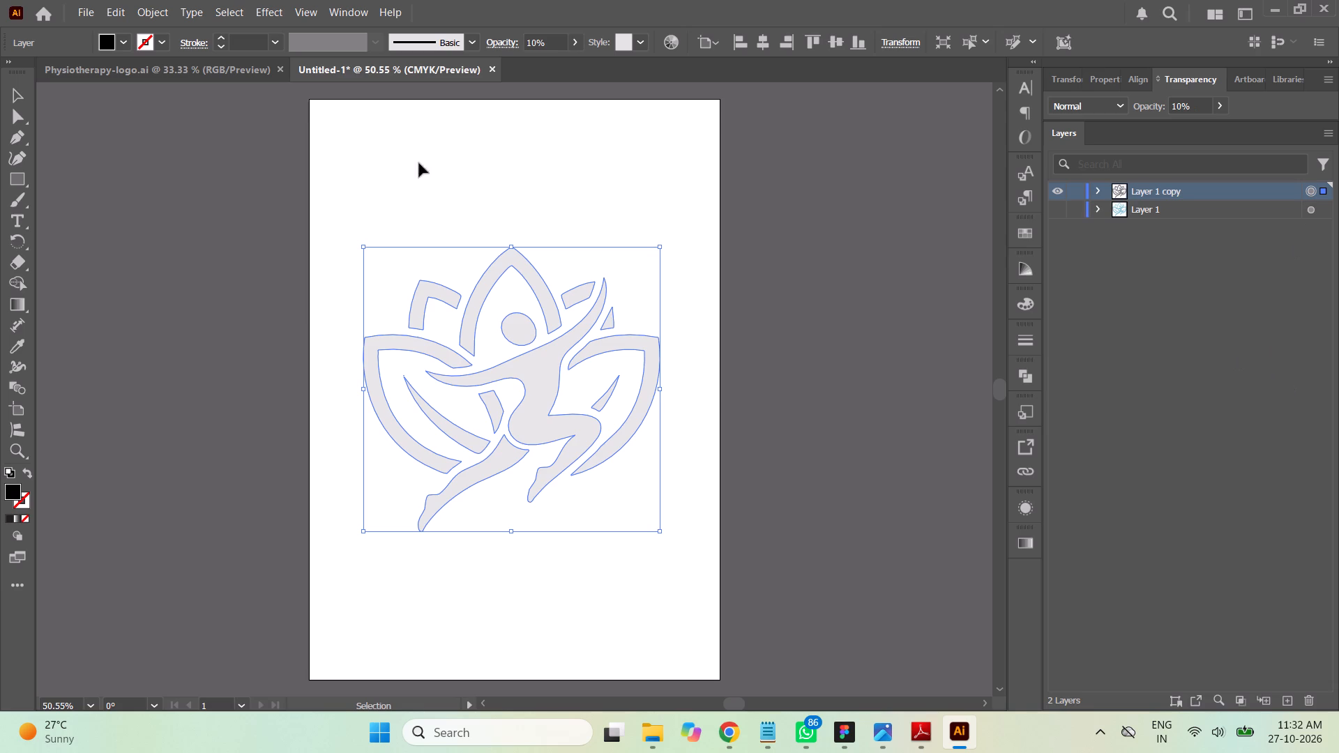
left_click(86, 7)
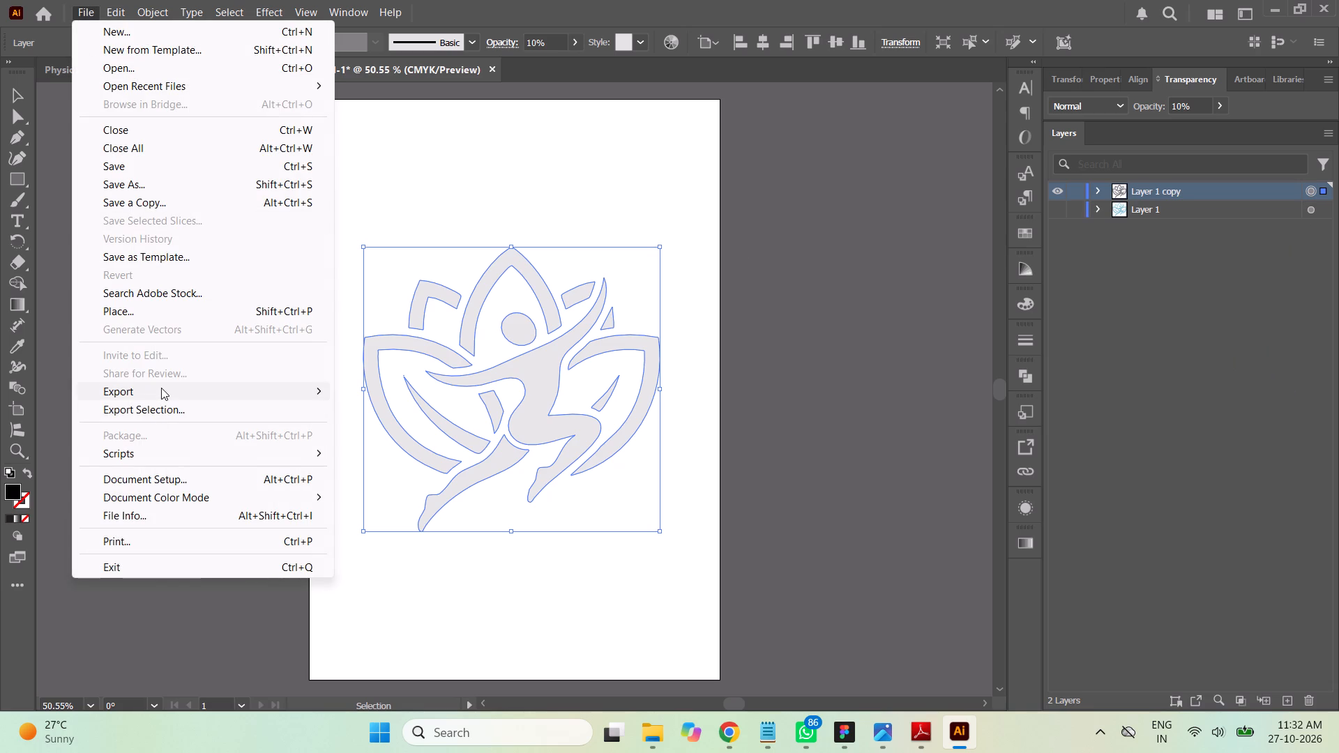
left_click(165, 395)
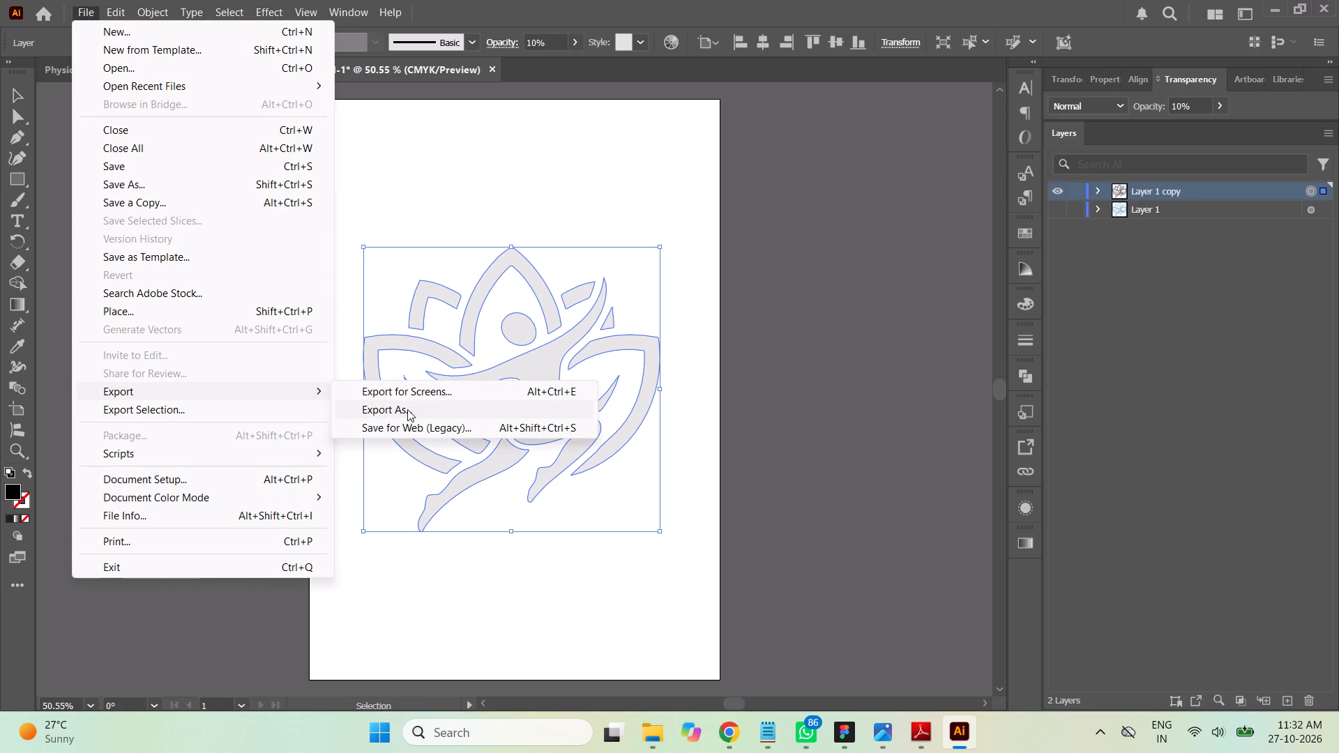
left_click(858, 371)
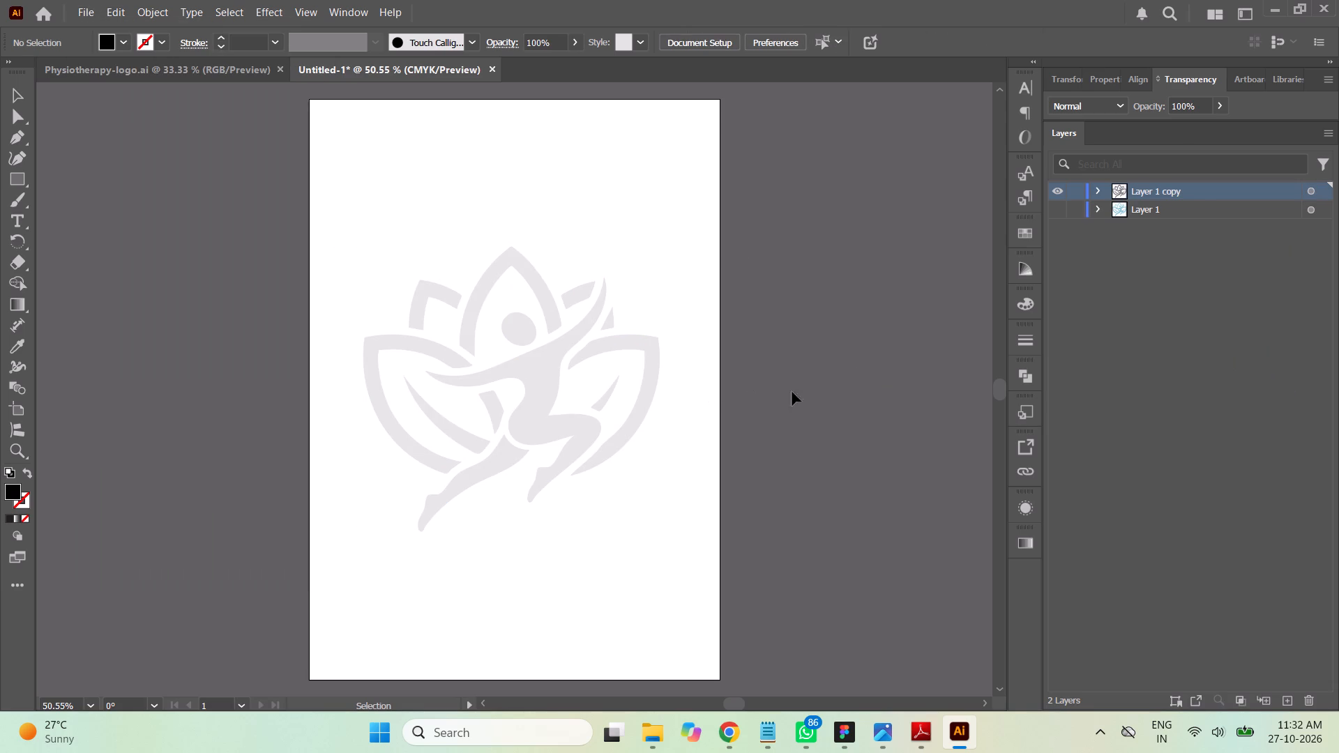
Add the Layer 1 copy artwork as a single export asset with PNG 8 format at 4x scale.
left_click(1308, 190)
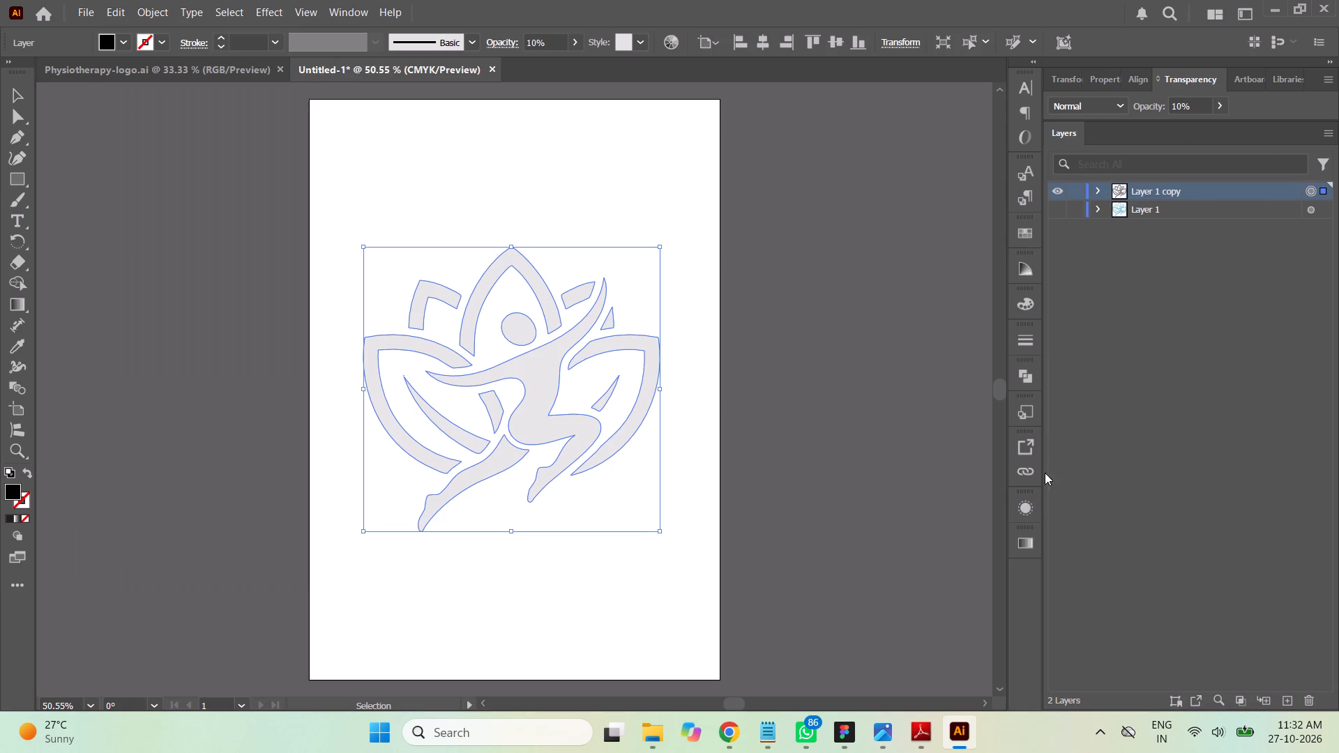
left_click(1029, 441)
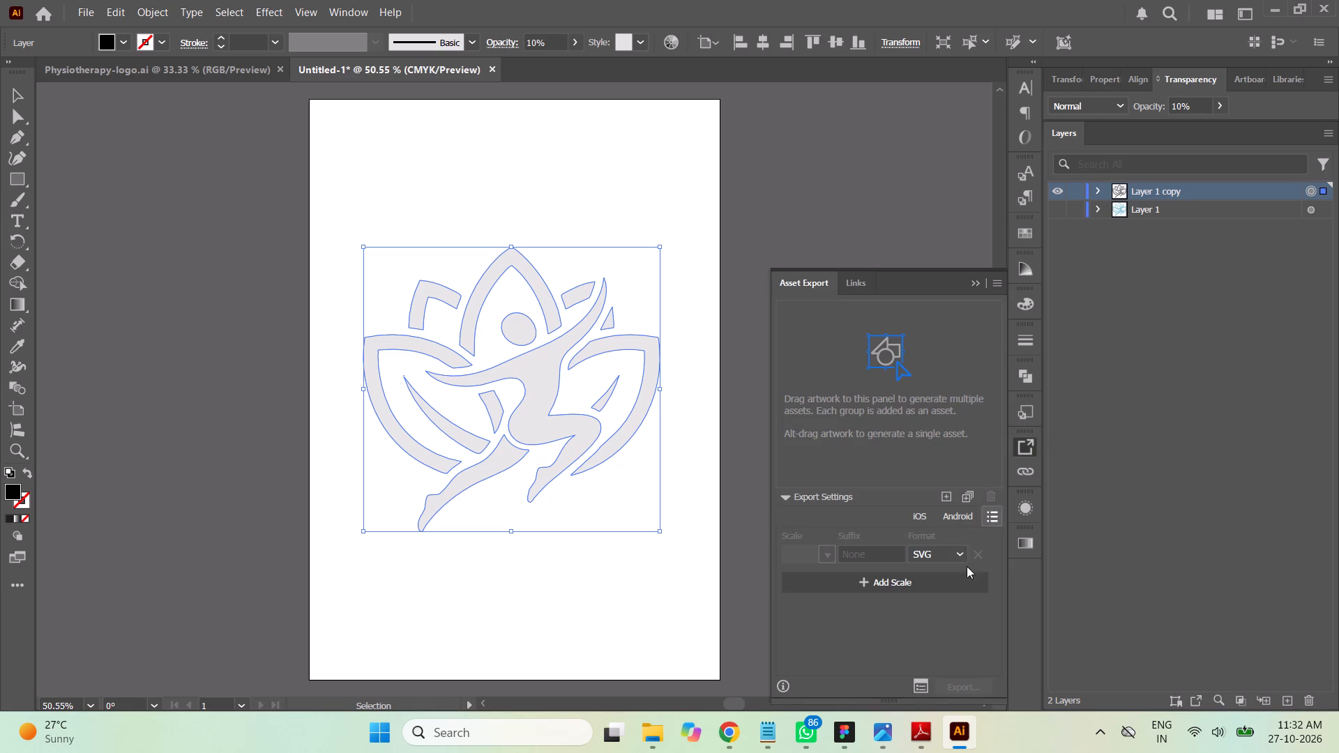
left_click(959, 552)
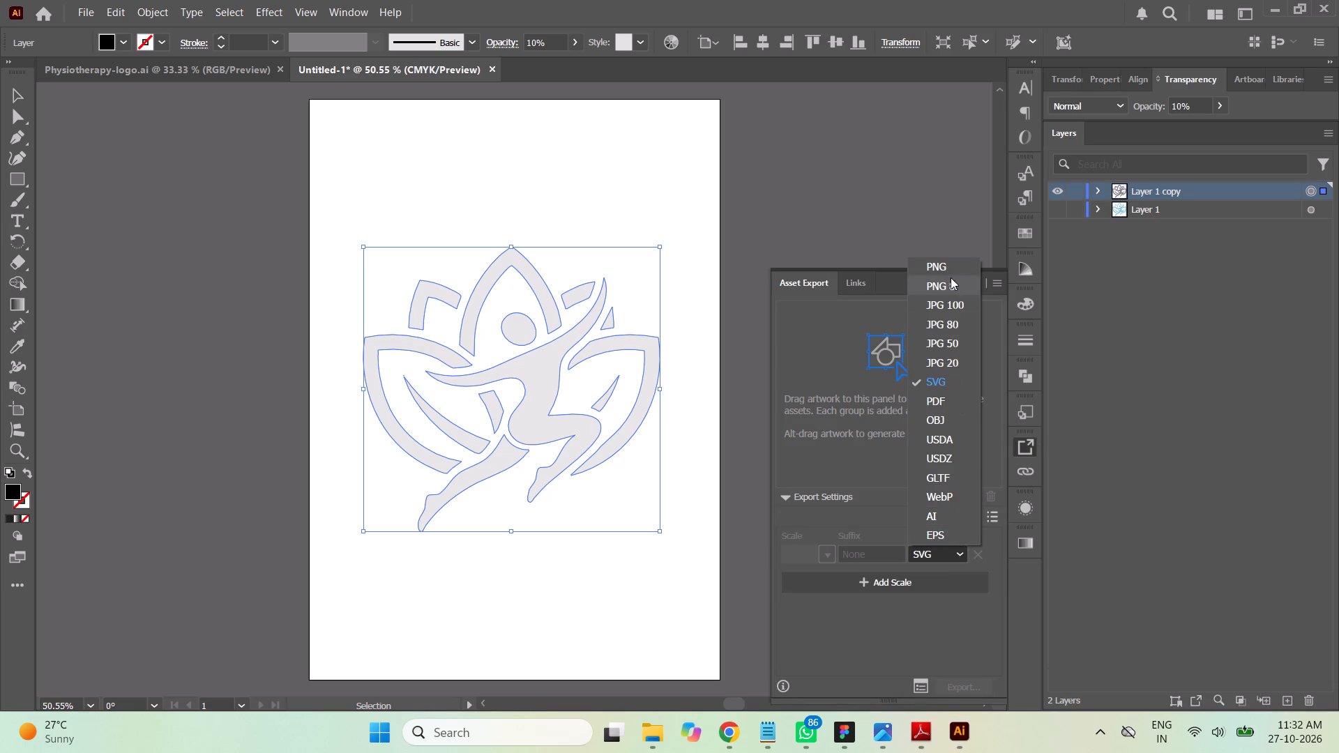
left_click(949, 267)
left_click(962, 552)
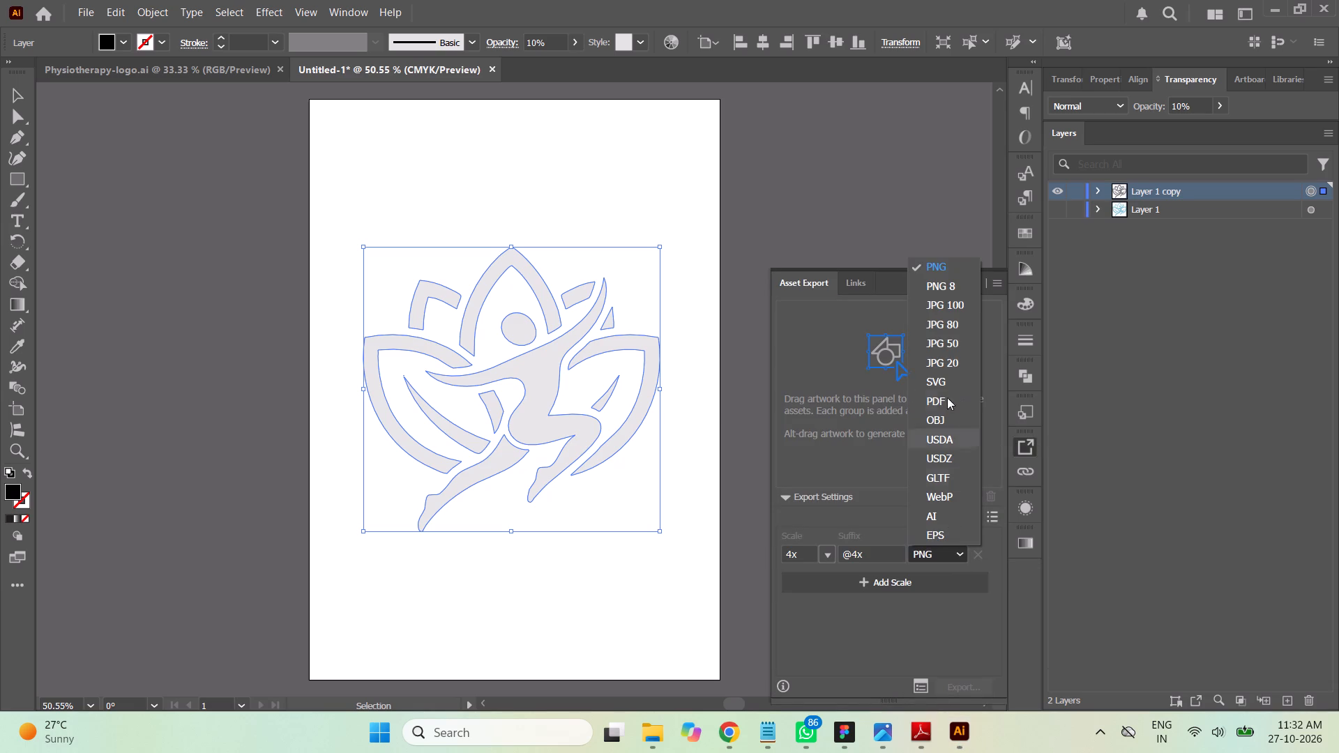
left_click(955, 282)
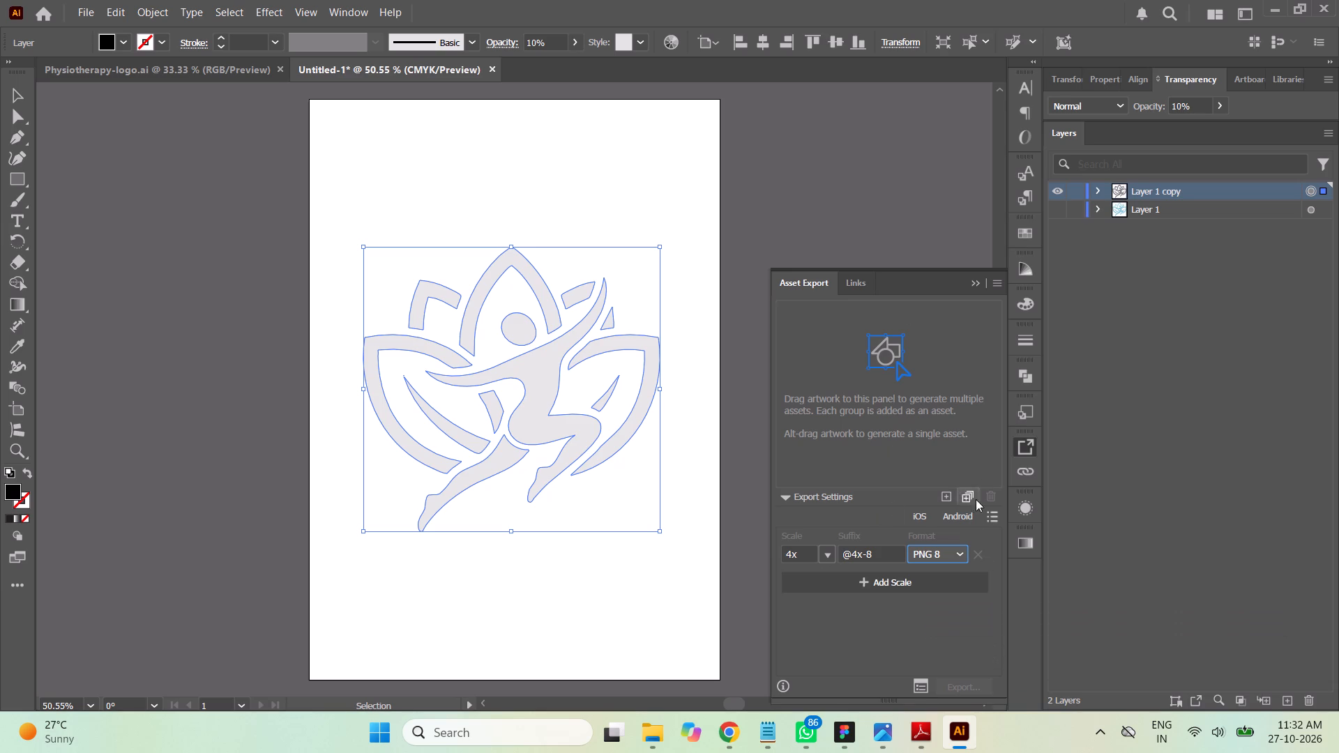
left_click(945, 491)
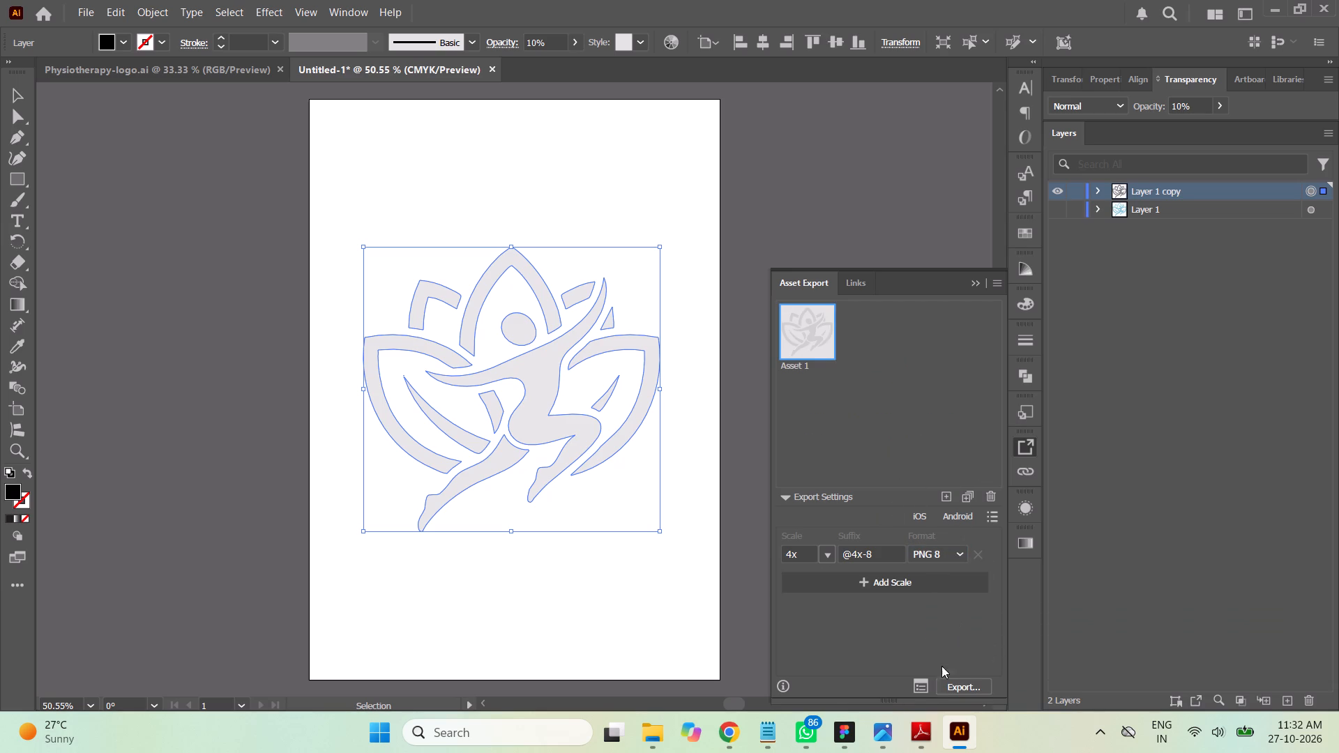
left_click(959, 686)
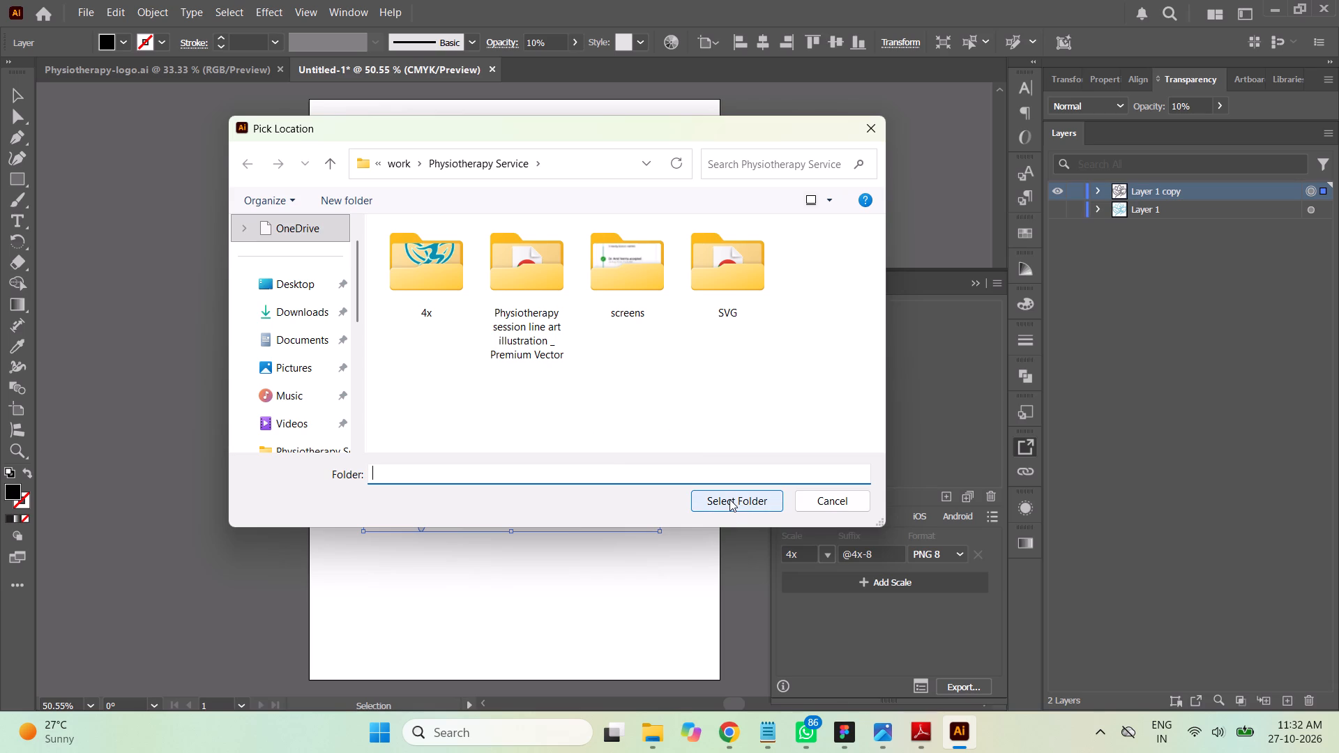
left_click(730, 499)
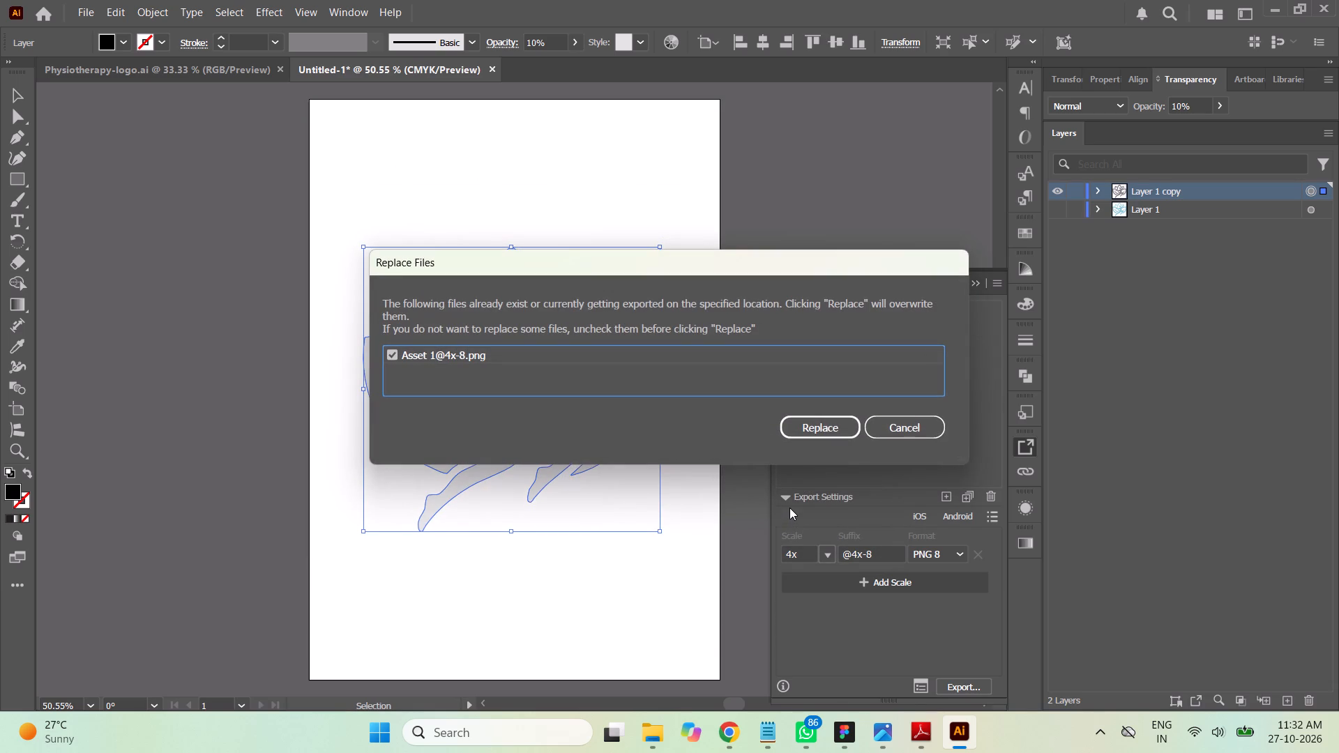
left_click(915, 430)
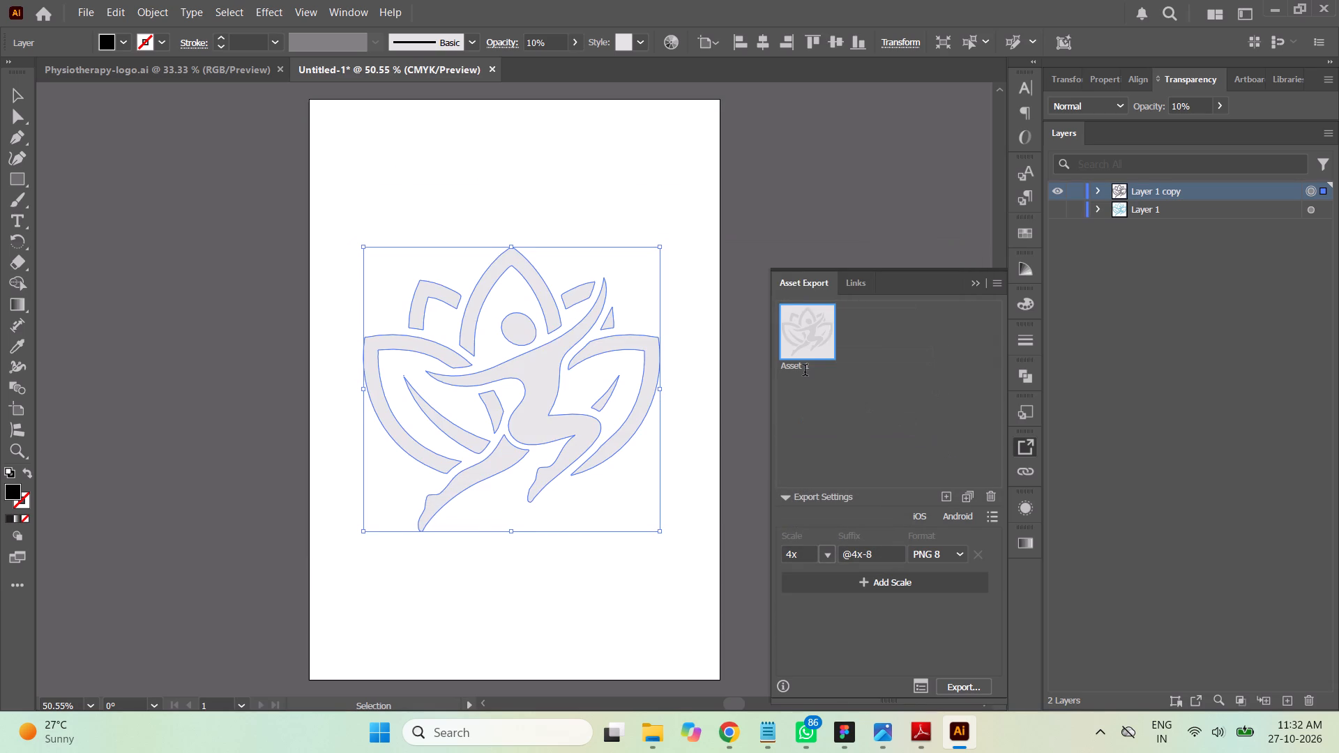
Rename the black logo's export asset as Asset 1-1.
left_click(803, 370)
left_click(810, 369)
left_click_drag(813, 371, 821, 372)
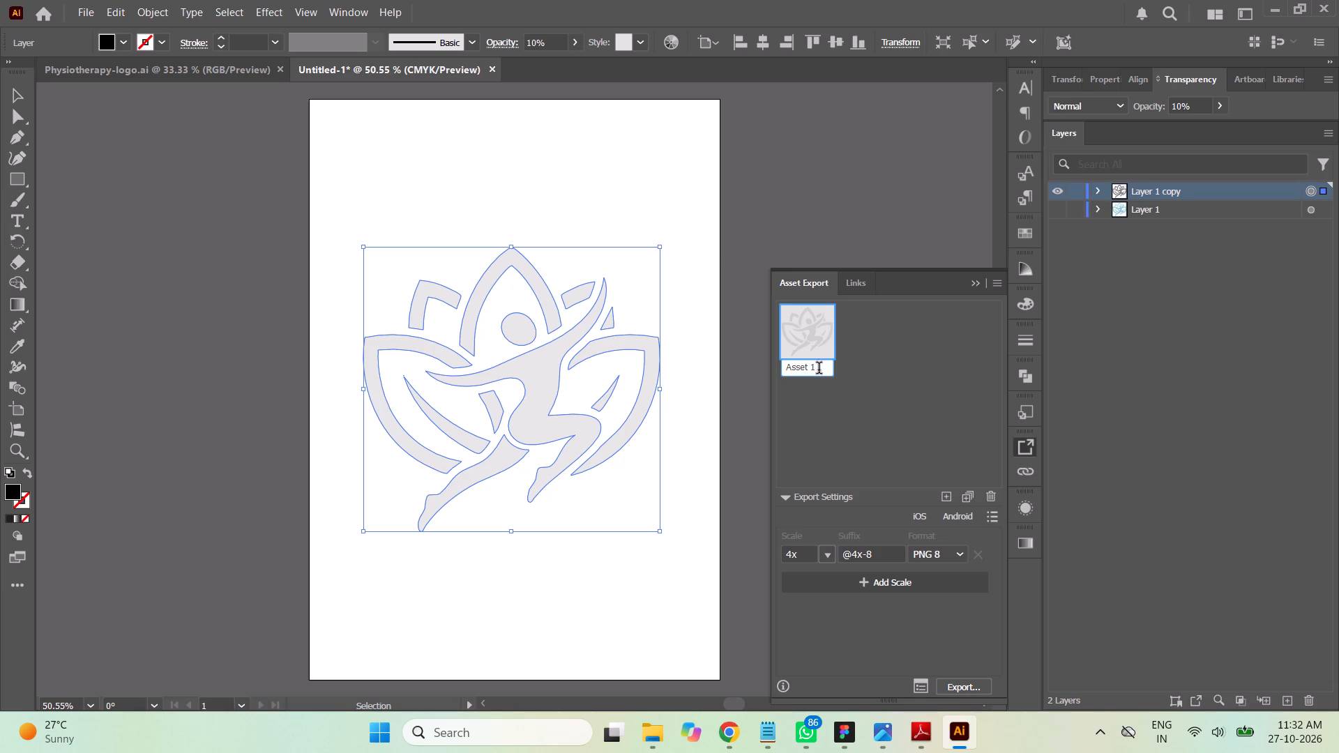
left_click_drag(819, 370, 812, 367)
type("1-1")
left_click(881, 419)
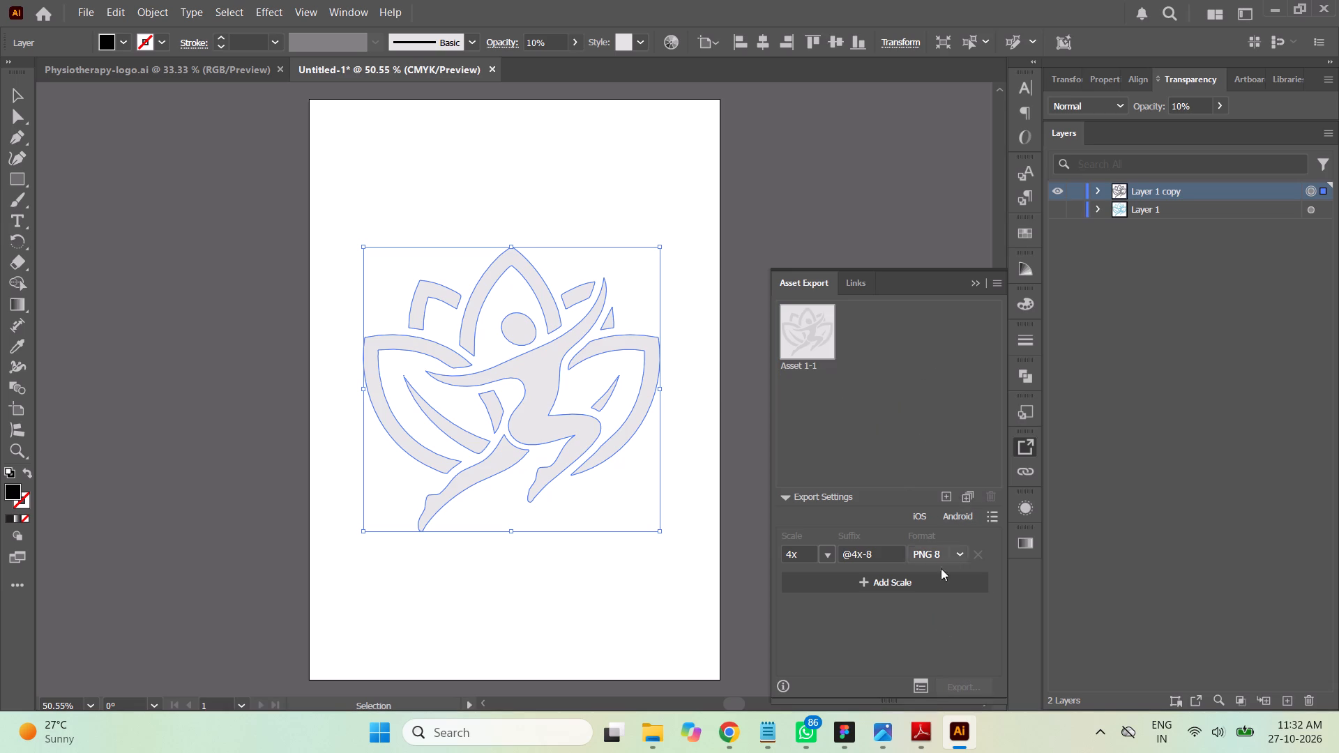
Export Asset 1-1 to the Physiotherapy Service folder as a 4x PNG 8 file.
left_click(815, 342)
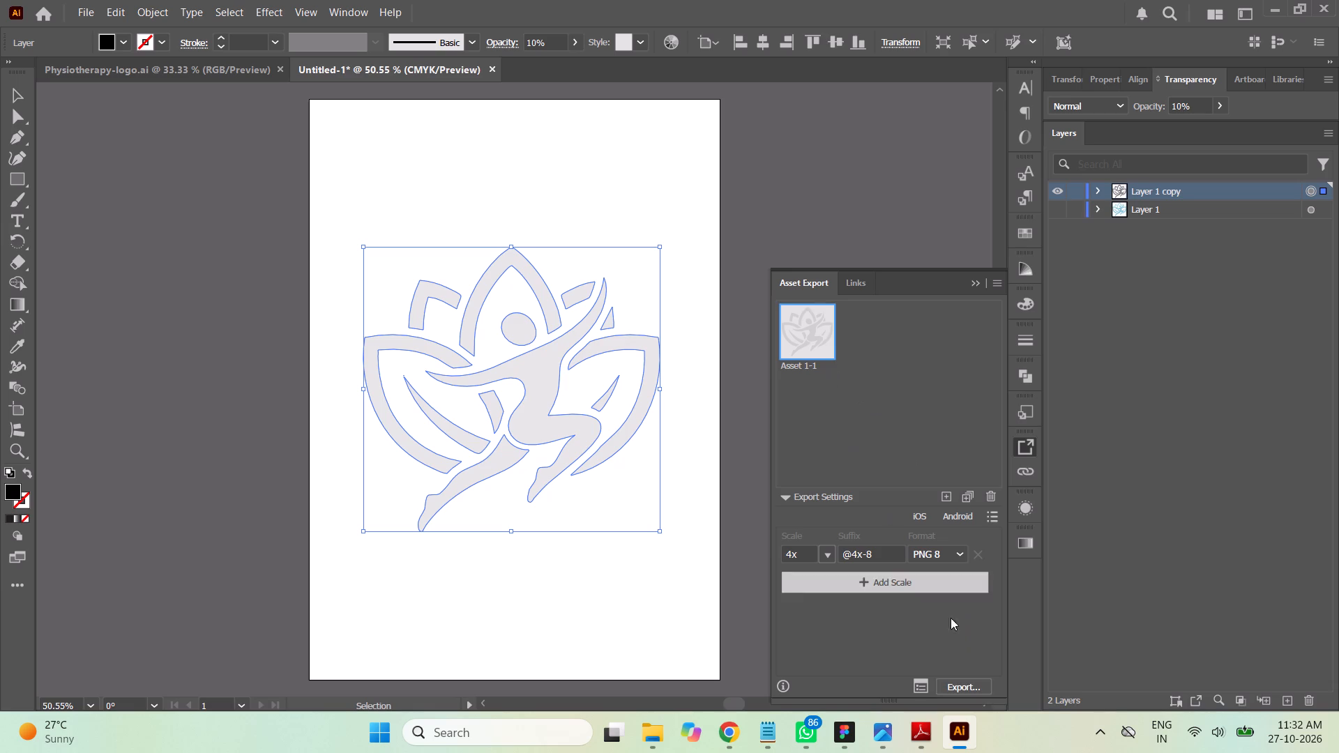
left_click(958, 685)
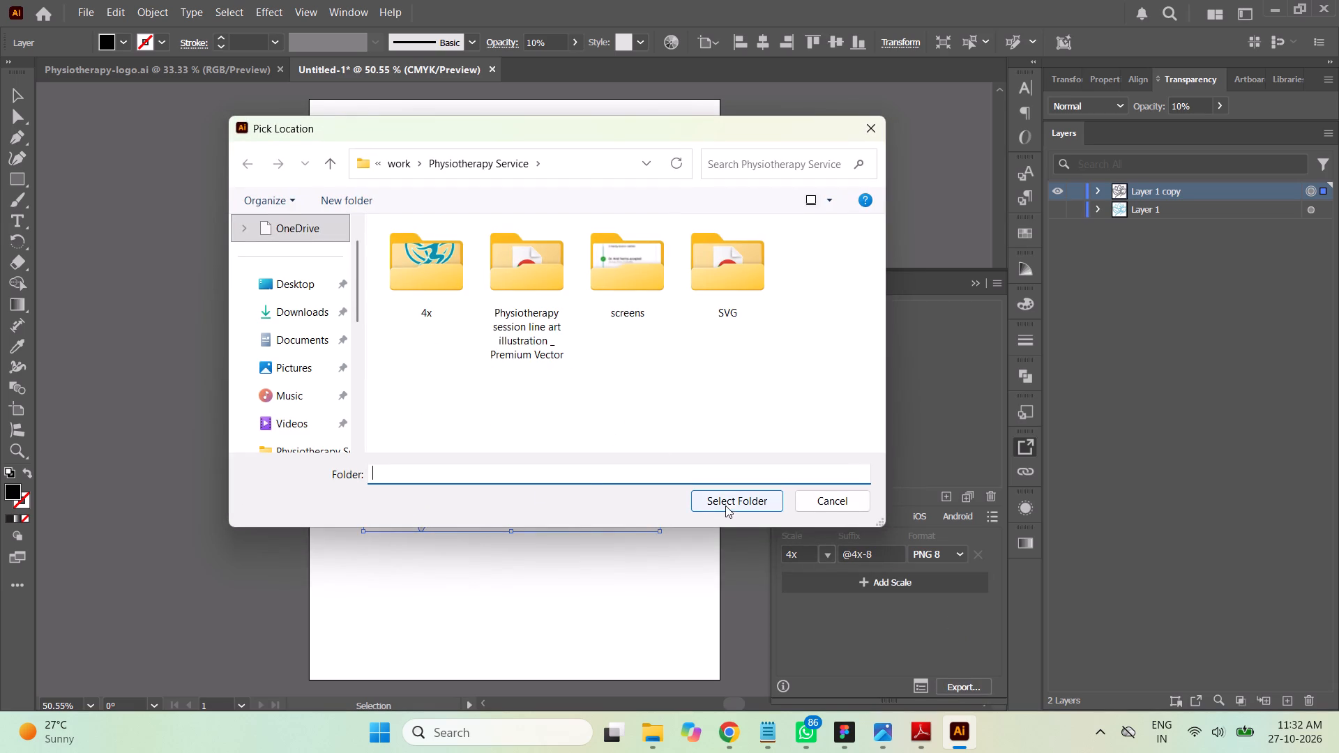
left_click(726, 494)
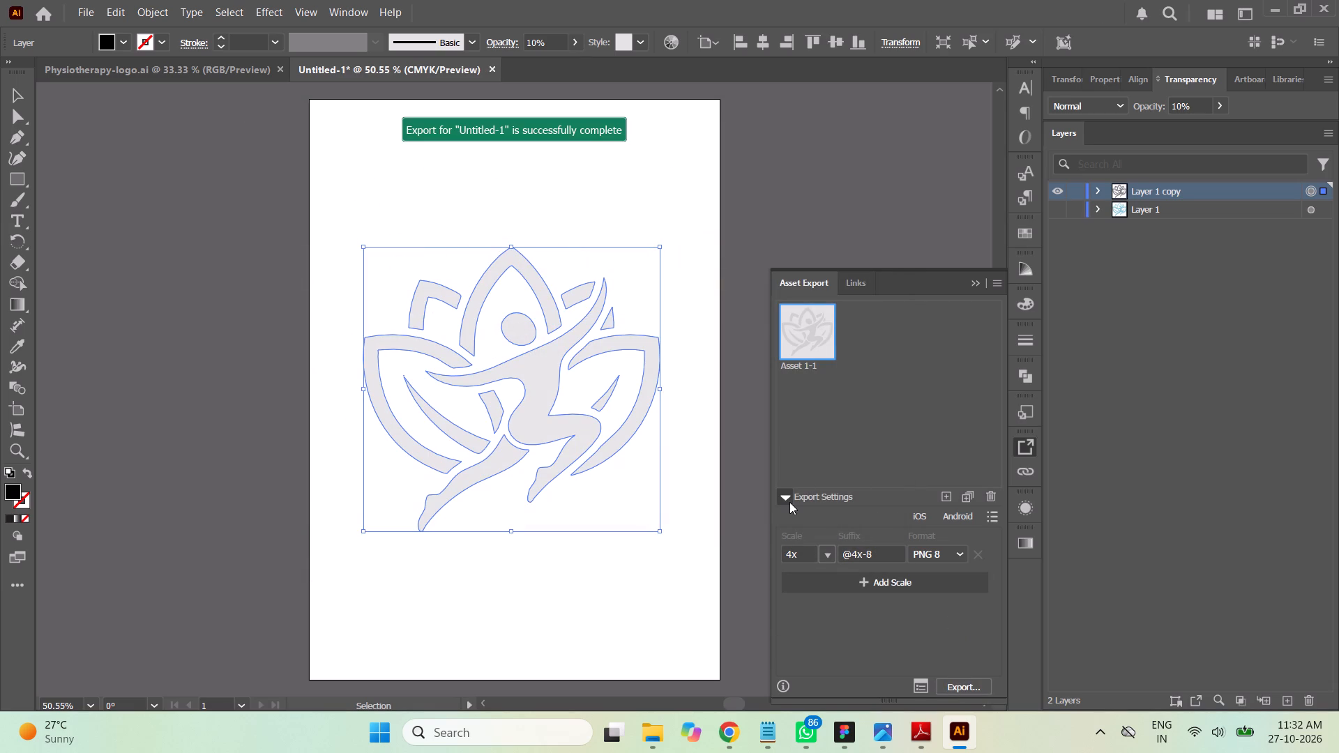
Show the original Layer 1 and hide Layer 1 copy.
left_click(1054, 208)
left_click(1053, 190)
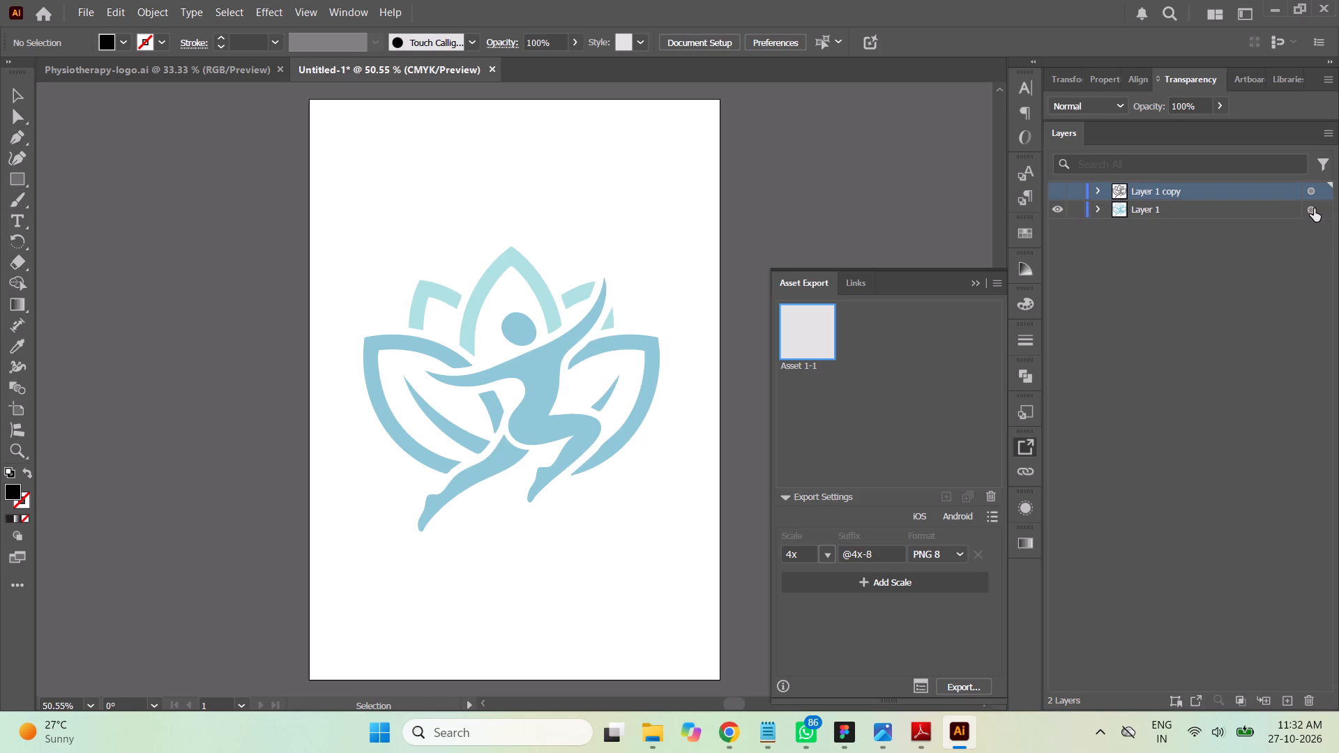
Replace Asset 1-1 in the export assets with the coloured Layer 1 artwork.
left_click(1312, 213)
left_click(895, 383)
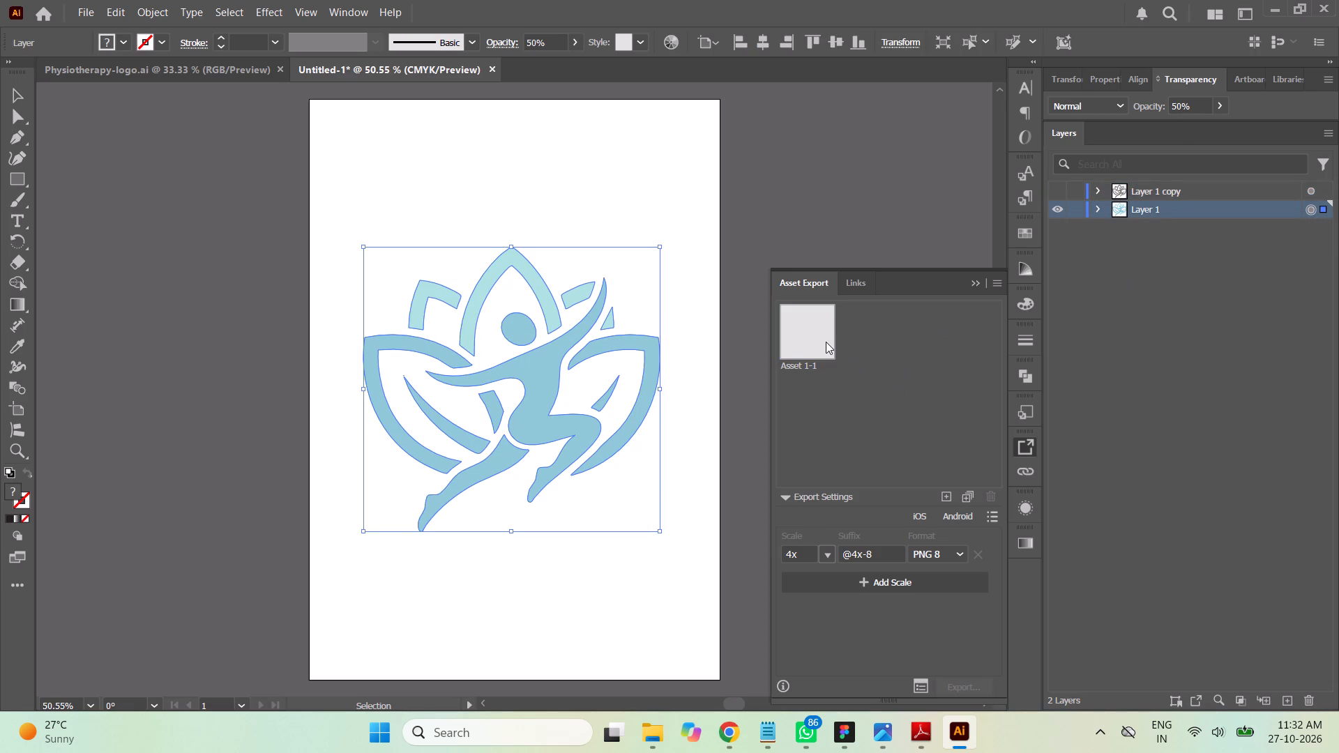
left_click(826, 342)
left_click(992, 497)
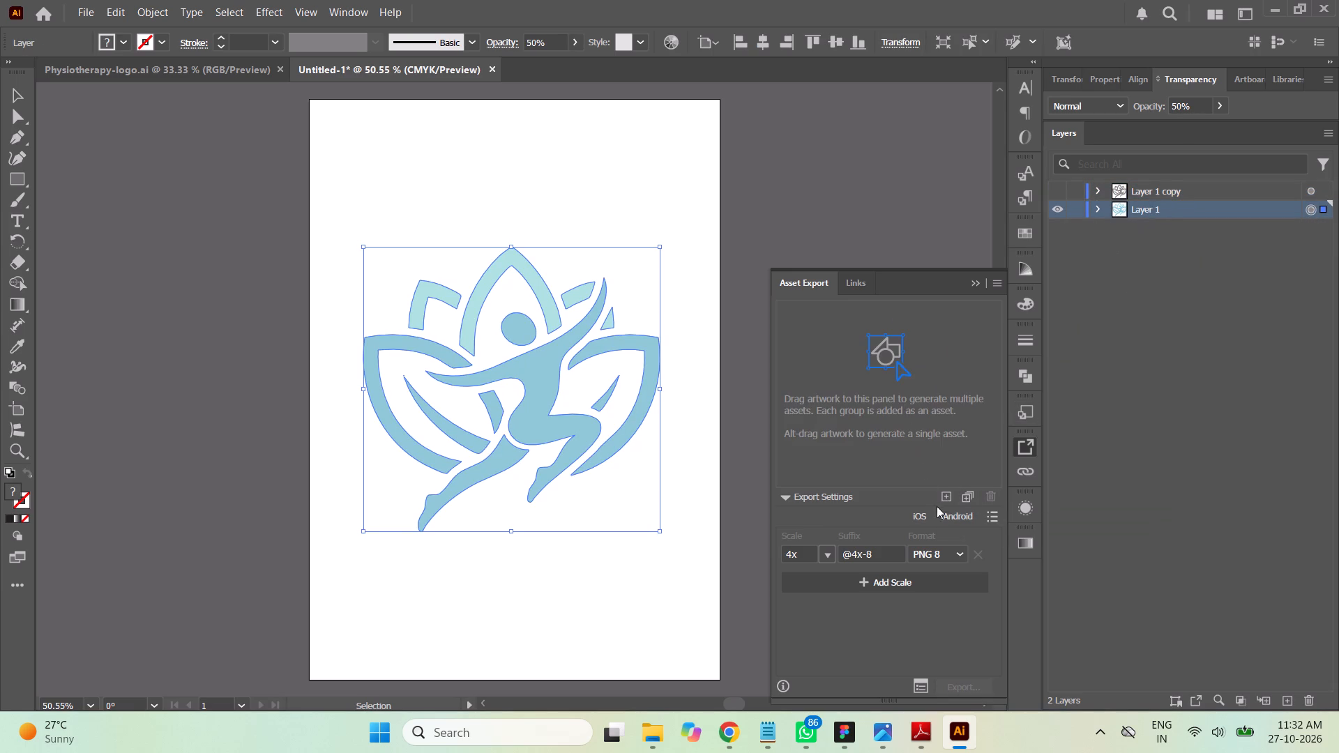
left_click(945, 499)
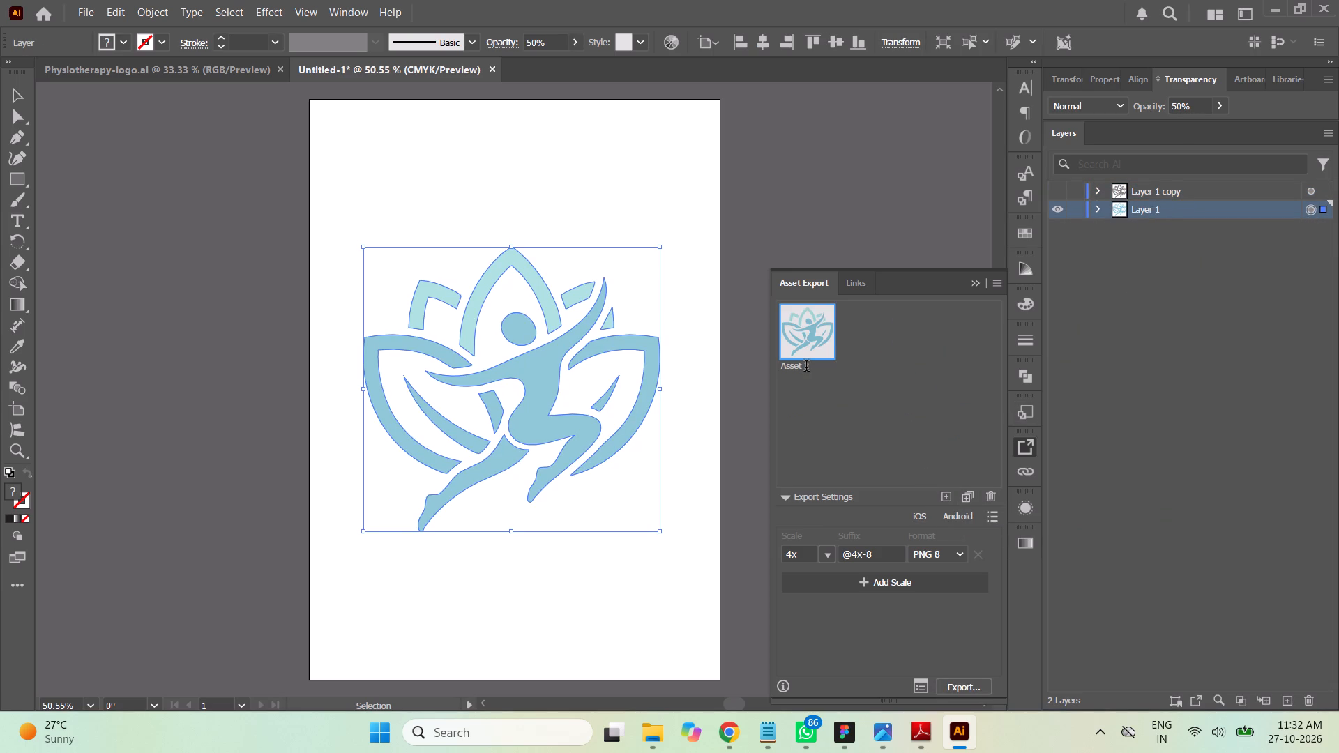
Rename the coloured logo's export asset as Asset 2-2.
left_click(806, 367)
left_click(816, 368)
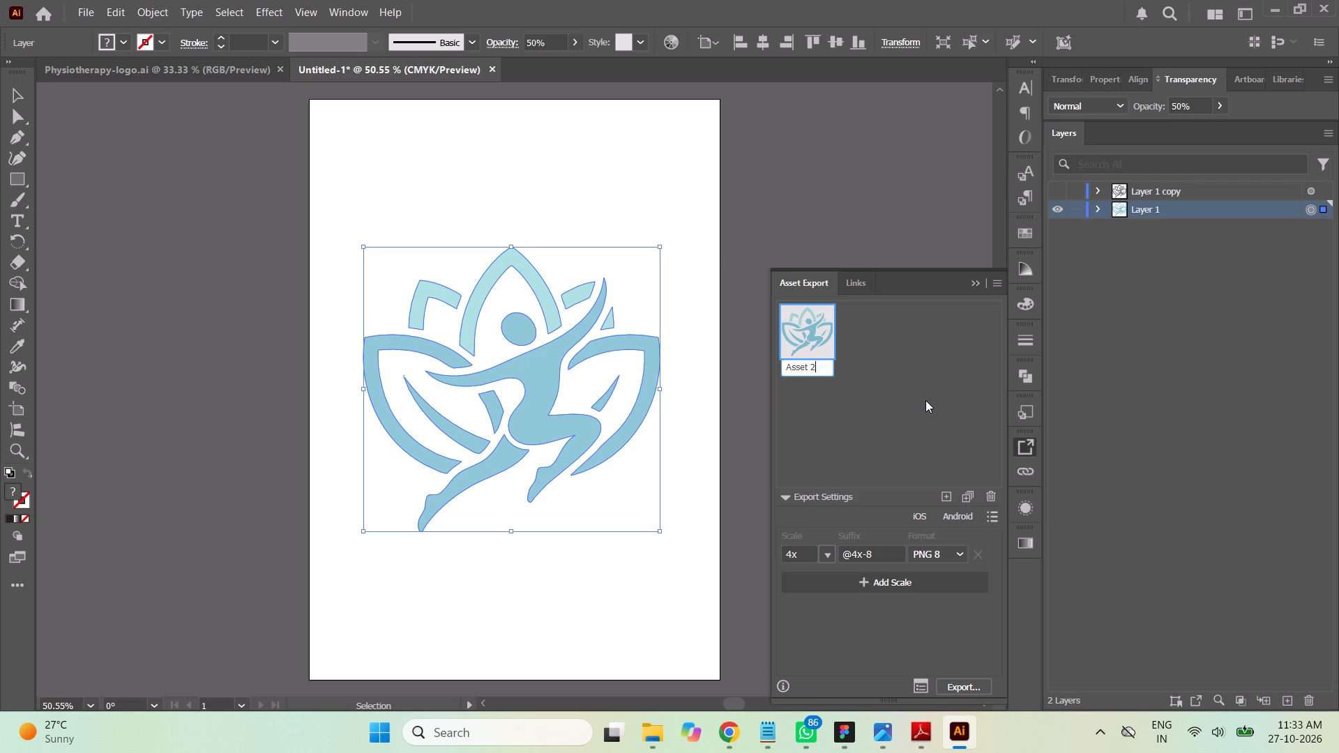
type("-2")
left_click(935, 389)
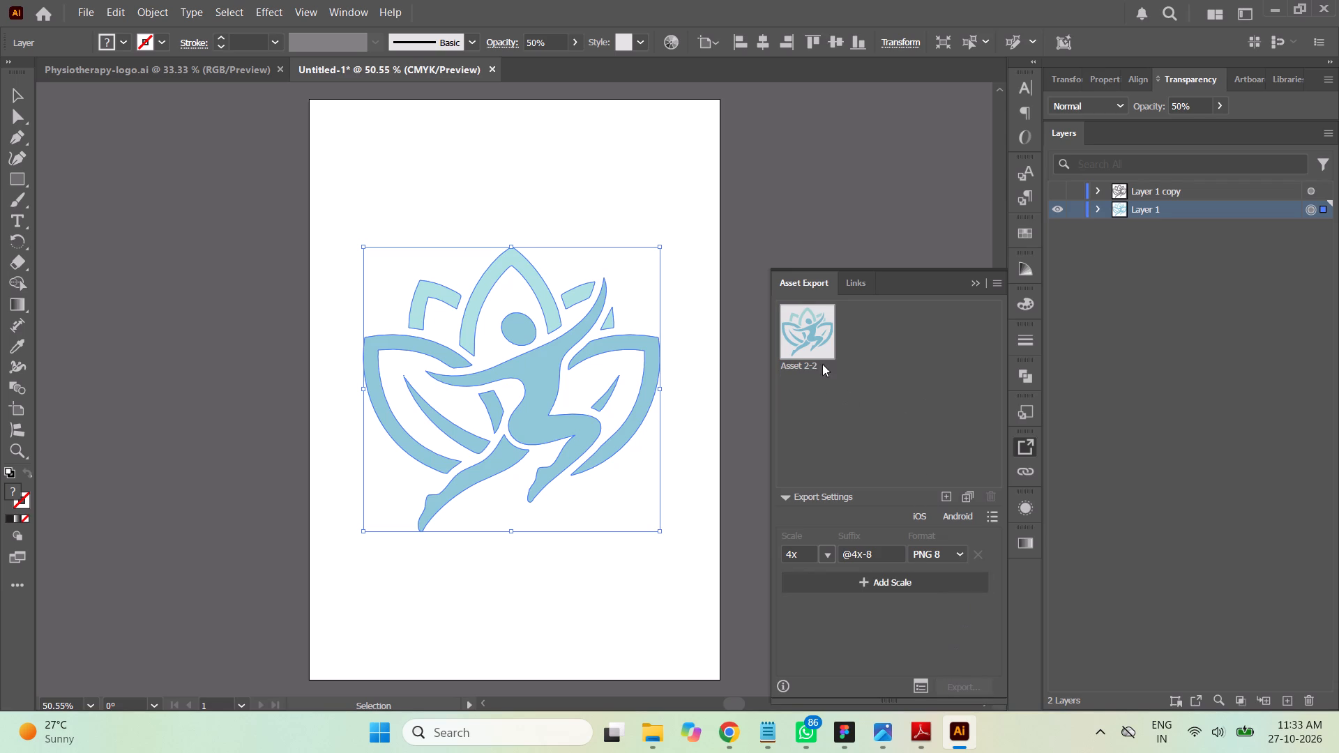
Export Asset 2-2 to the Physiotherapy Service folder as a 4x PNG 8 file.
left_click(812, 341)
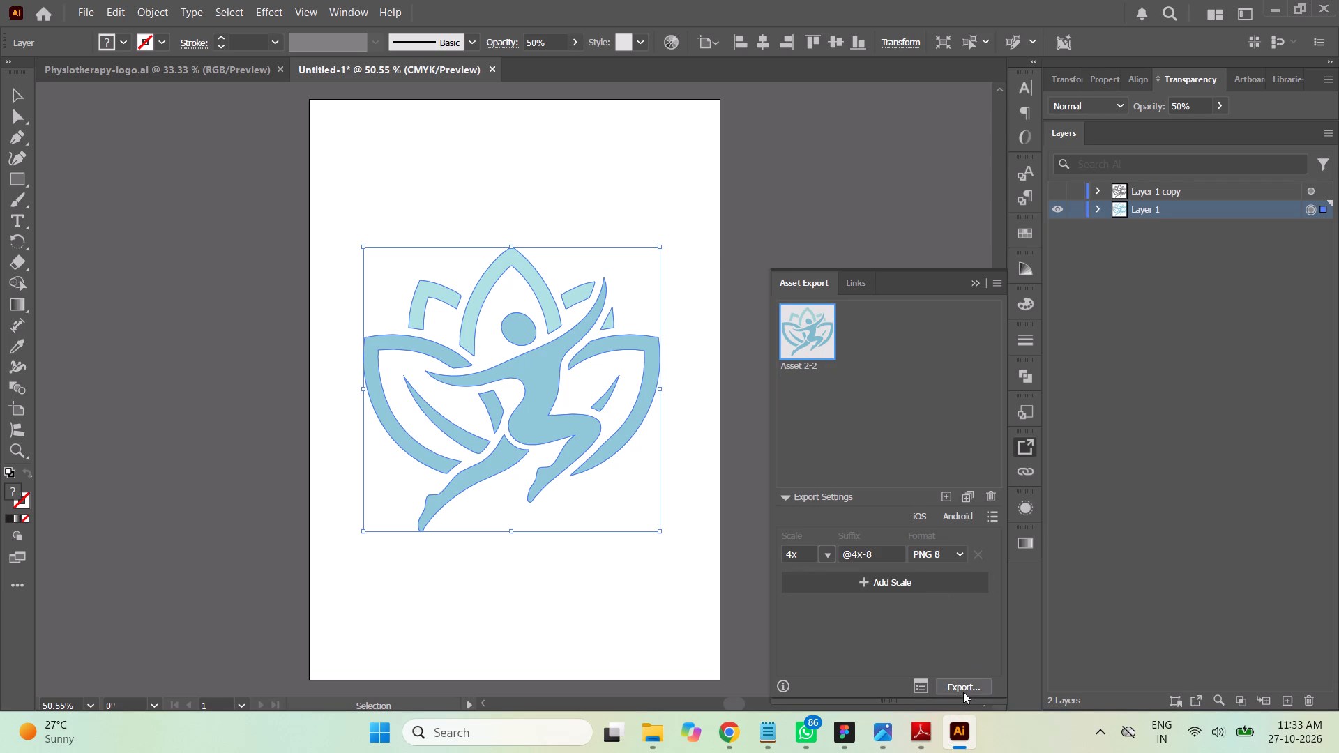
left_click(964, 686)
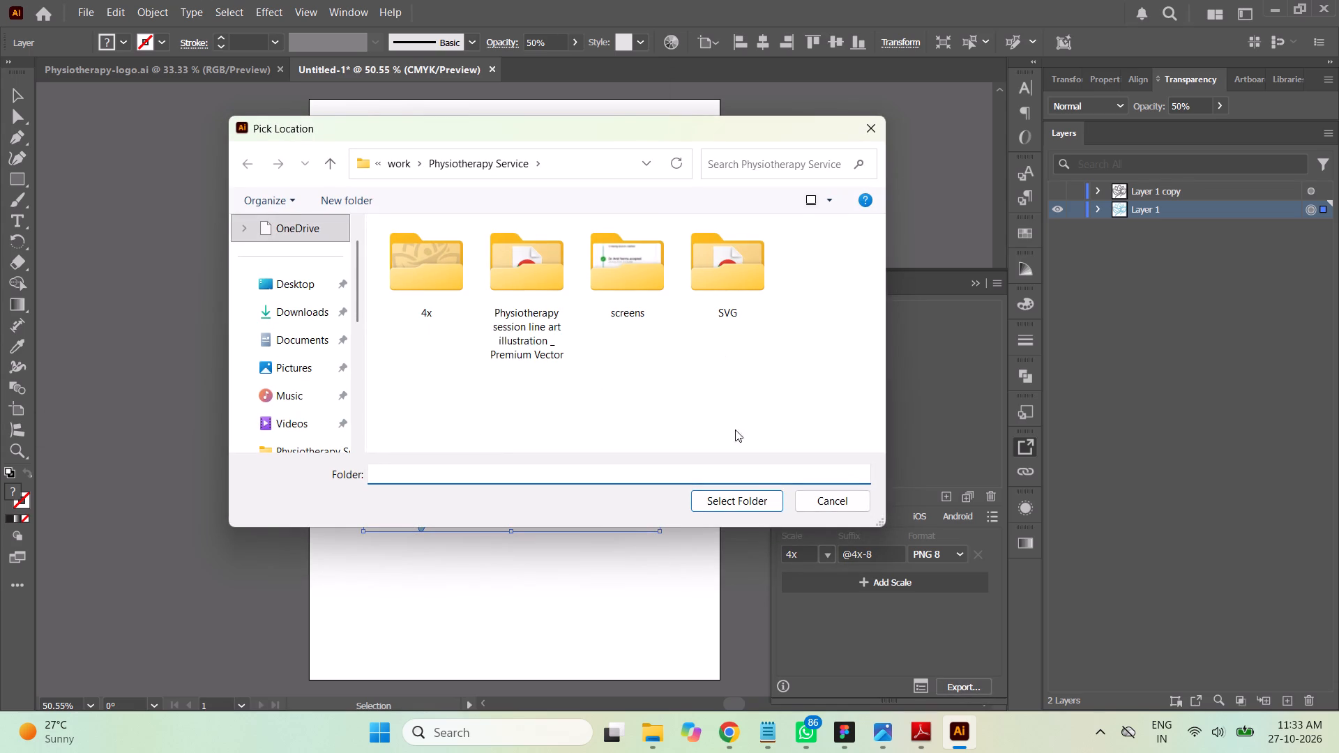
left_click(736, 504)
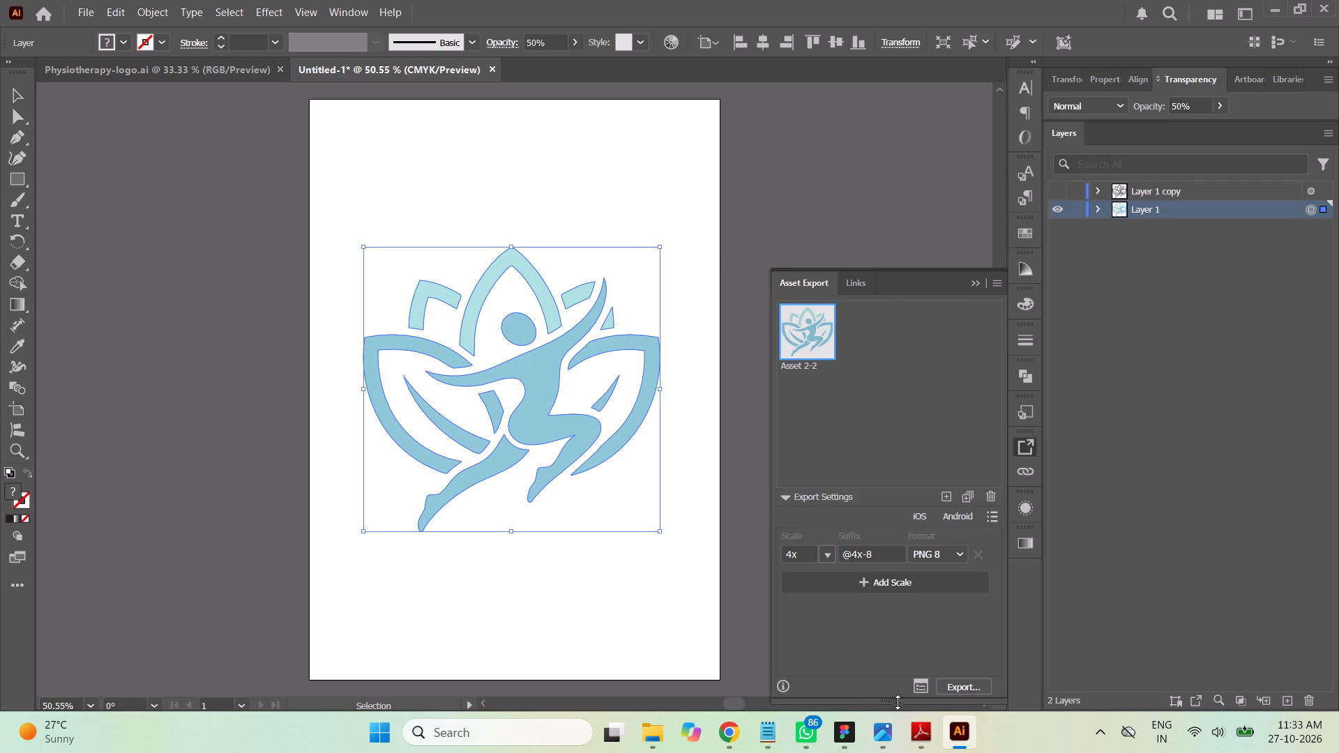
Switch to Figma and use the faint black logo image as the Listed Doctors card's background fill.
left_click(845, 736)
left_click(970, 402)
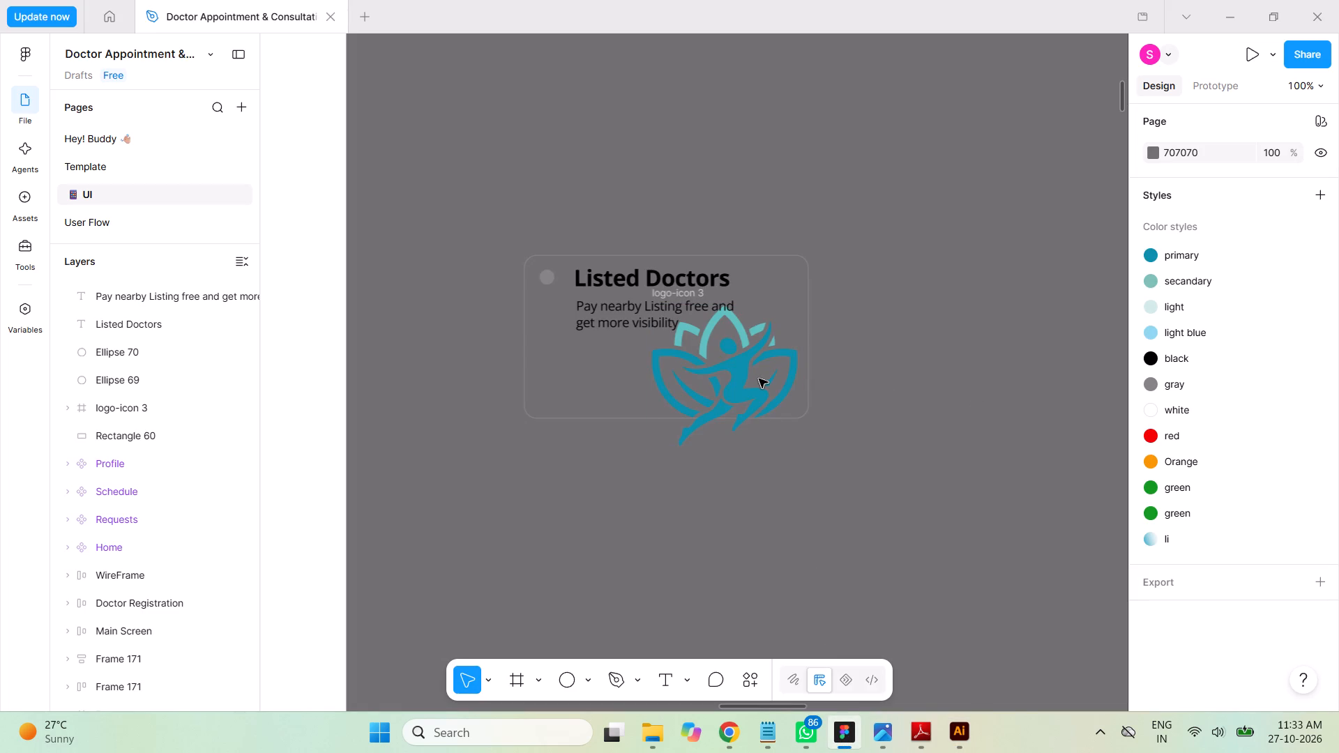
Delete the coloured logo-icon 3 from the Listed Doctors card.
left_click(759, 379)
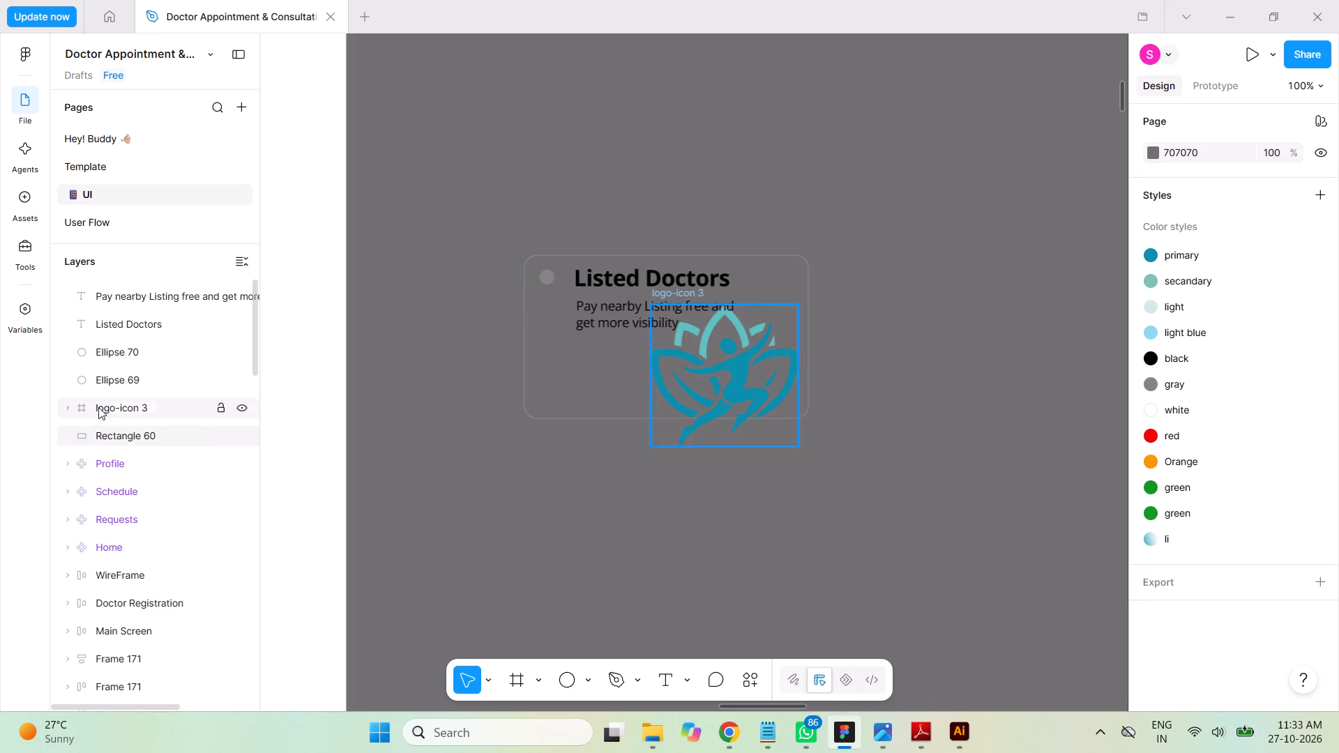
left_click(121, 410)
key("Delete")
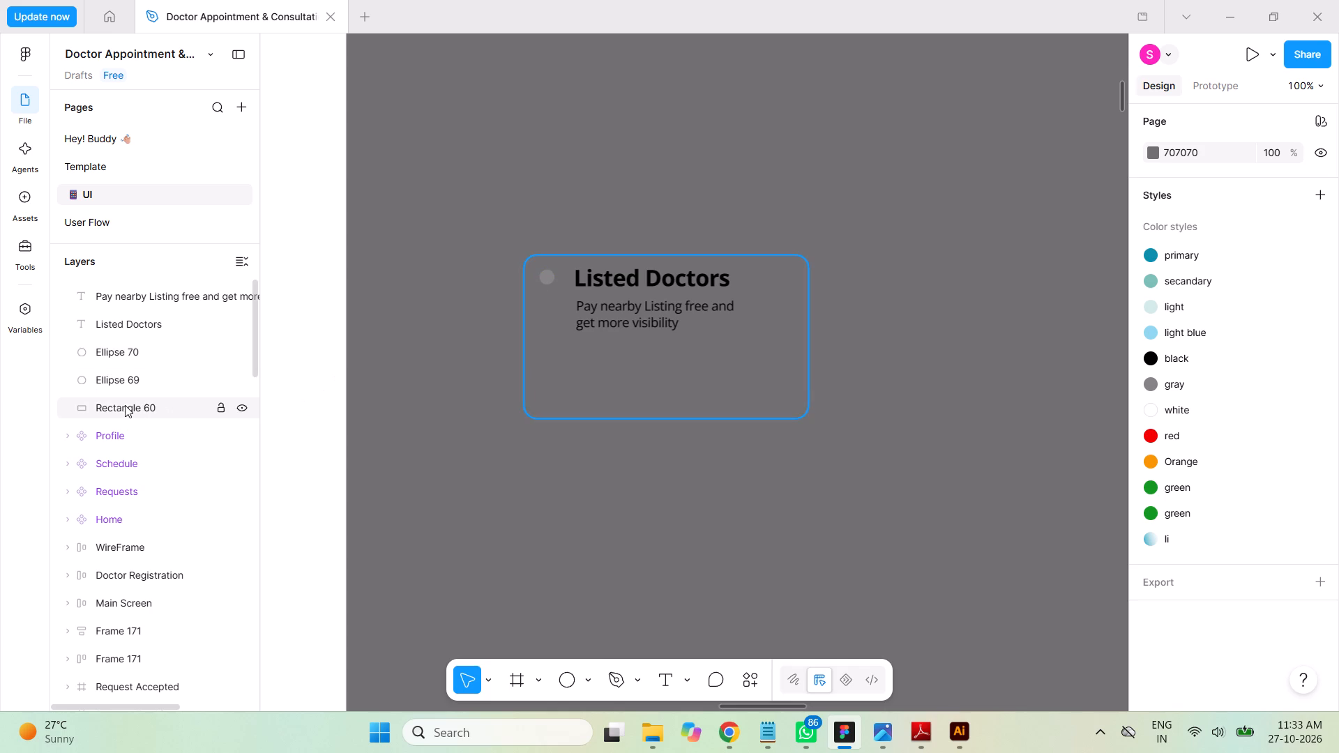
left_click(124, 404)
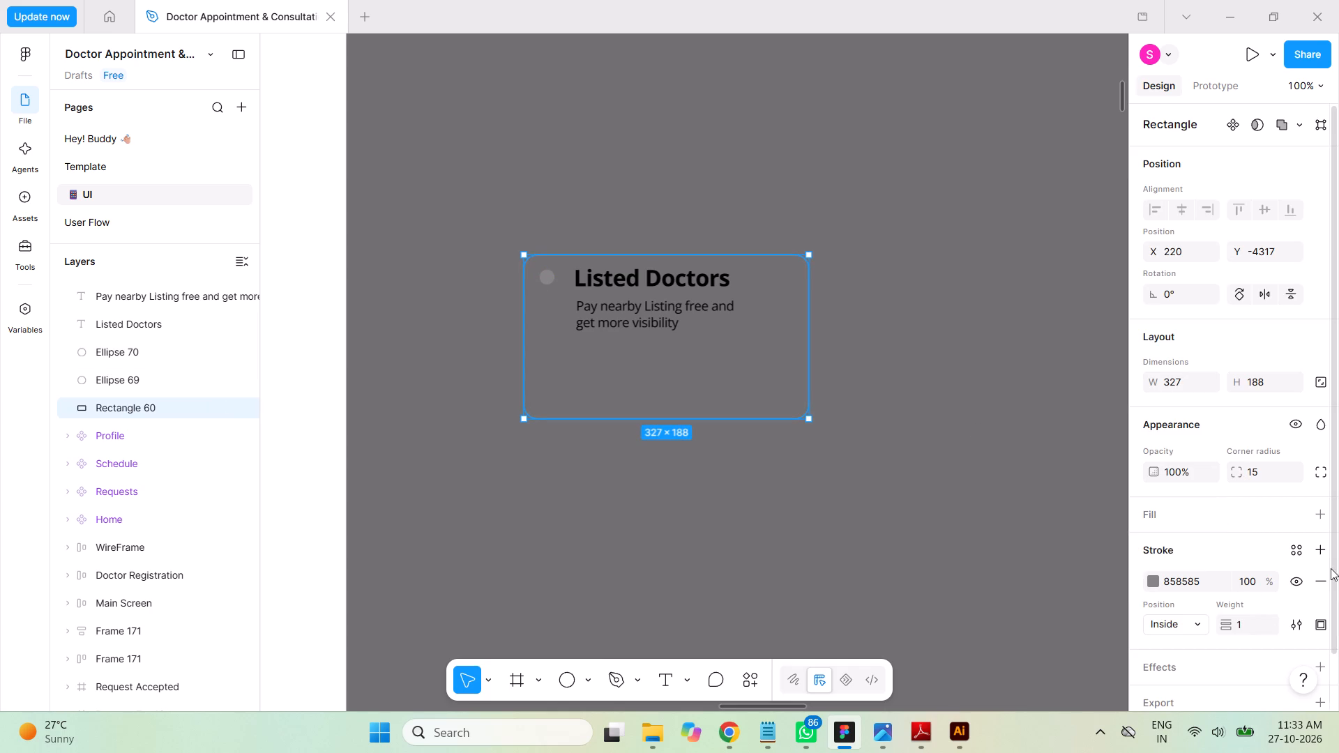
left_click(1217, 517)
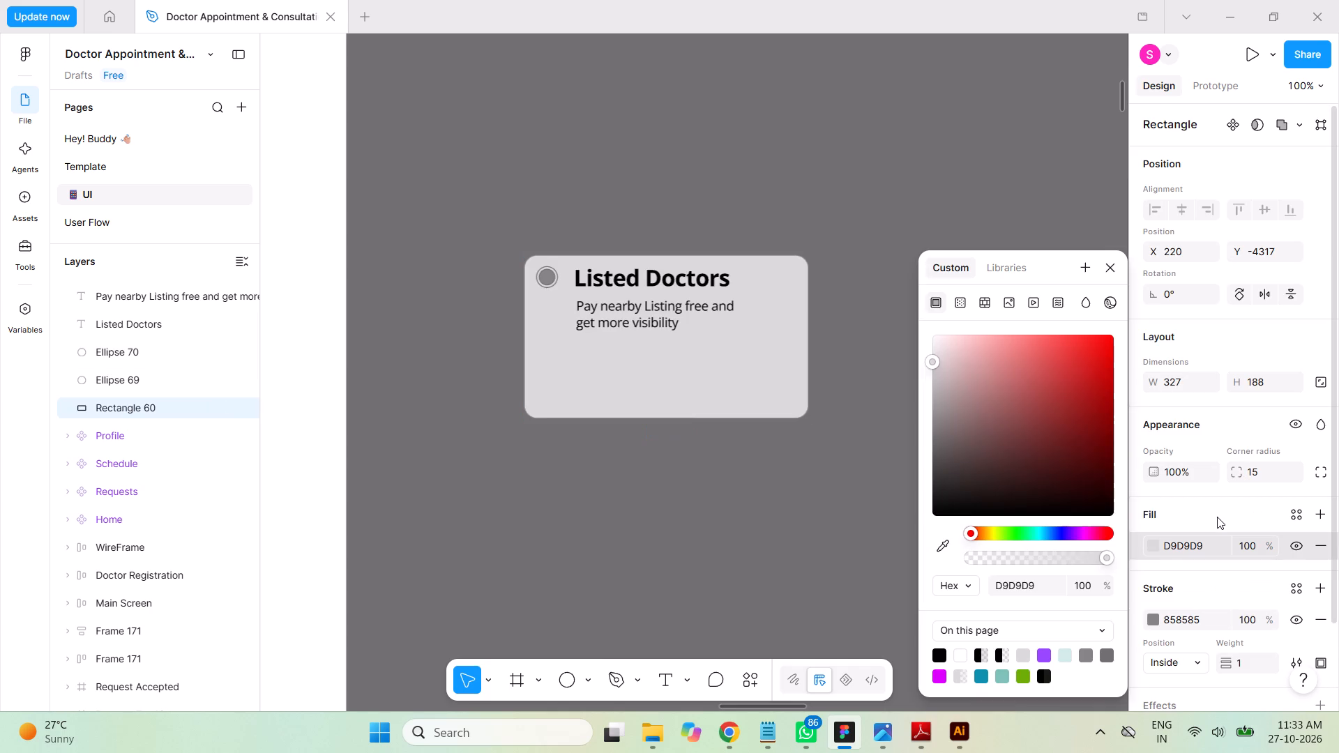
left_click(1009, 303)
left_click(1019, 379)
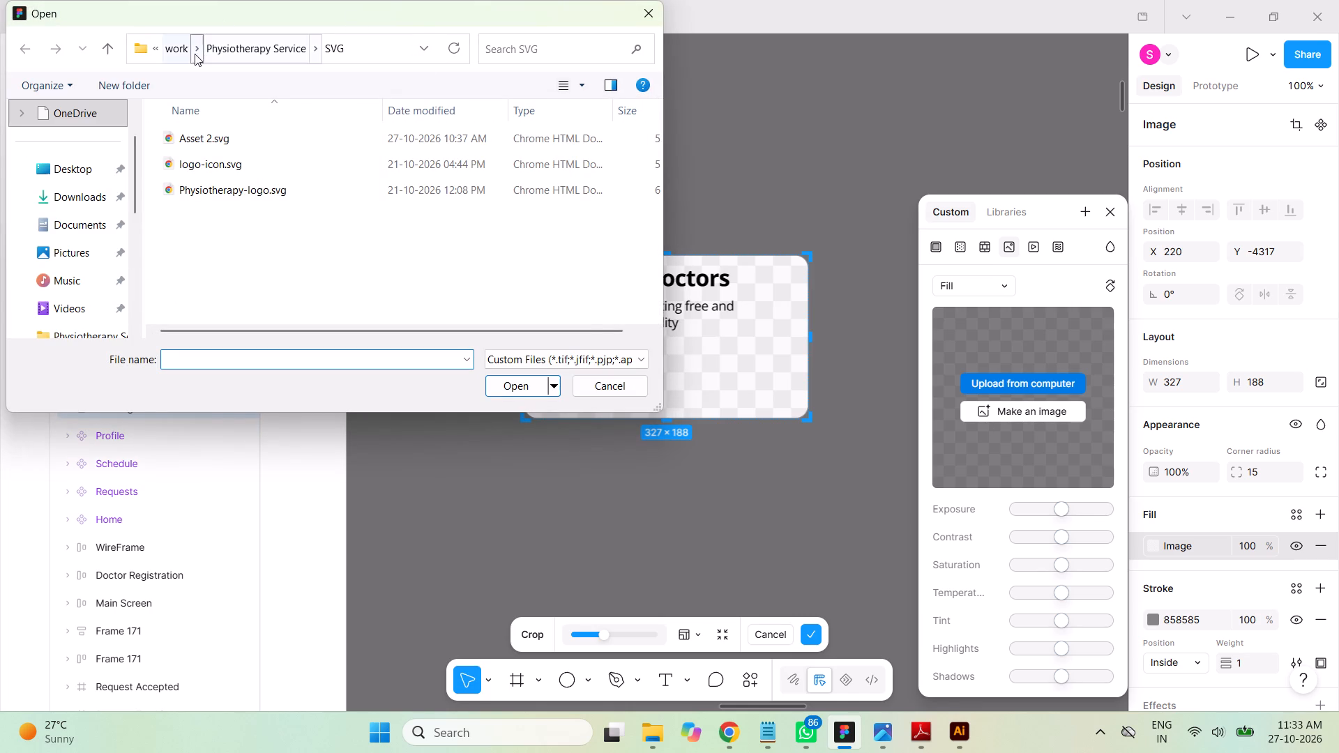
left_click(266, 50)
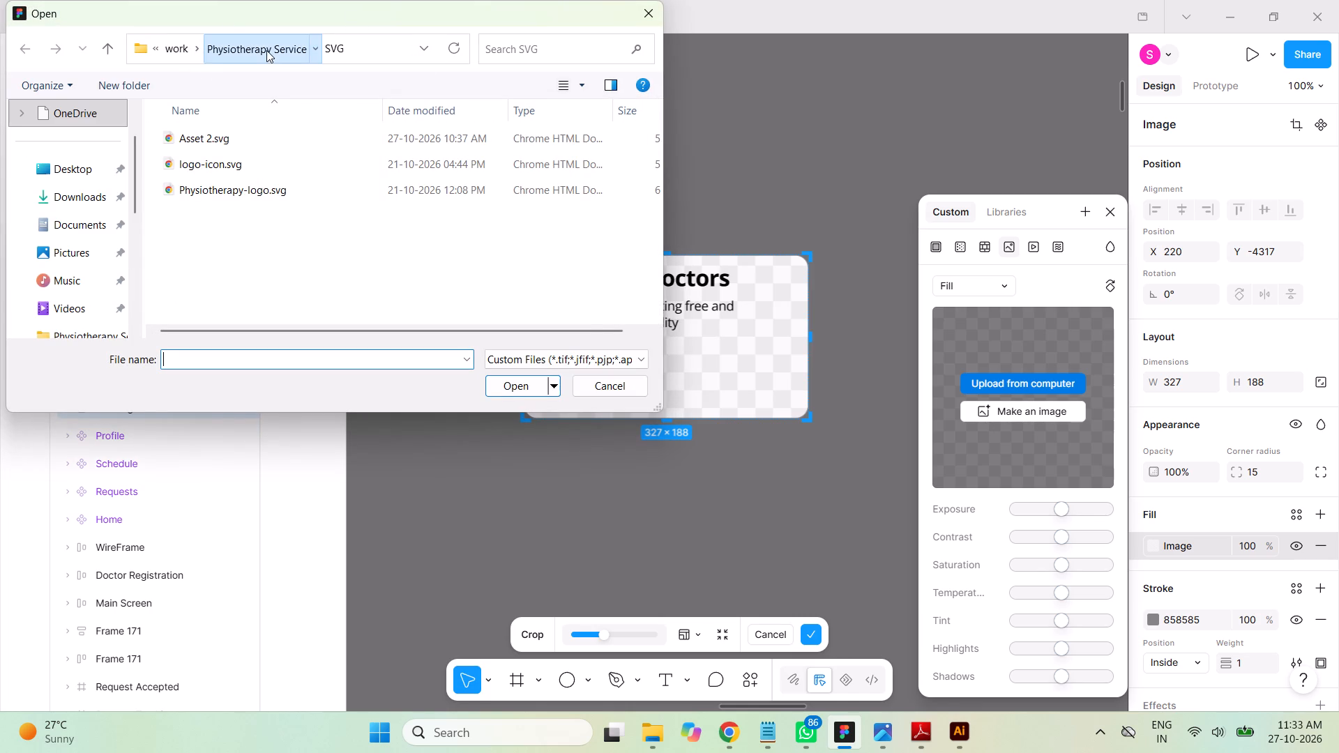
double_click(220, 153)
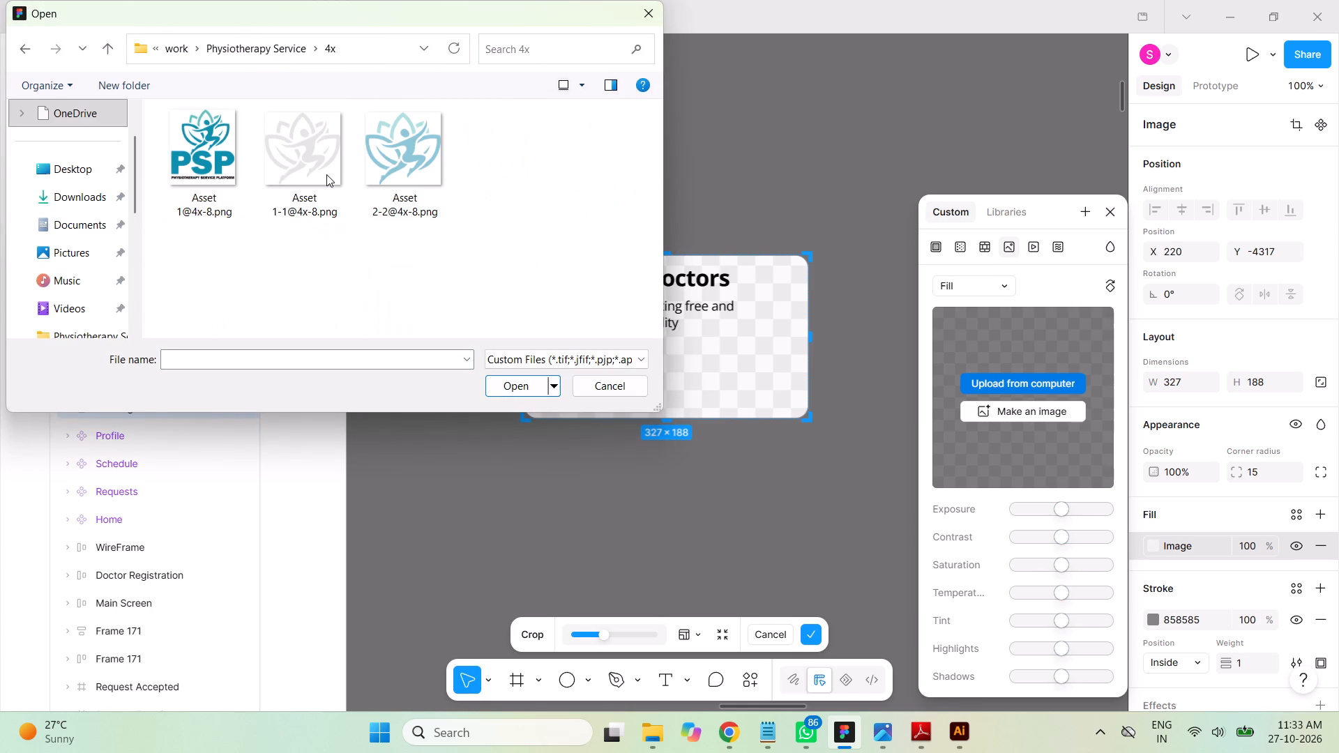
left_click(326, 174)
left_click(503, 390)
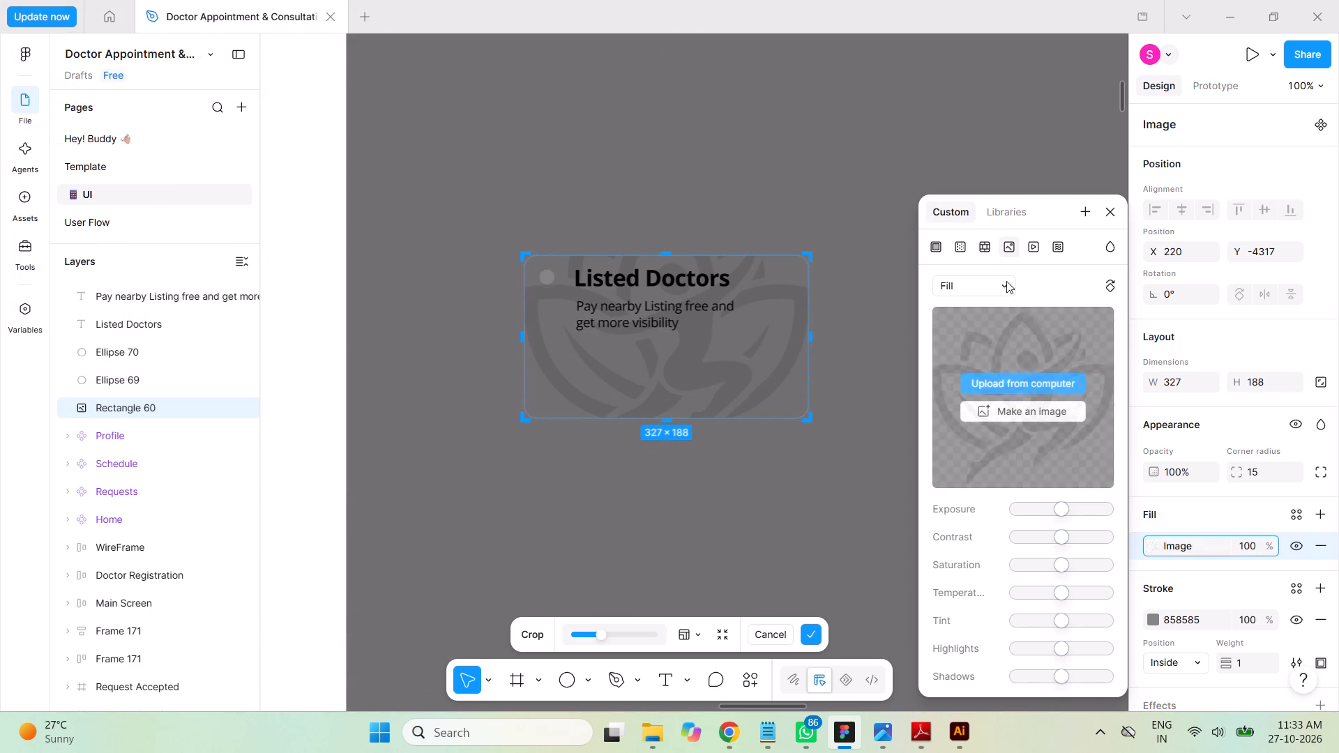
Set the background logo image to Fit and shift it toward the card's lower-right corner, partly beyond the edges.
left_click(1004, 288)
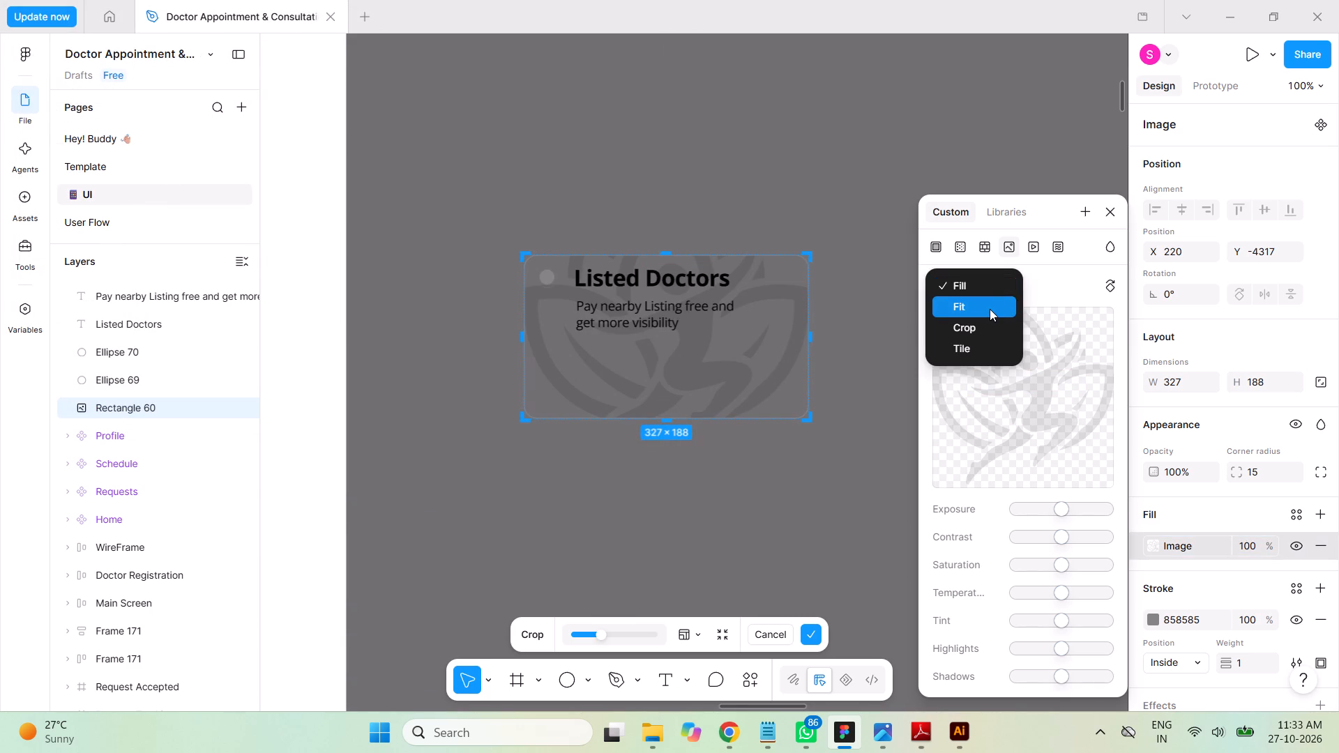
left_click(990, 309)
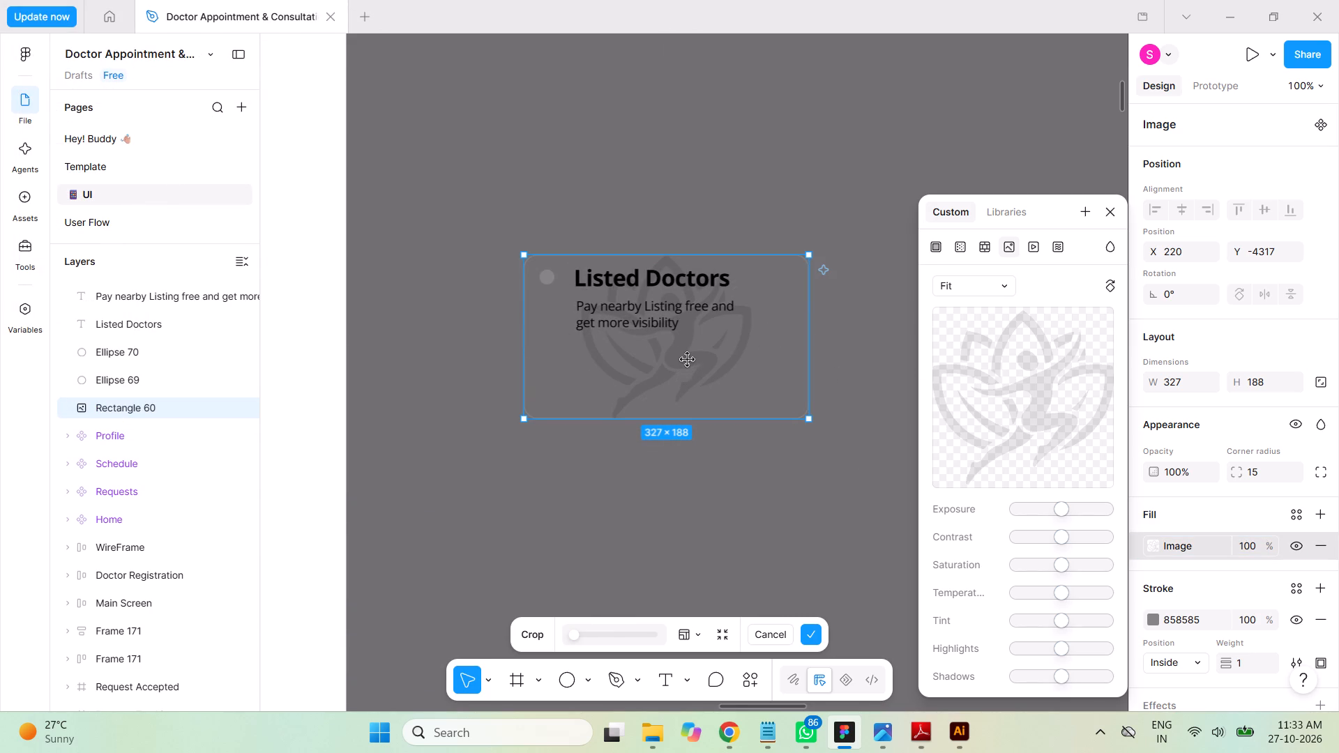
left_click_drag(687, 360, 759, 397)
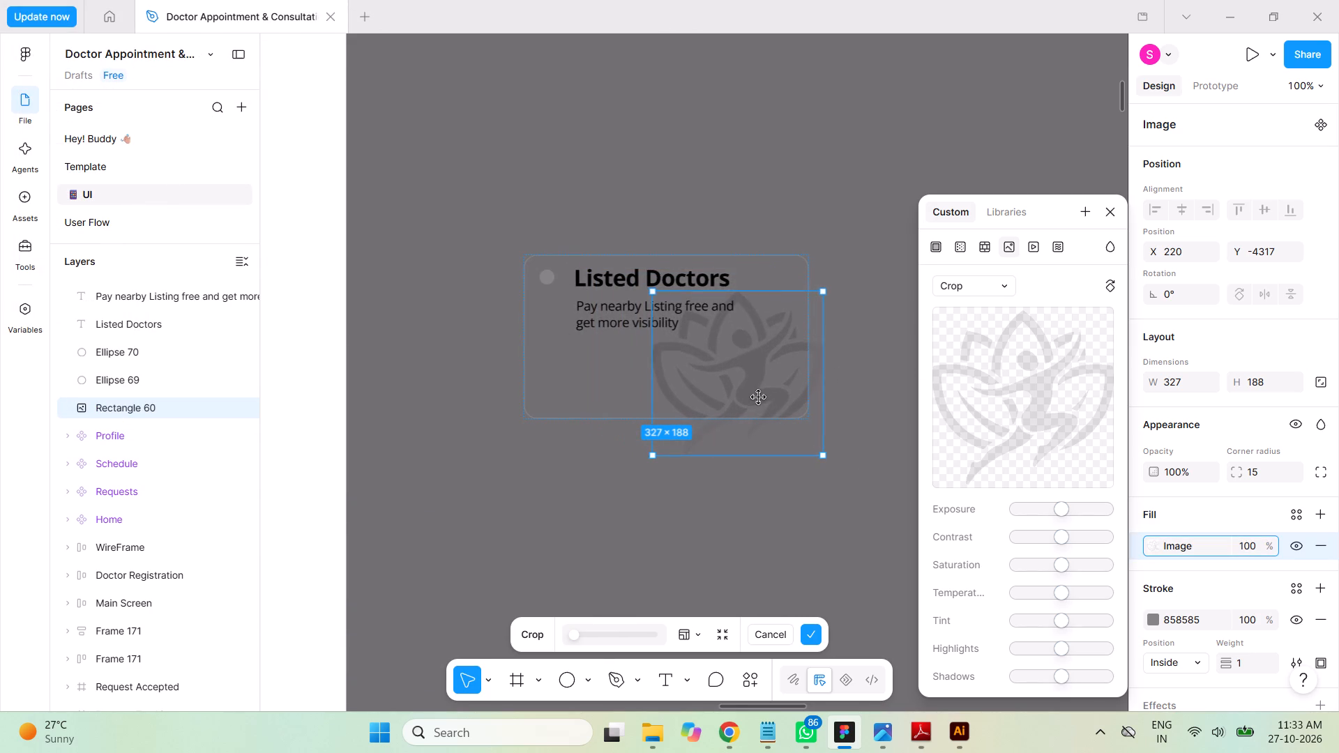
Reposition the cropped logo image in the Listed Doctors card's lower-right corner, finish the crop and deselect the card.
left_click_drag(759, 397, 755, 401)
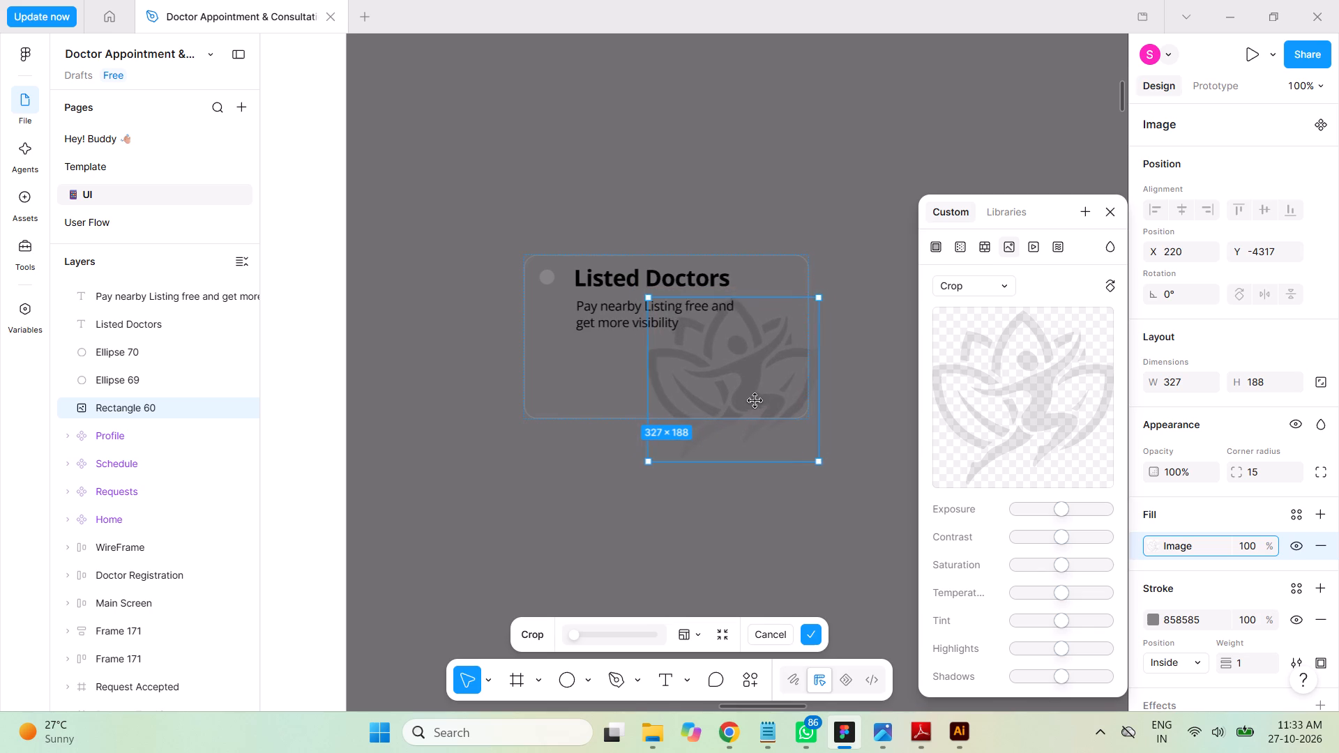
left_click_drag(755, 401, 764, 400)
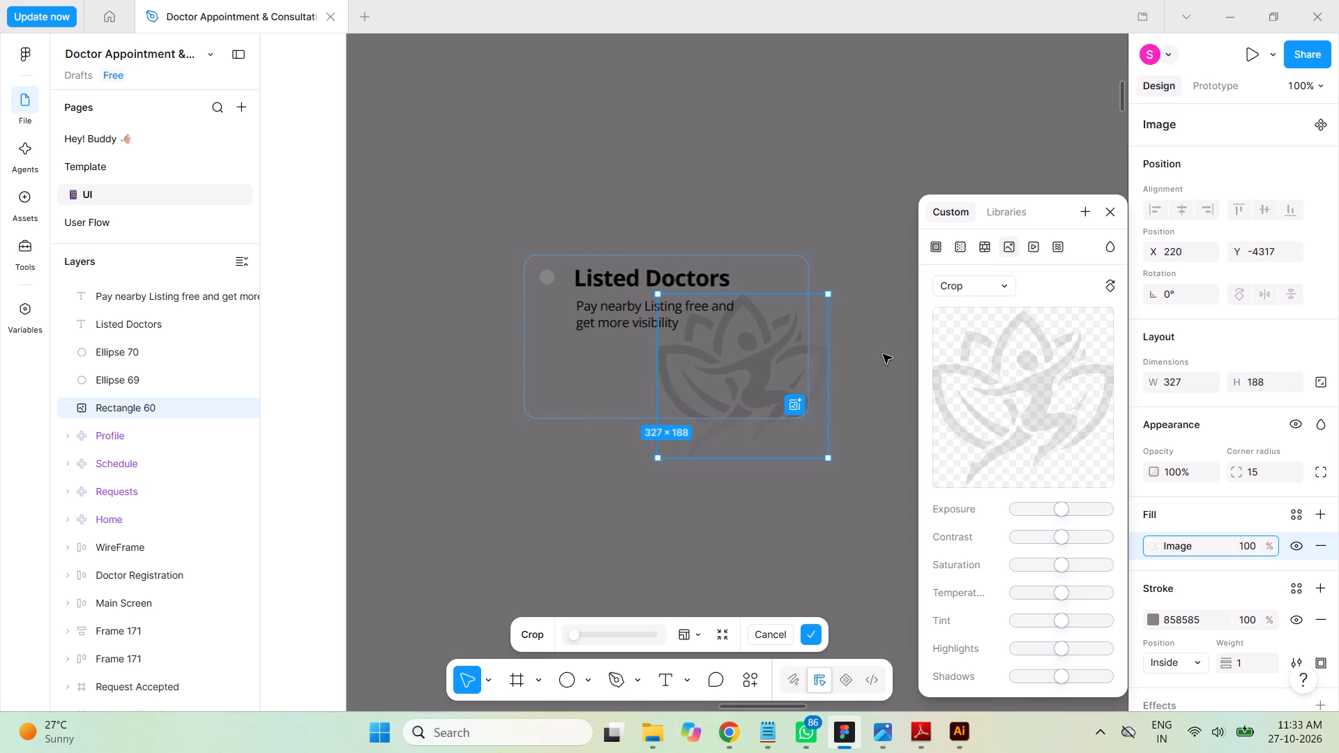
left_click(883, 354)
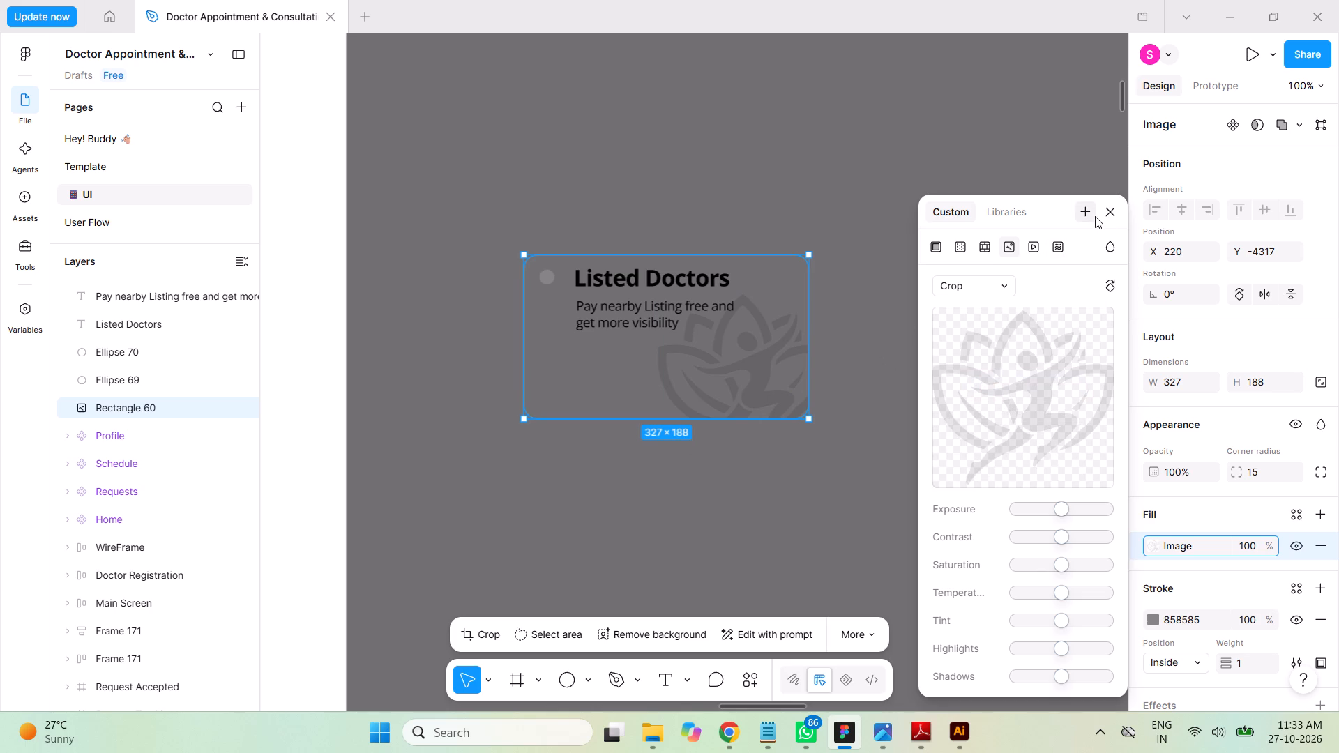
left_click(1112, 211)
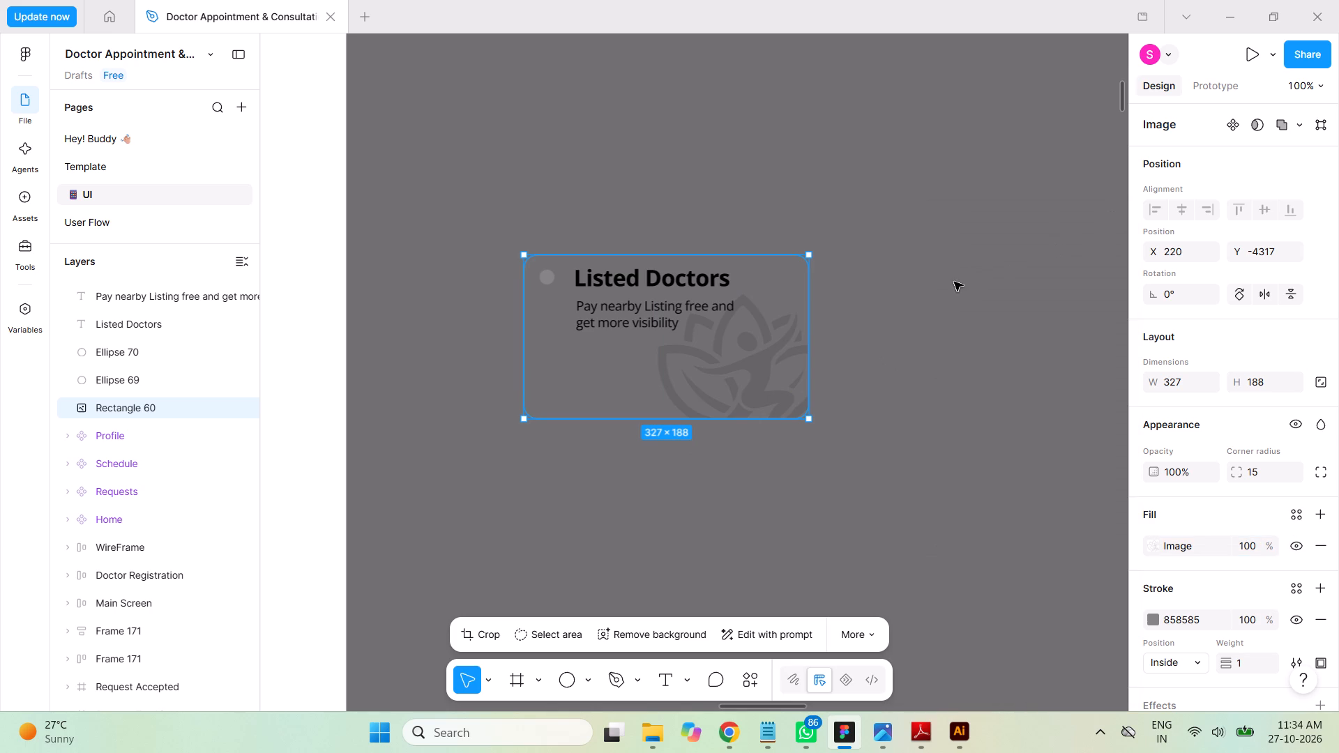
left_click(935, 289)
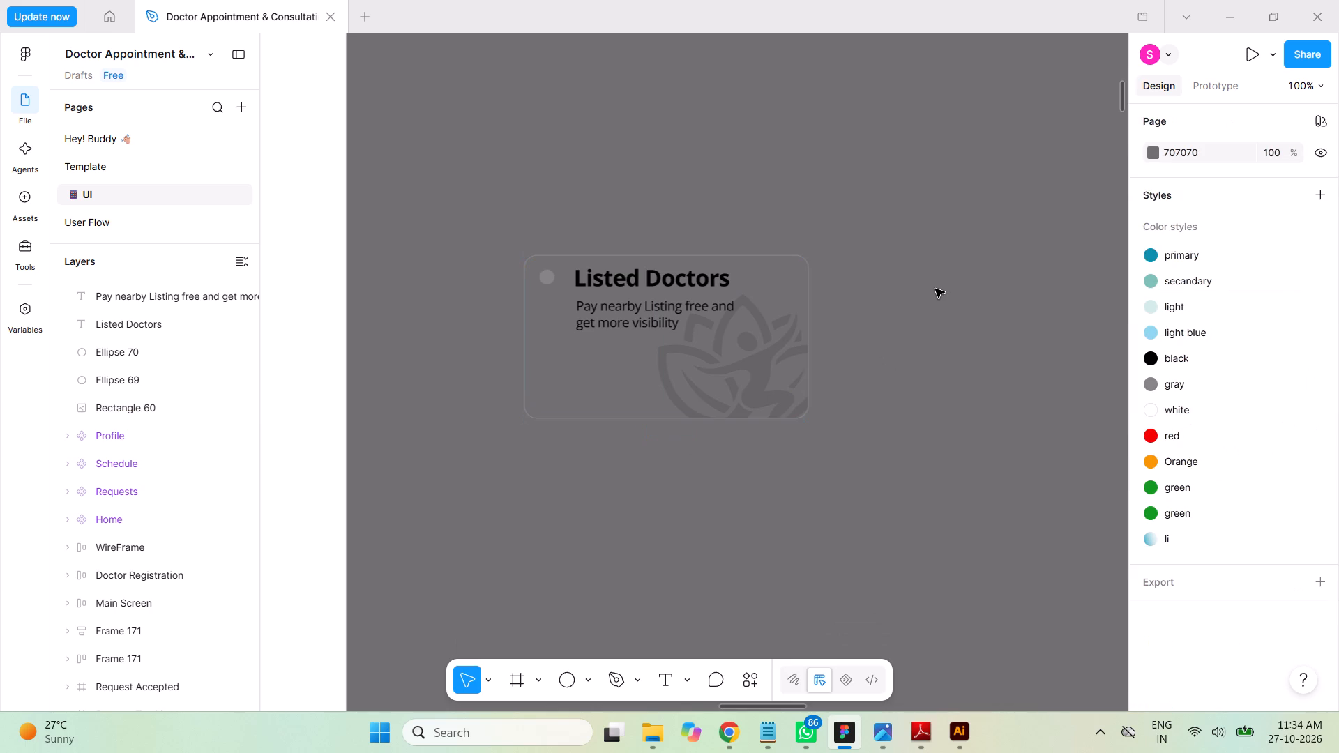
Save the file.
key("ctrl+s")
Turn all the Listed Doctors card's layers into one component, add a second variant below it, and deselect.
left_click_drag(465, 204, 862, 466)
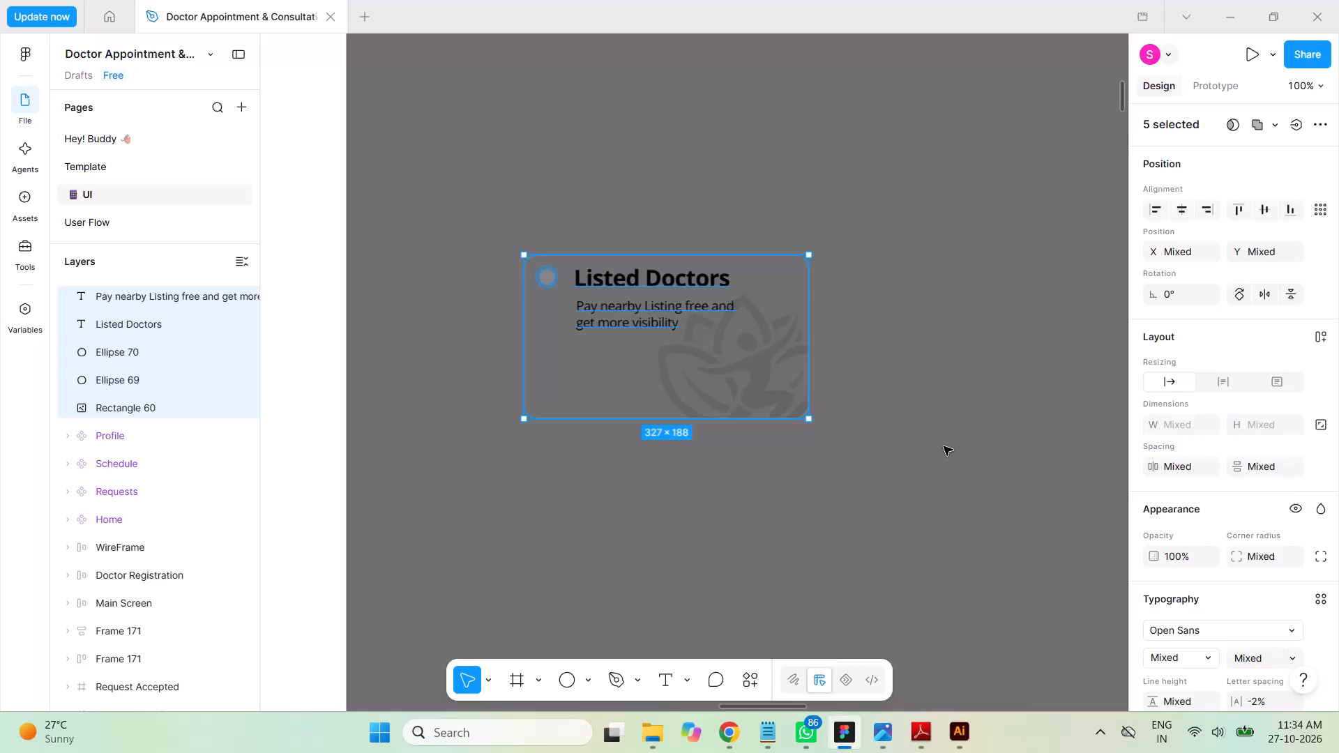
right_click(672, 282)
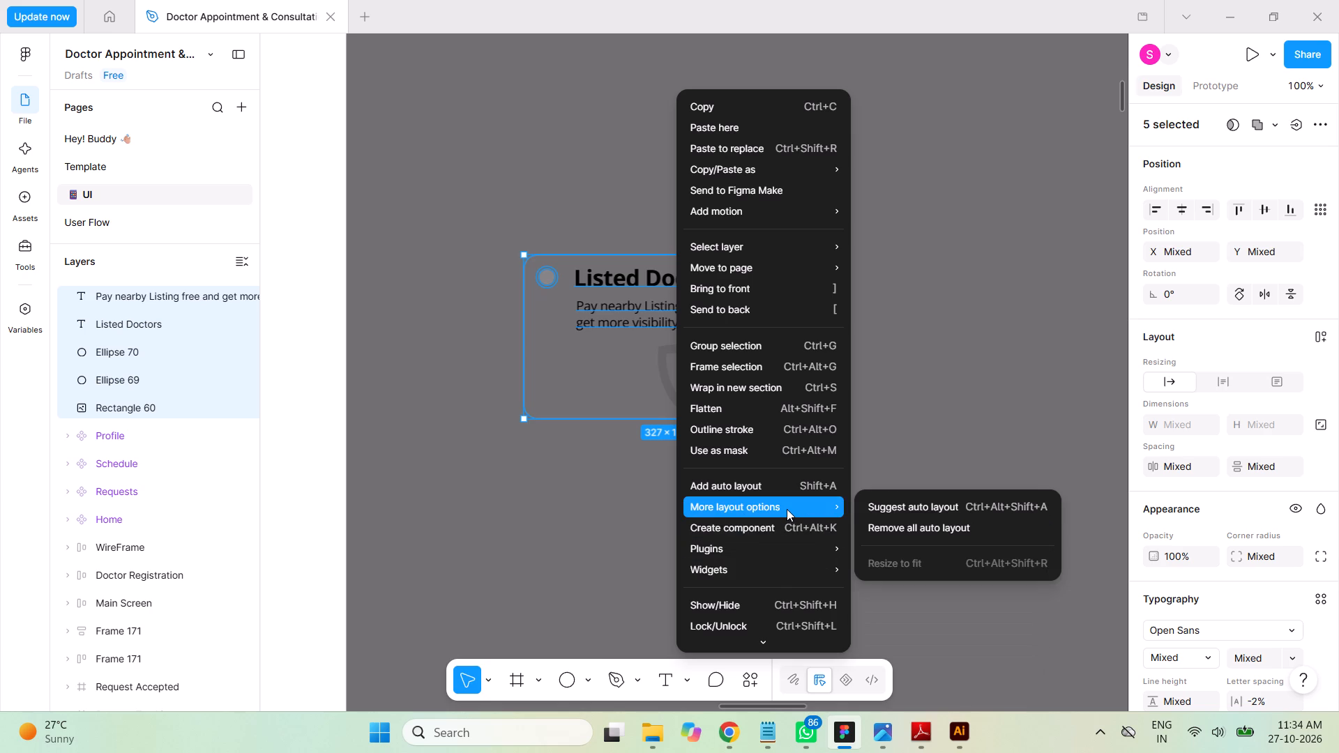
left_click(734, 528)
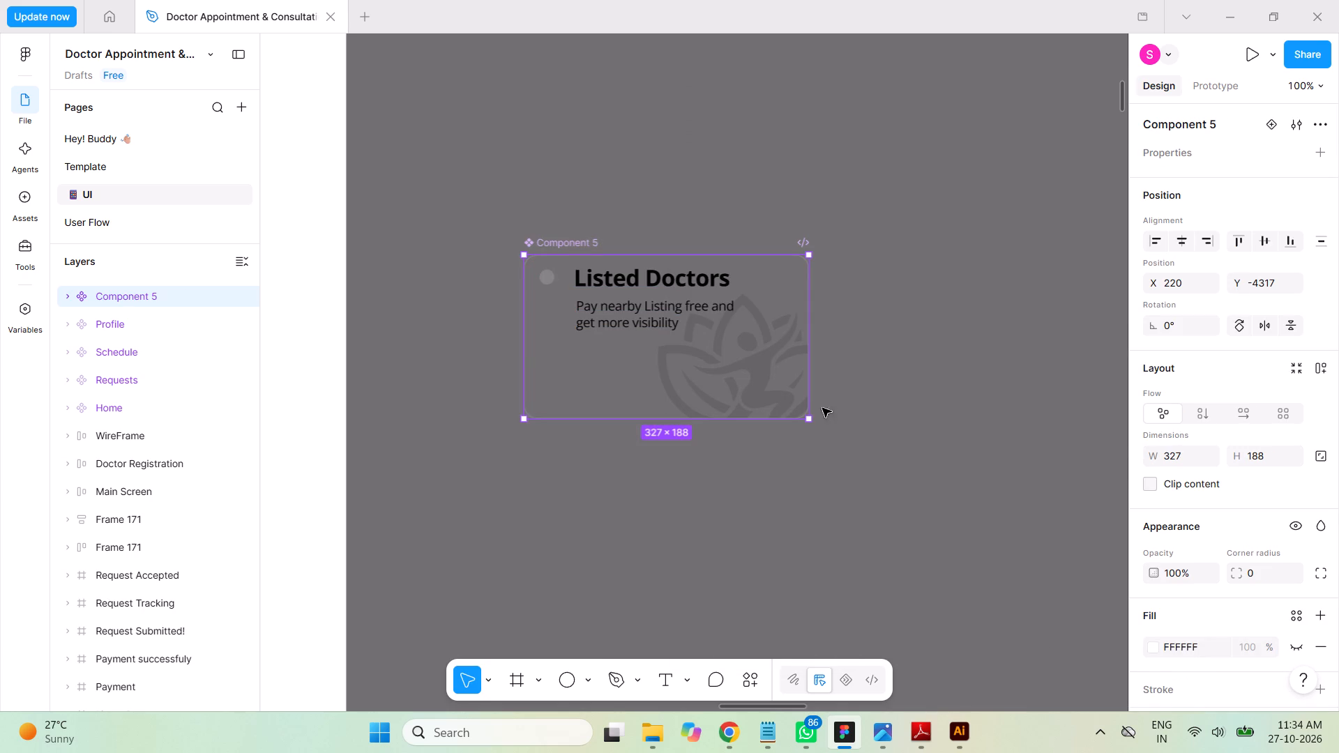
right_click(660, 278)
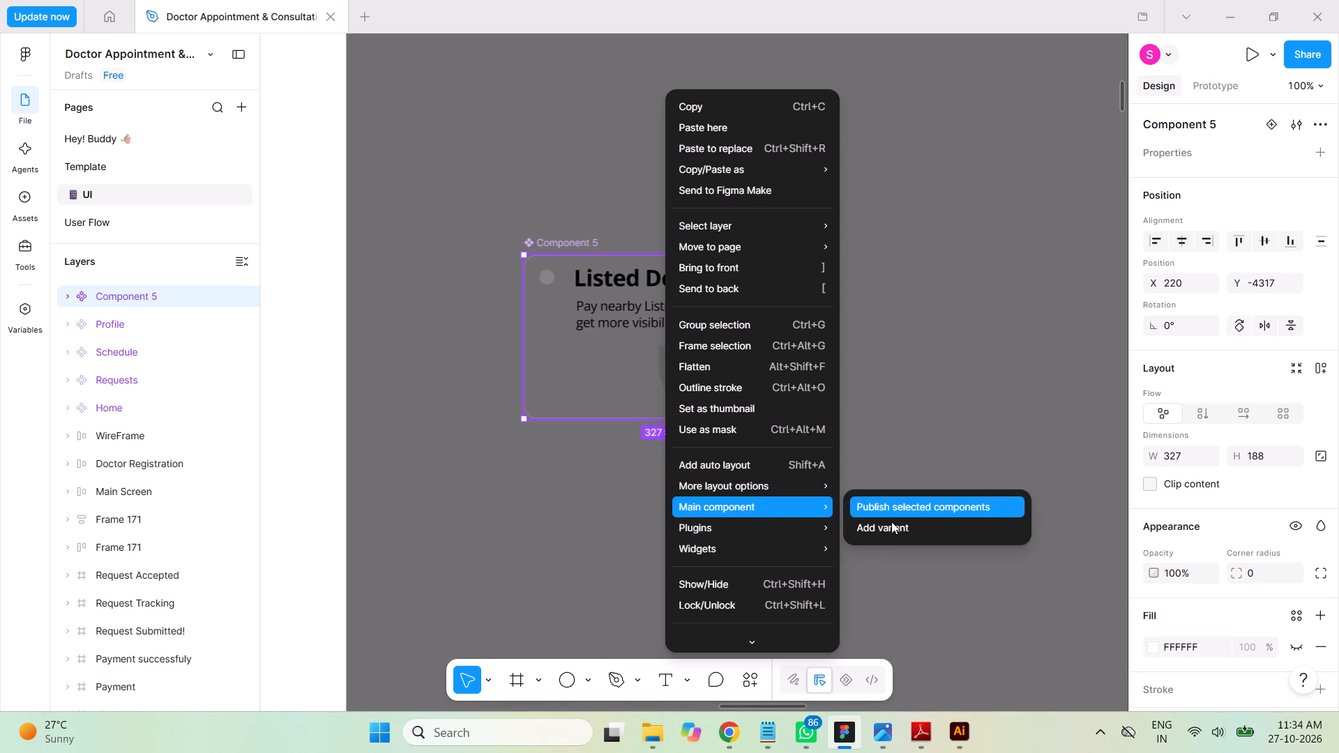
left_click(888, 532)
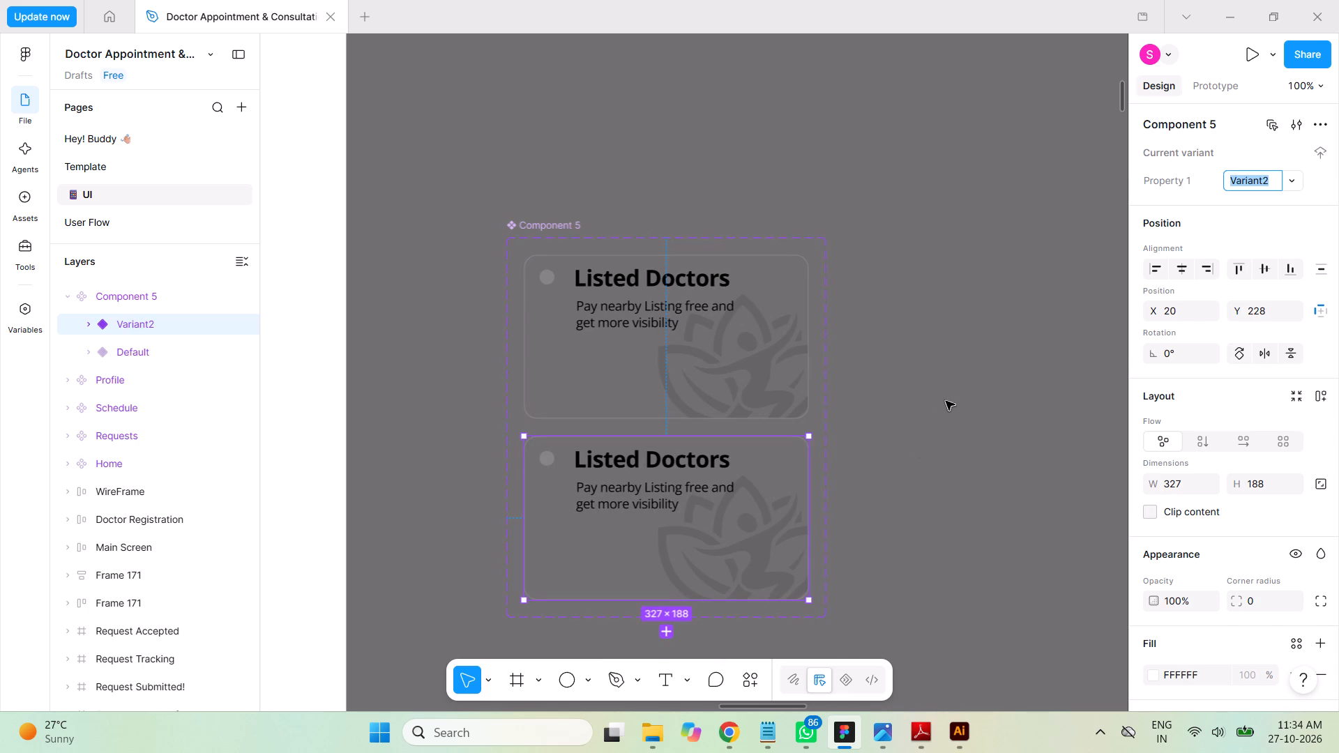
left_click(953, 404)
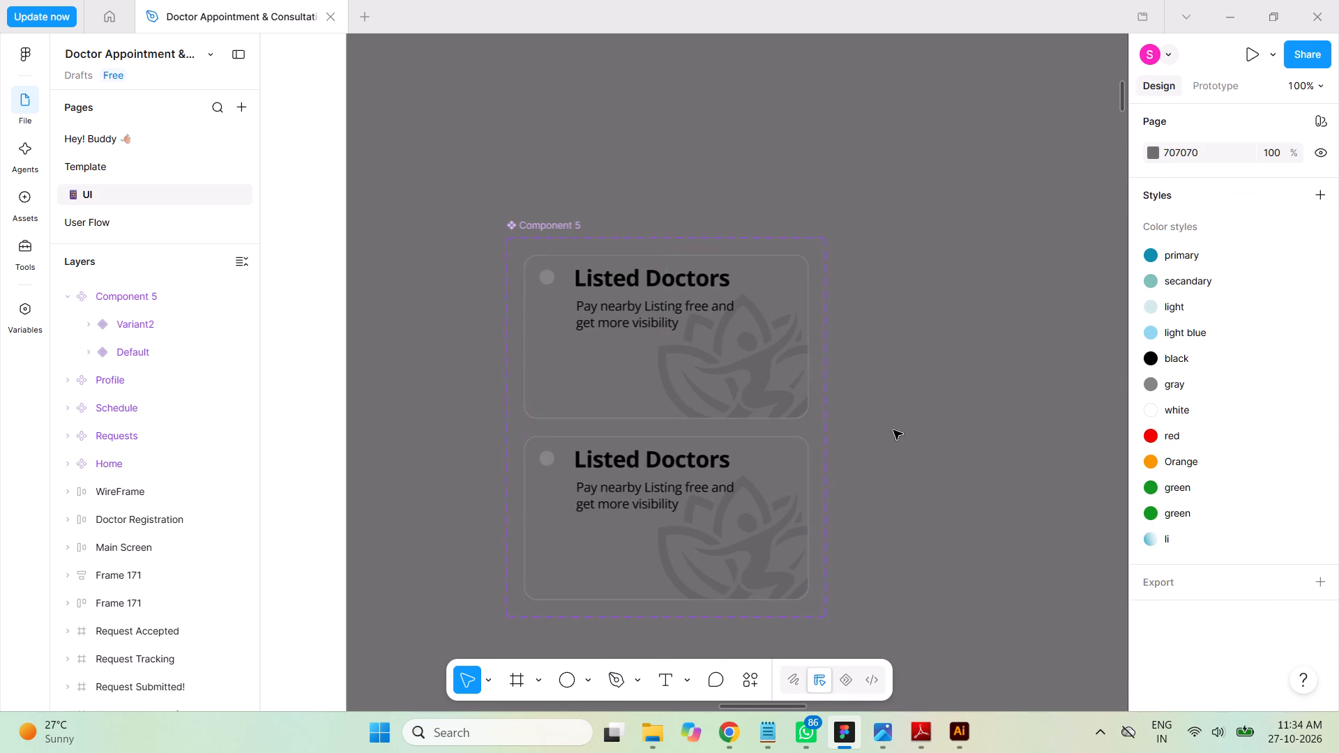
left_click(807, 586)
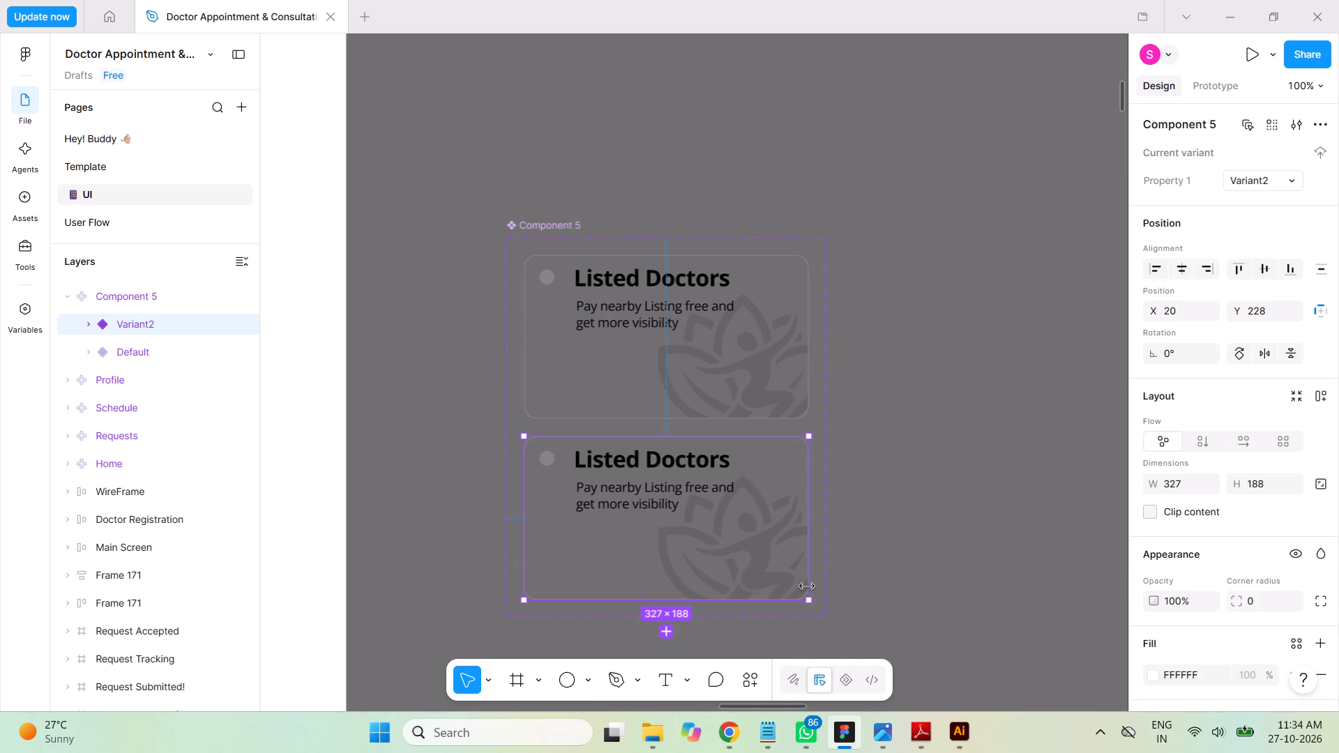
left_click(89, 326)
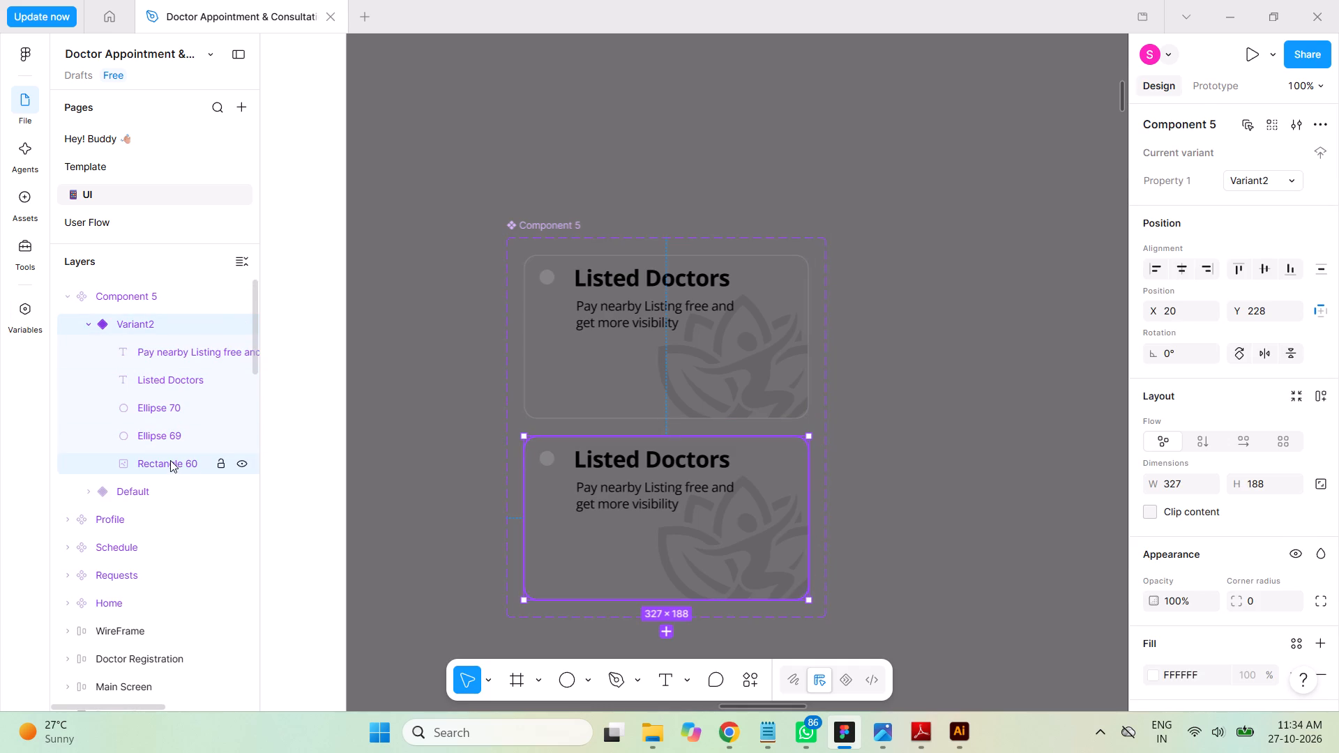
left_click(170, 460)
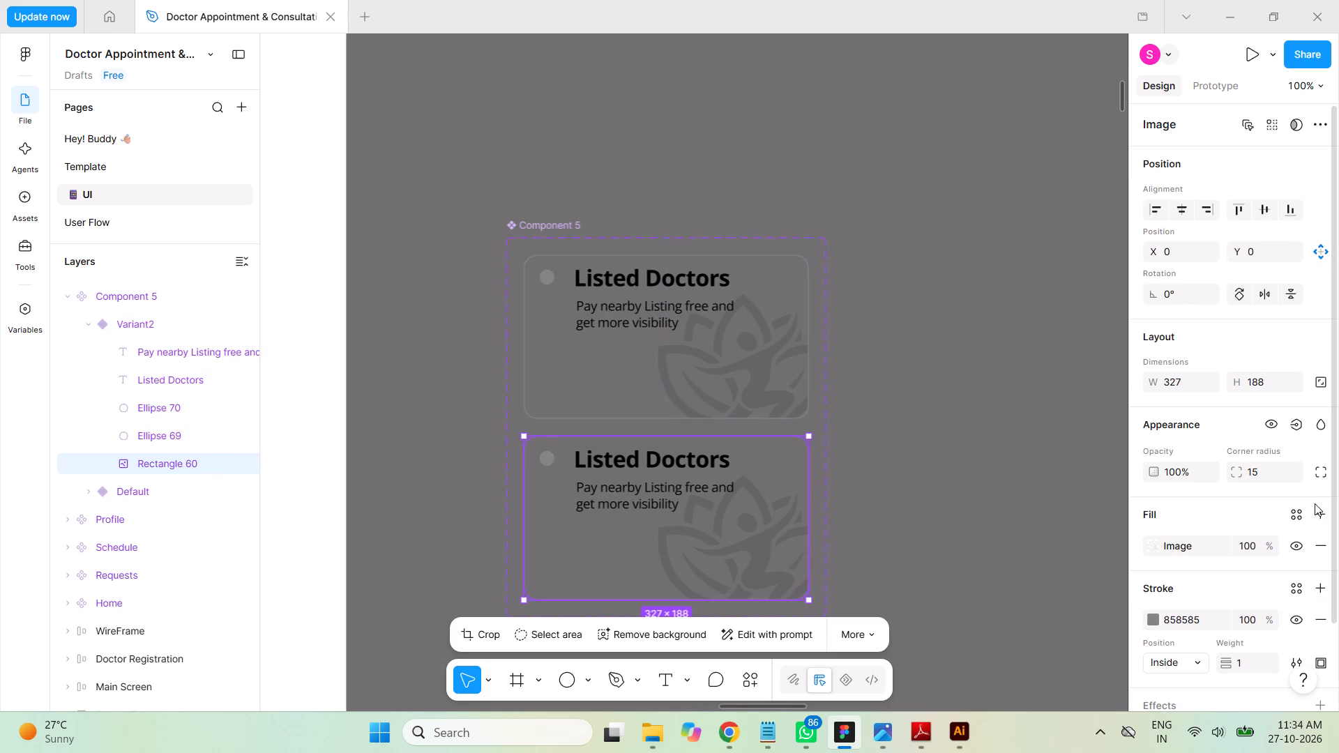
left_click(1194, 550)
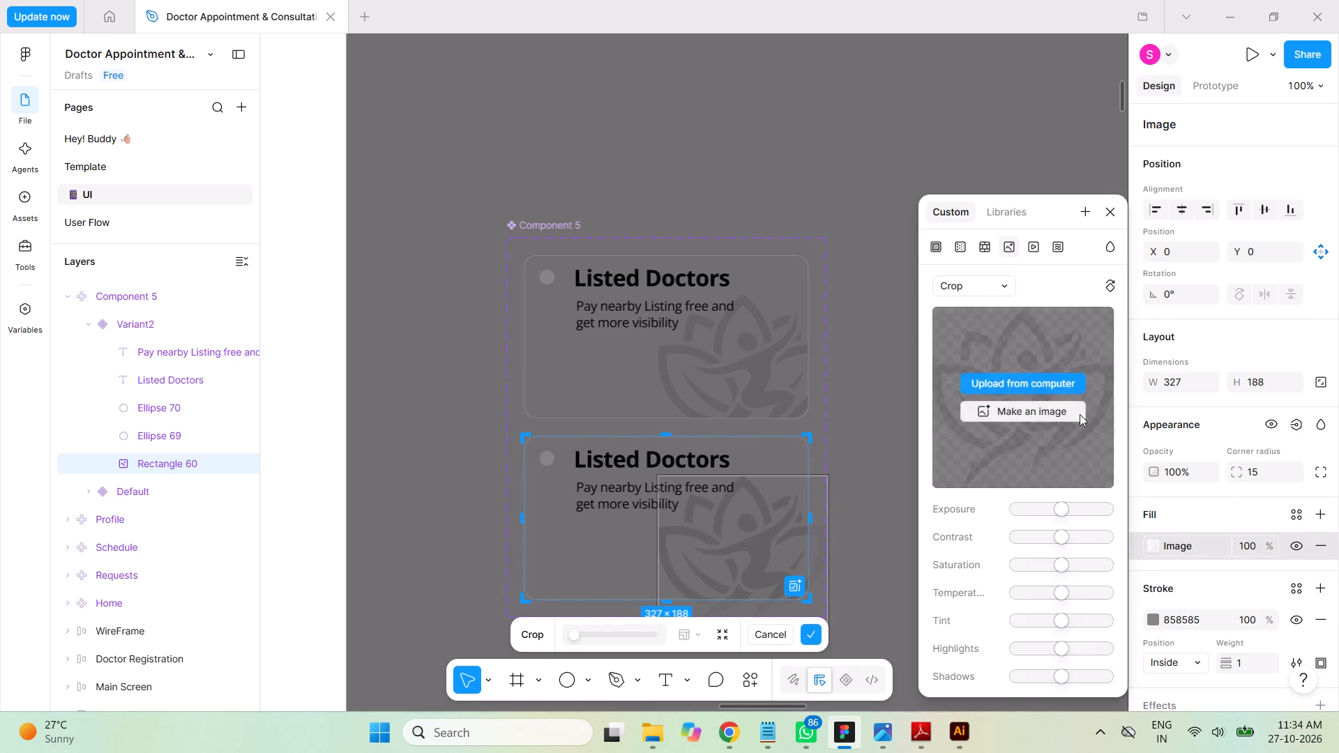
left_click(1022, 384)
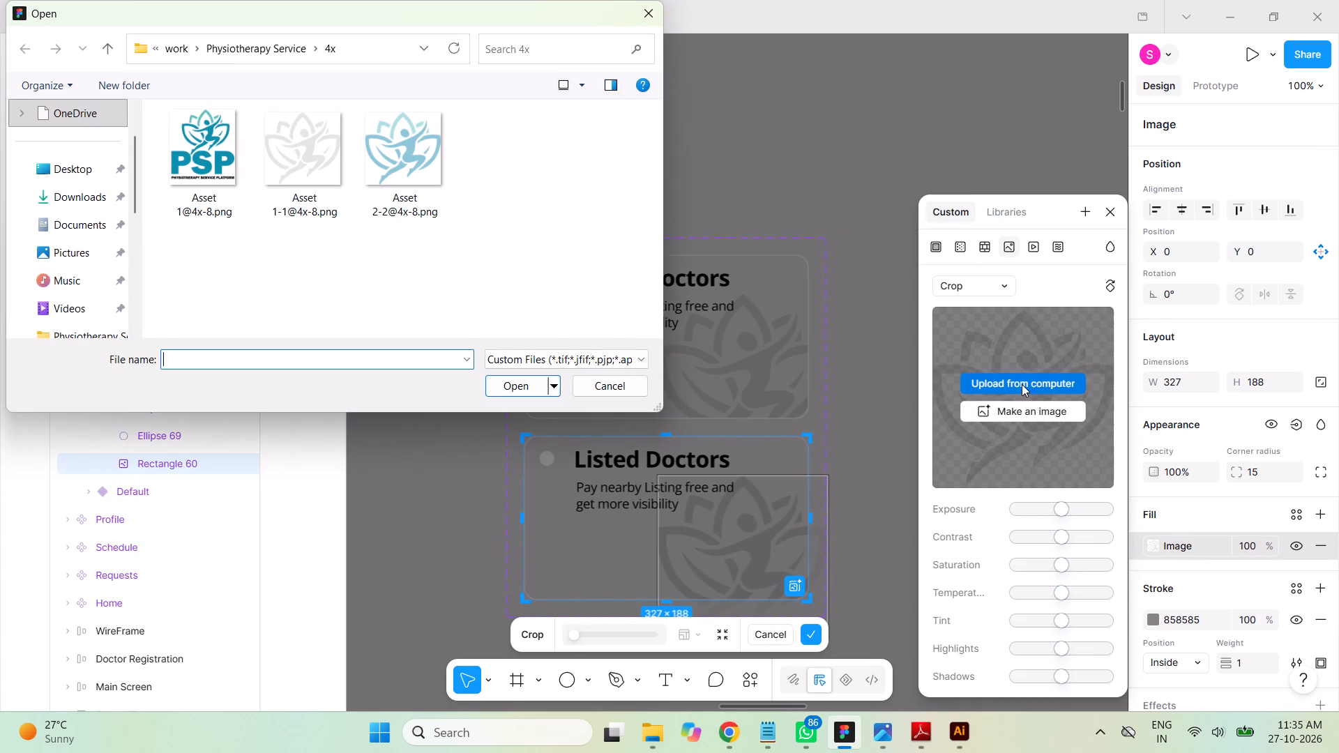
left_click(424, 168)
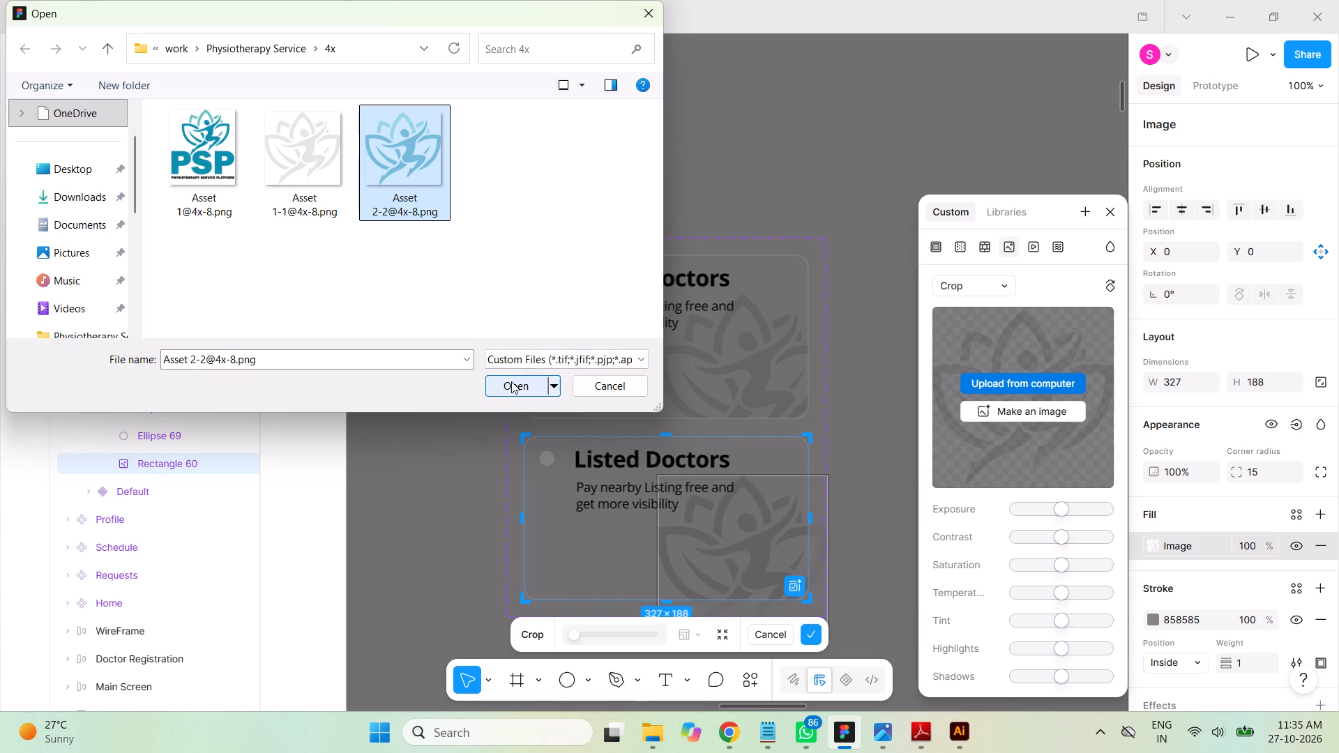
left_click(515, 386)
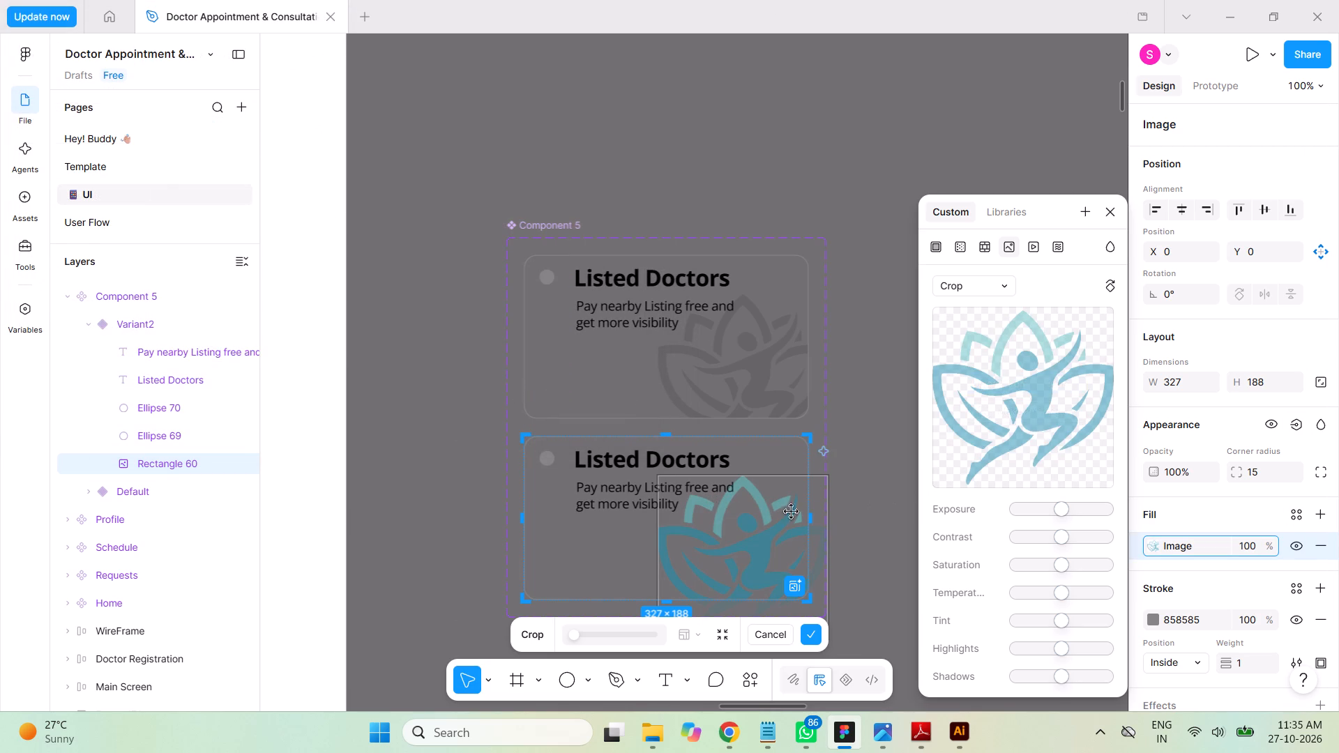
Enlarge the cropped blue logo towards the second variant's upper left, finish the crop and close the fill settings.
scroll(938, 403, "down", 5)
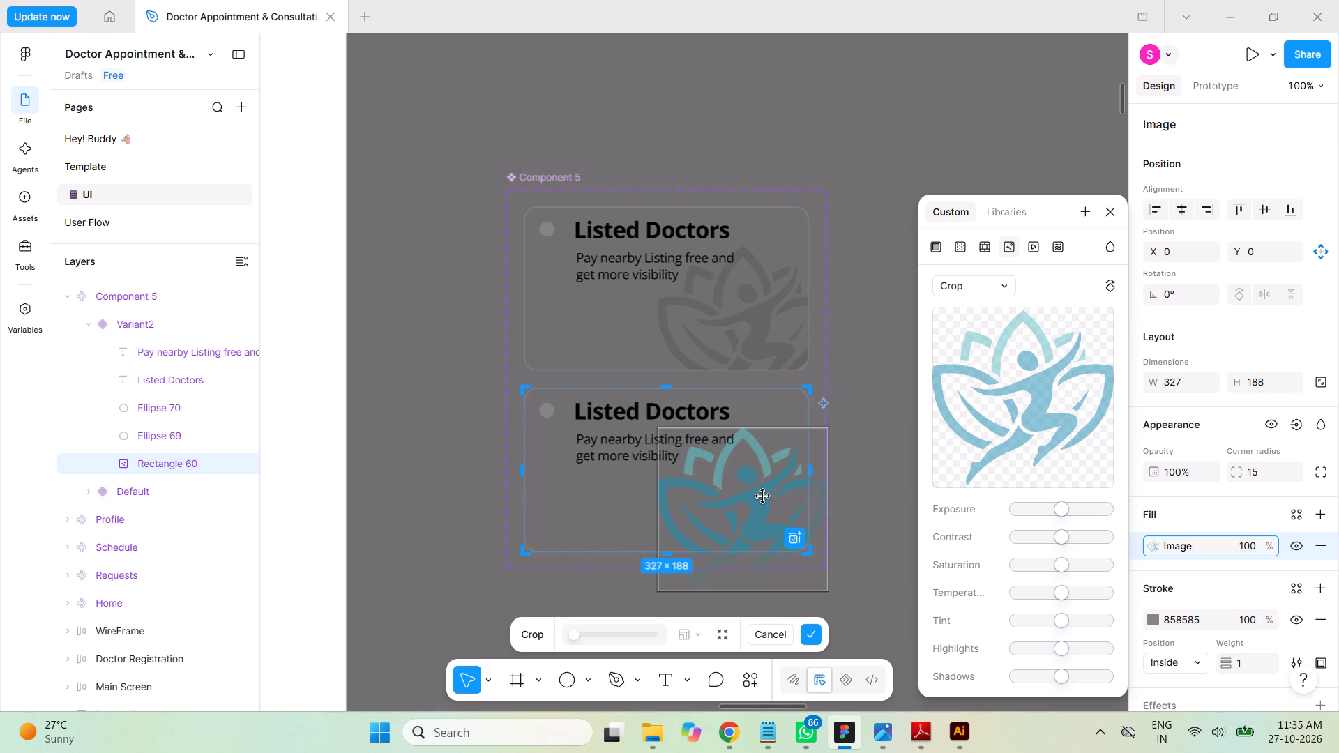
left_click(763, 496)
left_click_drag(659, 427, 659, 427, "shift")
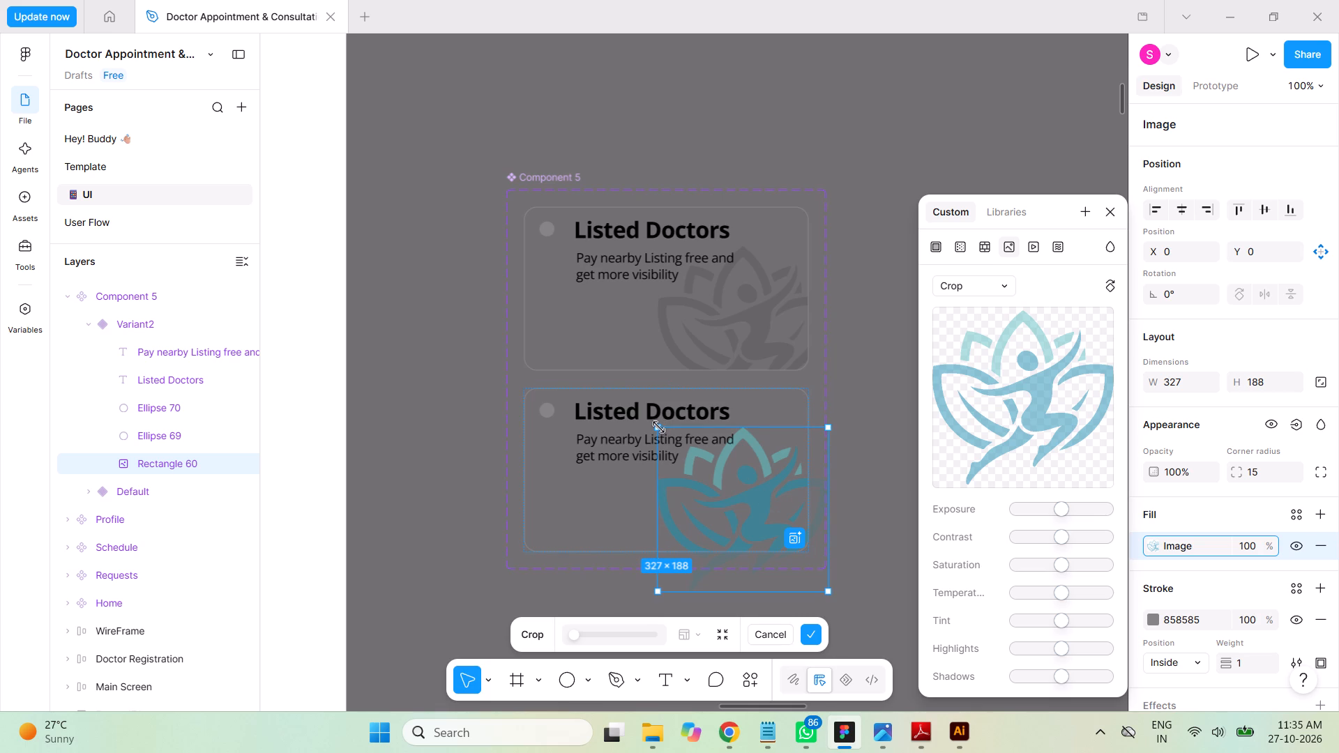
left_click_drag(659, 427, 628, 402, "shift")
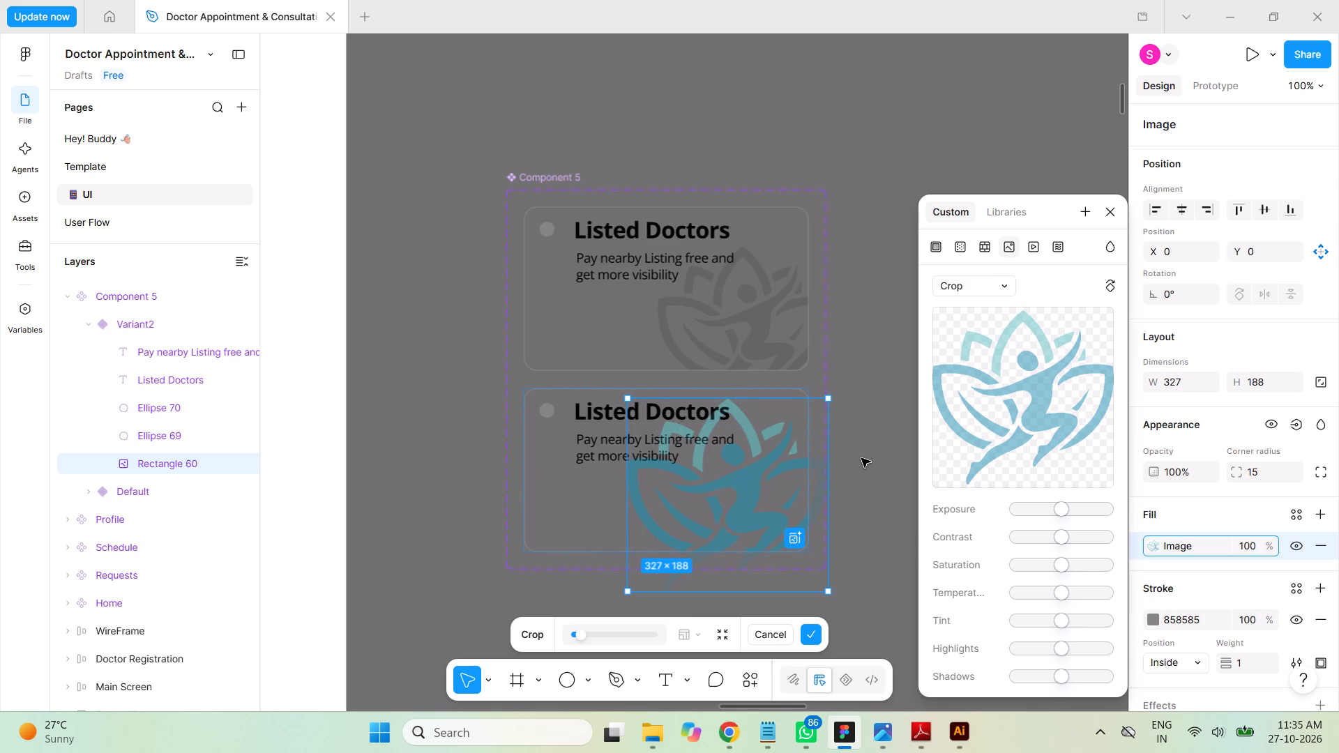
left_click(861, 458)
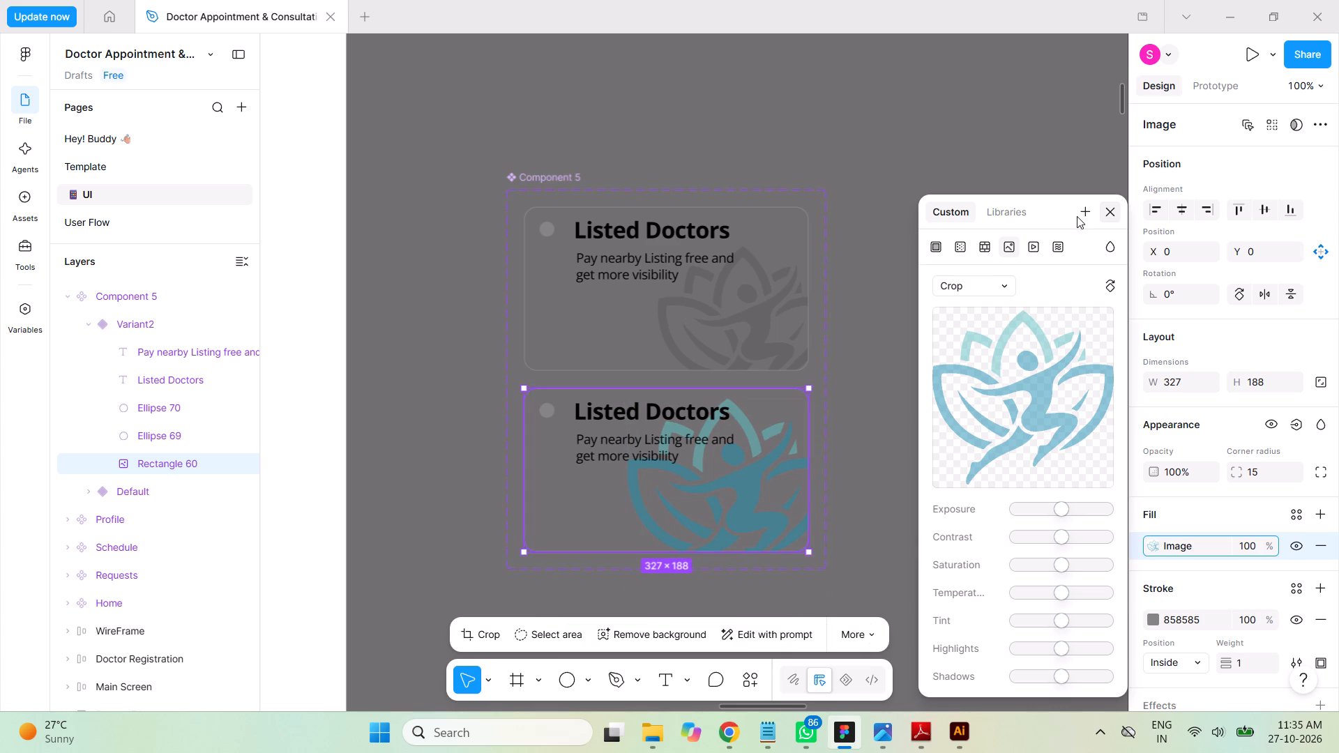
left_click(1116, 209)
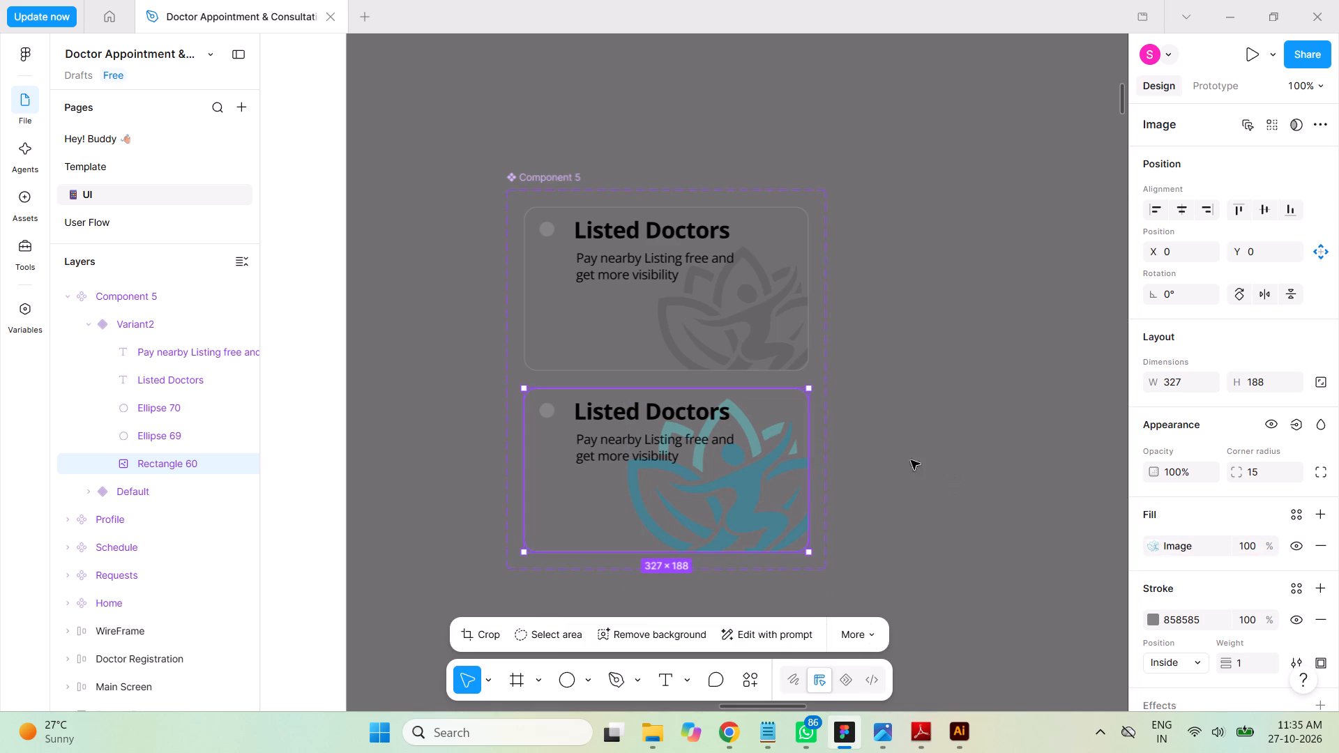
Apply the primary colour style to the stroke of the 25 × 25 outer circle in Variant2.
left_click(548, 422)
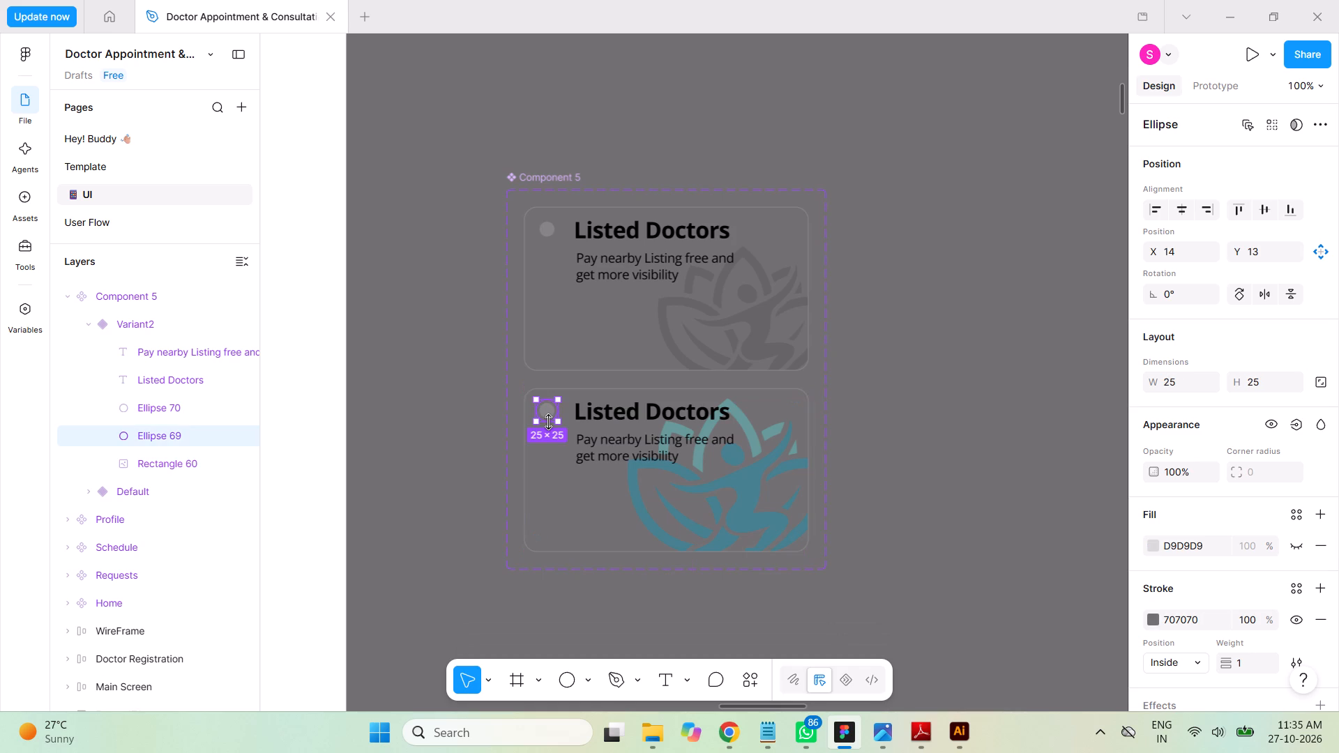
scroll(1260, 466, "down", 2)
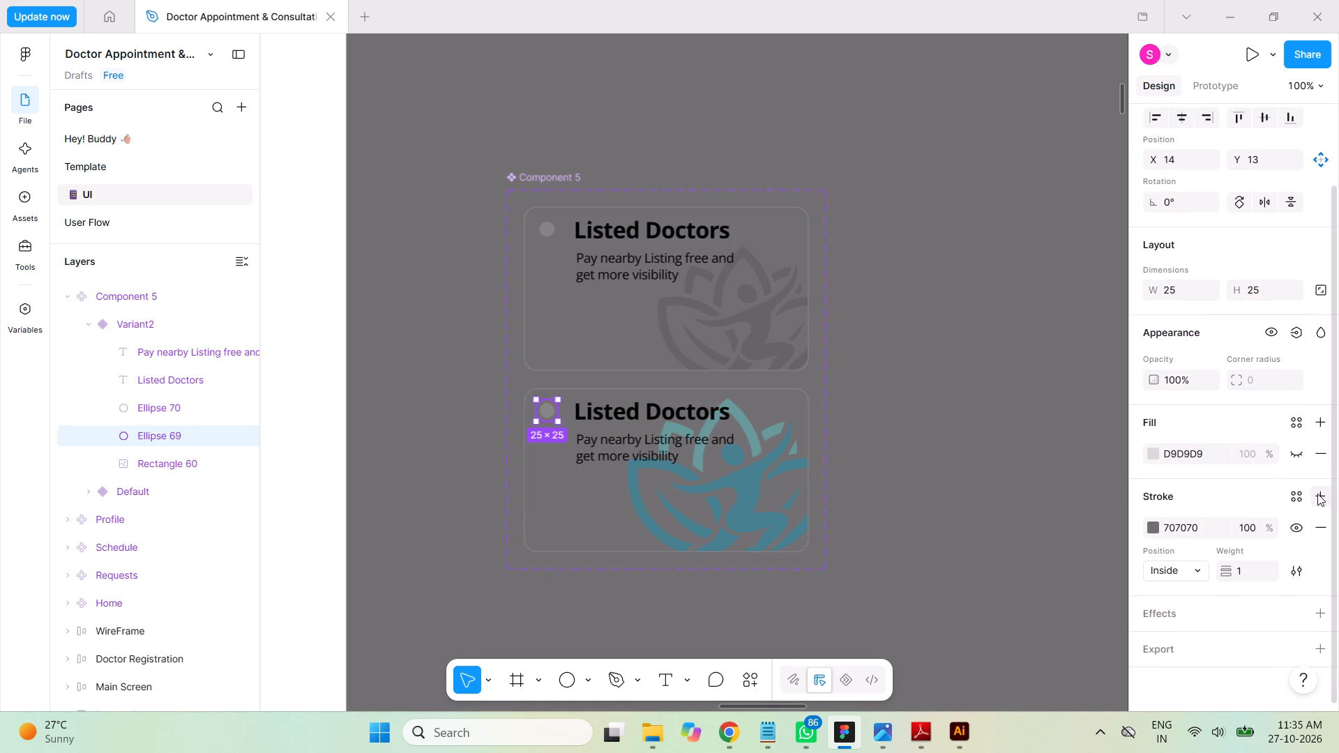
left_click(1153, 522)
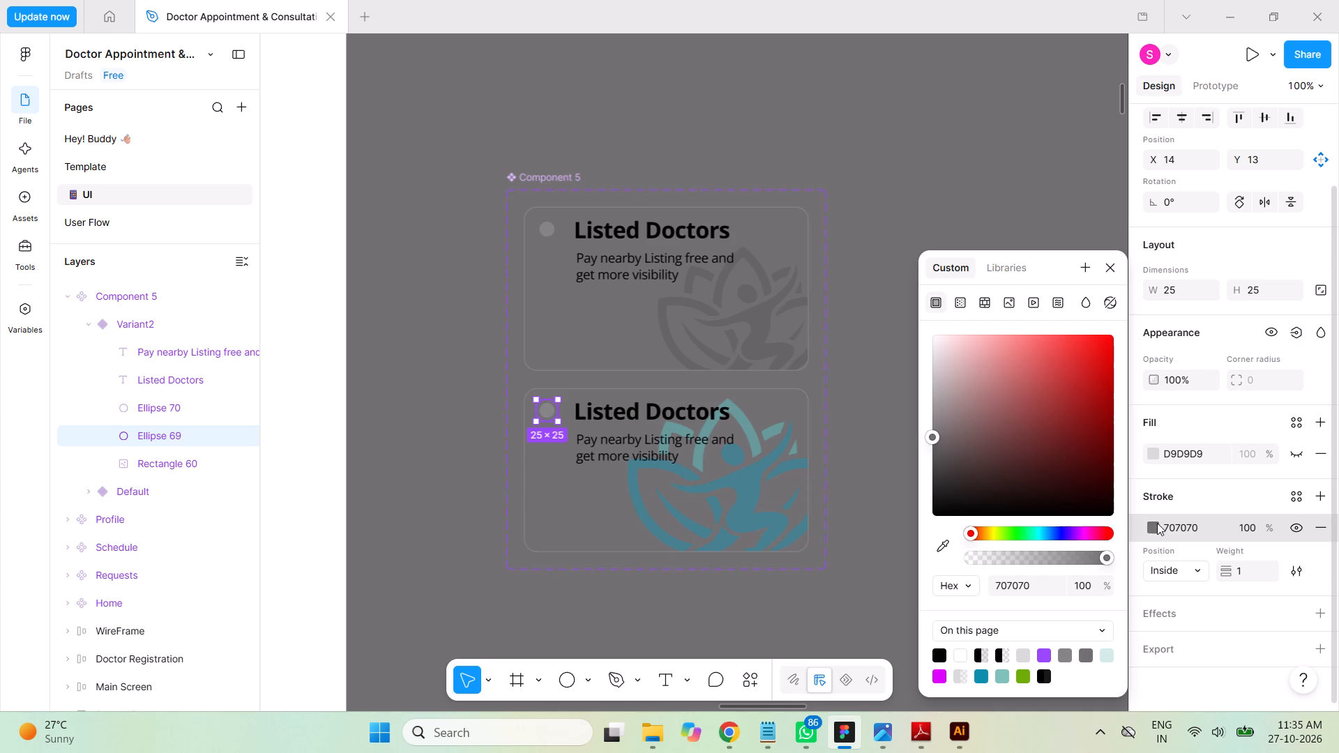
left_click(1207, 499)
left_click(1296, 495)
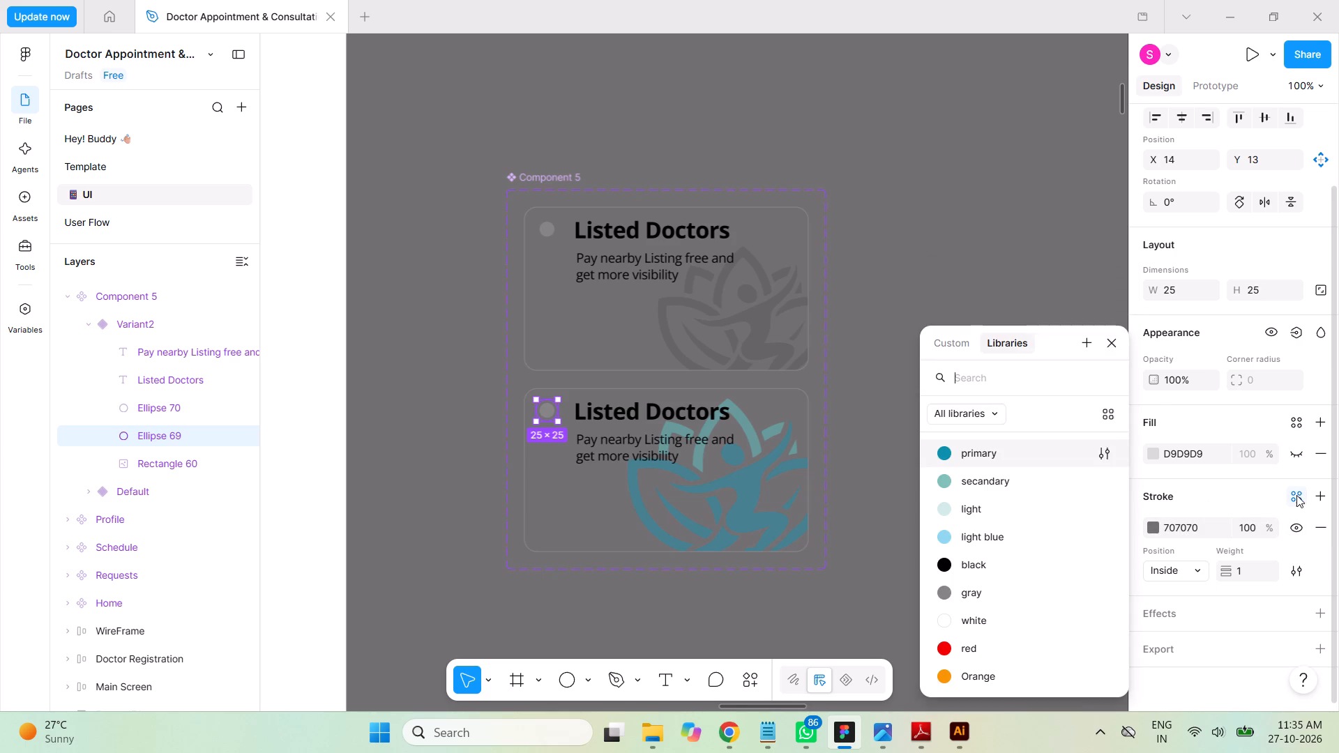
left_click(960, 455)
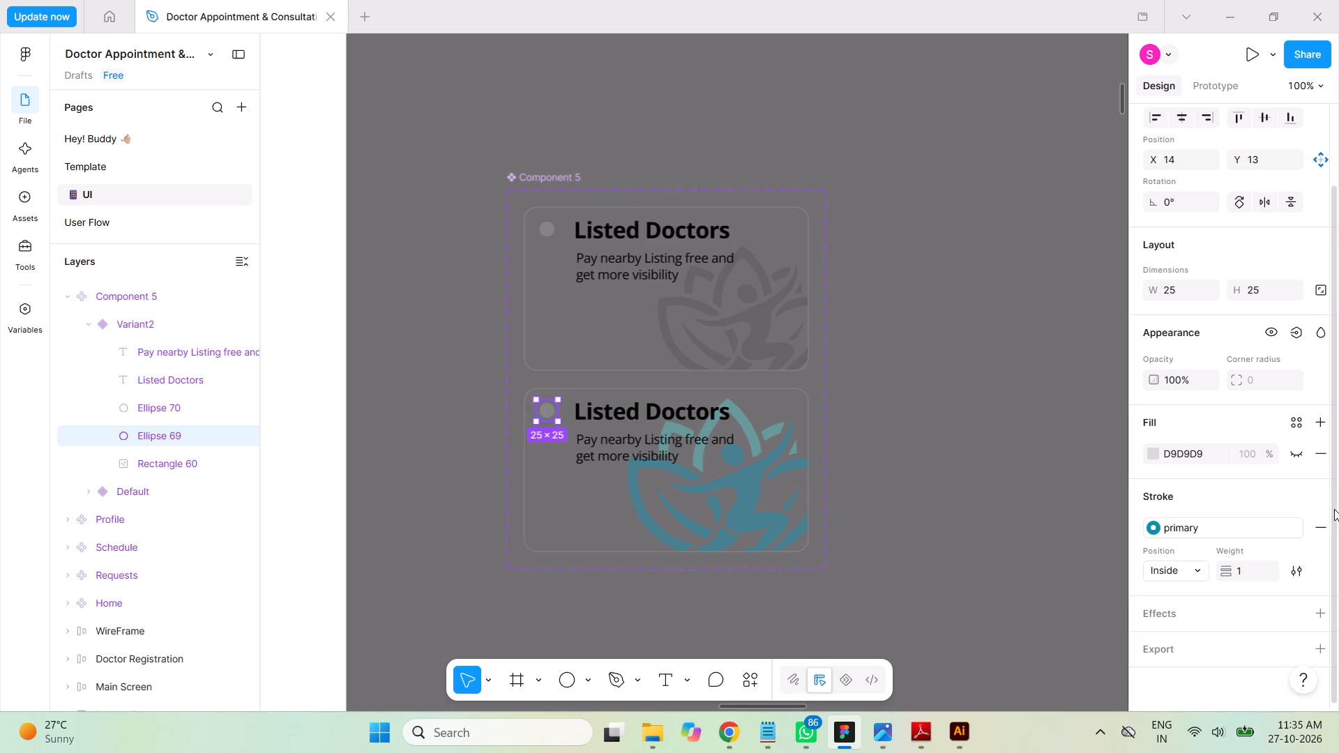
left_click(993, 401)
Apply the primary colour style to the stroke of Variant2's card background rectangle.
left_click(806, 393)
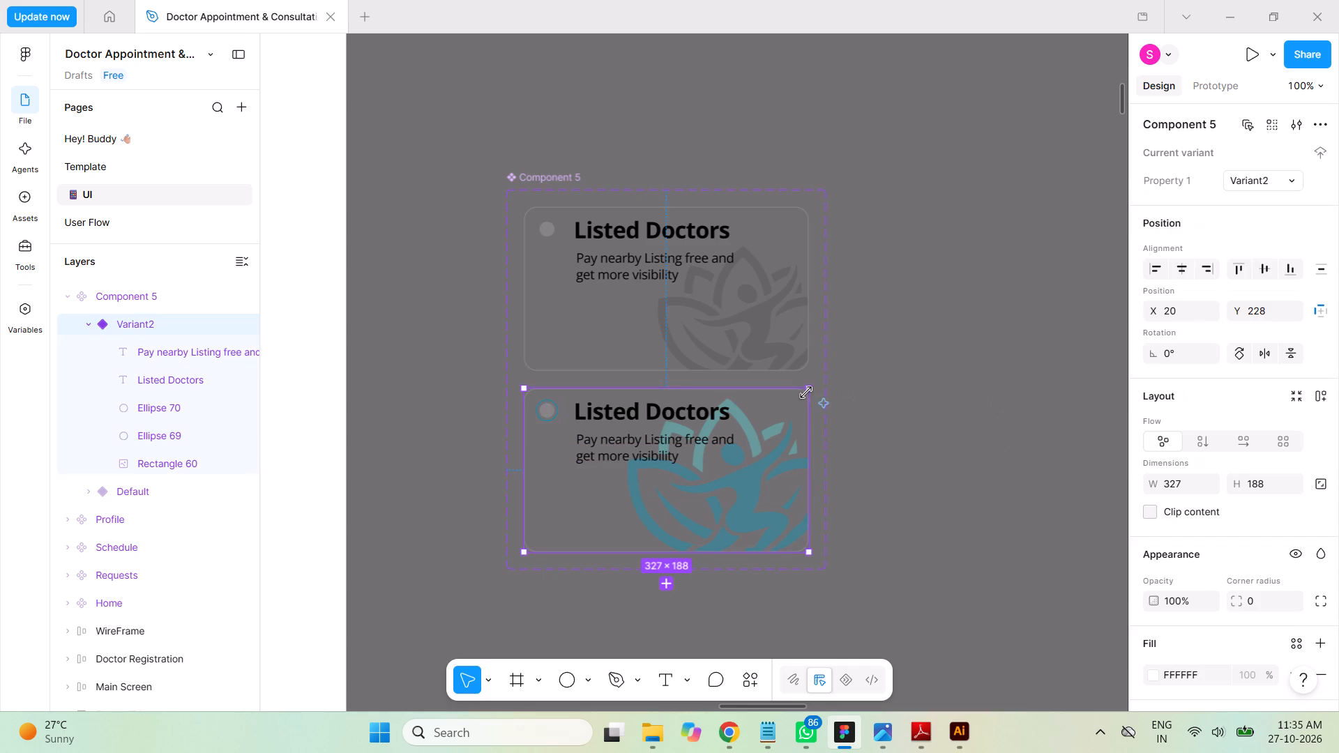
scroll(1246, 499, "down", 1)
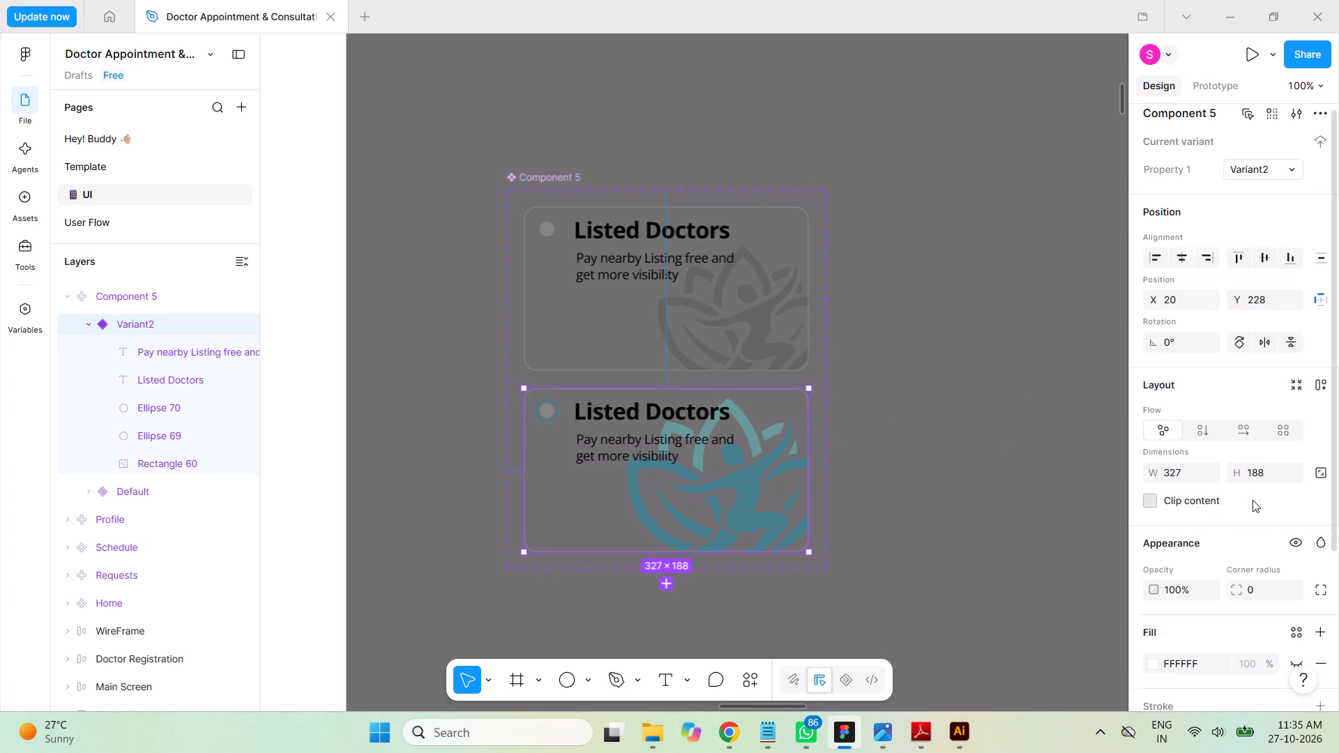
scroll(1253, 500, "down", 1)
scroll(1322, 528, "down", 1)
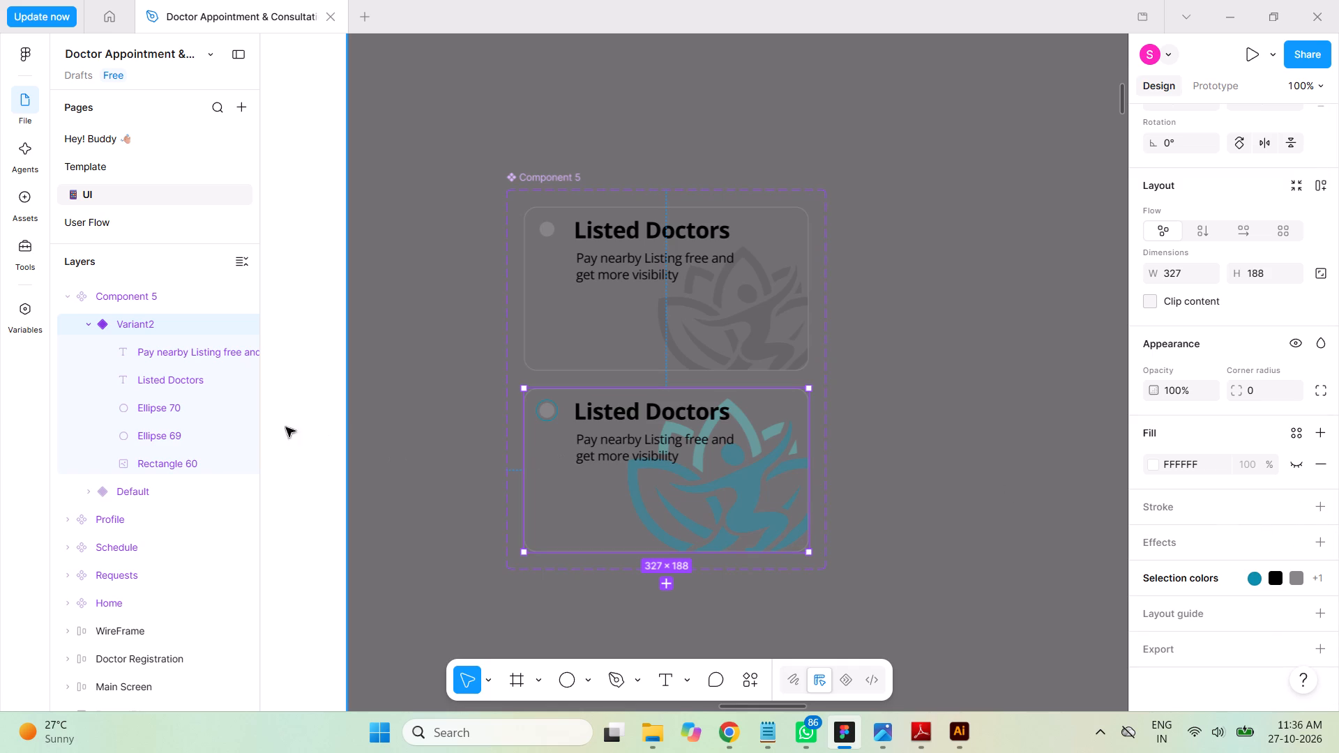
left_click(165, 463)
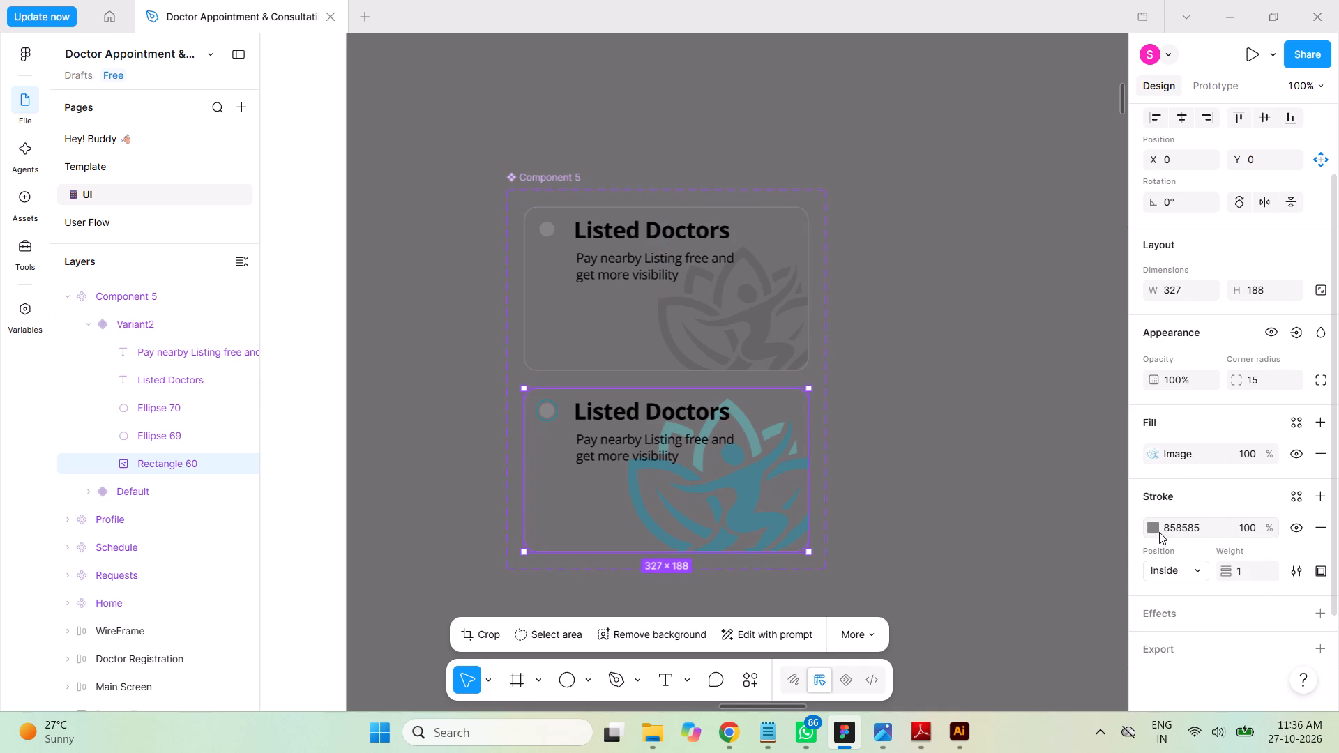
left_click(1294, 496)
left_click(989, 454)
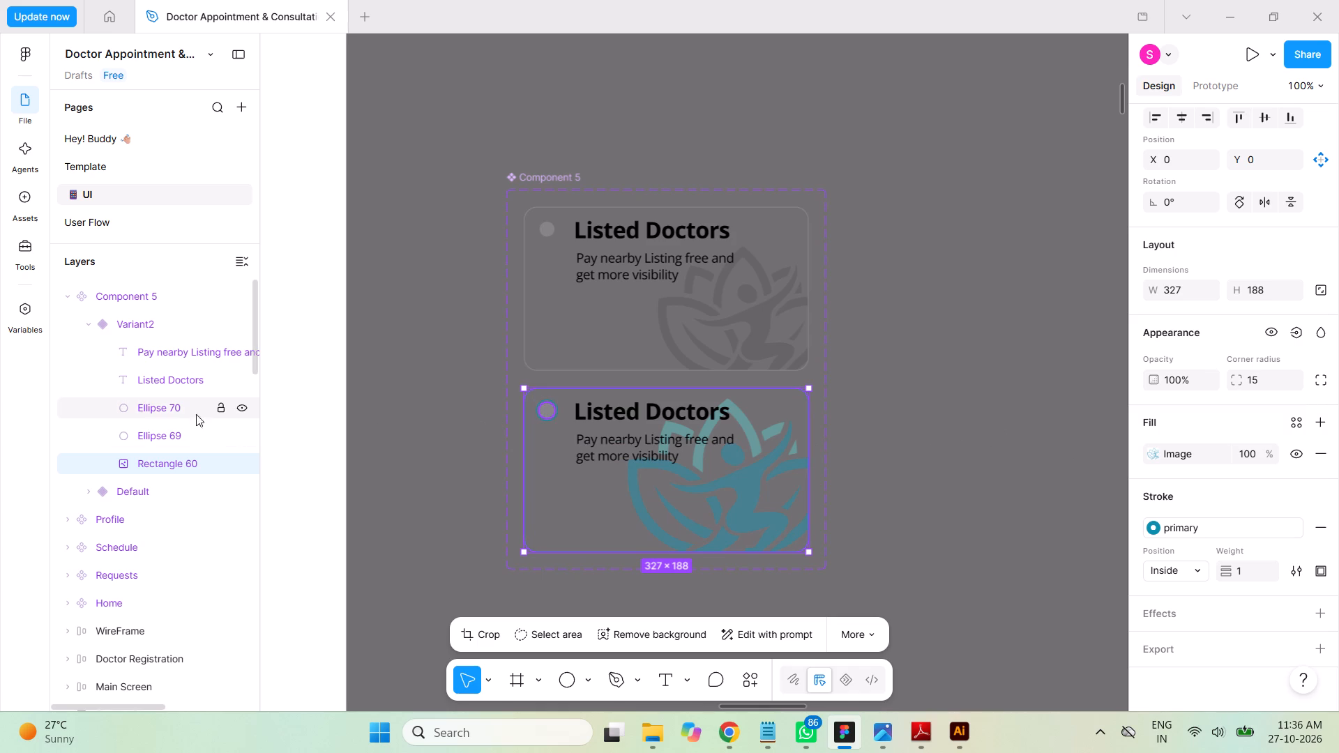
Apply the primary colour style to the fill of Variant2's Listed Doctors heading.
left_click(167, 384)
scroll(1208, 517, "down", 2)
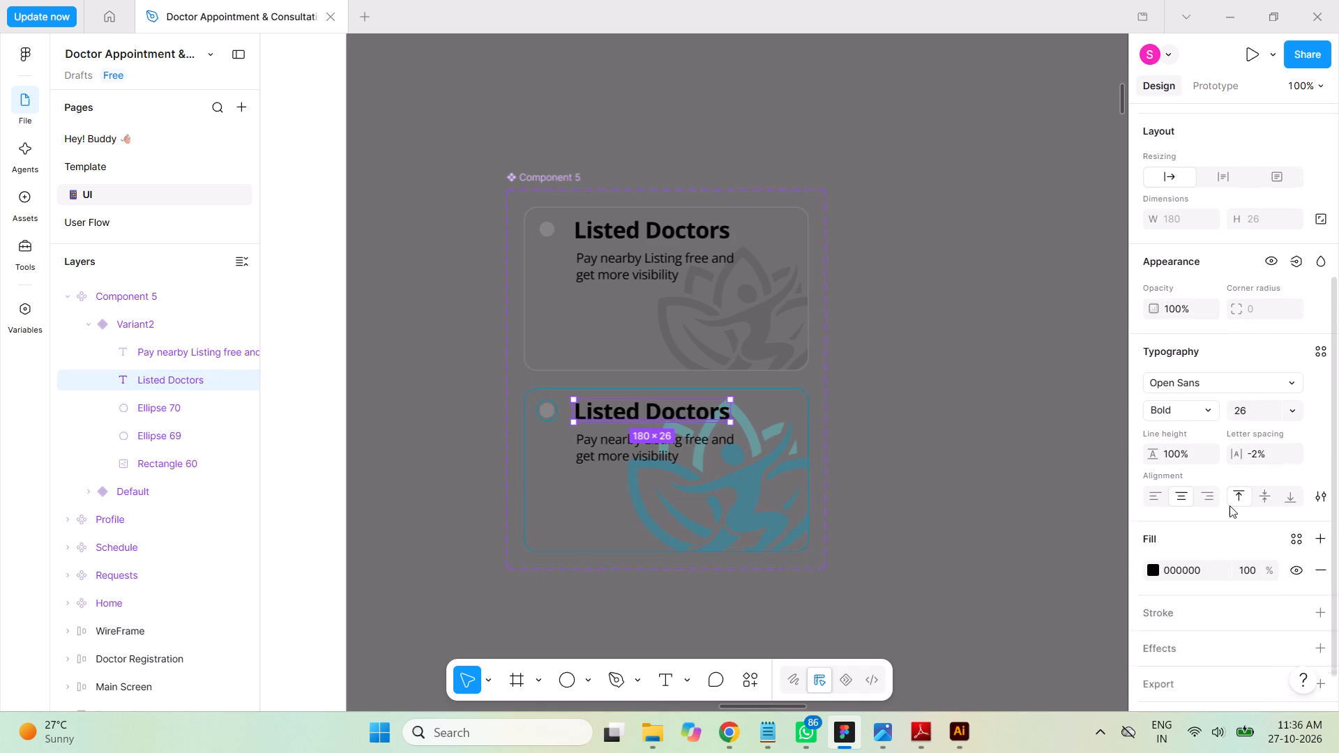
scroll(1239, 504, "down", 1)
scroll(1239, 504, "up", 1)
left_click(1293, 507)
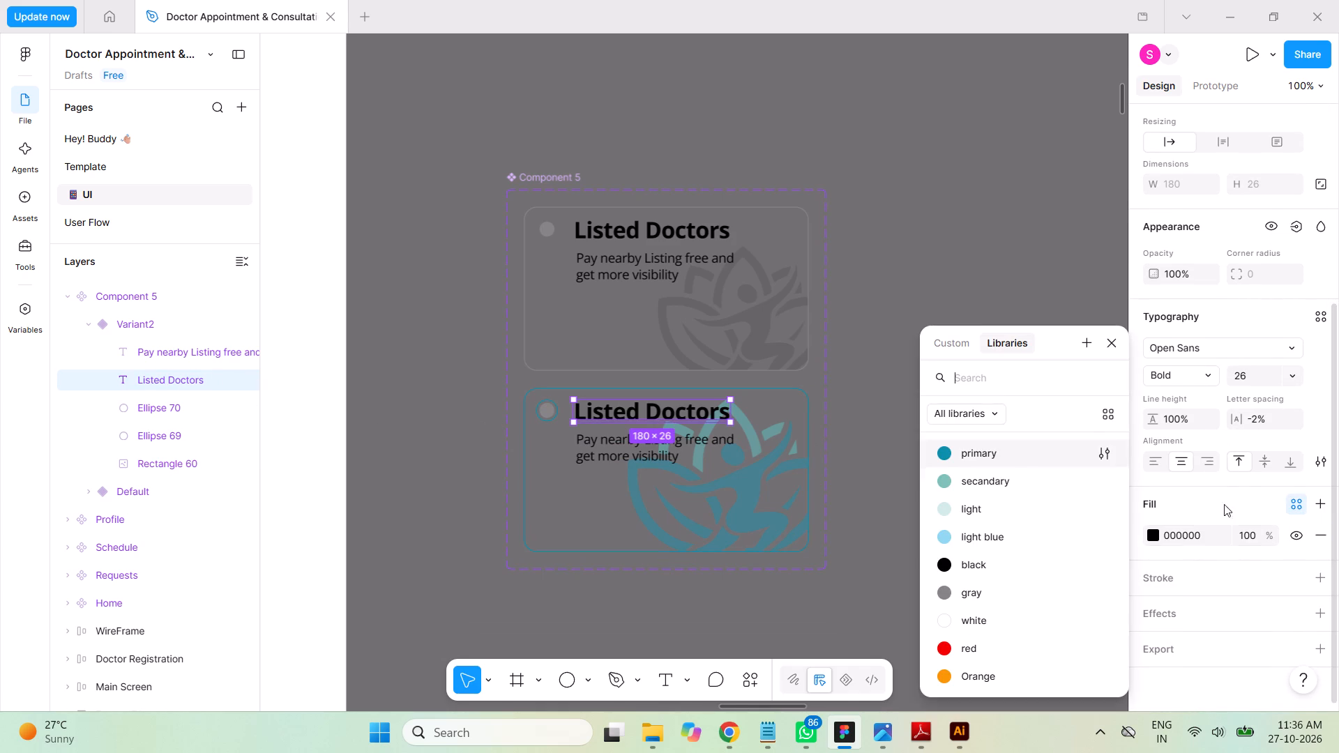
left_click(985, 455)
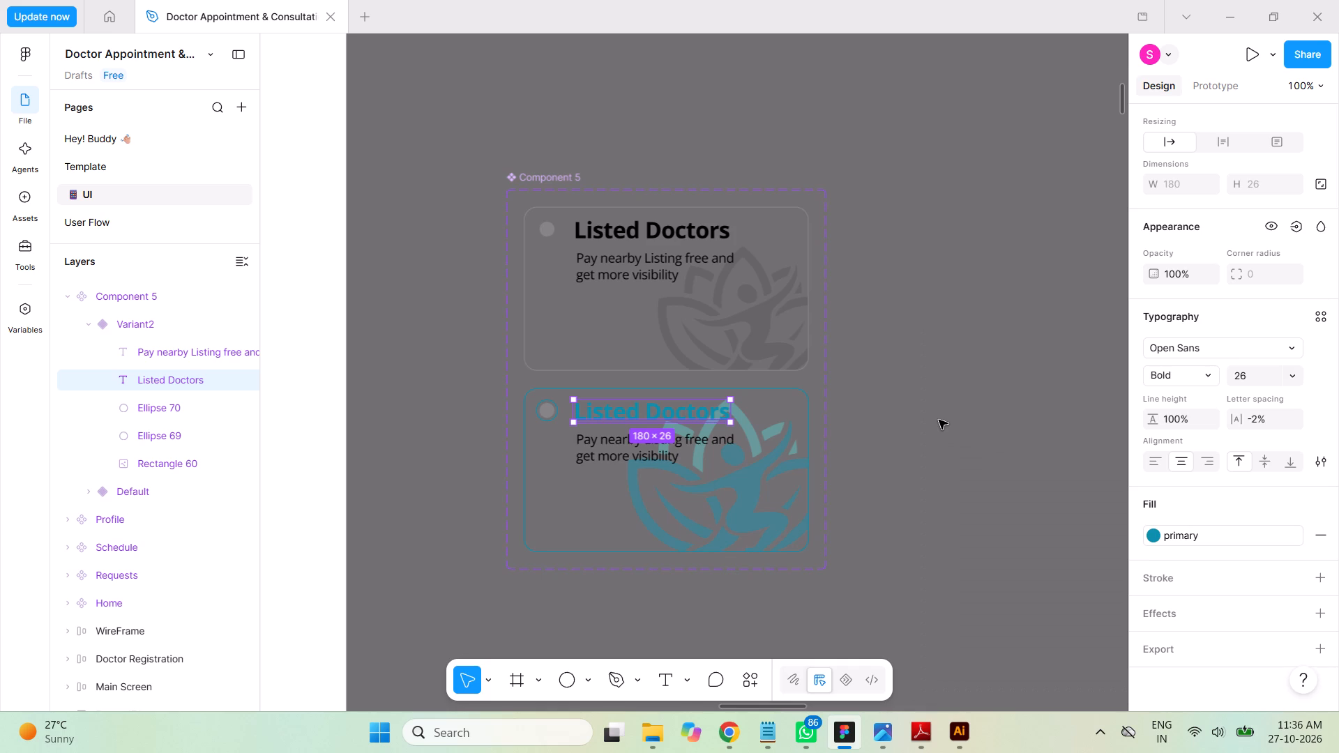
Set the fill of Variant2's "Pay nearby Listing free and get more visibility" text to 707070 and deselect it.
left_click(594, 460)
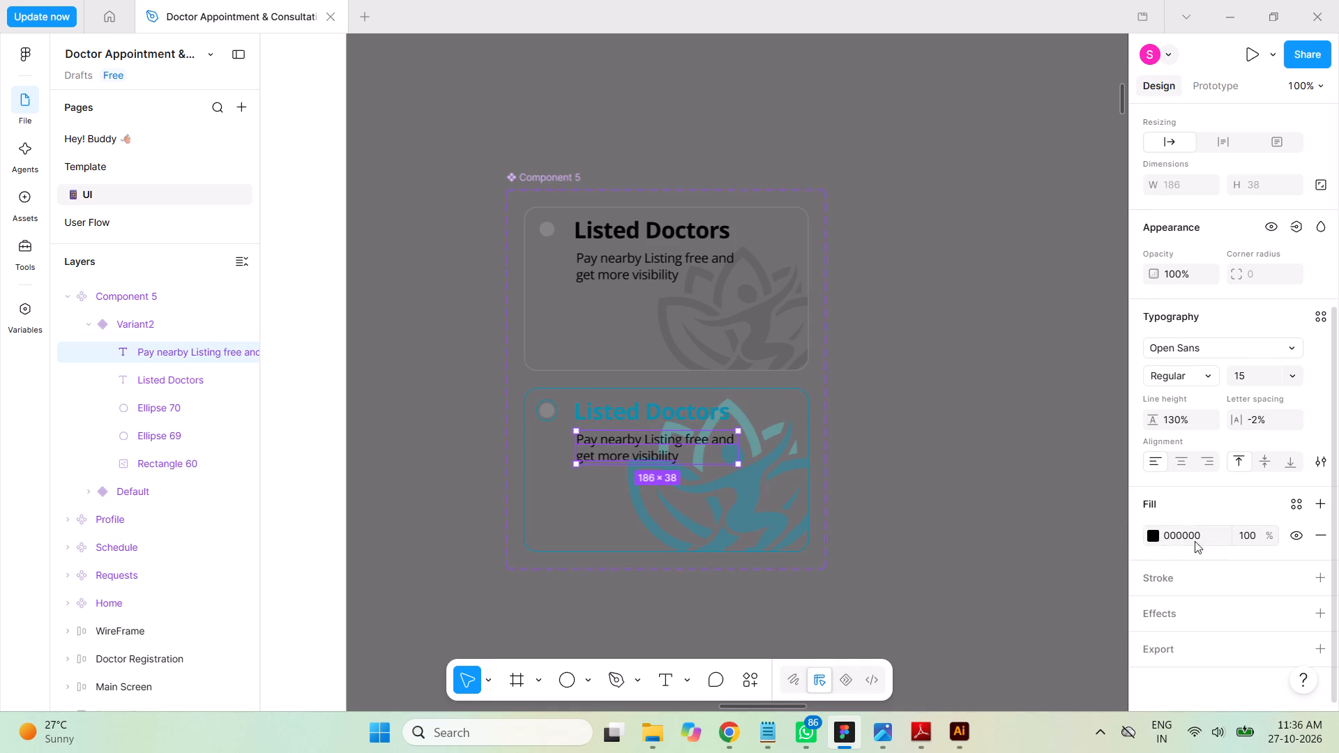
left_click(1155, 538)
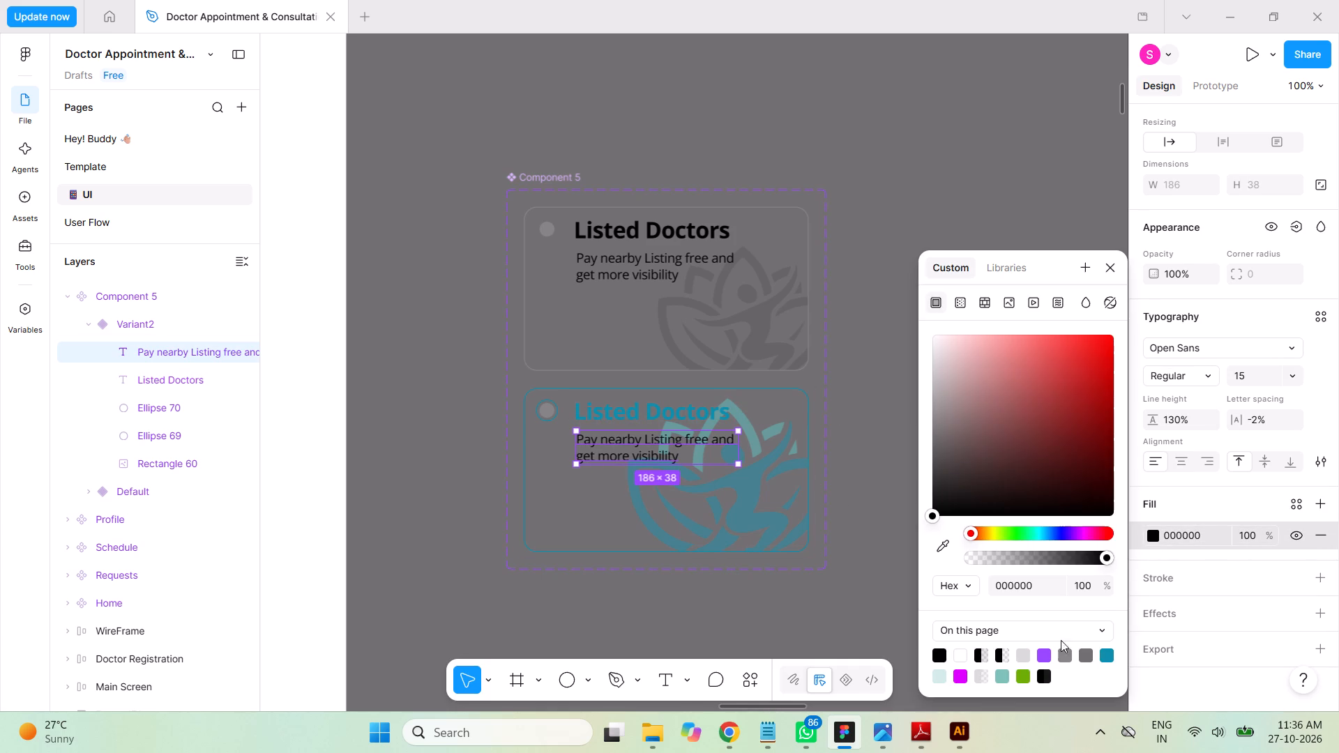
left_click(1090, 656)
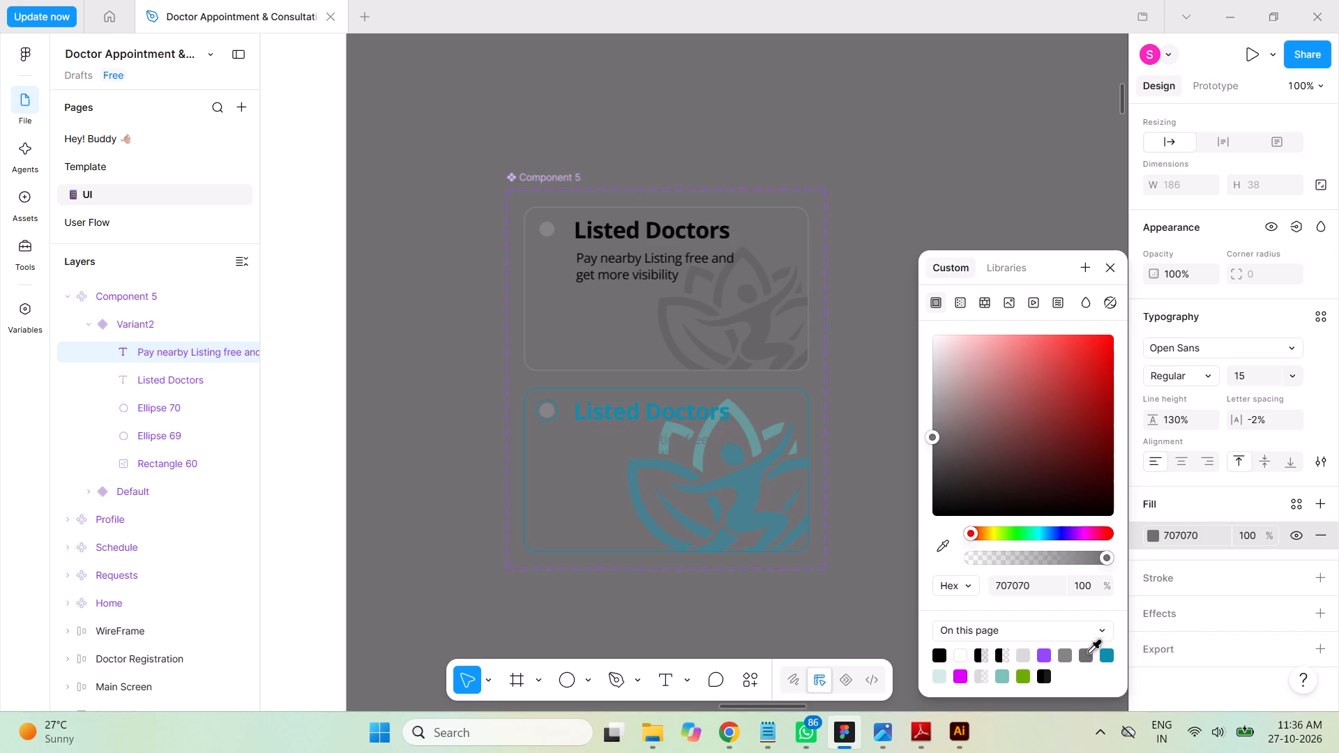
left_click(1054, 213)
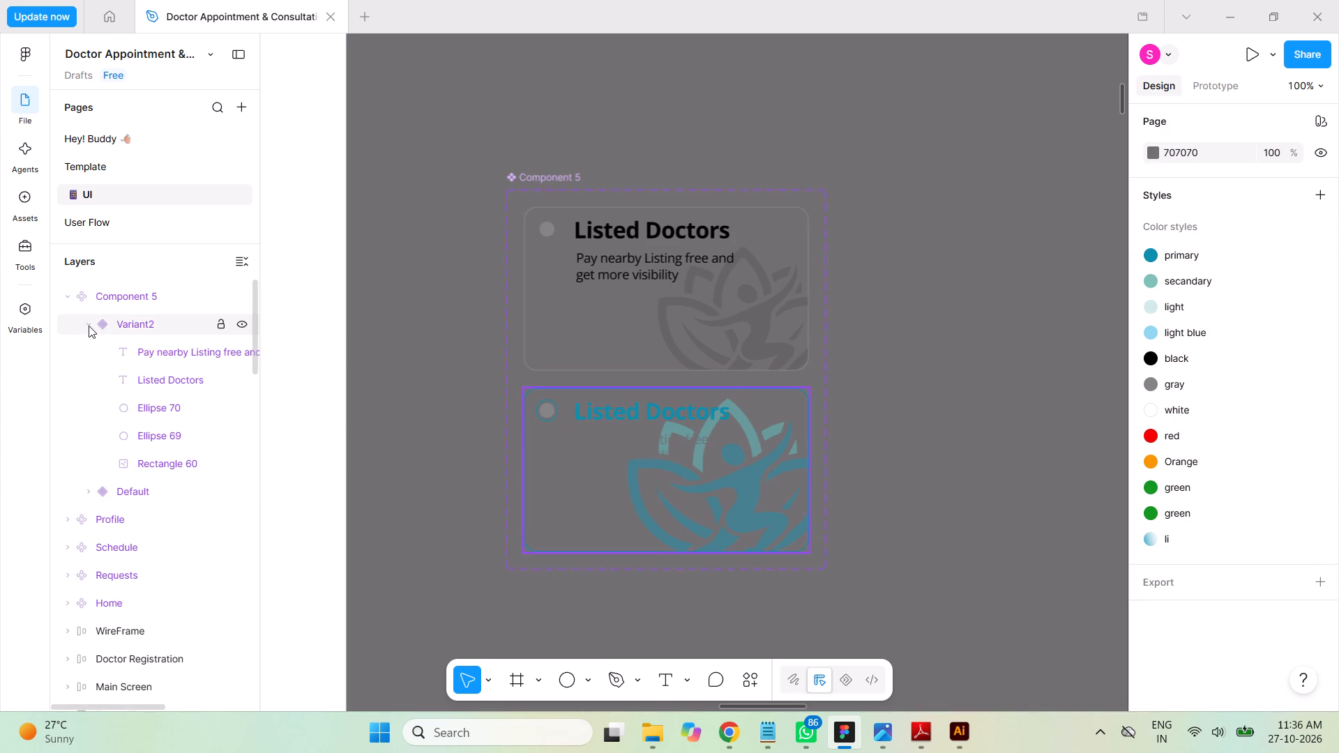
Set the fill of the Default variant's "Pay nearby Listing free and get more visibility" text to 707070 and deselect it.
left_click(89, 326)
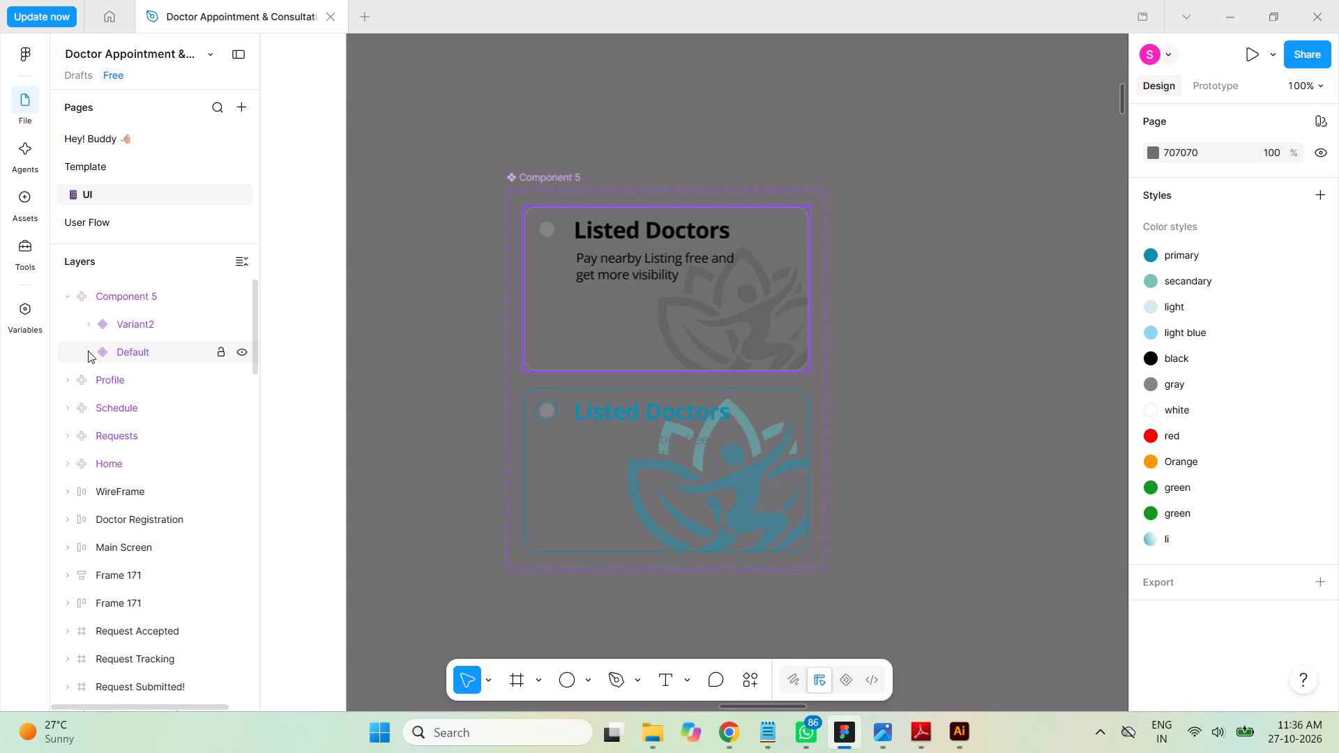
left_click(88, 351)
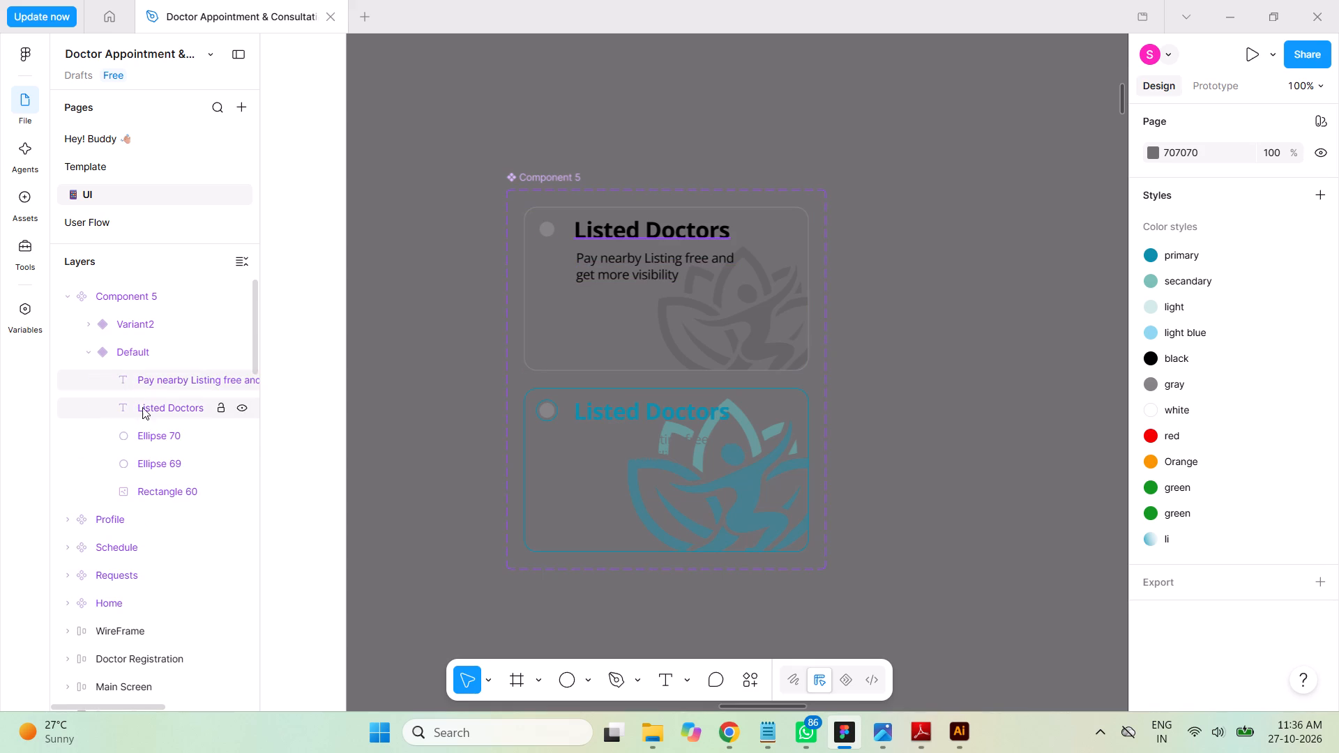
left_click(179, 378)
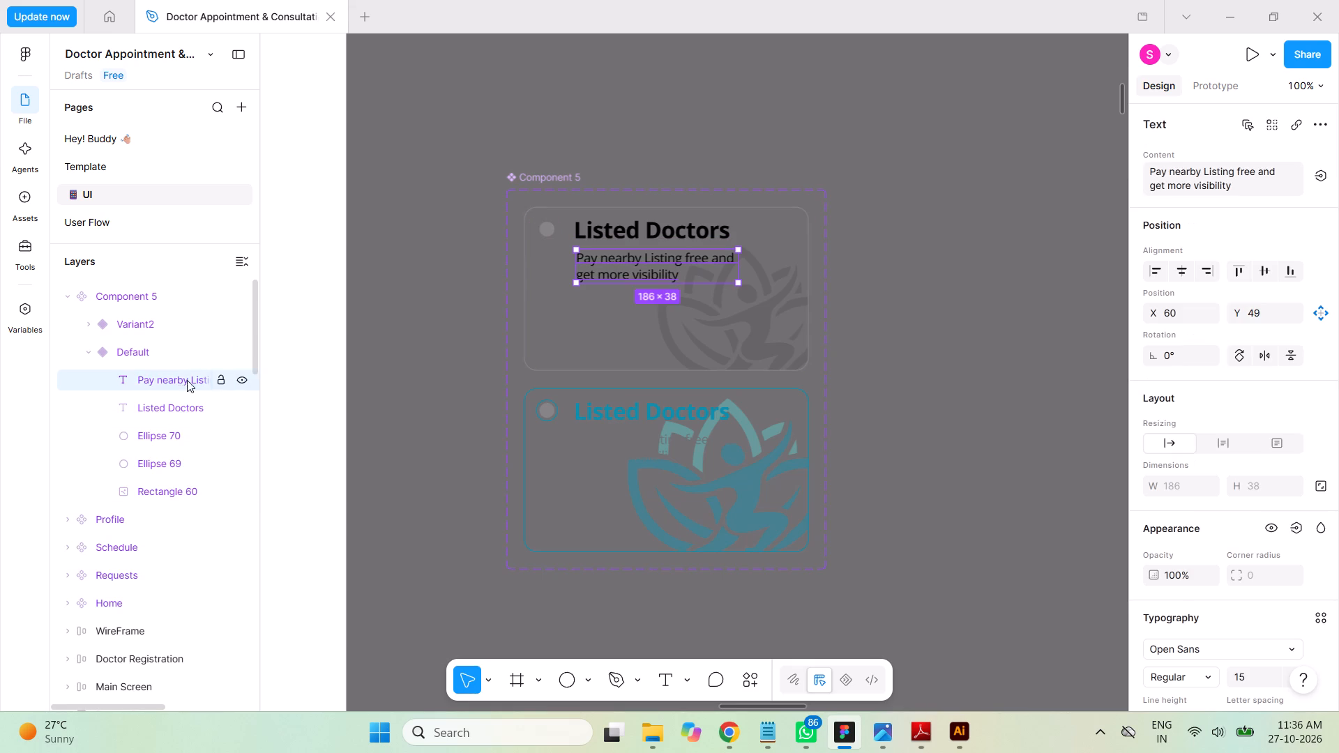
scroll(1253, 482, "down", 4)
scroll(1249, 480, "up", 1)
scroll(1248, 480, "down", 1)
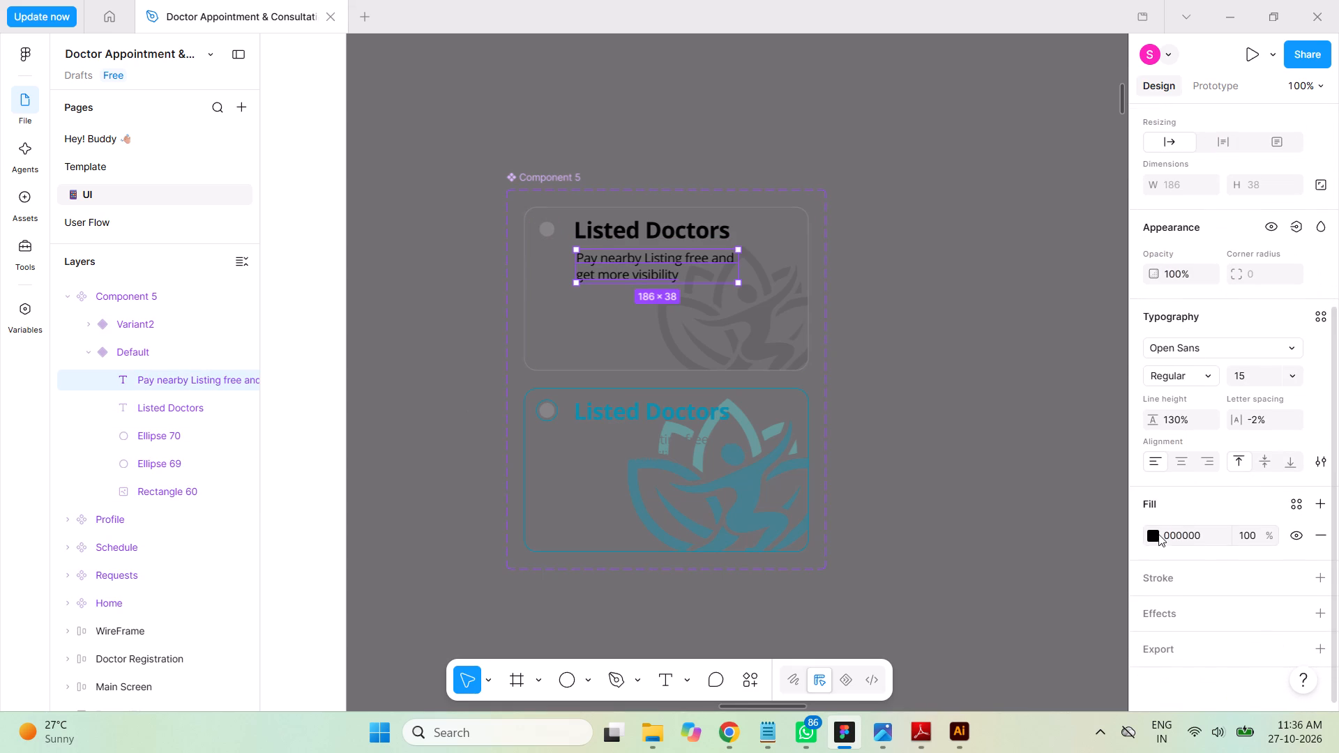
left_click(1152, 535)
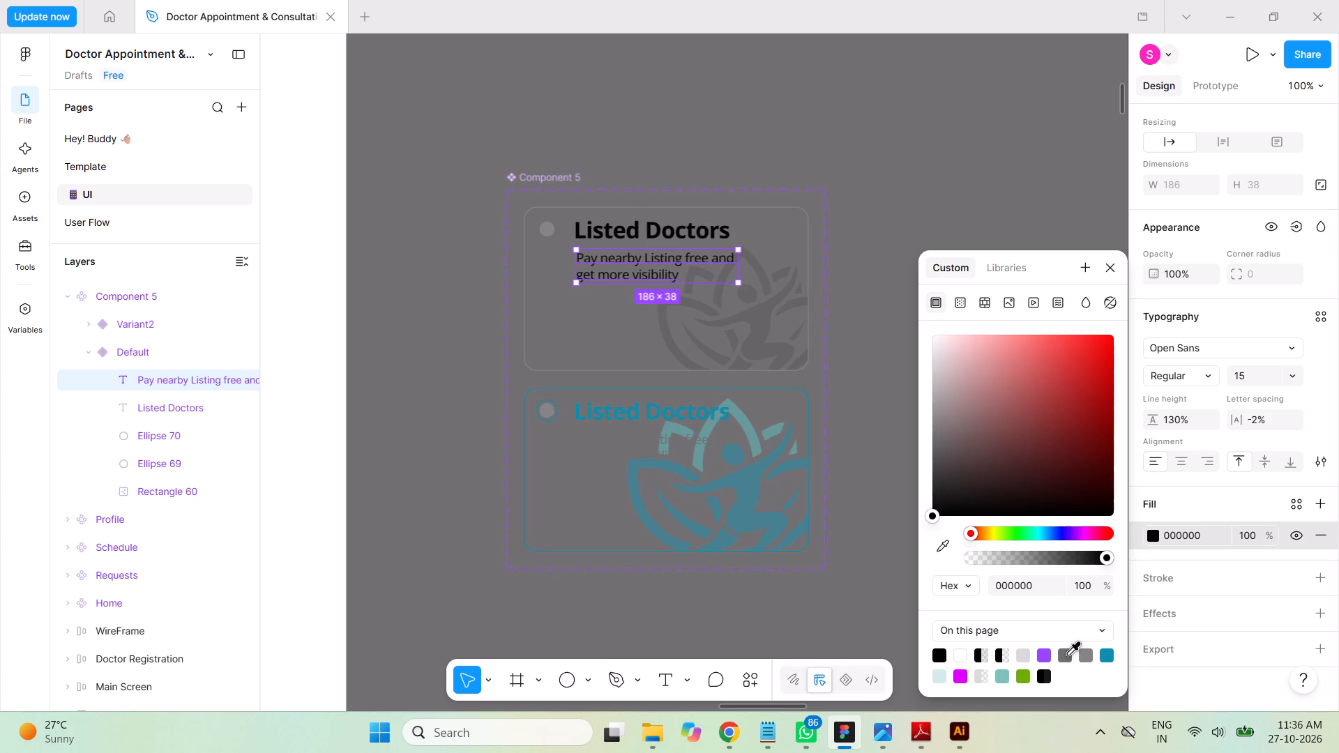
left_click(1068, 655)
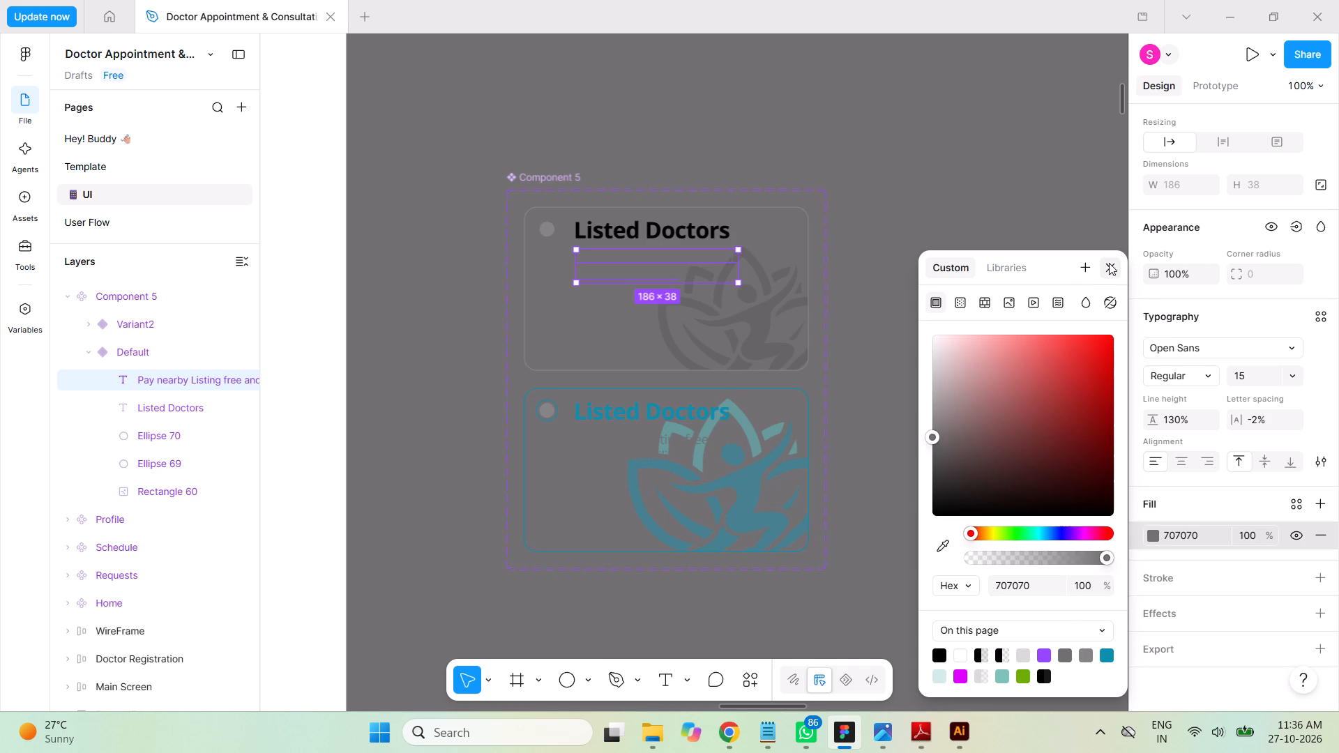
left_click(1022, 208)
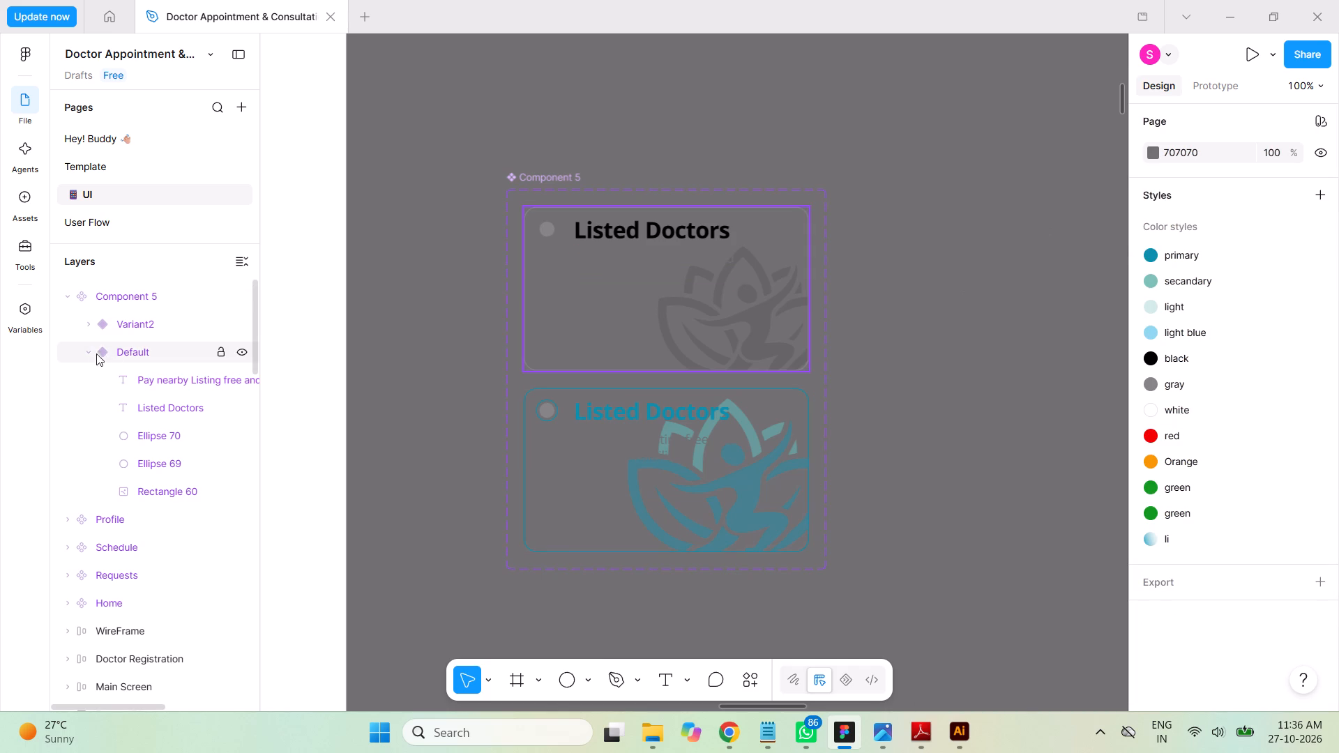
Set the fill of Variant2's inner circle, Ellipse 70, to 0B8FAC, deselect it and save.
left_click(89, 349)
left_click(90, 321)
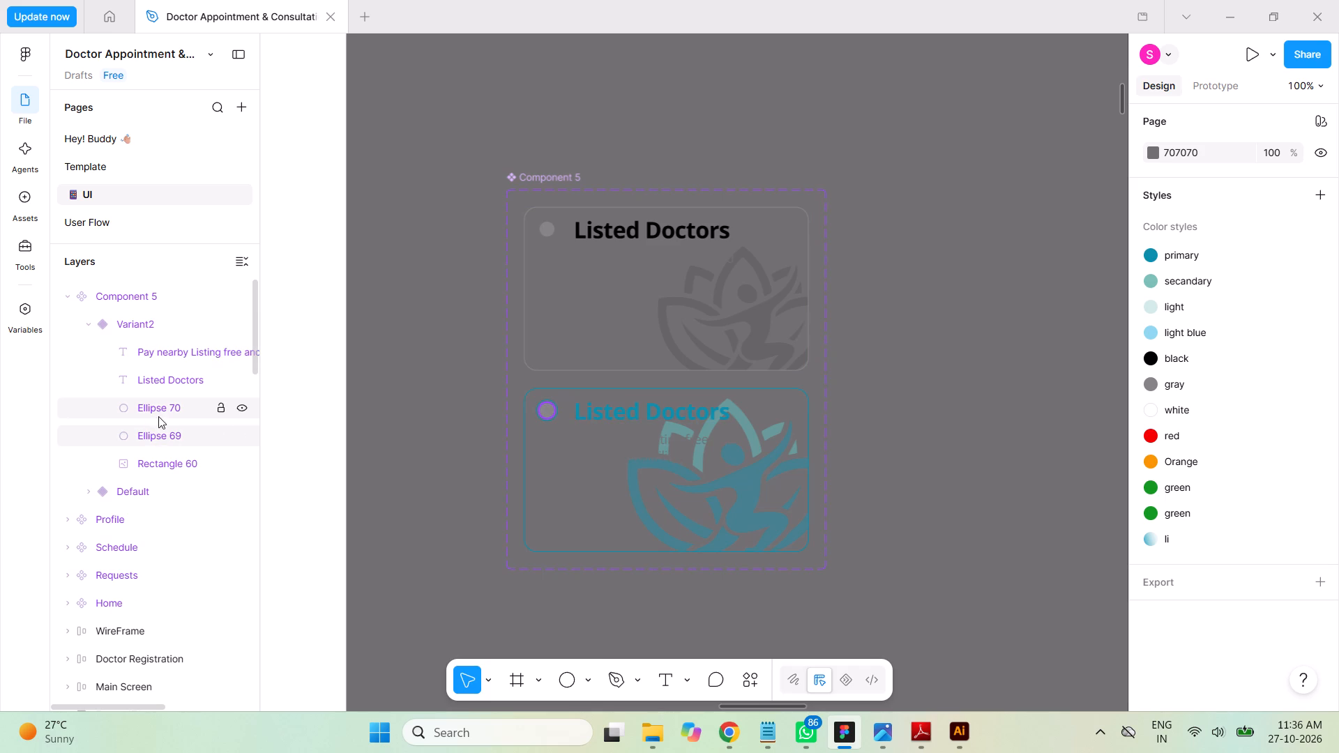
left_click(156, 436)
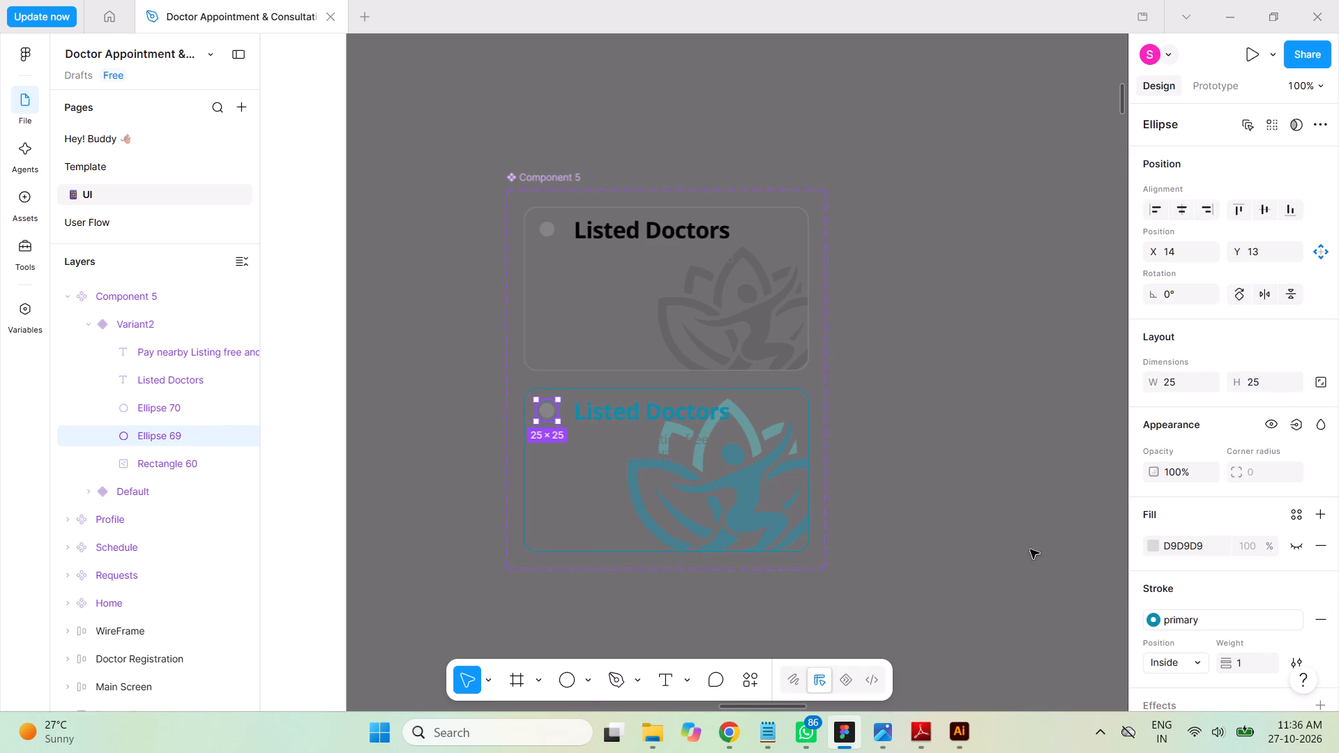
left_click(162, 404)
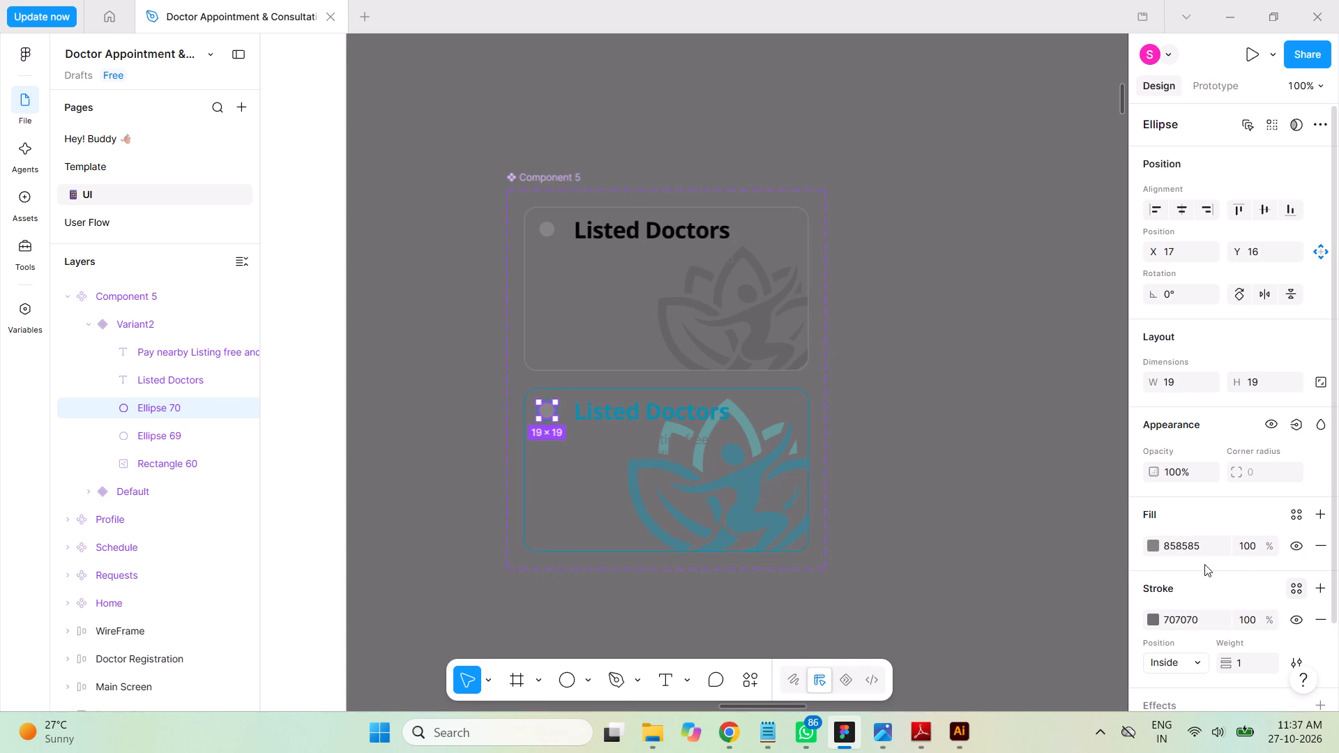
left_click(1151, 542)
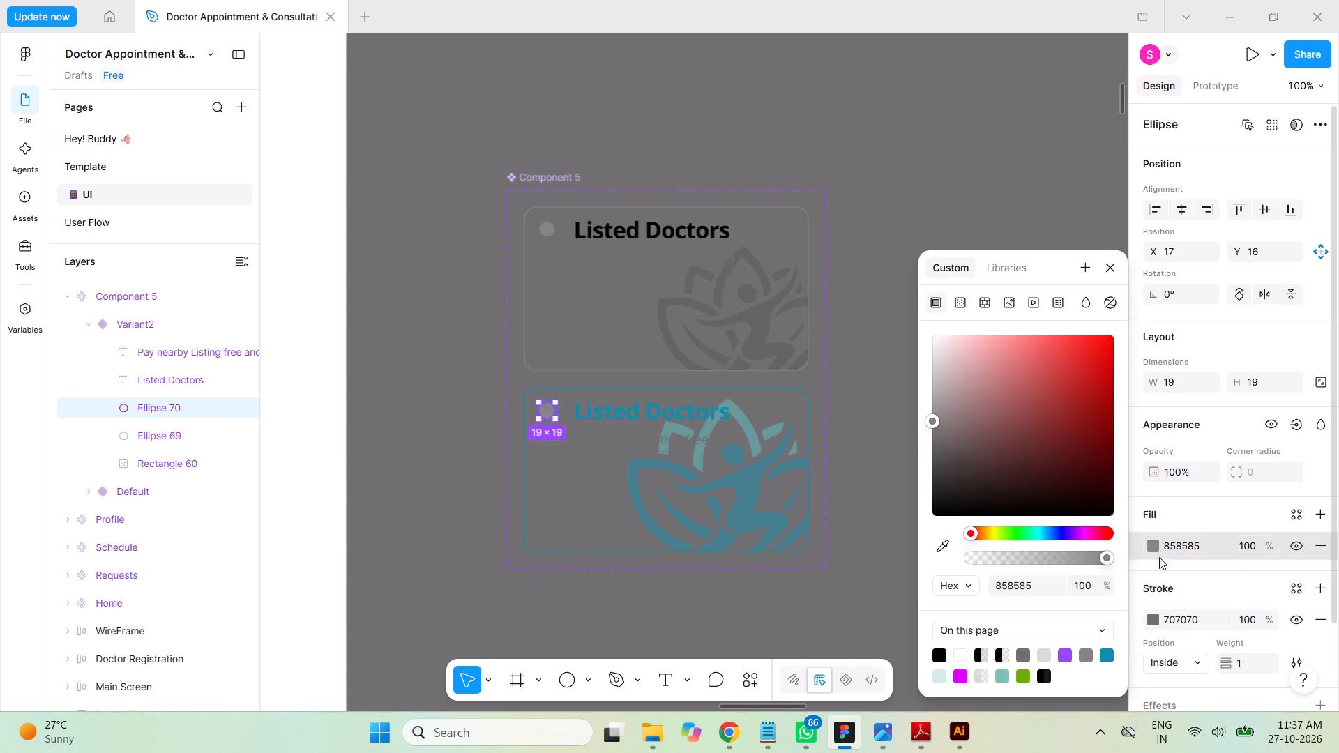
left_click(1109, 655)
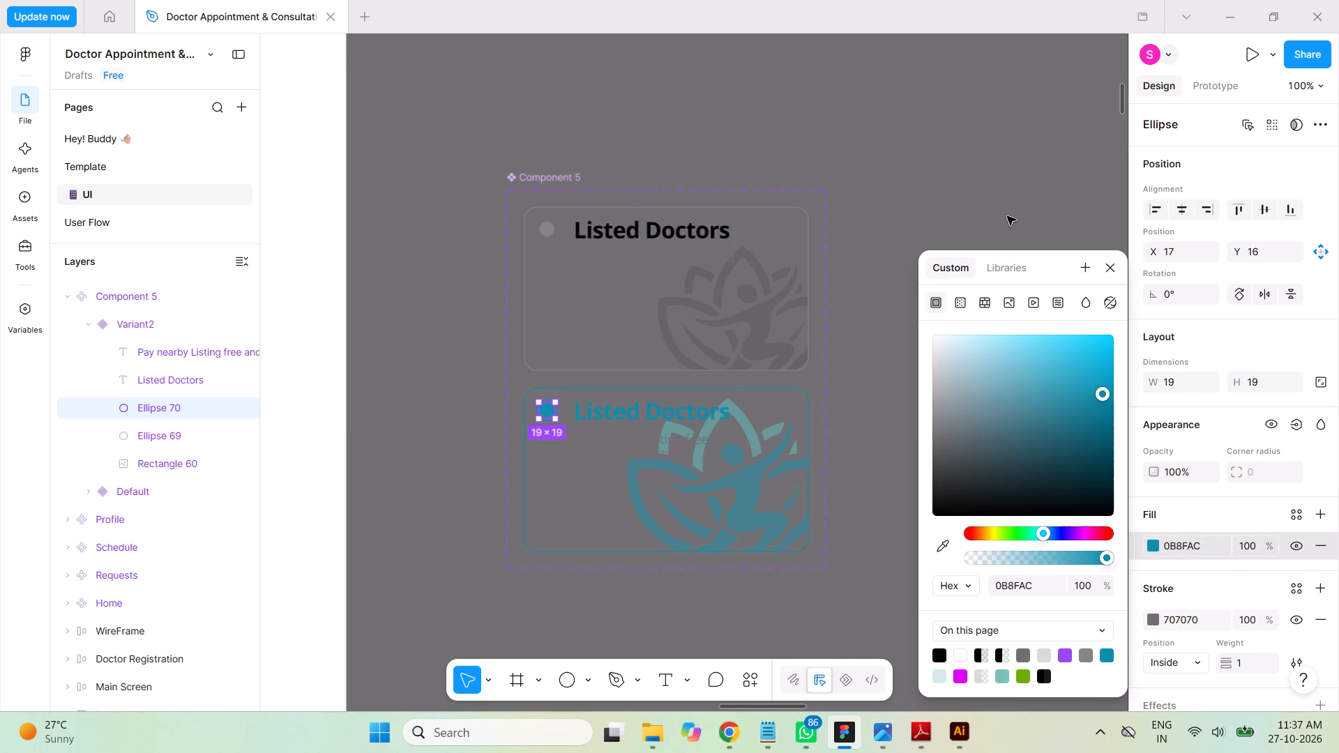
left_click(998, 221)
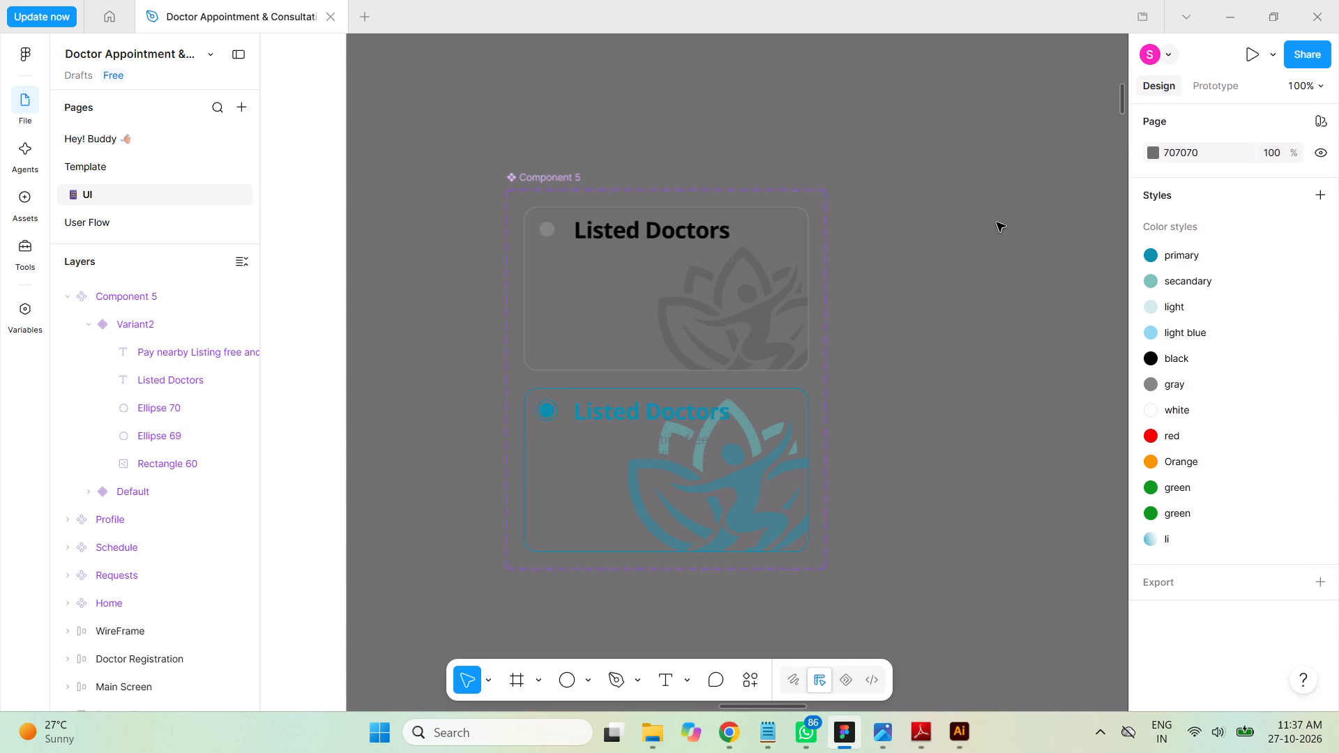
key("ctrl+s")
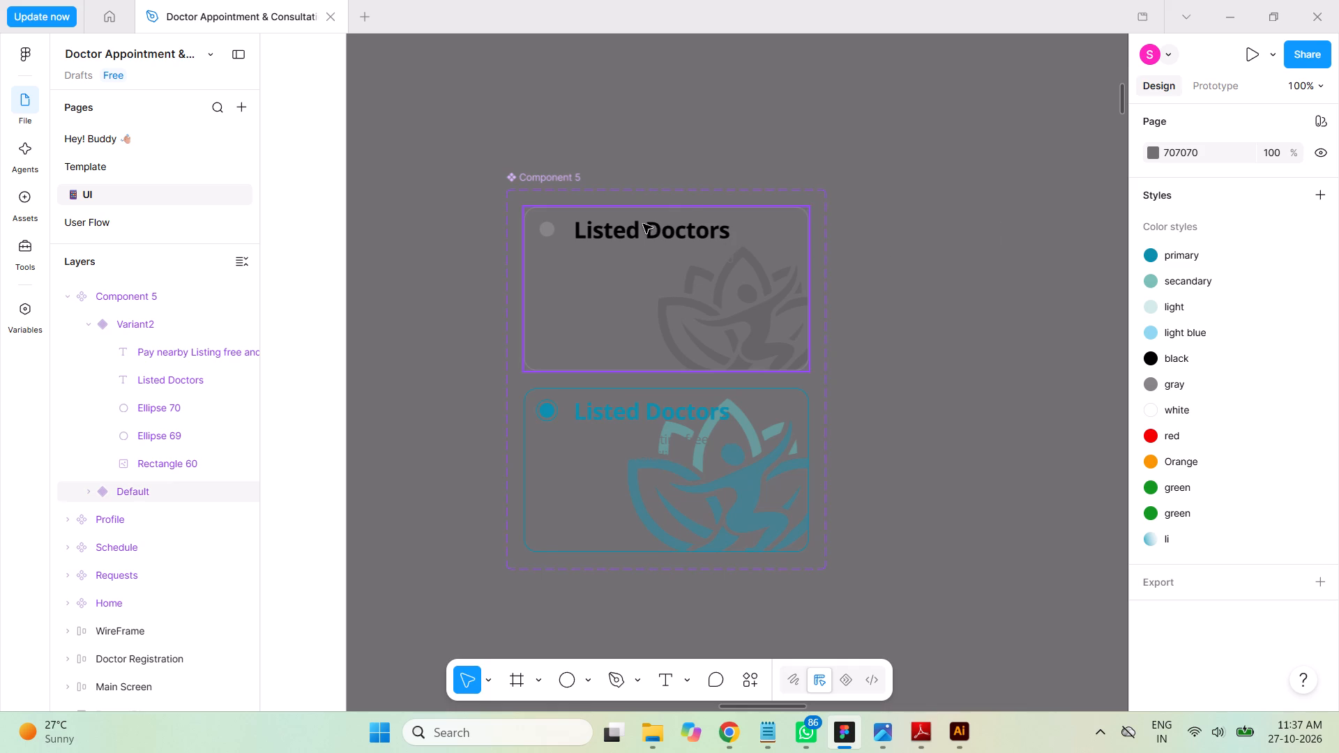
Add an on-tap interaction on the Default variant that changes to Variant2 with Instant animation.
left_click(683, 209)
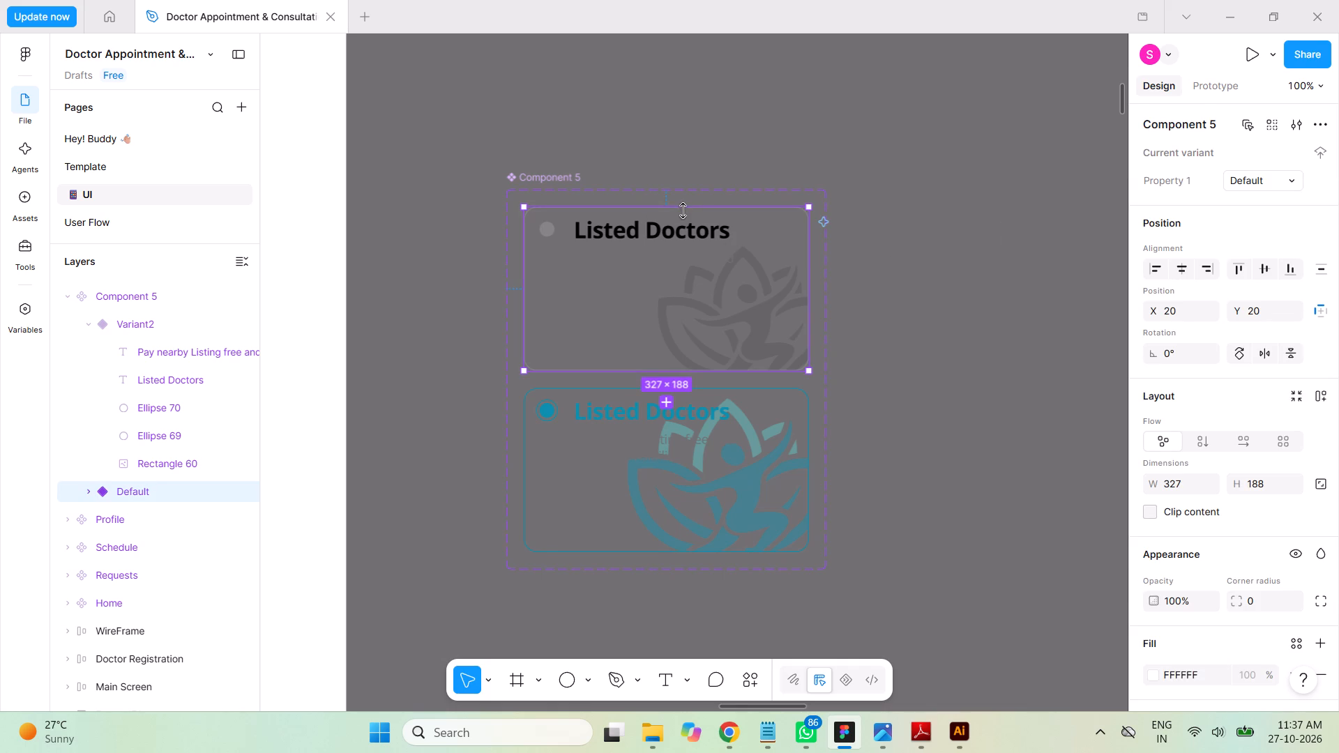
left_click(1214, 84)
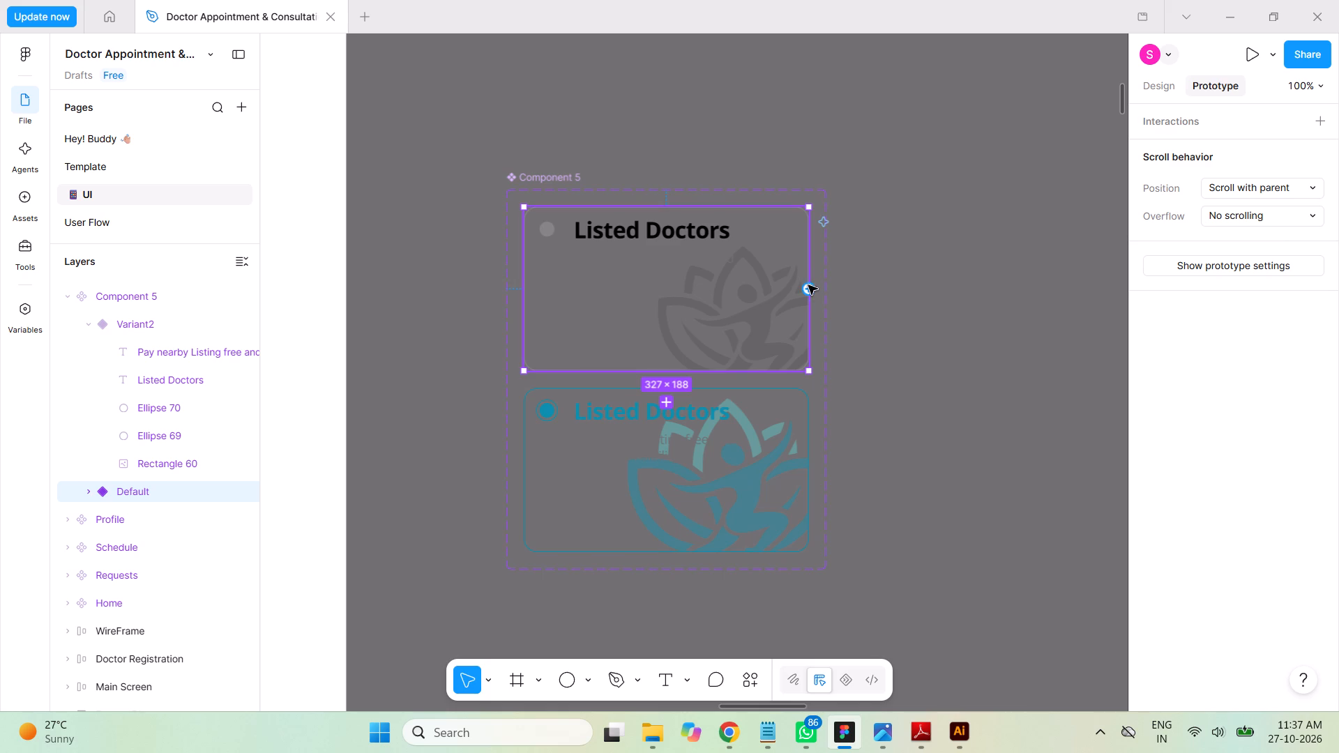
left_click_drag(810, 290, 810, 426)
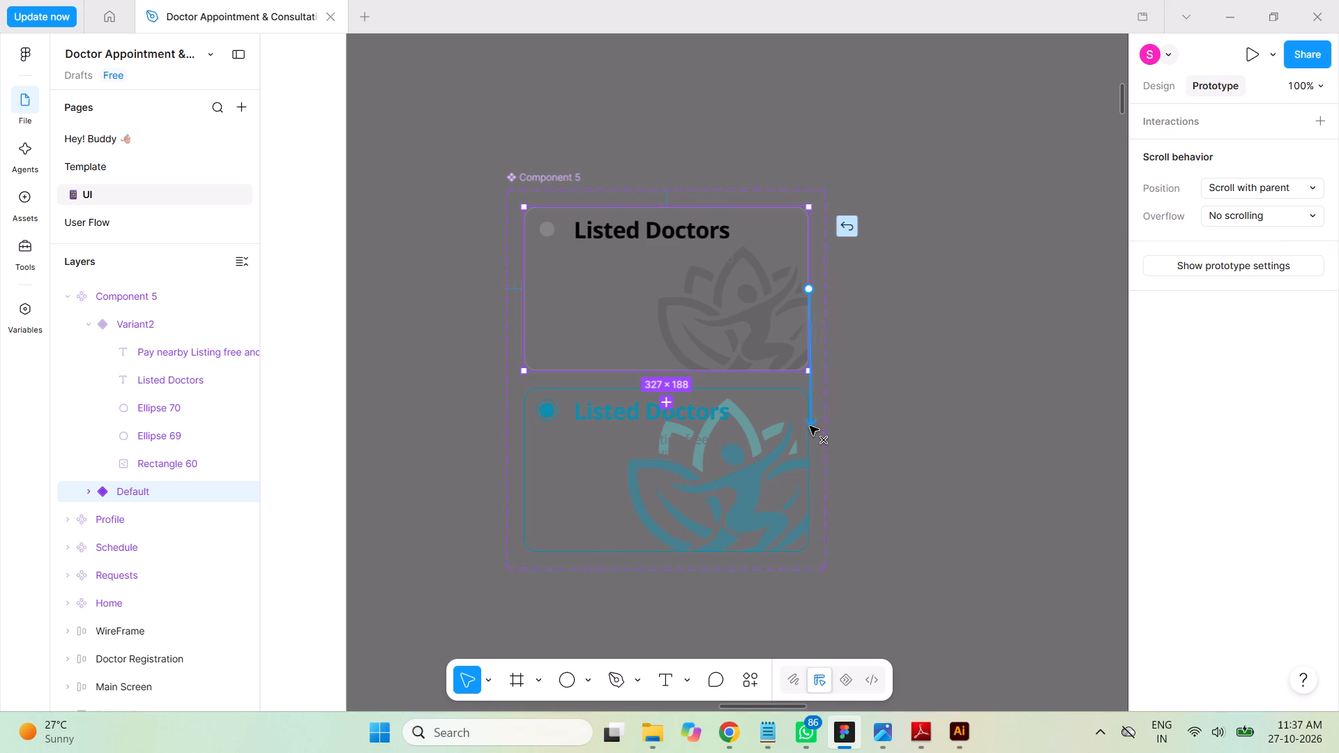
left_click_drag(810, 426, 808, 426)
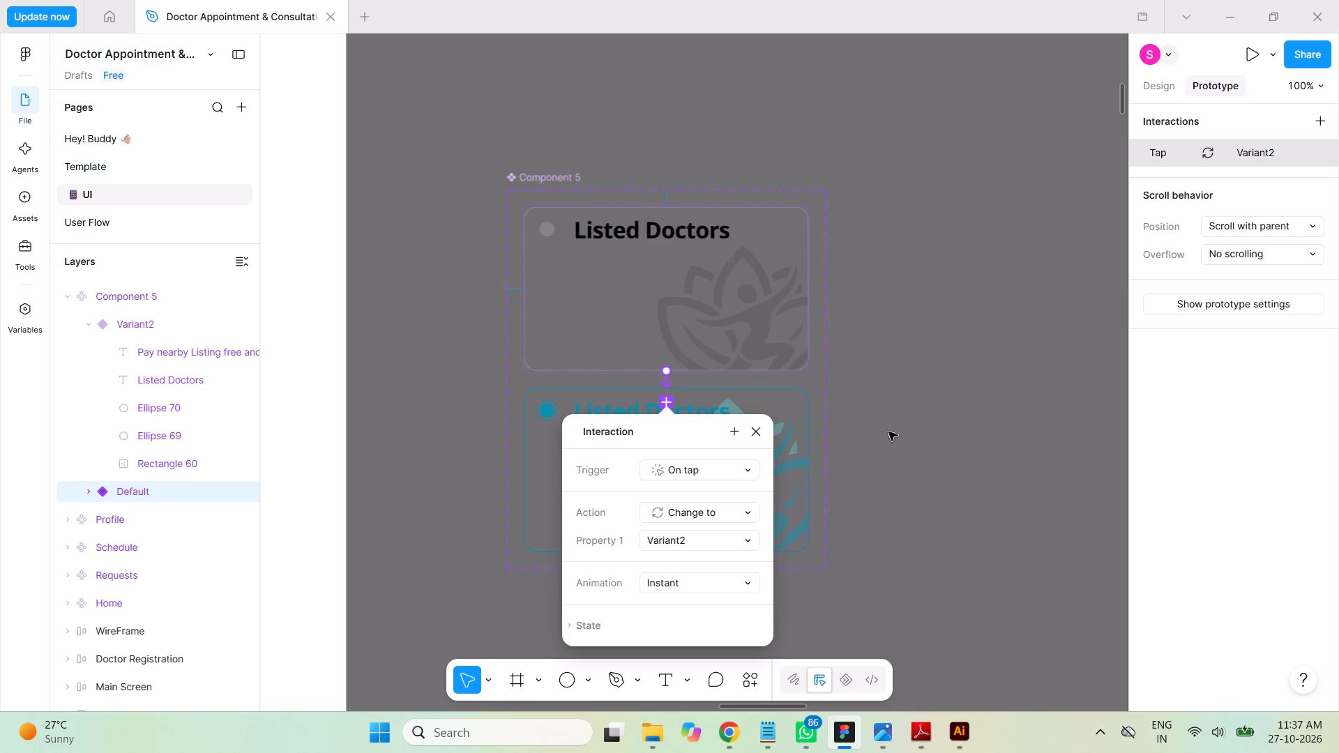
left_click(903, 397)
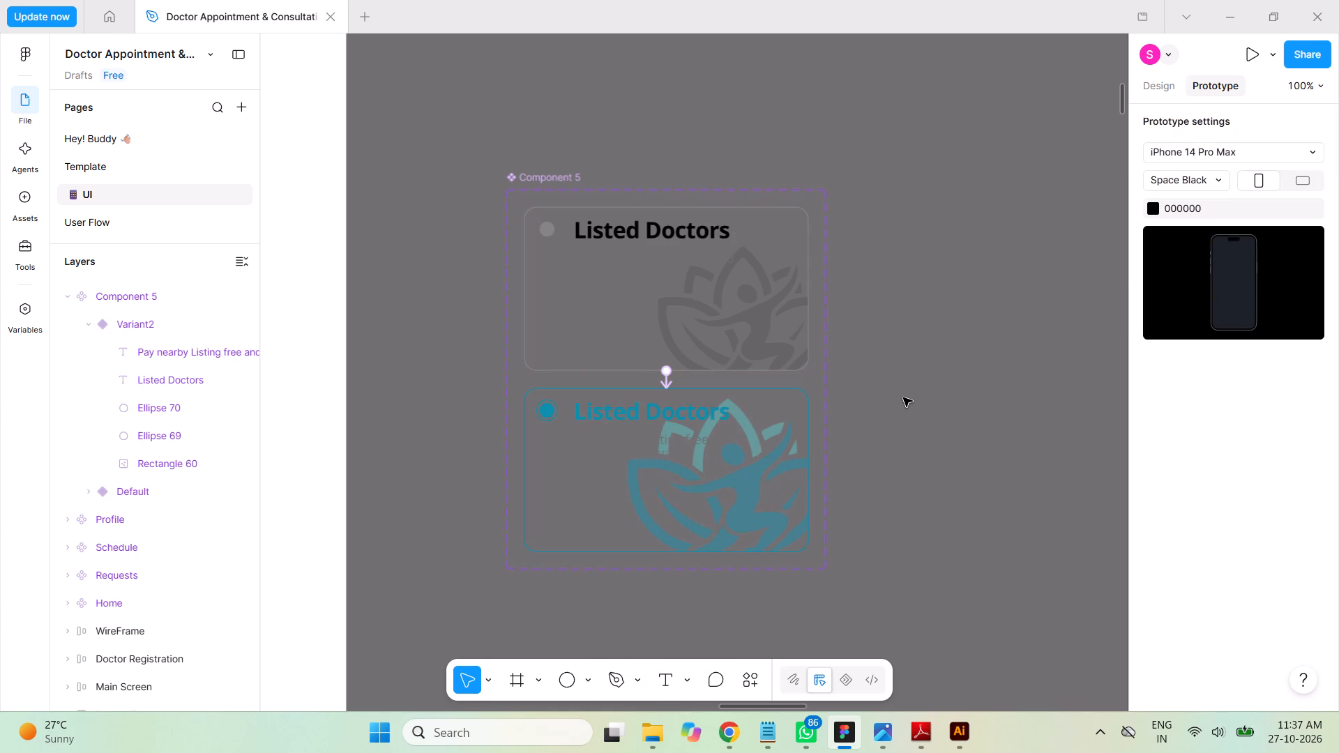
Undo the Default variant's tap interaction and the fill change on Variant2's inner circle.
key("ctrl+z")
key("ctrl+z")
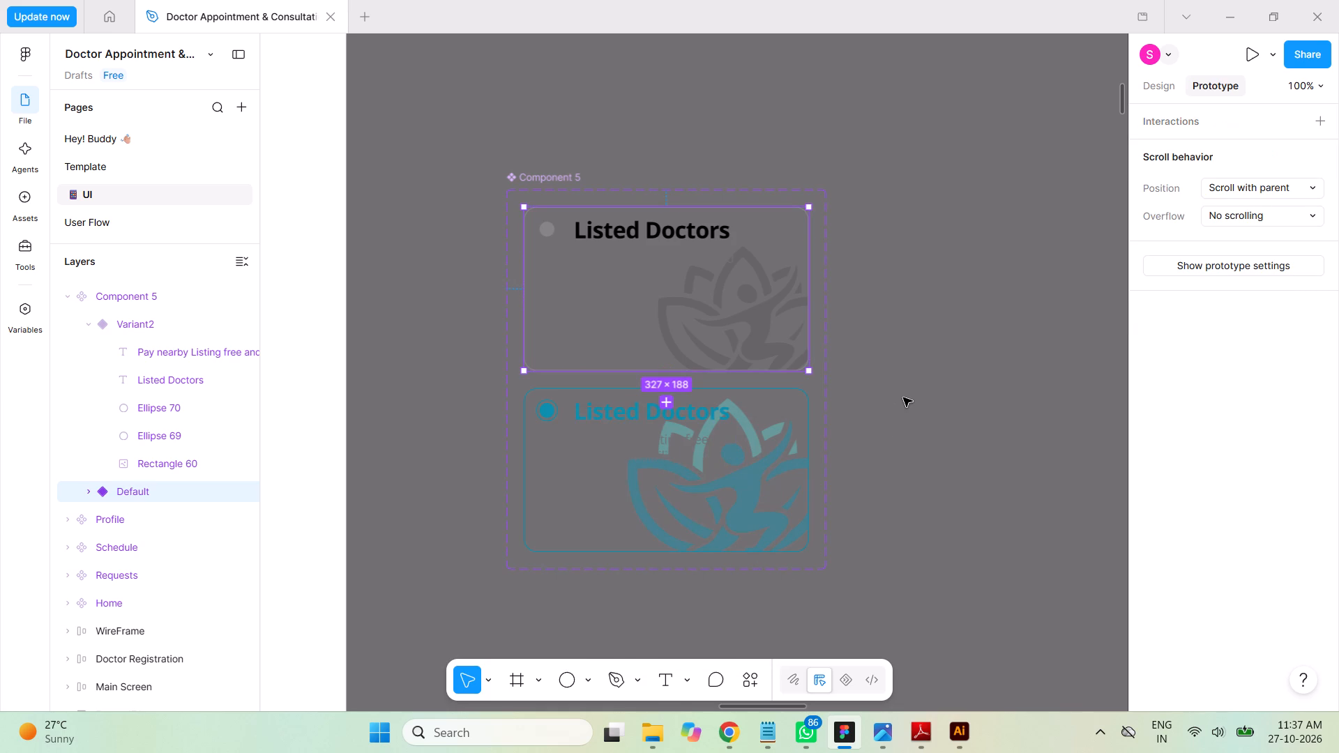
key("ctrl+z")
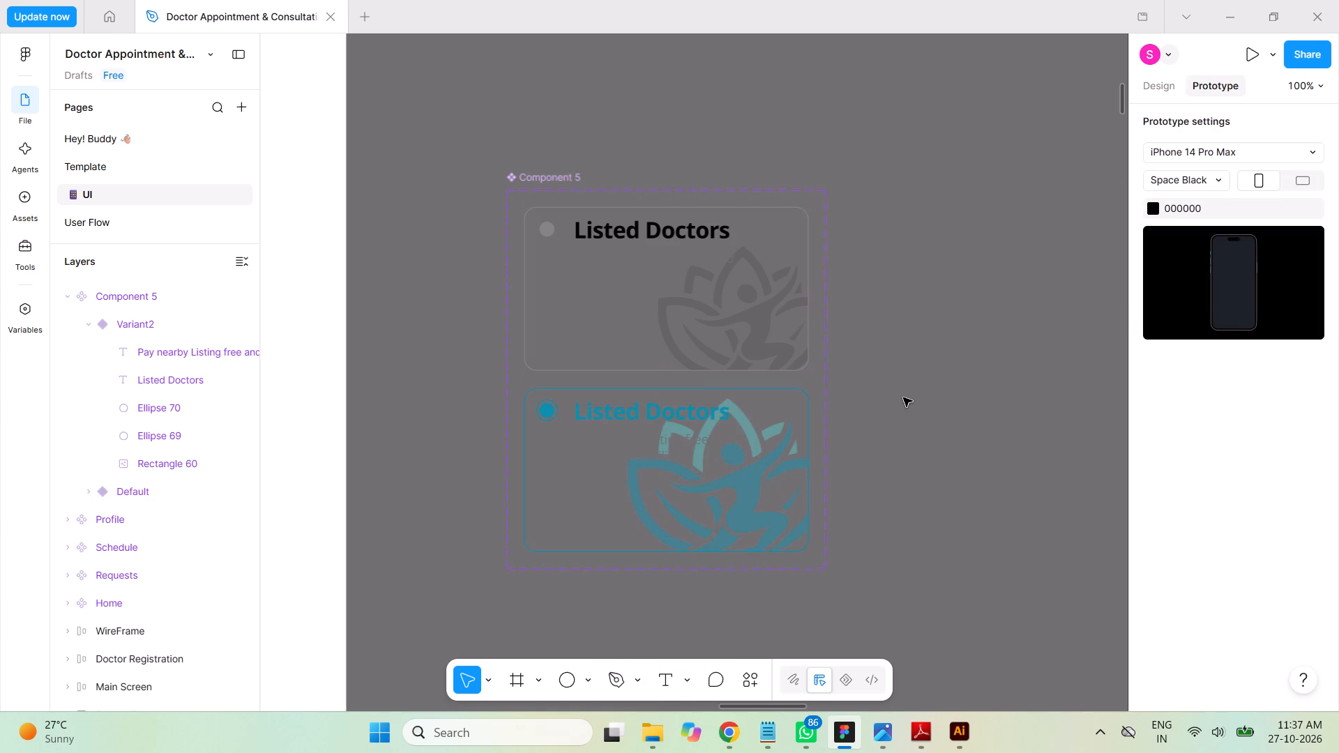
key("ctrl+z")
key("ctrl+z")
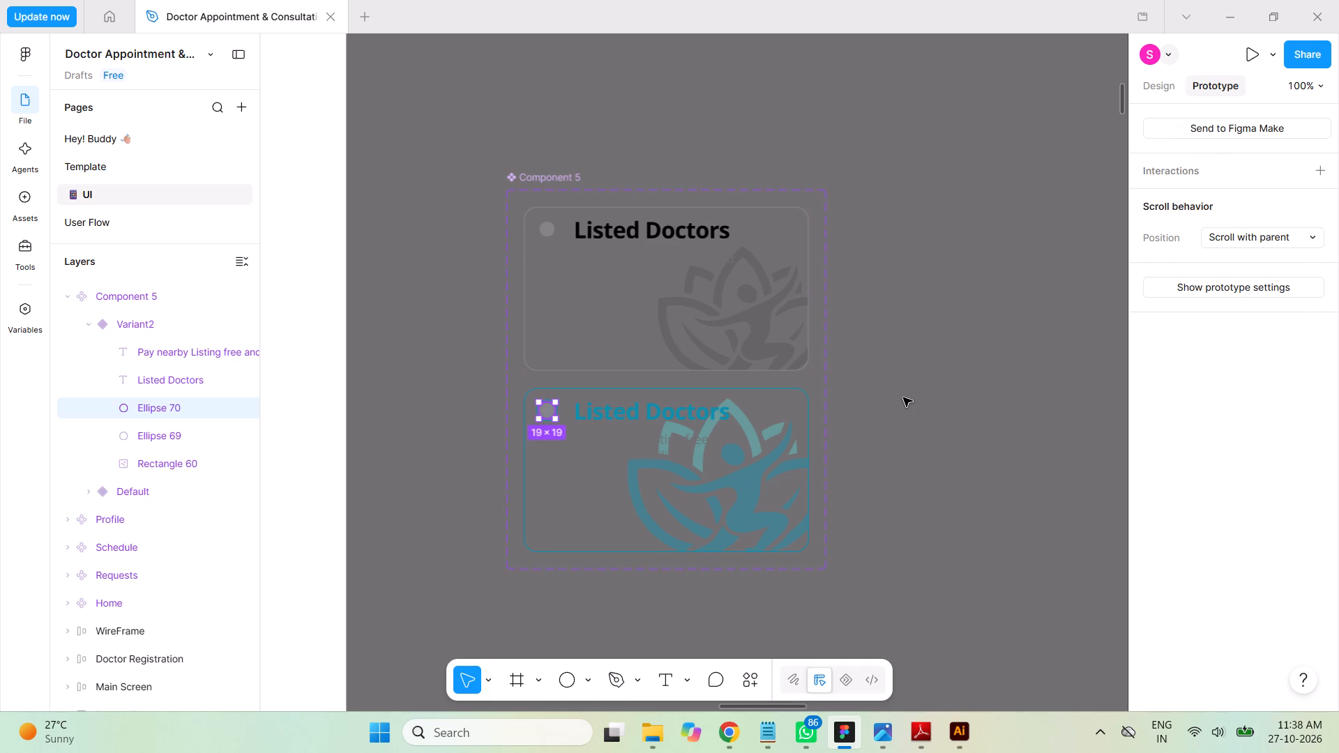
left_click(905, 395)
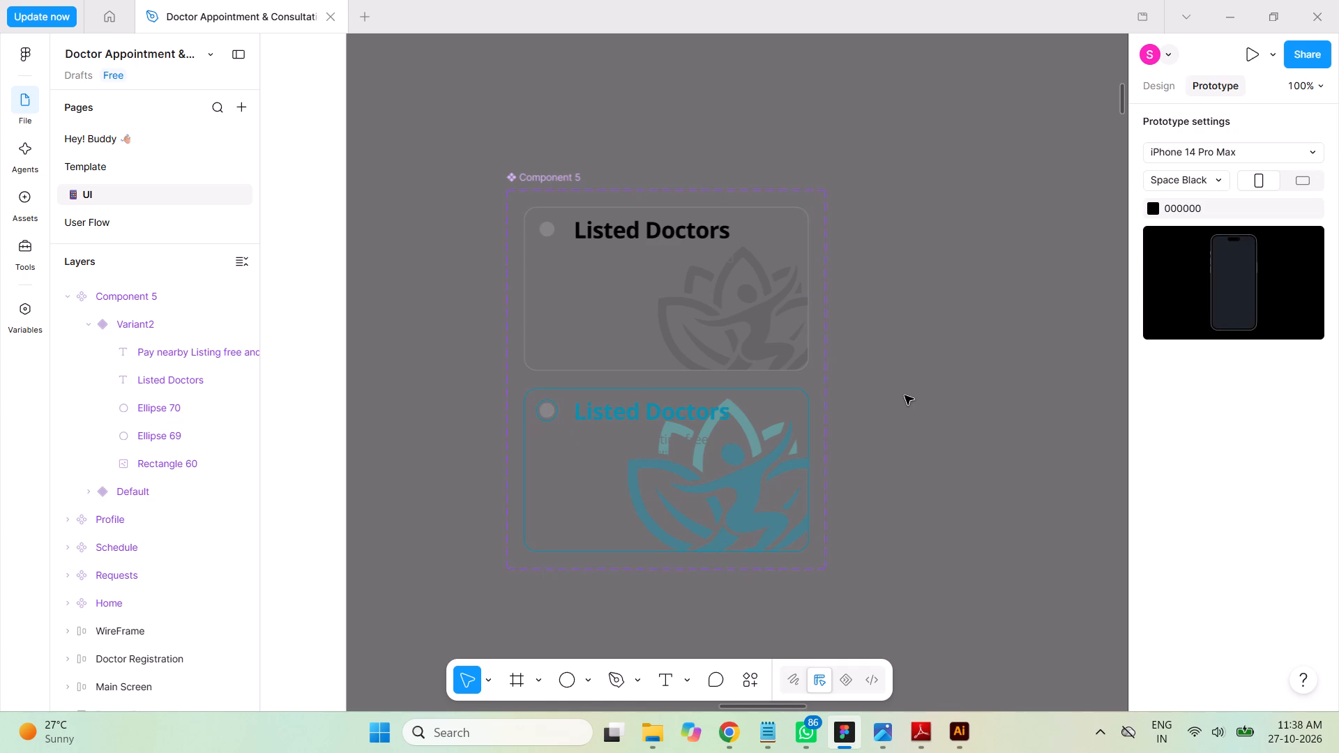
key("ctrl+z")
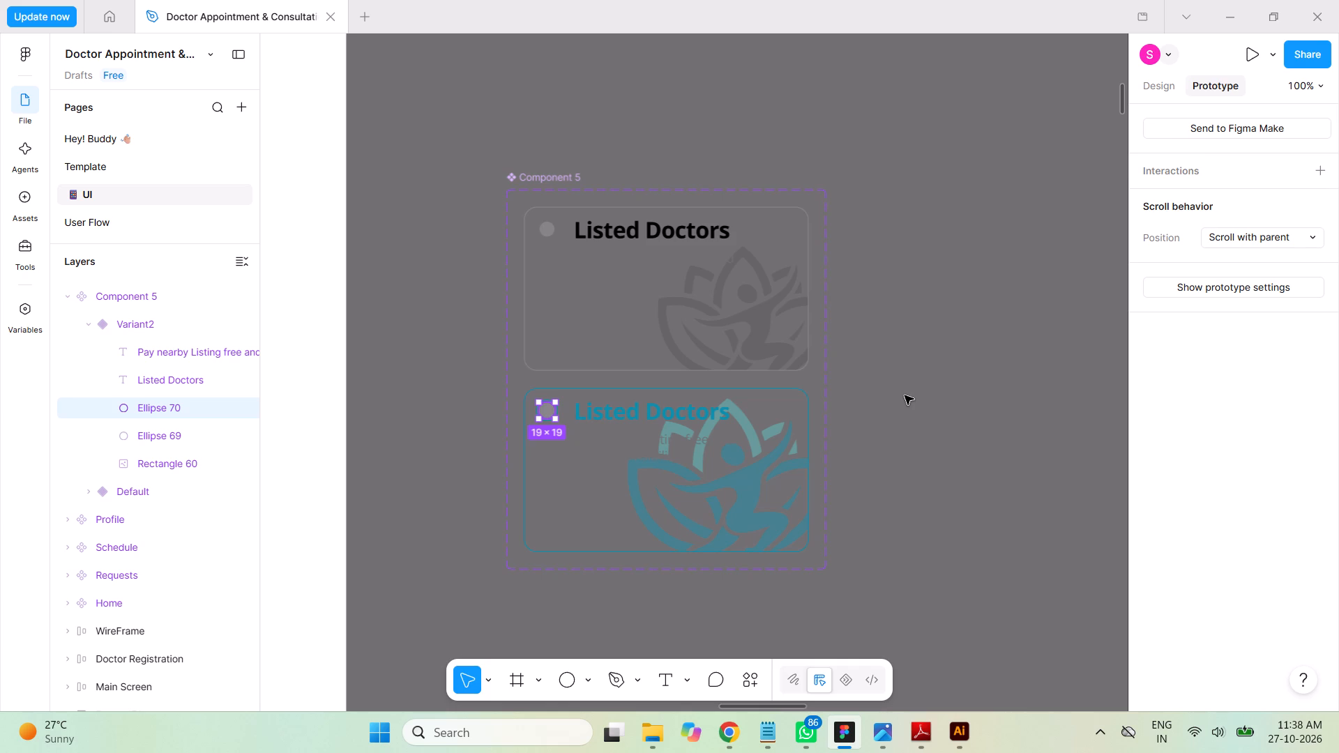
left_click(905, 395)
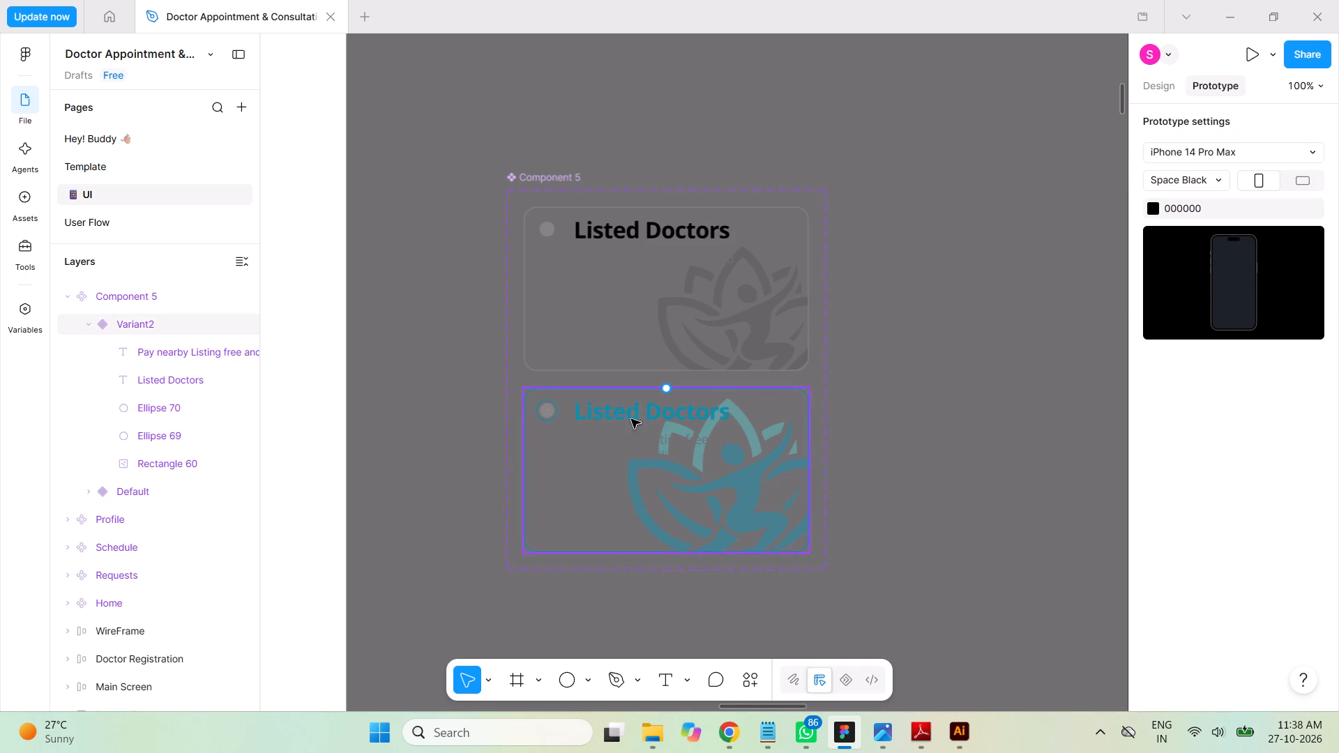
Apply the black colour style to the fill of Variant2's Listed Doctors heading and deselect it.
left_click(165, 379)
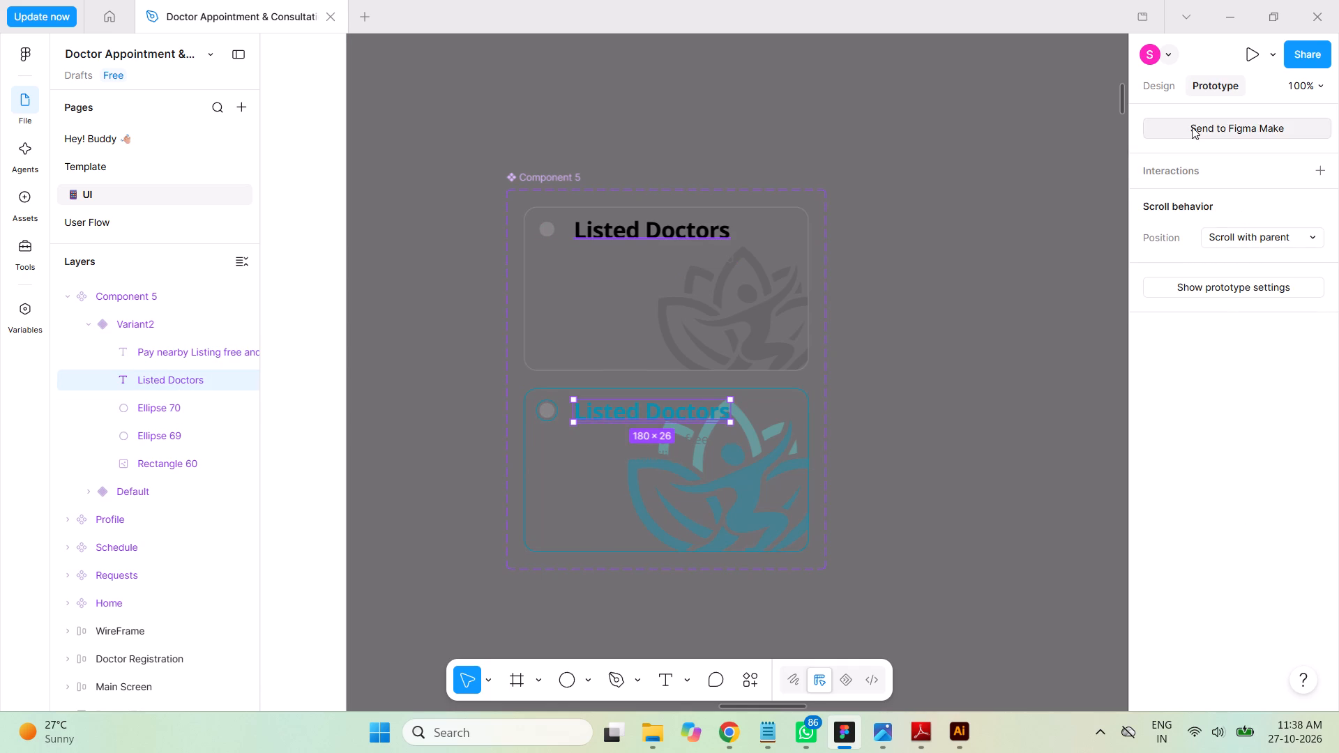
left_click(1158, 79)
scroll(1237, 476, "up", 1)
scroll(1236, 476, "down", 1)
scroll(1228, 476, "up", 2)
scroll(1227, 476, "down", 3)
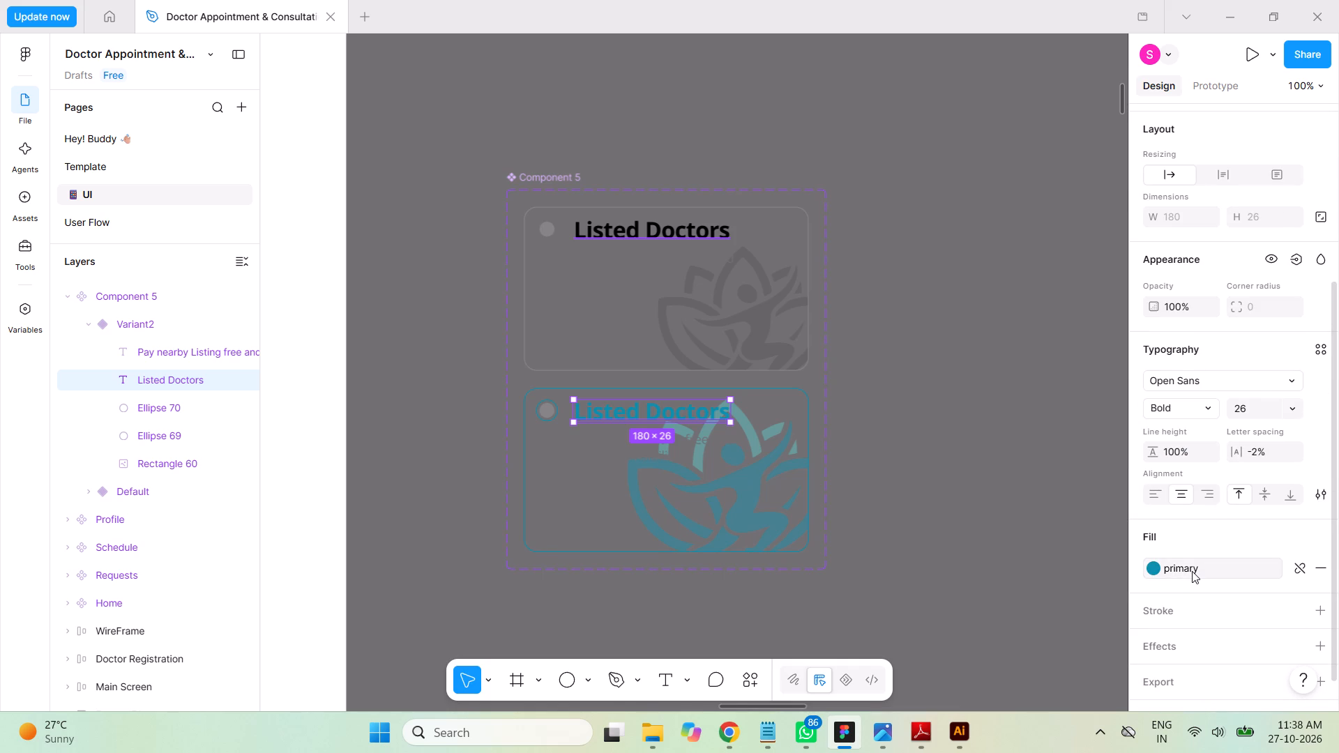
left_click(1151, 570)
left_click(982, 568)
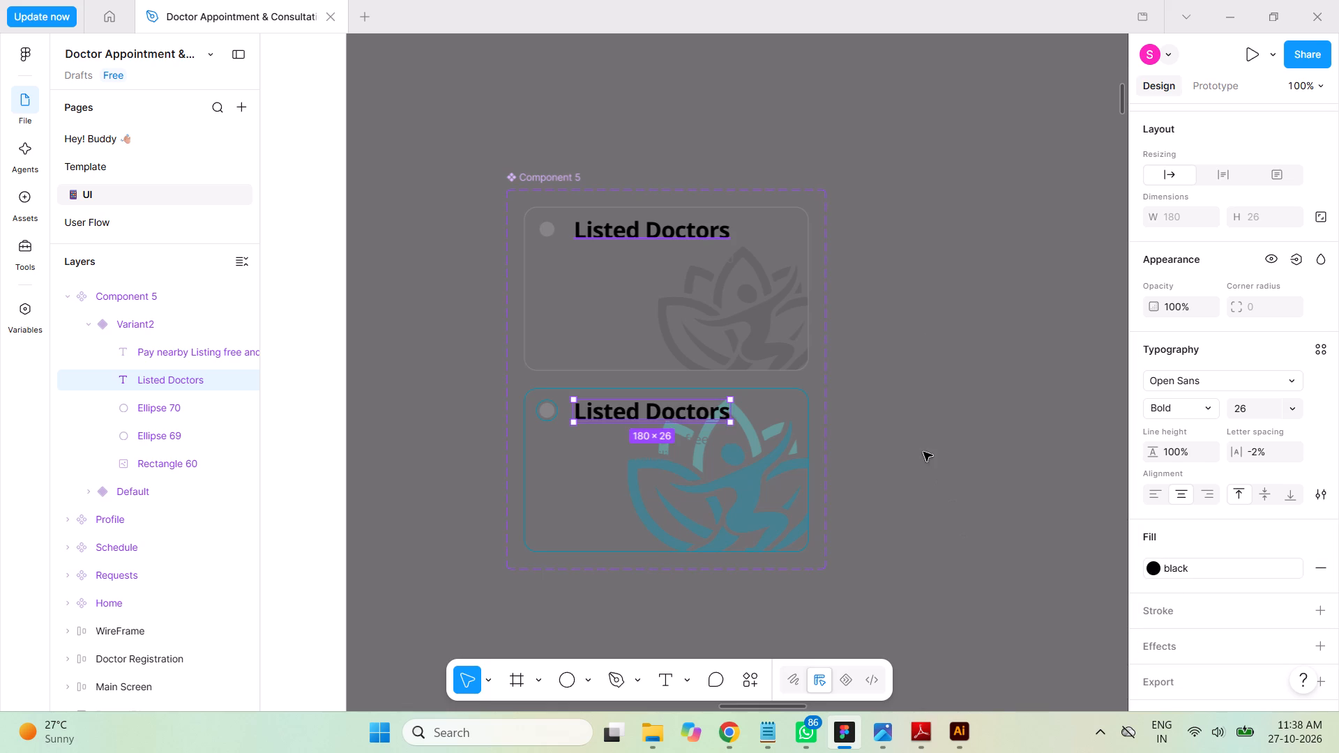
left_click(924, 451)
Add a third variant to Component 5 based on Variant2.
left_click(667, 389)
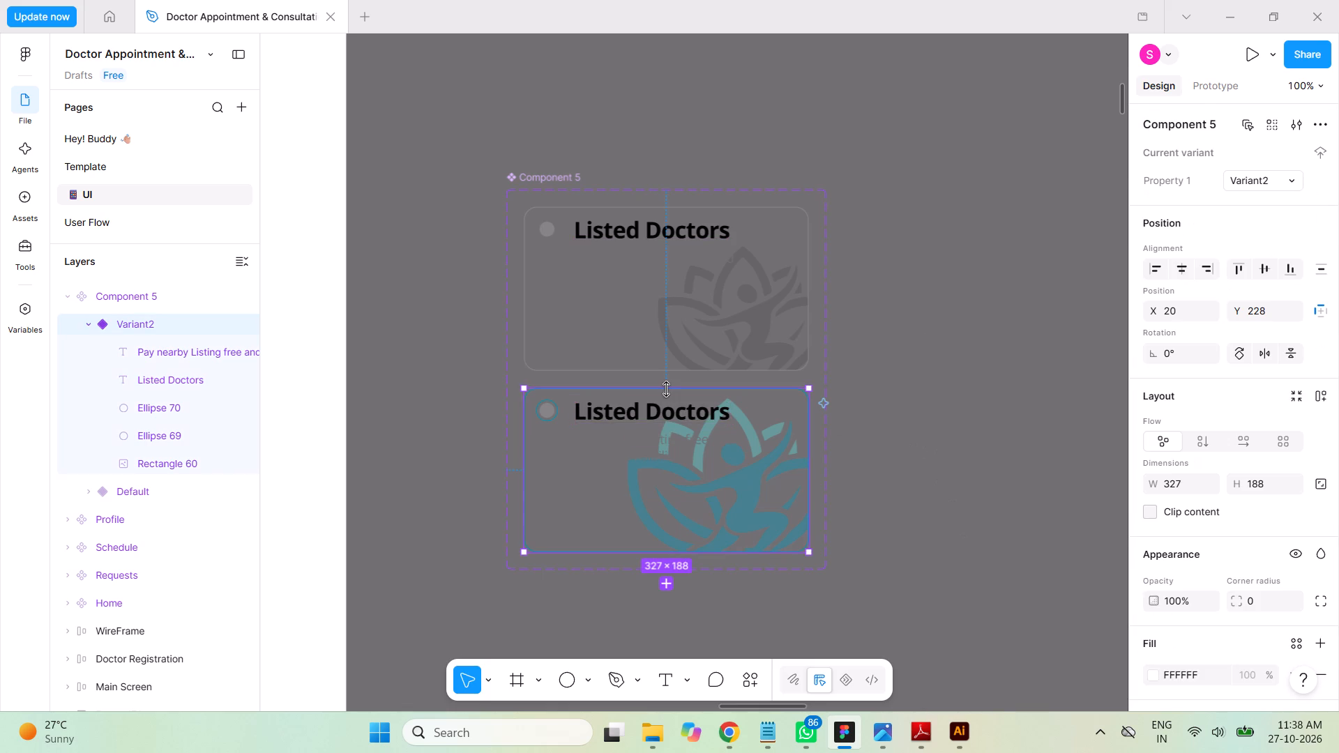
left_click(663, 584)
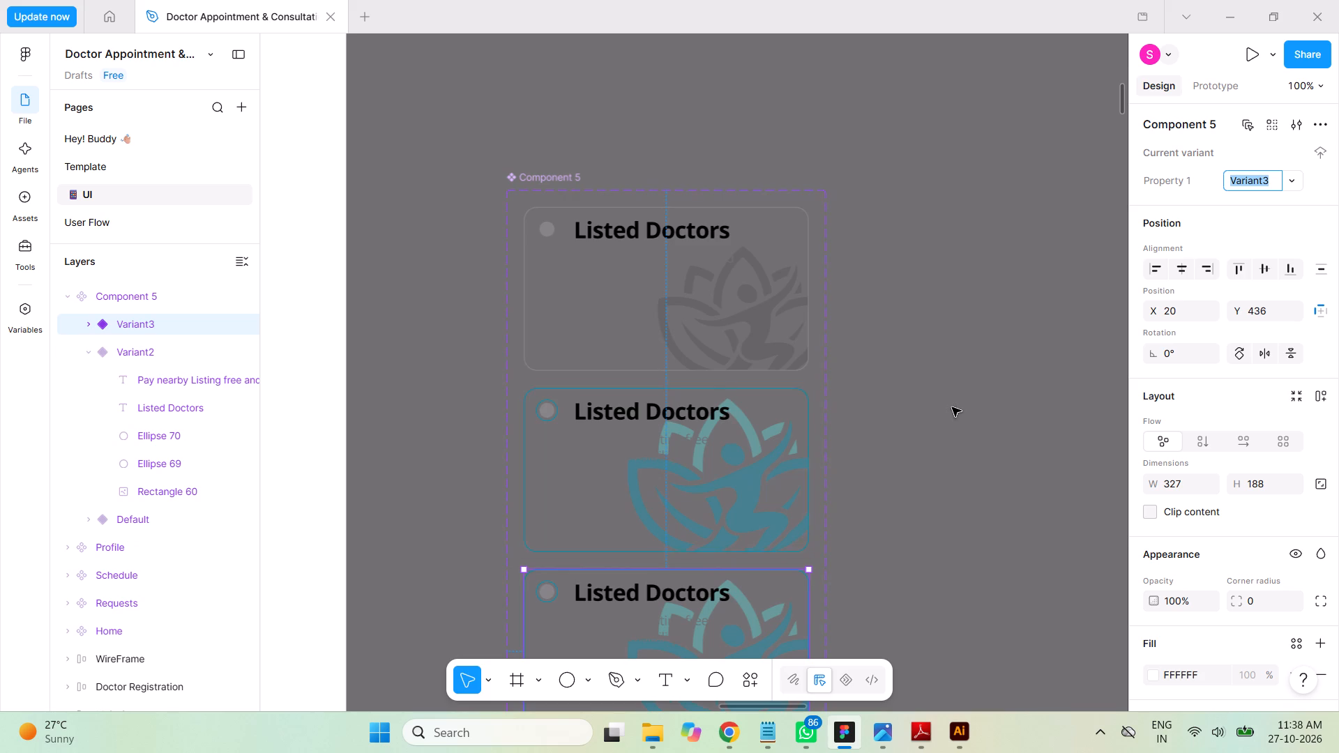
Apply the primary colour style to the fill of Variant3's Listed Doctors heading.
scroll(955, 407, "up", 1)
scroll(955, 407, "down", 10)
scroll(950, 409, "up", 2)
scroll(950, 409, "down", 2)
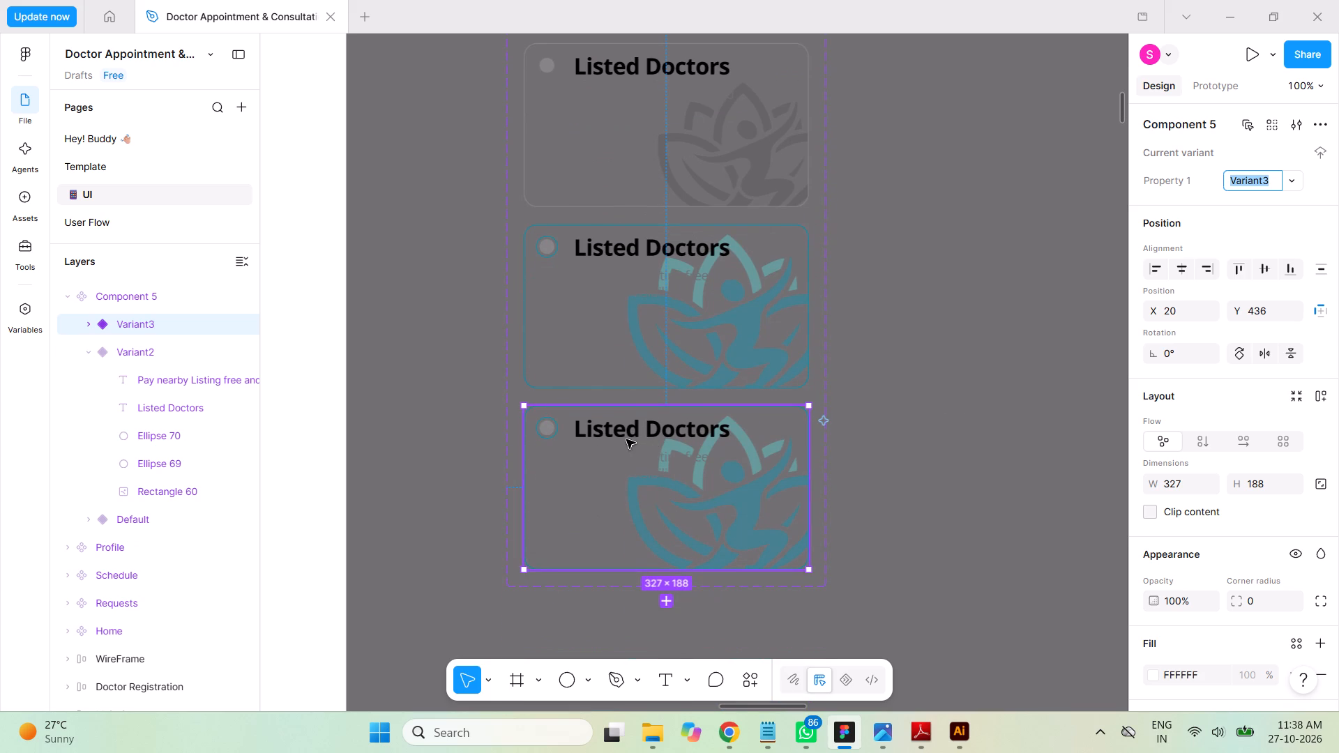
left_click(89, 355)
left_click(89, 325)
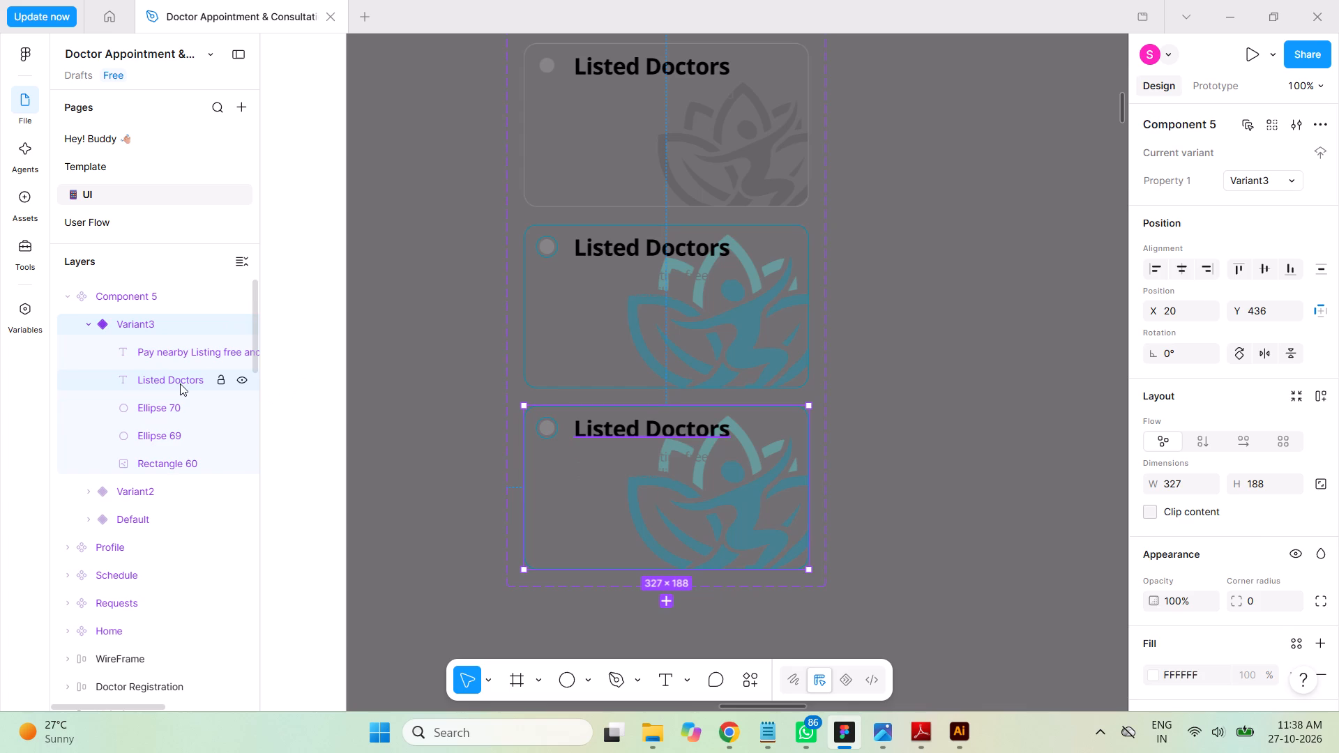
left_click(179, 381)
scroll(1239, 395, "down", 1)
scroll(1239, 395, "up", 1)
scroll(1239, 395, "down", 1)
scroll(1239, 395, "up", 1)
scroll(1239, 395, "down", 3)
scroll(1242, 396, "up", 1)
scroll(1242, 396, "down", 2)
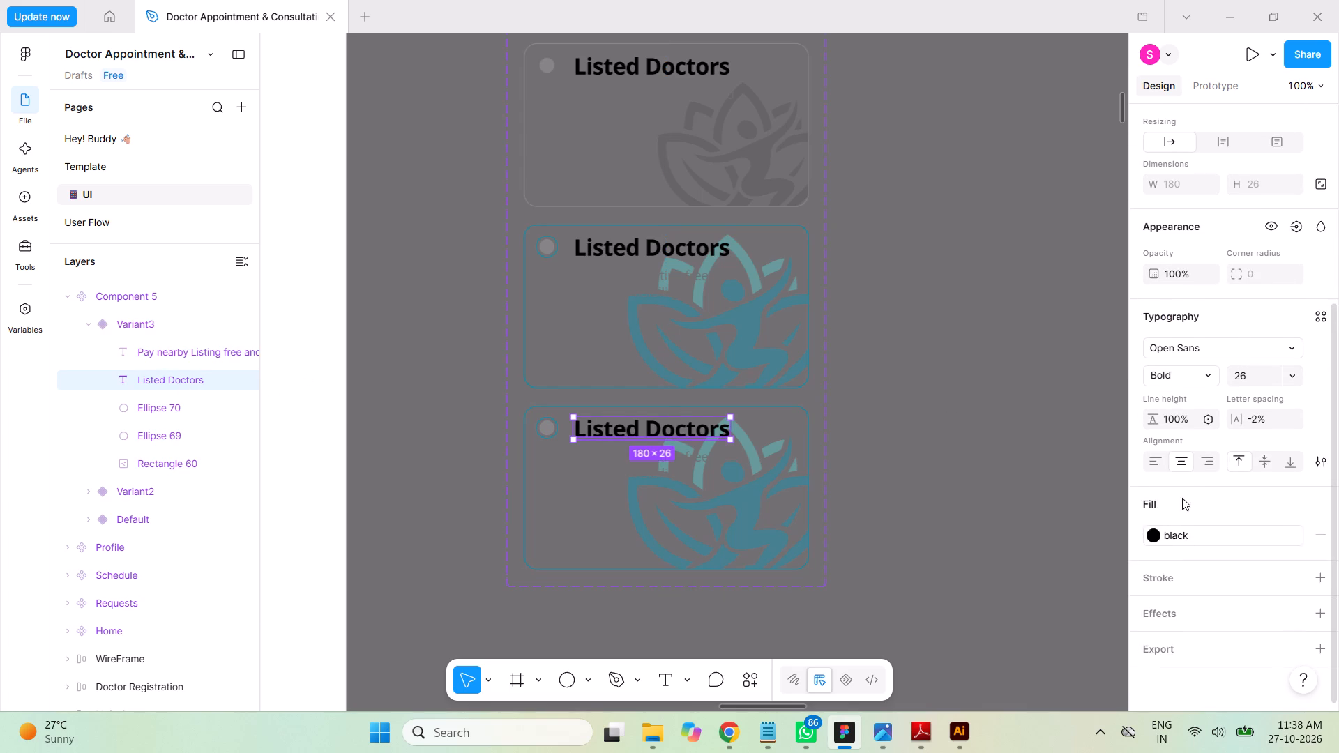
left_click(1156, 533)
left_click(992, 452)
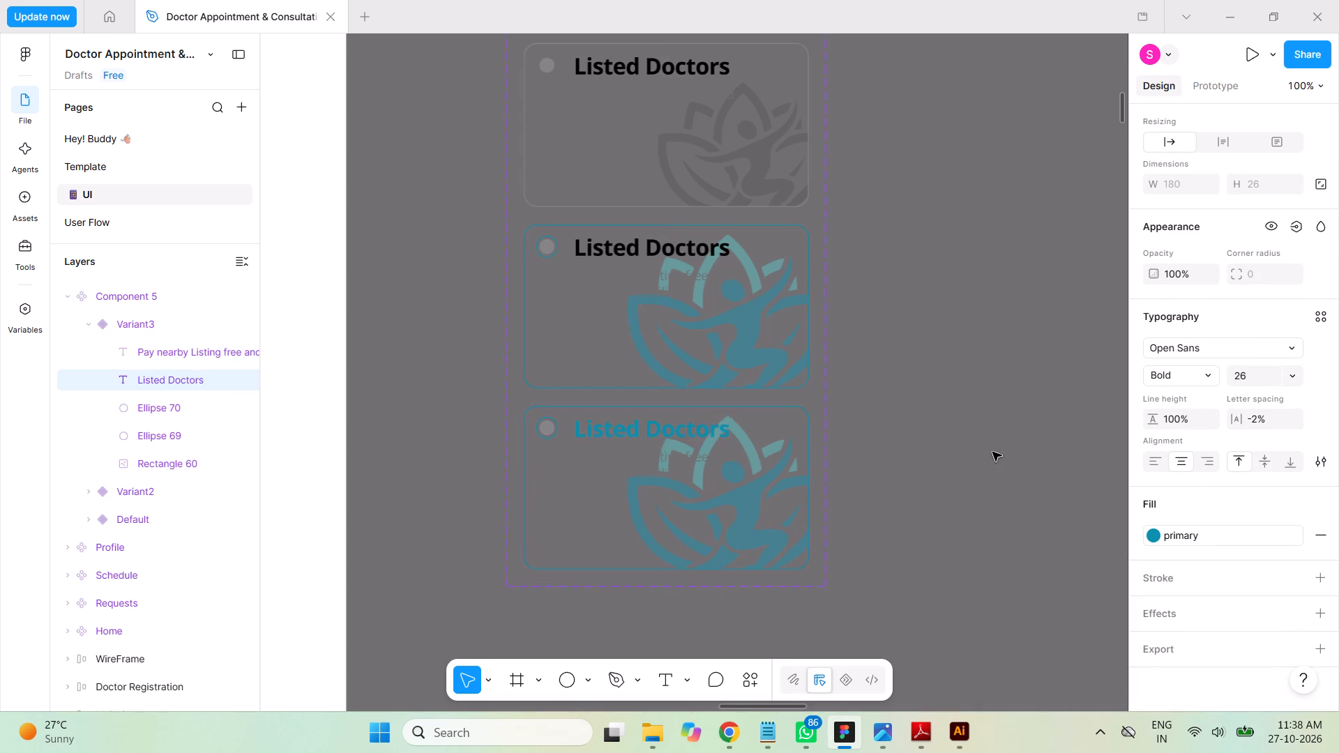
Set the fill of Variant3's inner circle, Ellipse 70, to 0B8FAC and deselect it.
left_click(159, 406)
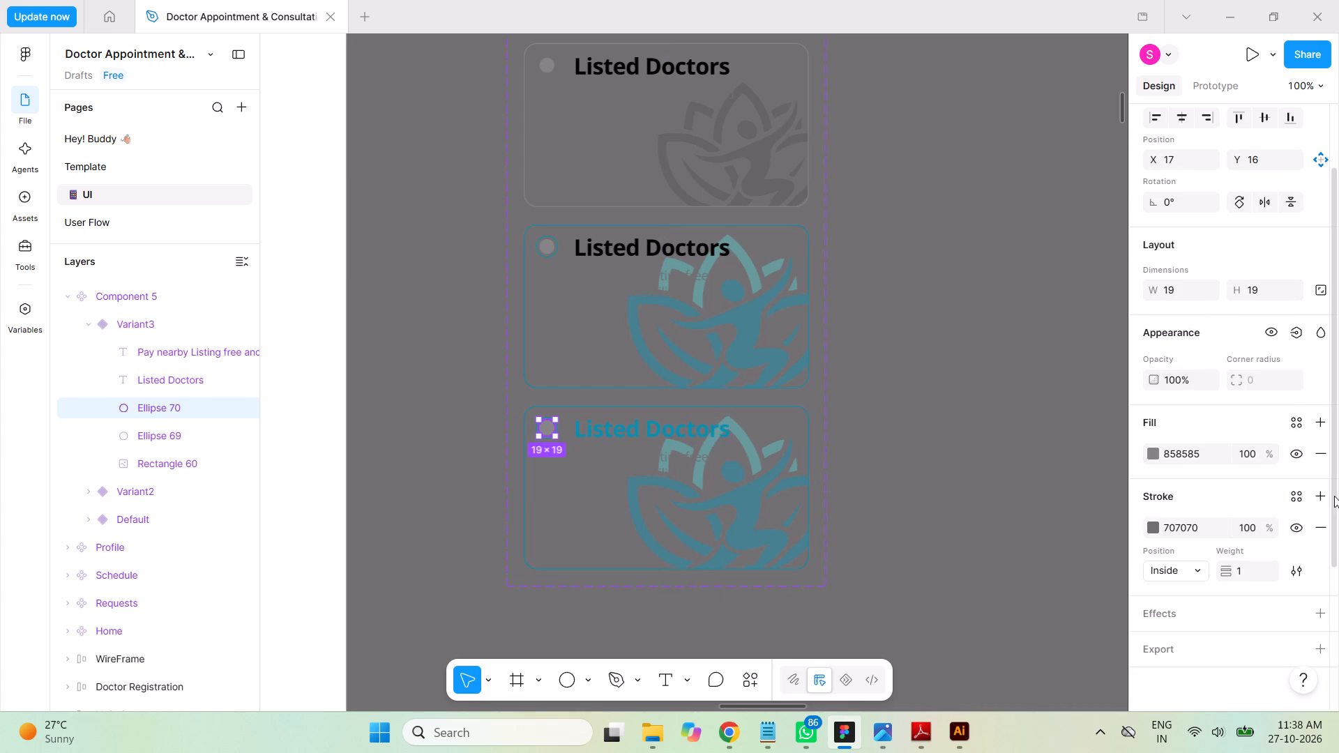
left_click(1153, 450)
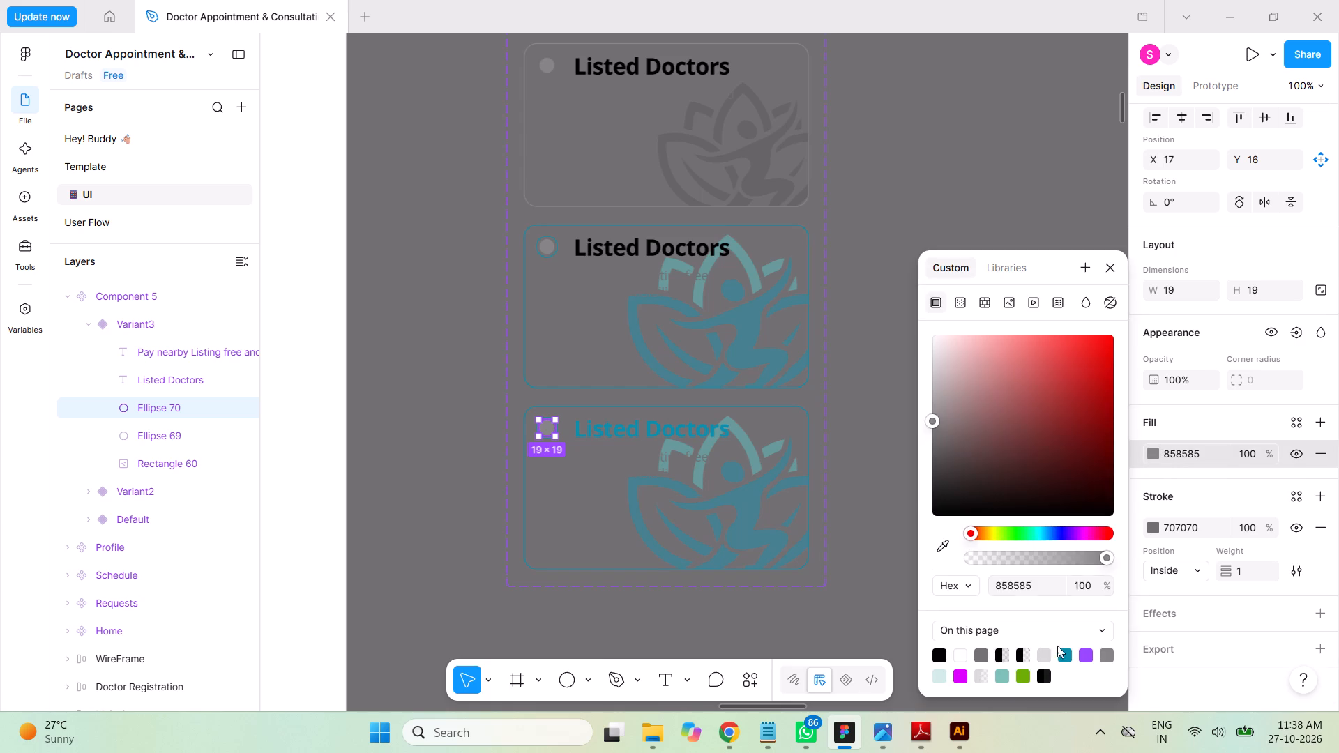
left_click(1066, 653)
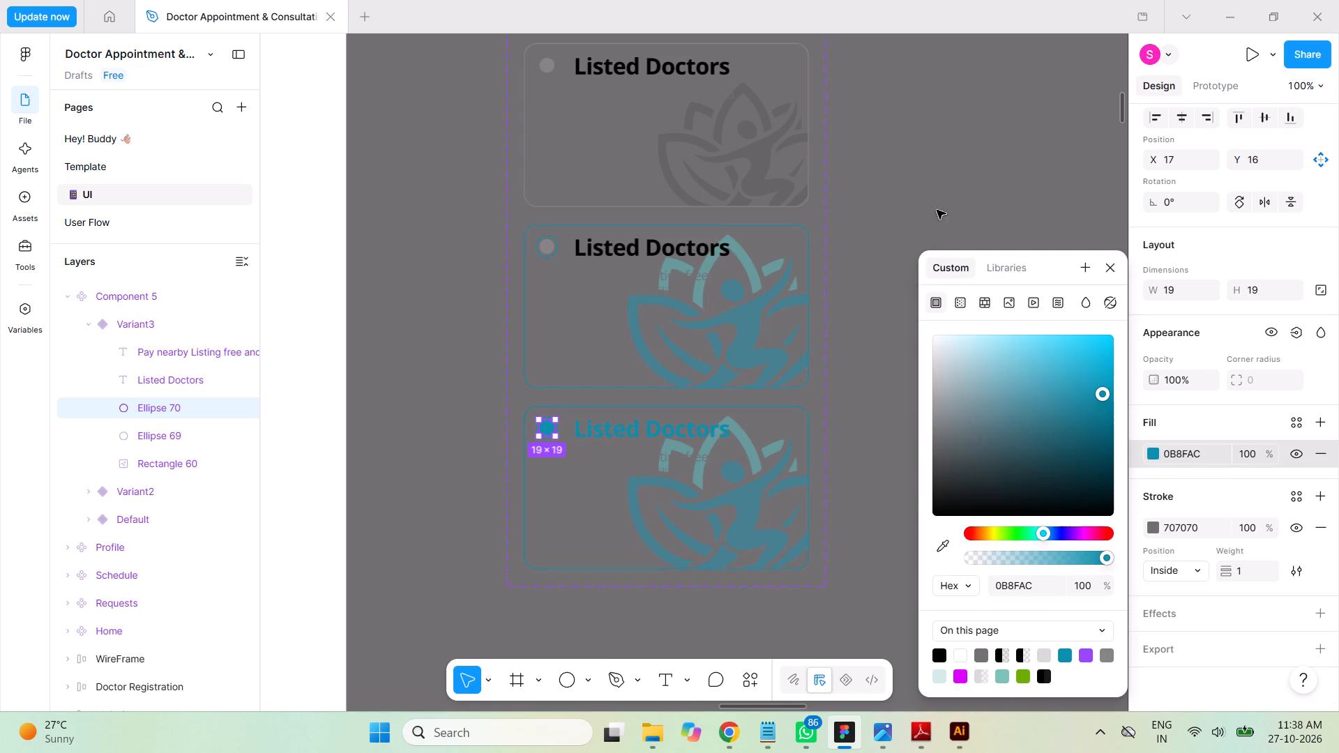
left_click(986, 217)
Link Component 5's Default variant to Variant2 with a Change to interaction triggered while hovering.
scroll(934, 256, "up", 4)
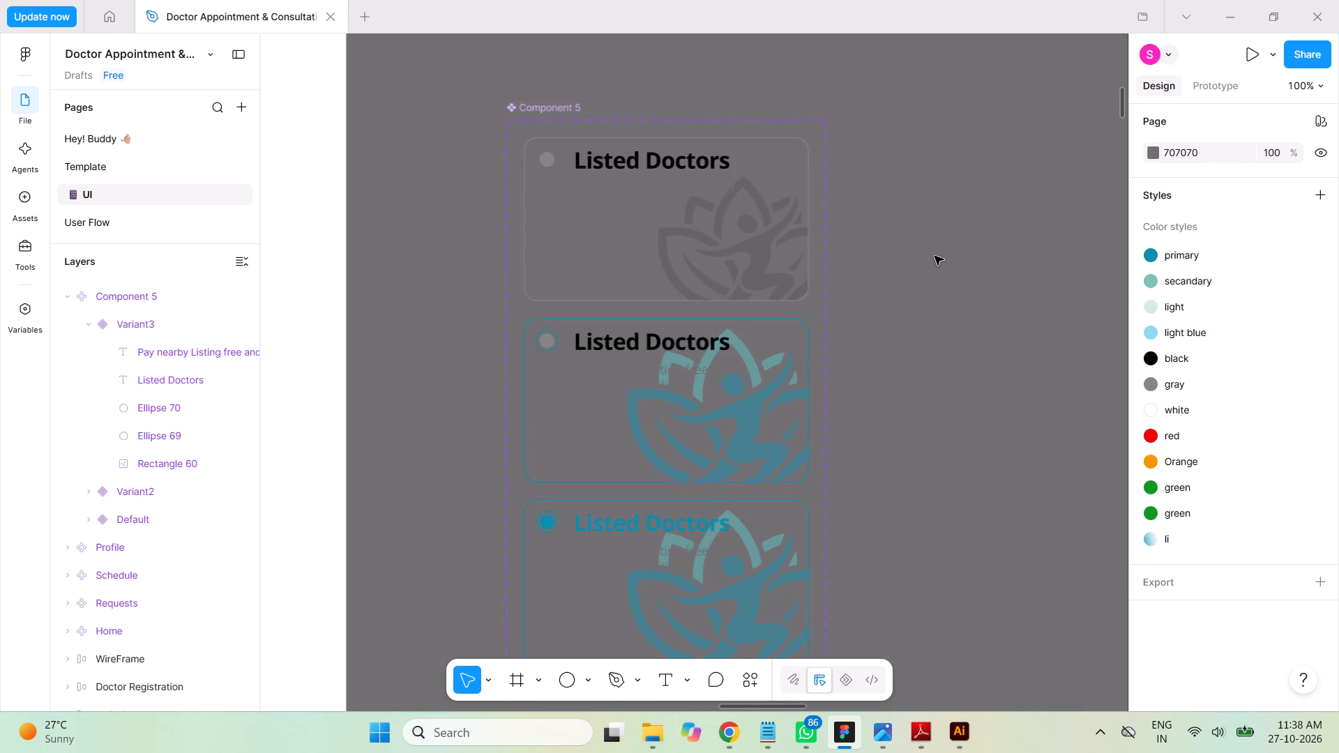
left_click(649, 137)
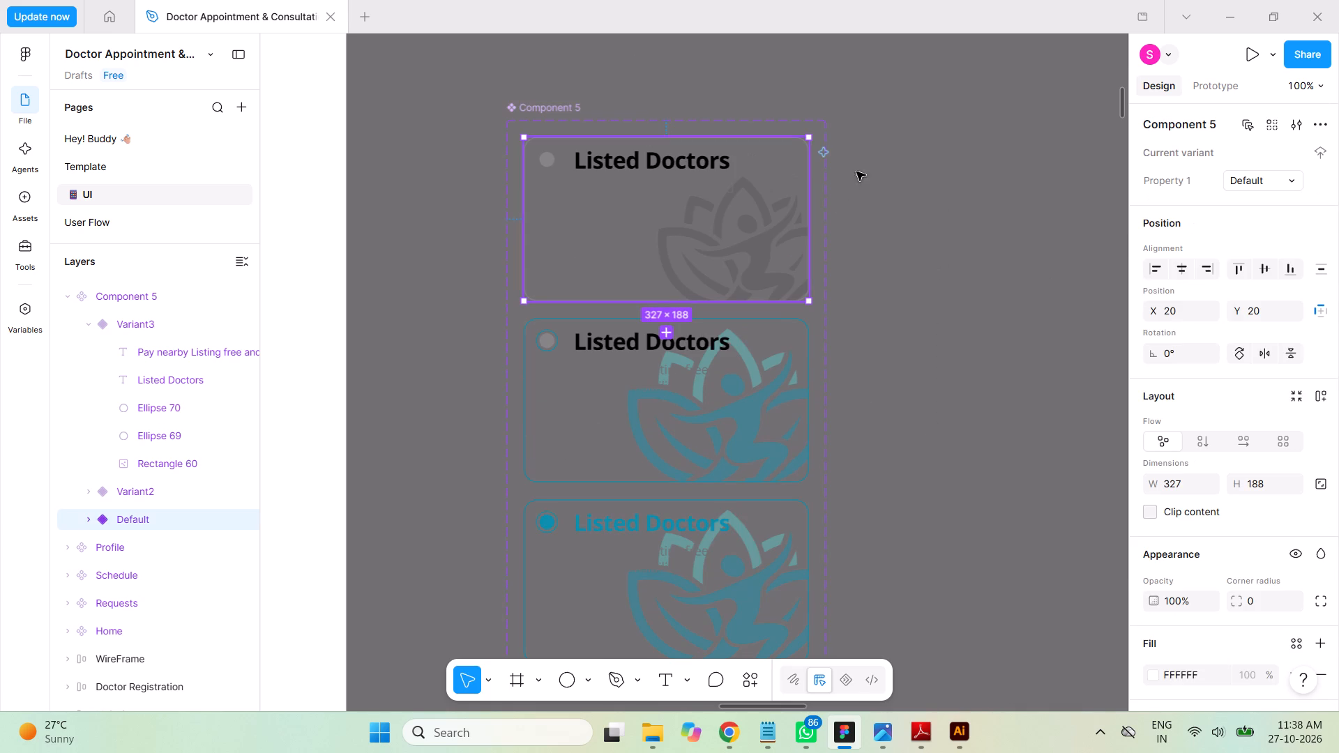
left_click(1217, 85)
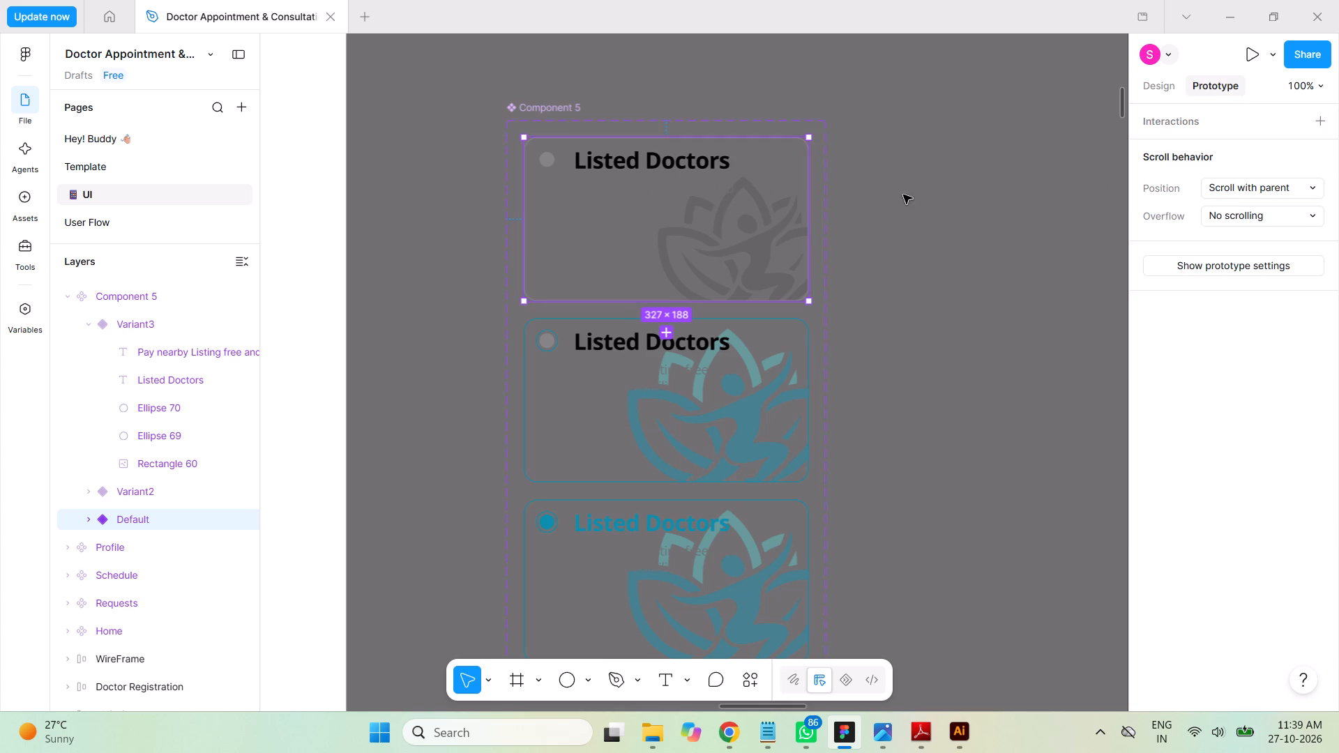
left_click(90, 326)
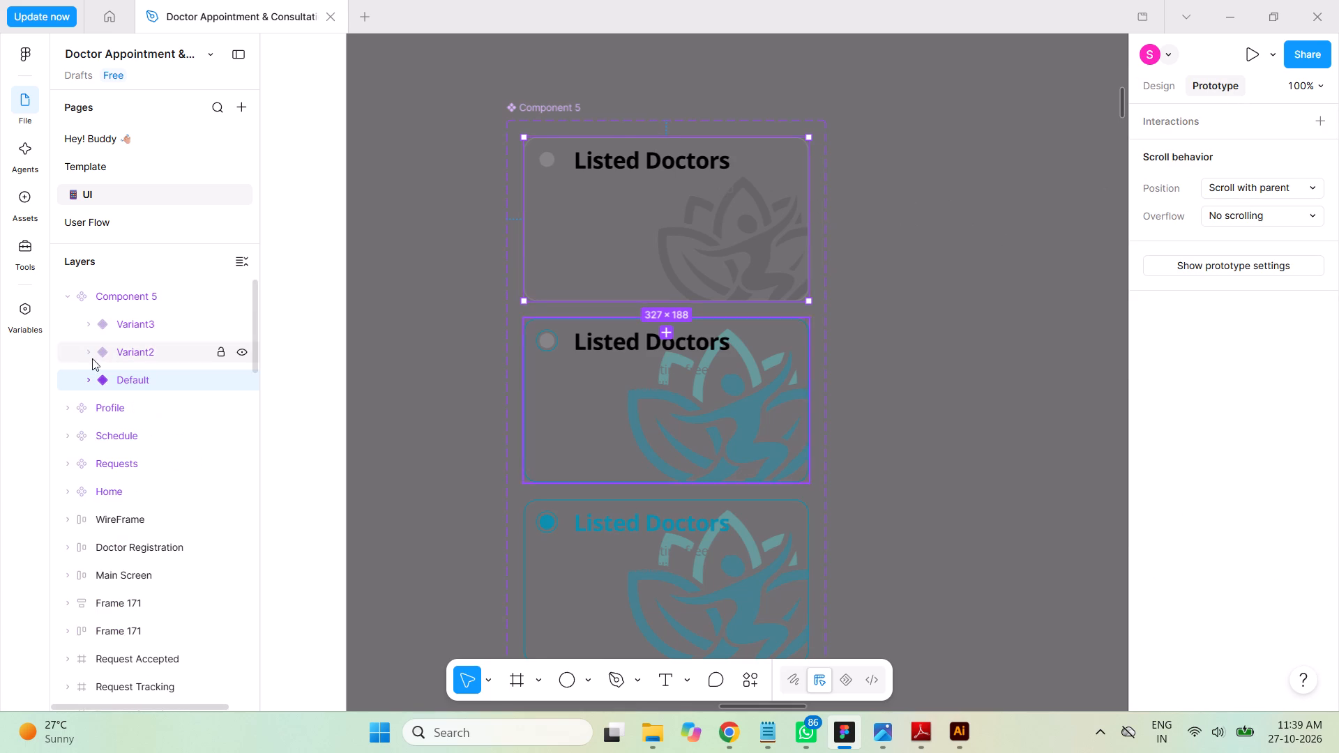
left_click(164, 379)
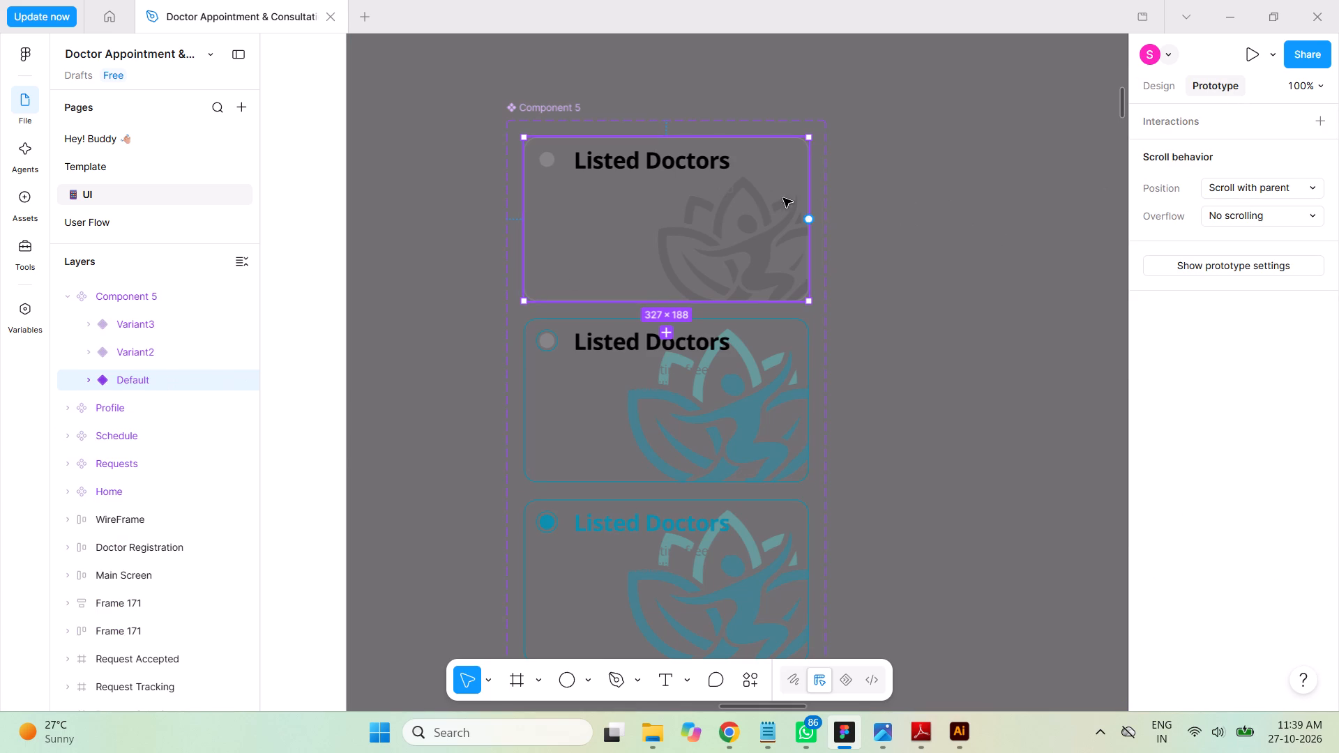
left_click_drag(808, 220, 842, 281)
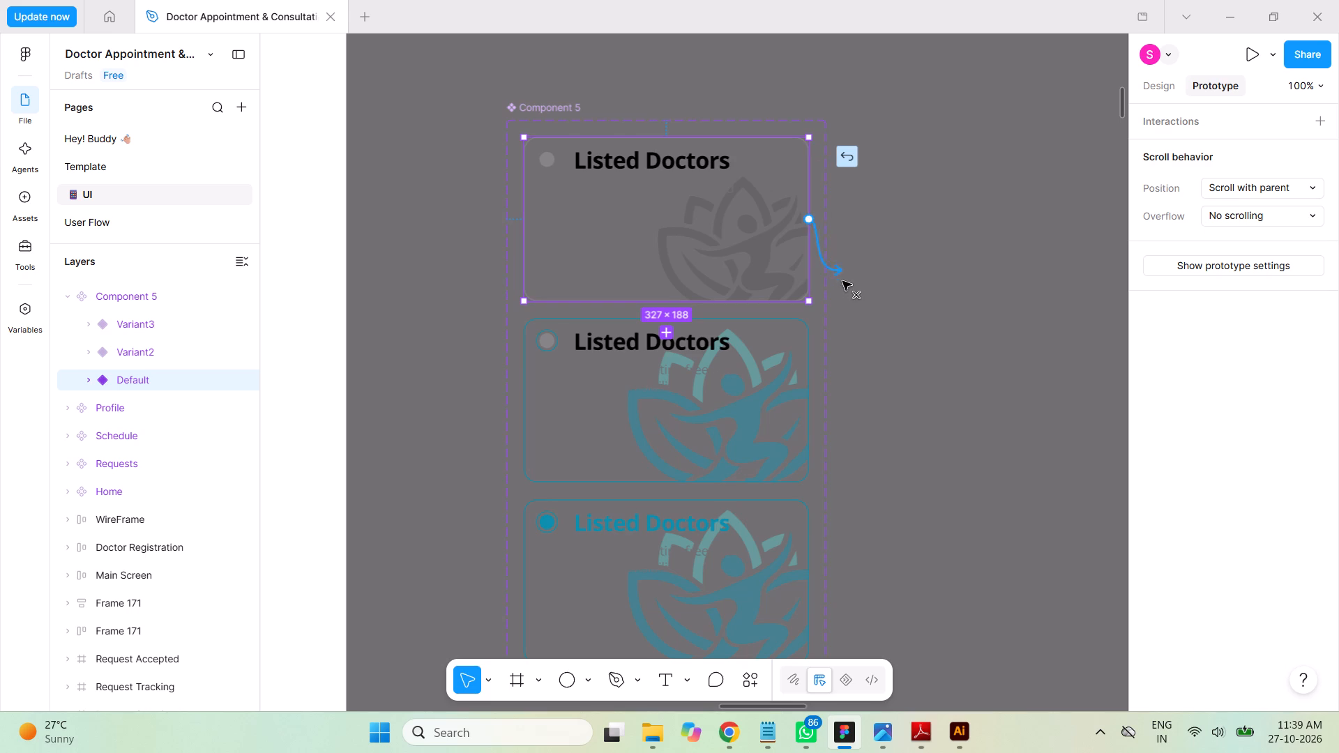
left_click_drag(842, 281, 809, 346)
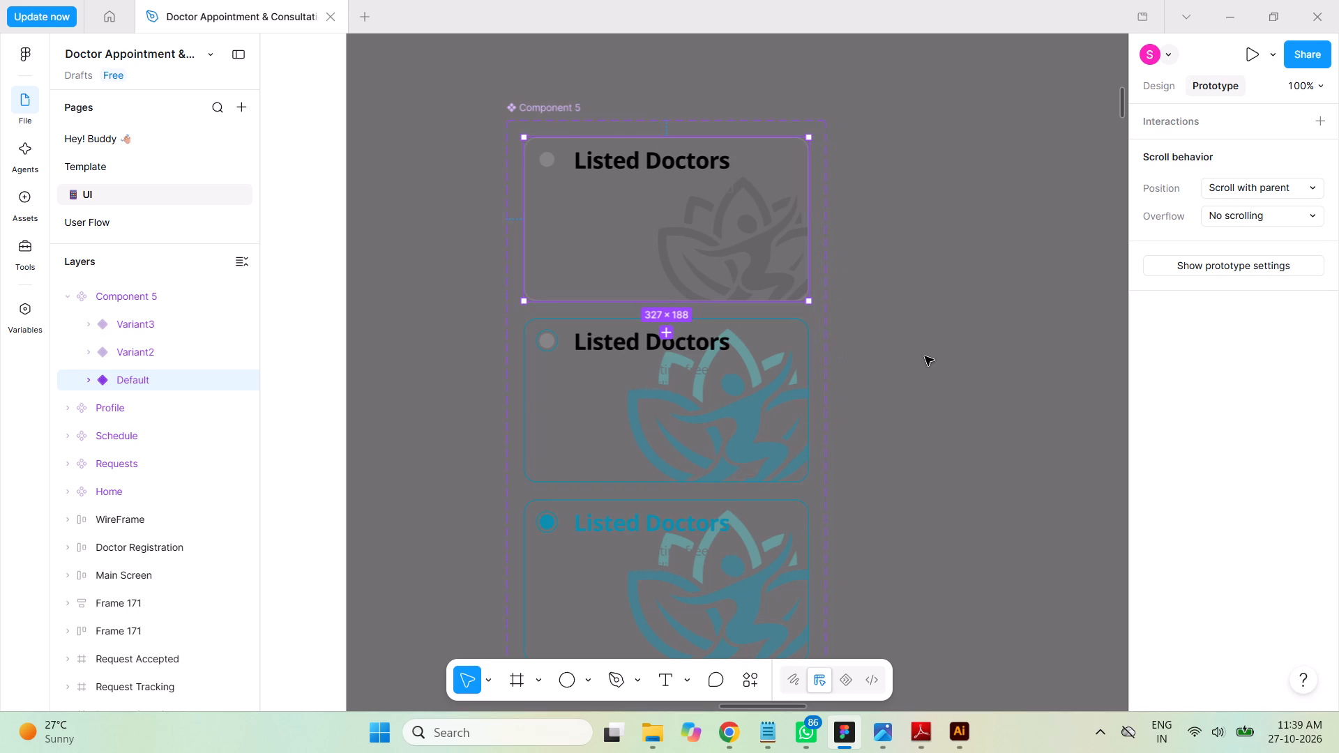
left_click(1269, 211)
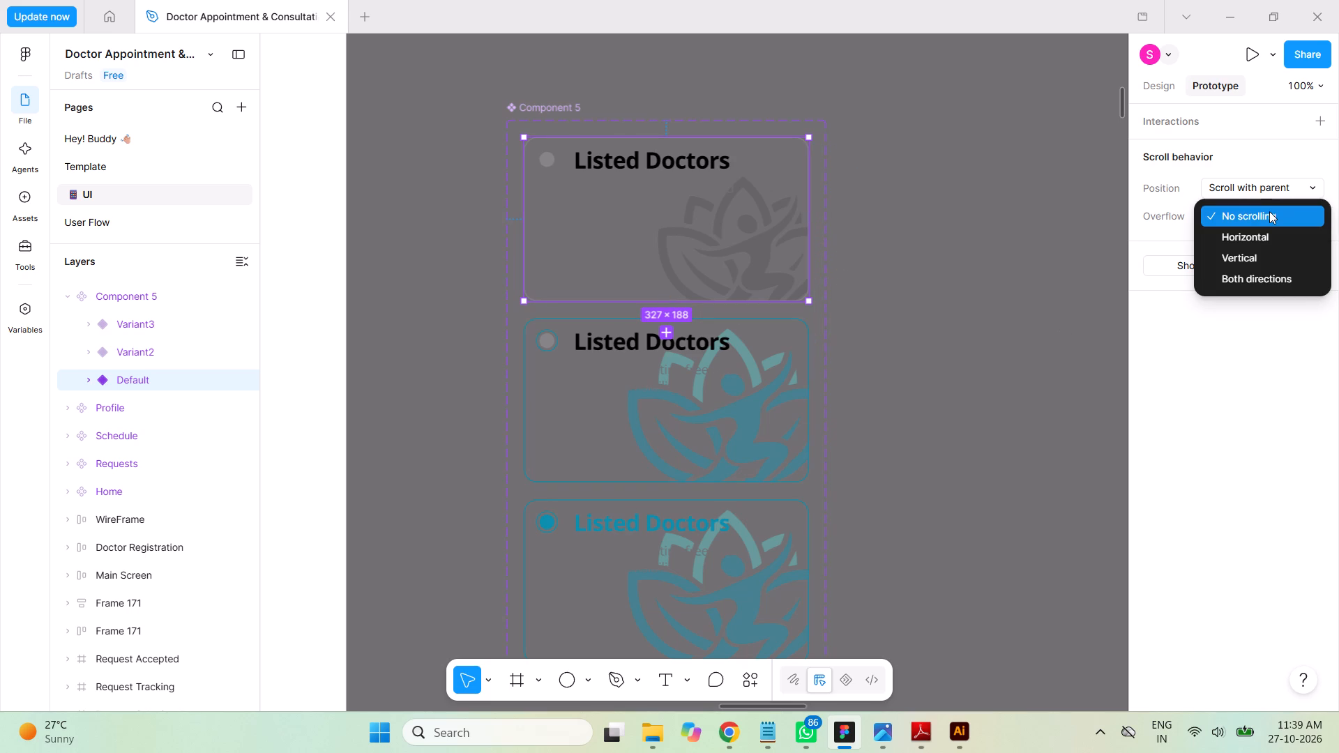
left_click(1269, 211)
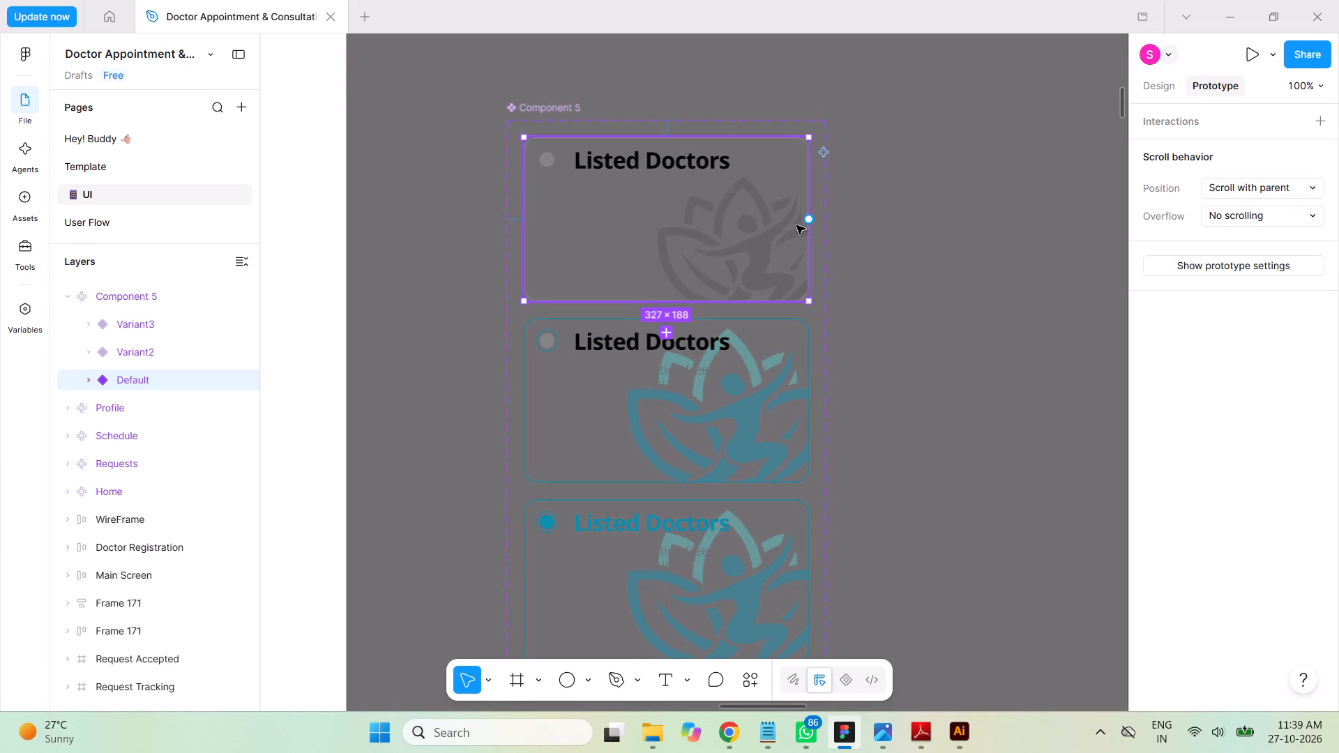
left_click_drag(810, 222, 732, 324)
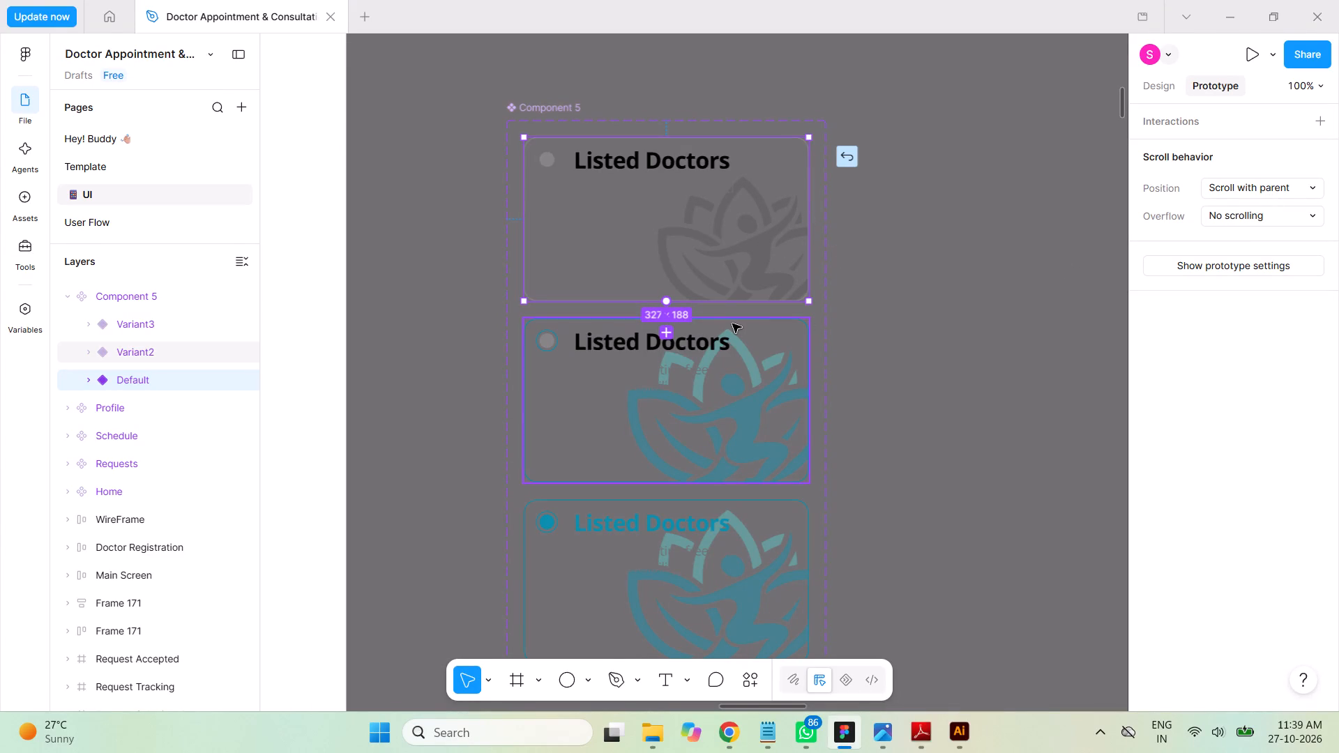
left_click_drag(732, 324, 725, 323)
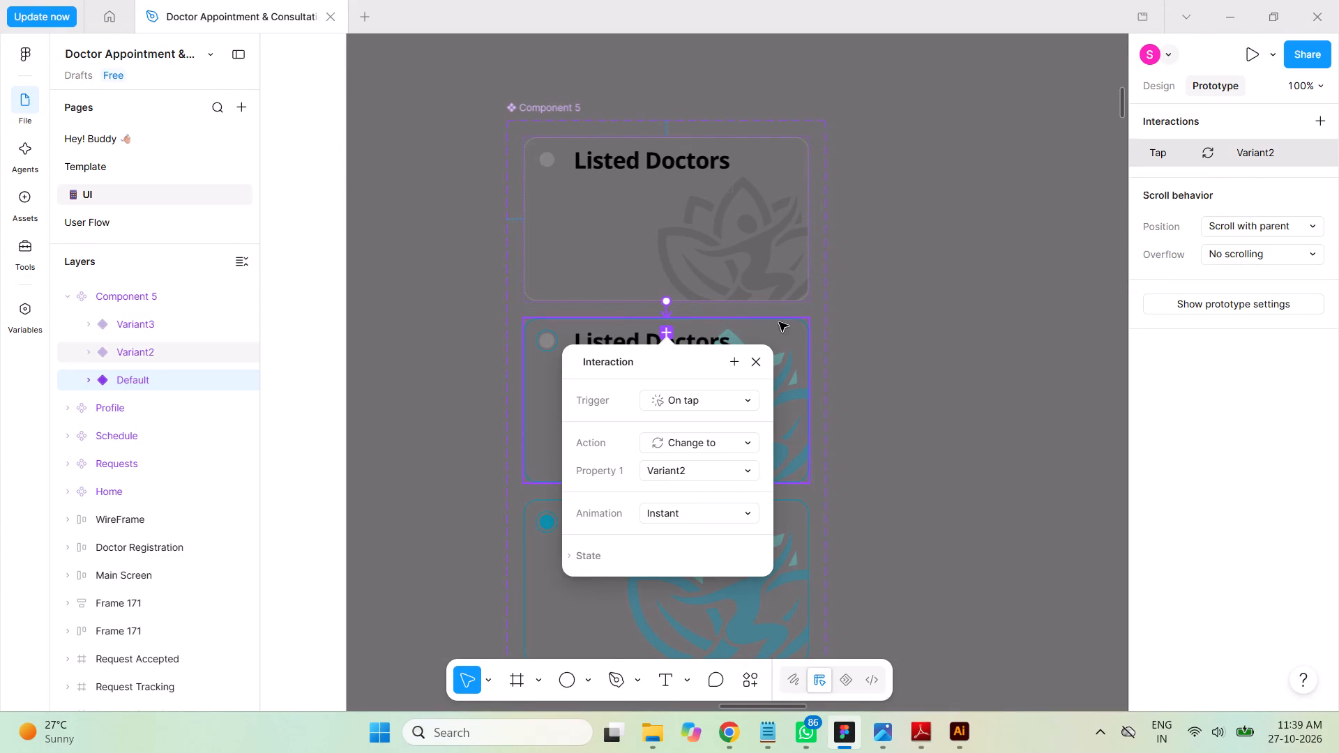
left_click(704, 402)
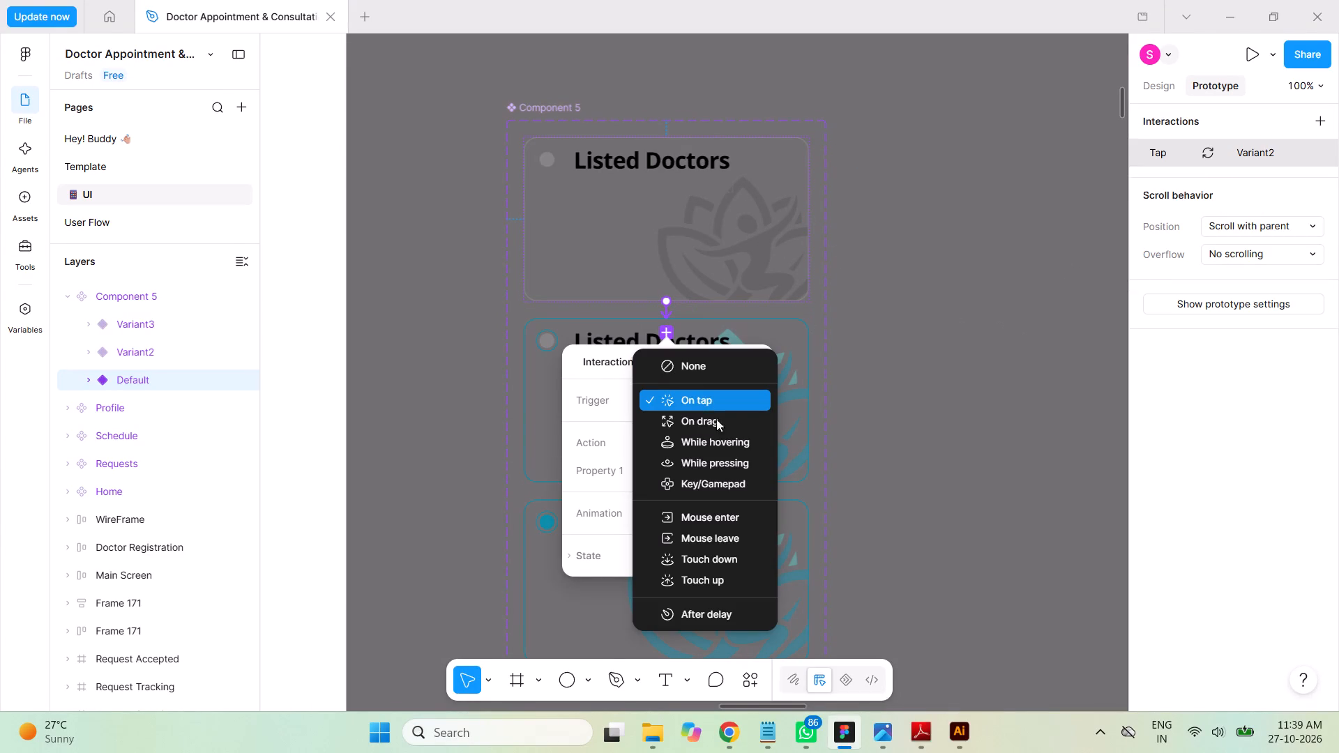
left_click(717, 441)
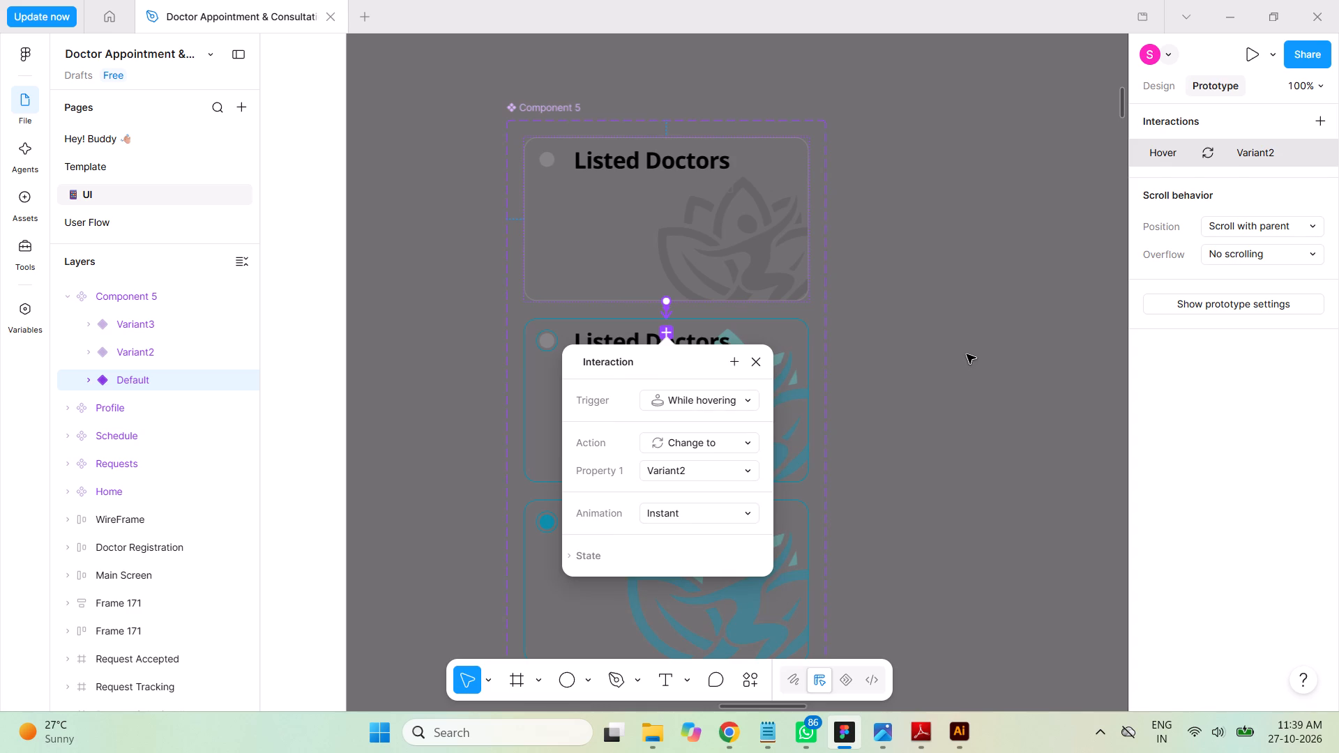
left_click(967, 354)
Link Variant2 to Variant3 with an on-tap Change to interaction using instant animation.
left_click_drag(812, 403, 819, 484)
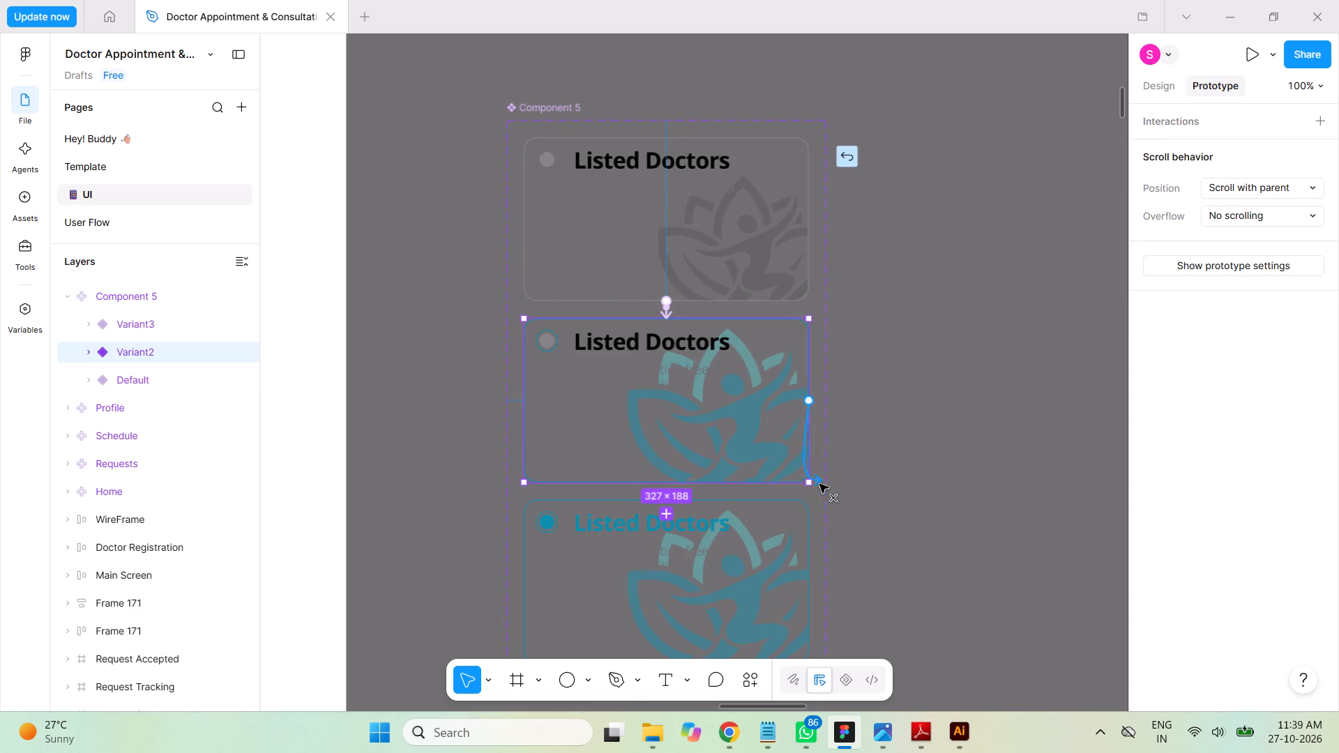
left_click_drag(819, 484, 688, 510)
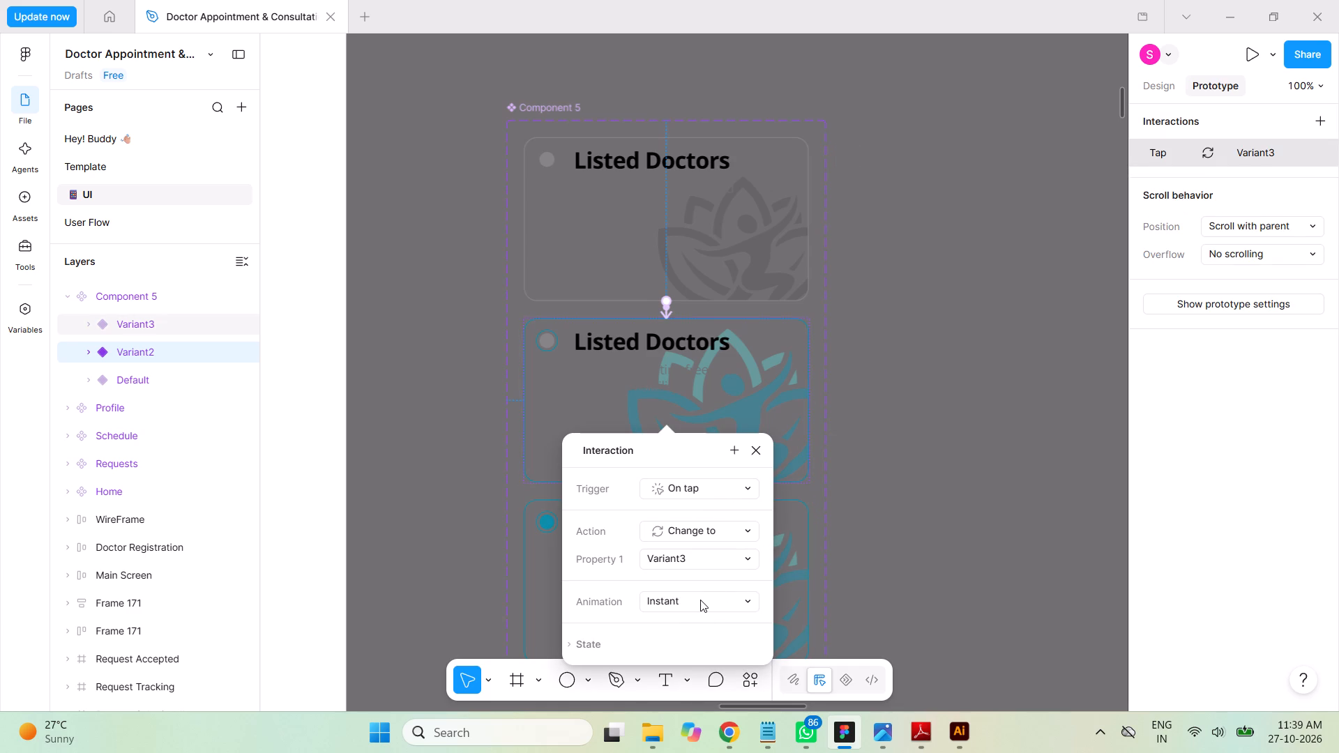
left_click(940, 466)
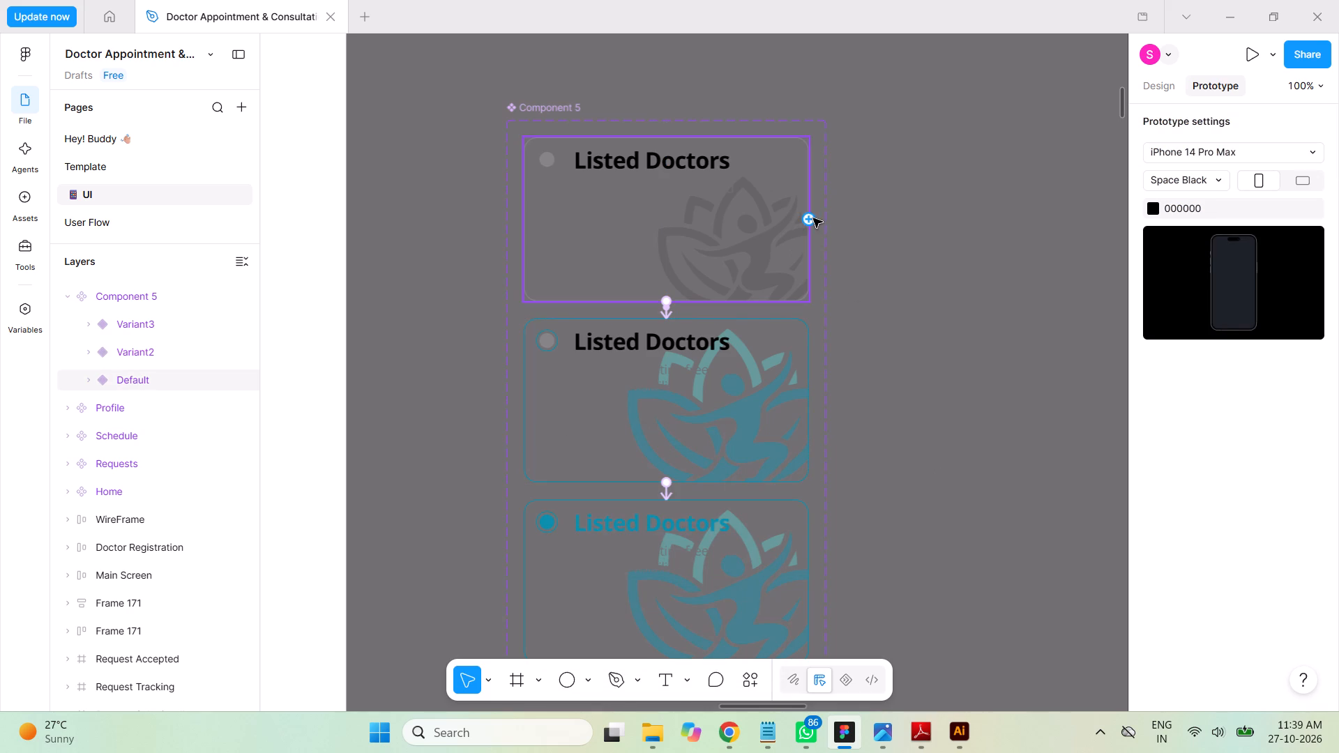
Set the animation of the Default variant's hover interaction to Smart animate and save the file.
left_click(667, 303)
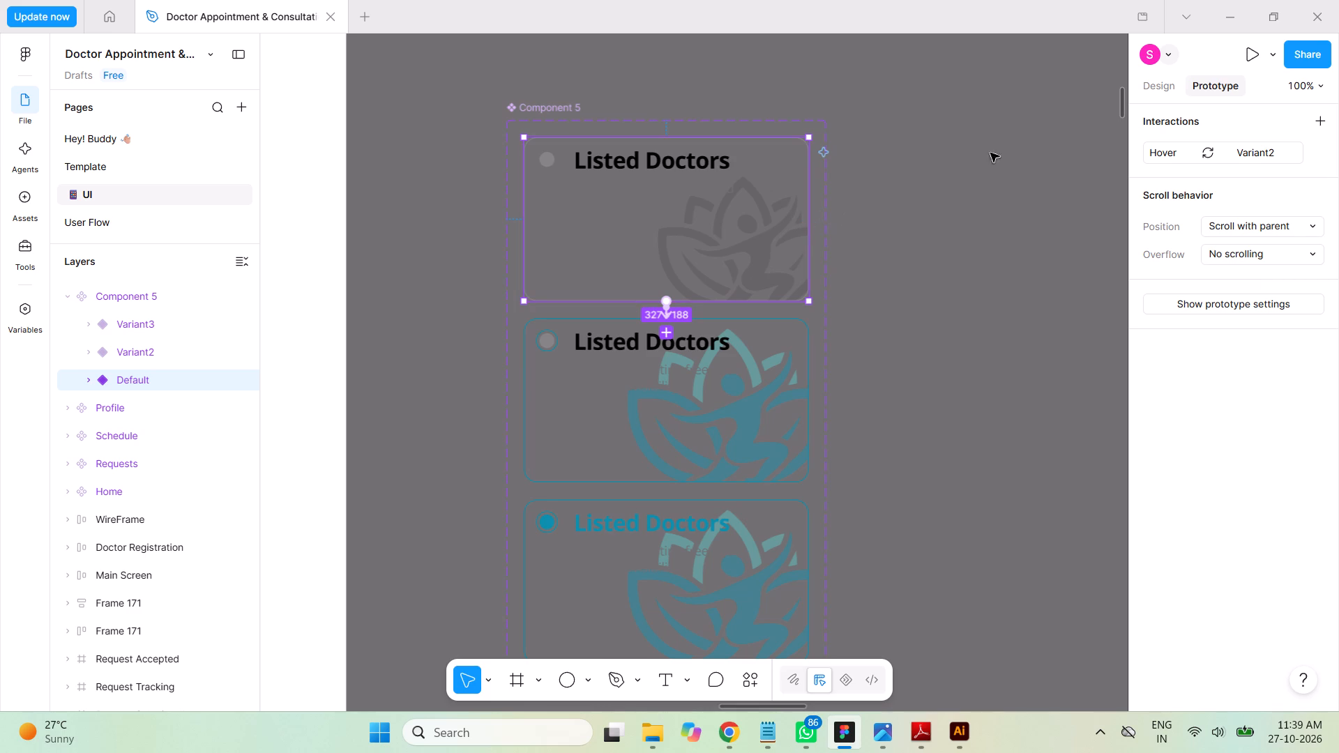
double_click(1158, 152)
left_click(1158, 152)
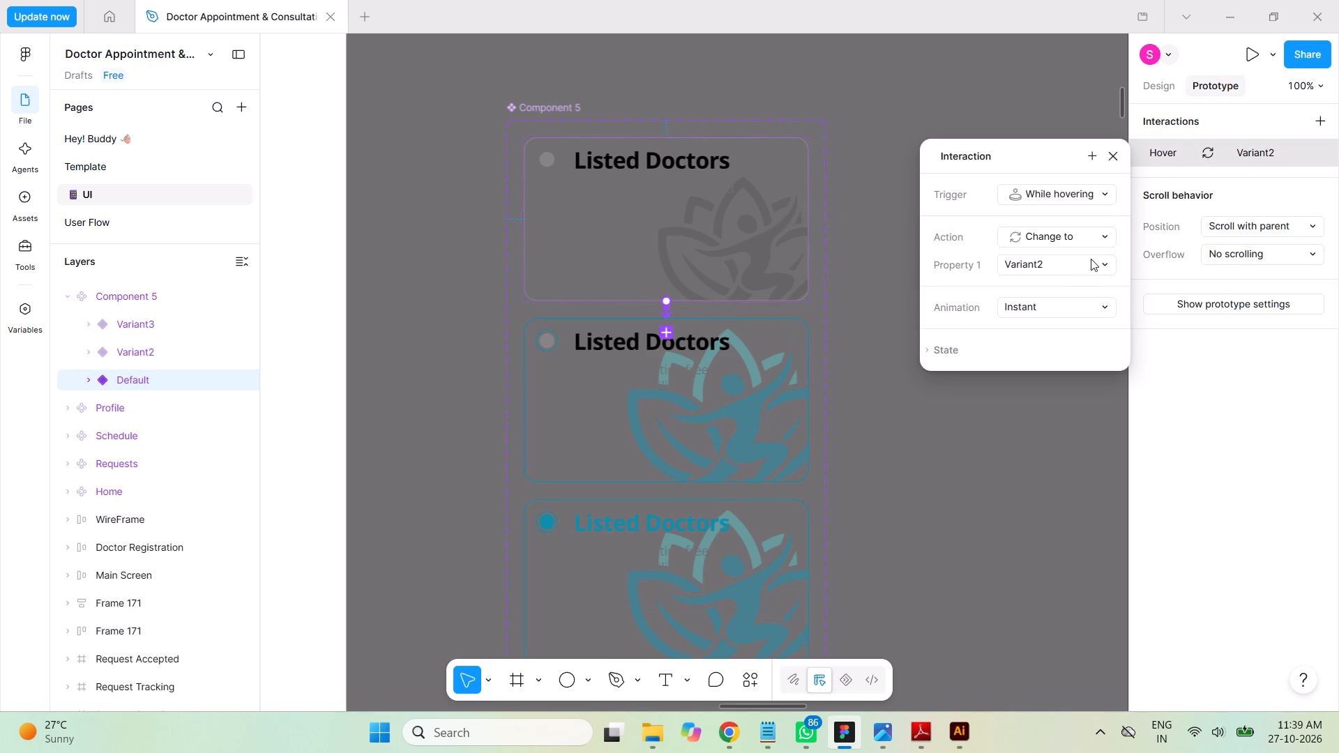
left_click(1055, 308)
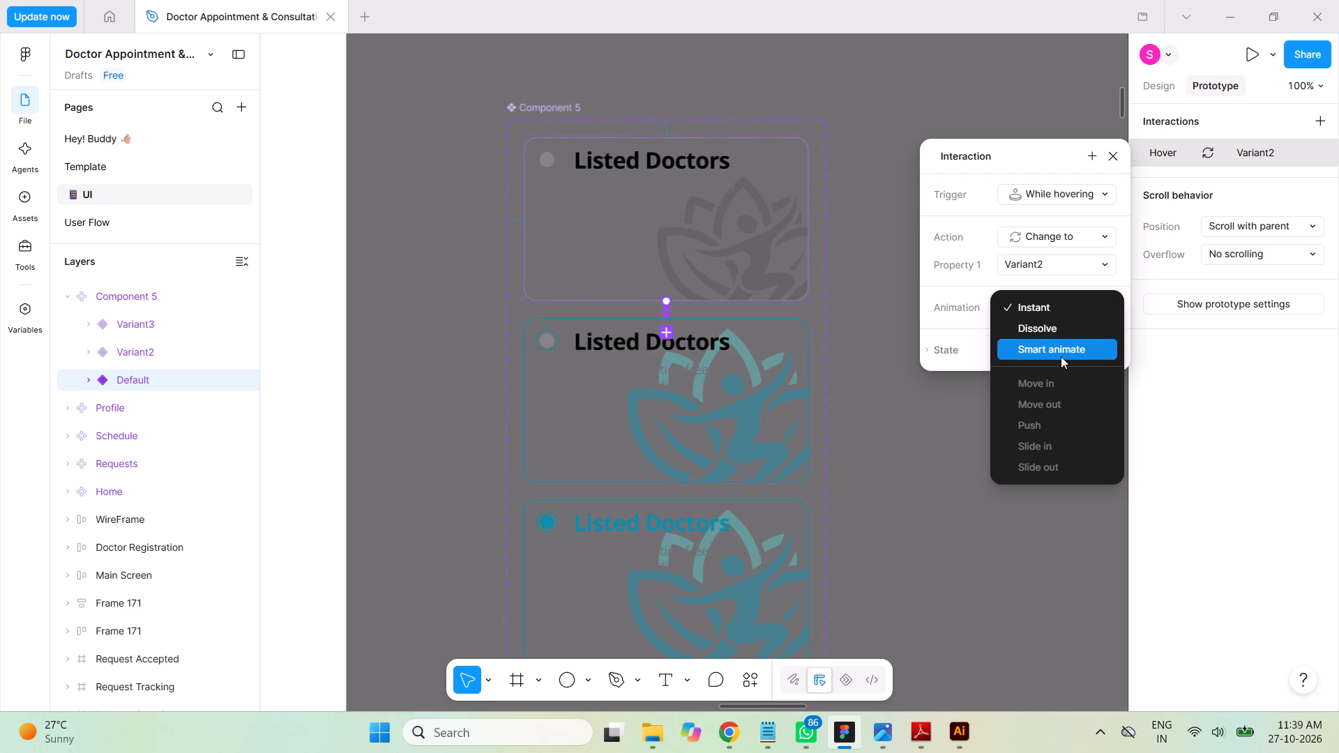
left_click(1058, 350)
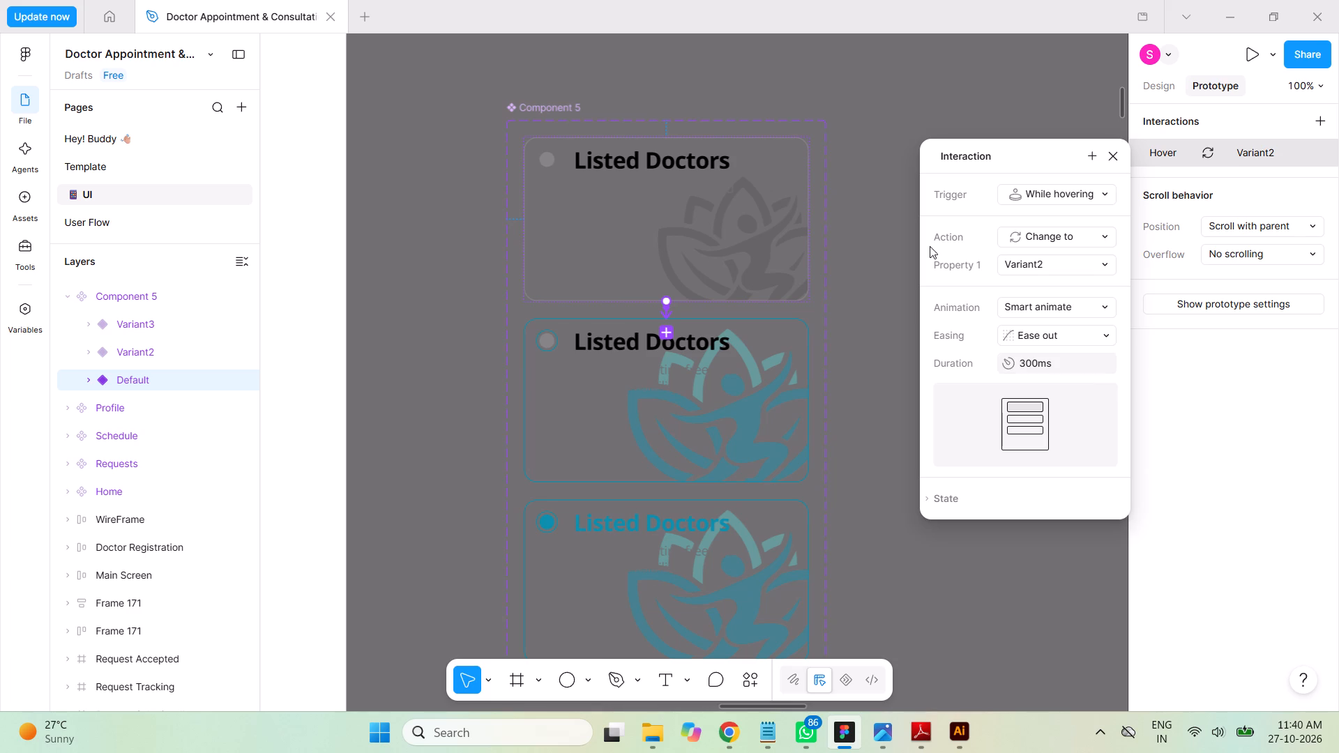
left_click(879, 199)
key("ctrl+s")
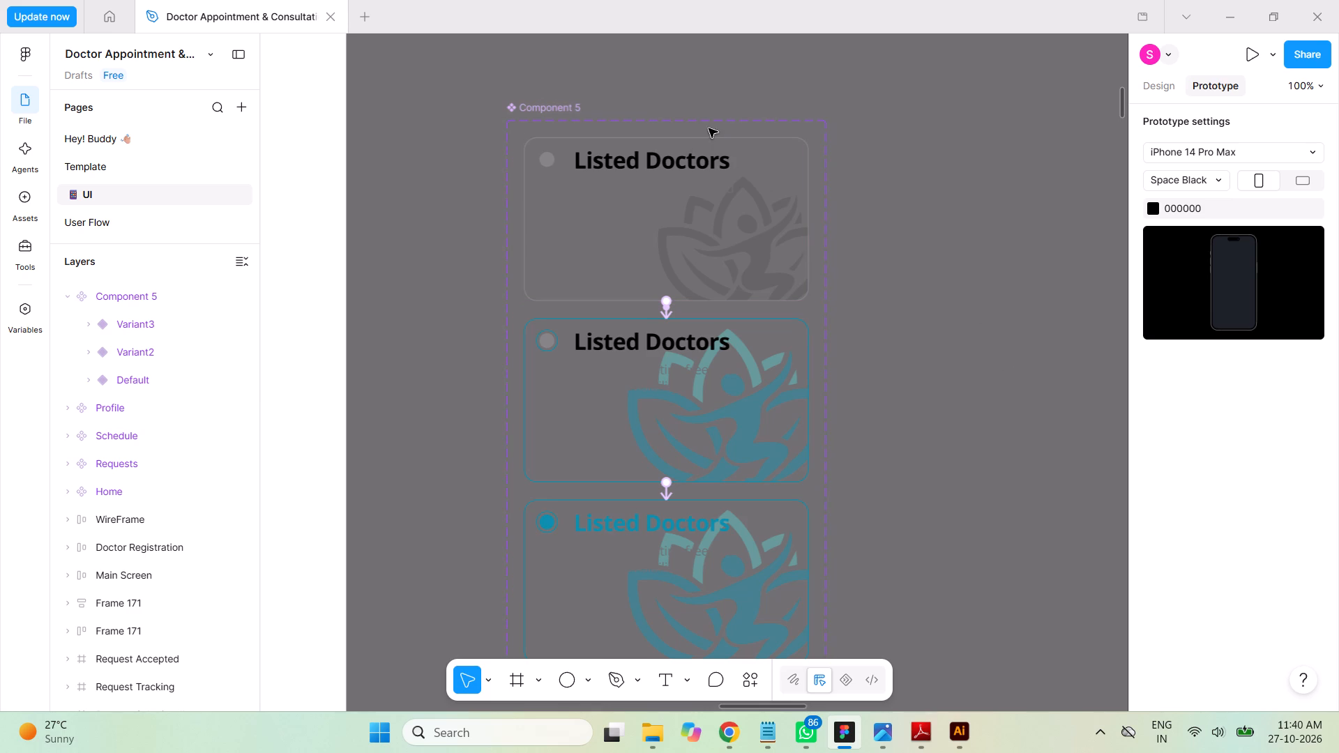
Rename Component 5 as Listed check and save the file.
left_click(68, 296)
double_click(122, 296)
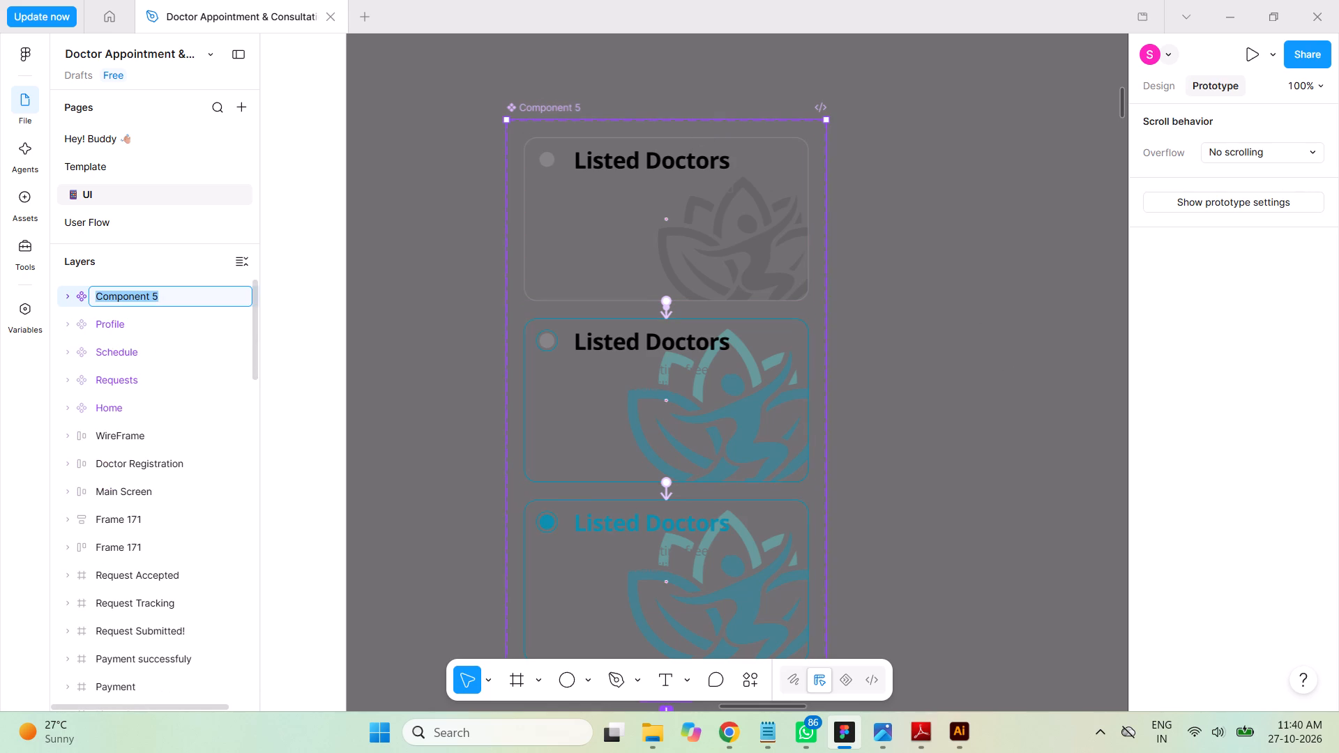
key("shift+l")
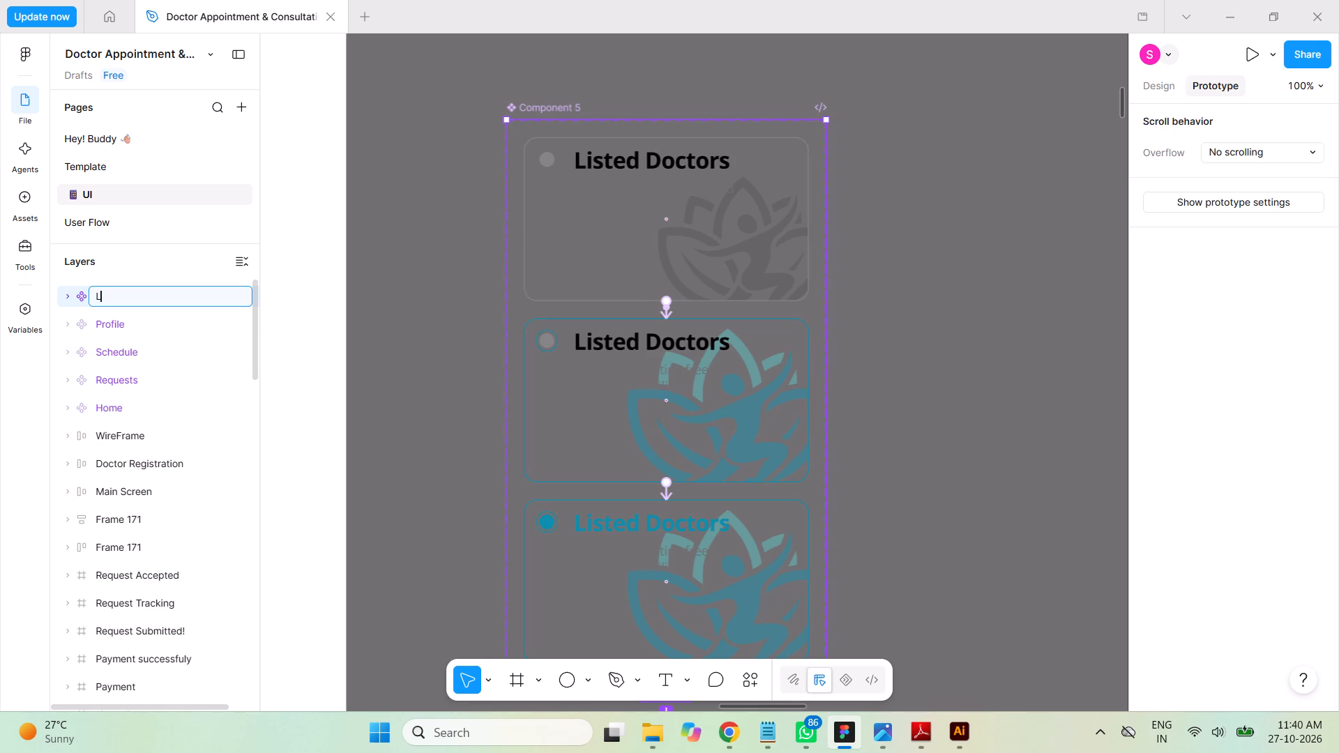
type("isted")
key("space")
type("c")
type("heck")
left_click(380, 291)
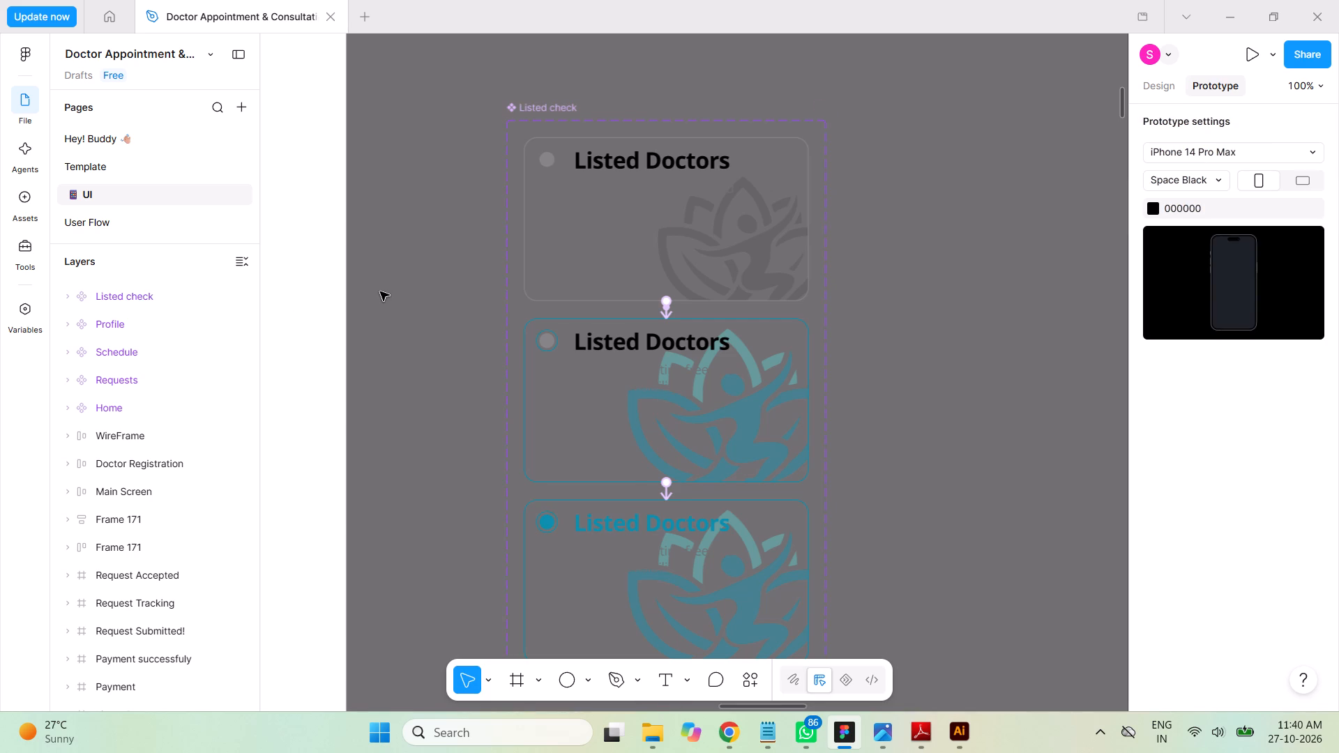
key("ctrl+s")
Find the Listed check component in the assets and place an instance beneath the title on the Listed Doctors screen.
key("ctrl+minus")
key("ctrl+minus")
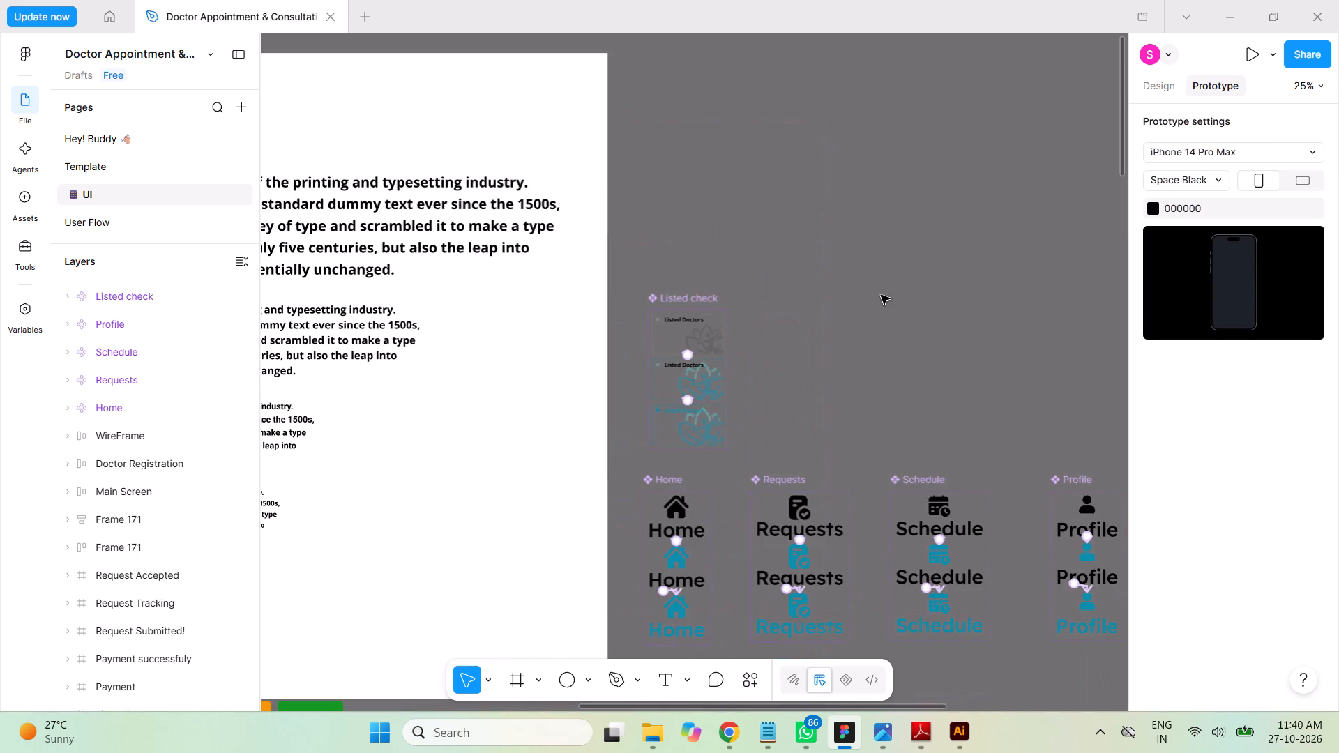
scroll(877, 294, "down", 8)
scroll(837, 308, "up", 4)
scroll(837, 310, "down", 4)
scroll(837, 310, "up", 1)
scroll(836, 310, "down", 9)
scroll(831, 330, "up", 1)
scroll(831, 330, "down", 7)
scroll(825, 332, "up", 1)
scroll(824, 333, "down", 1)
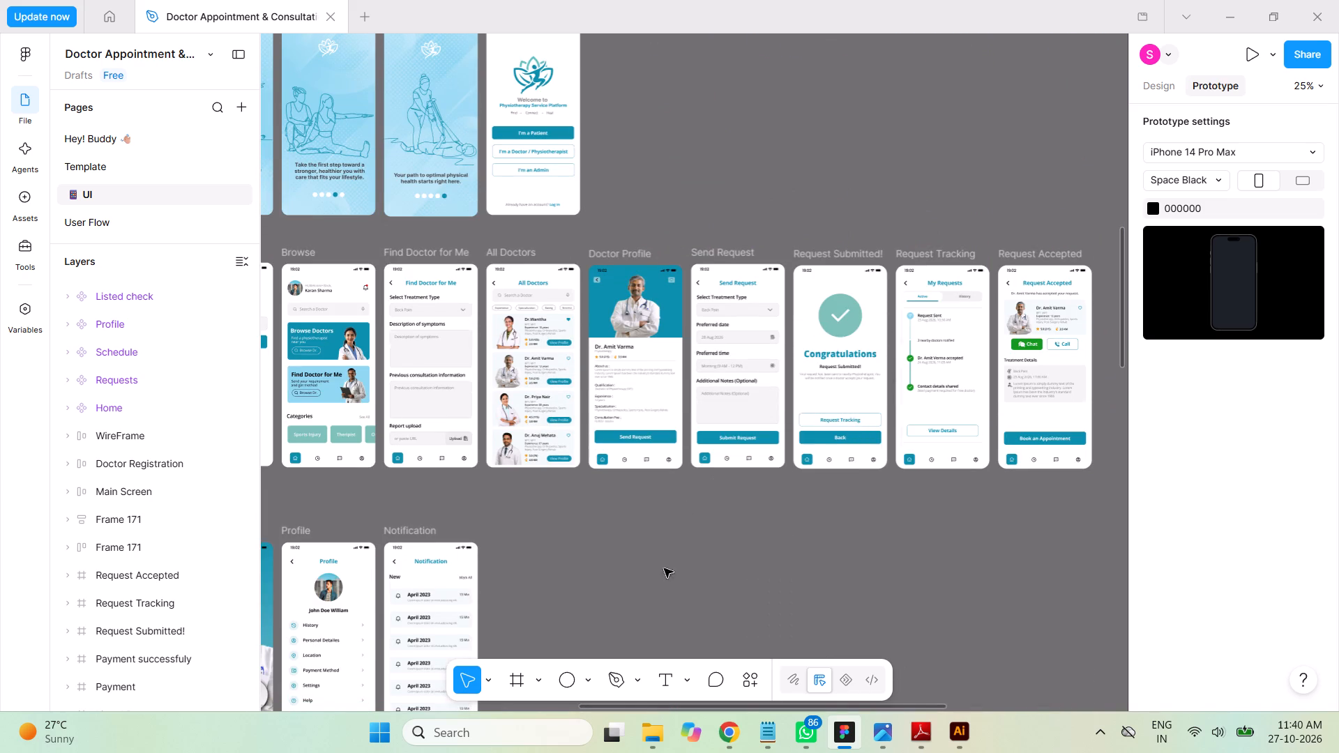
key("space")
key("space")
key("space")
key("space")
key("space")
key("space")
key("space")
key("space")
key("space")
key("space")
key("space")
key("space")
key("space")
key("space")
key("space")
key("space")
key("space")
key("space")
key("space")
key("space")
left_click_drag(597, 580, 812, 287)
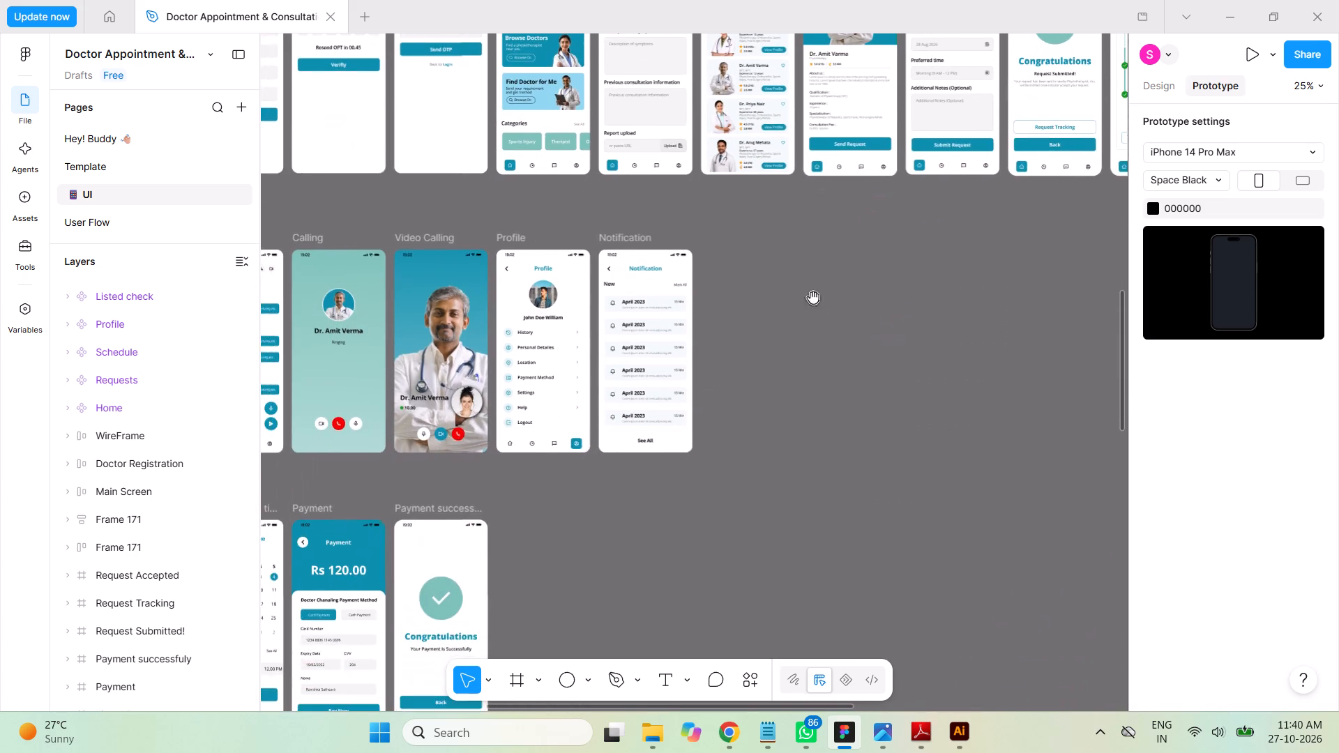
left_click_drag(732, 632, 909, 301)
left_click_drag(597, 534, 872, 344)
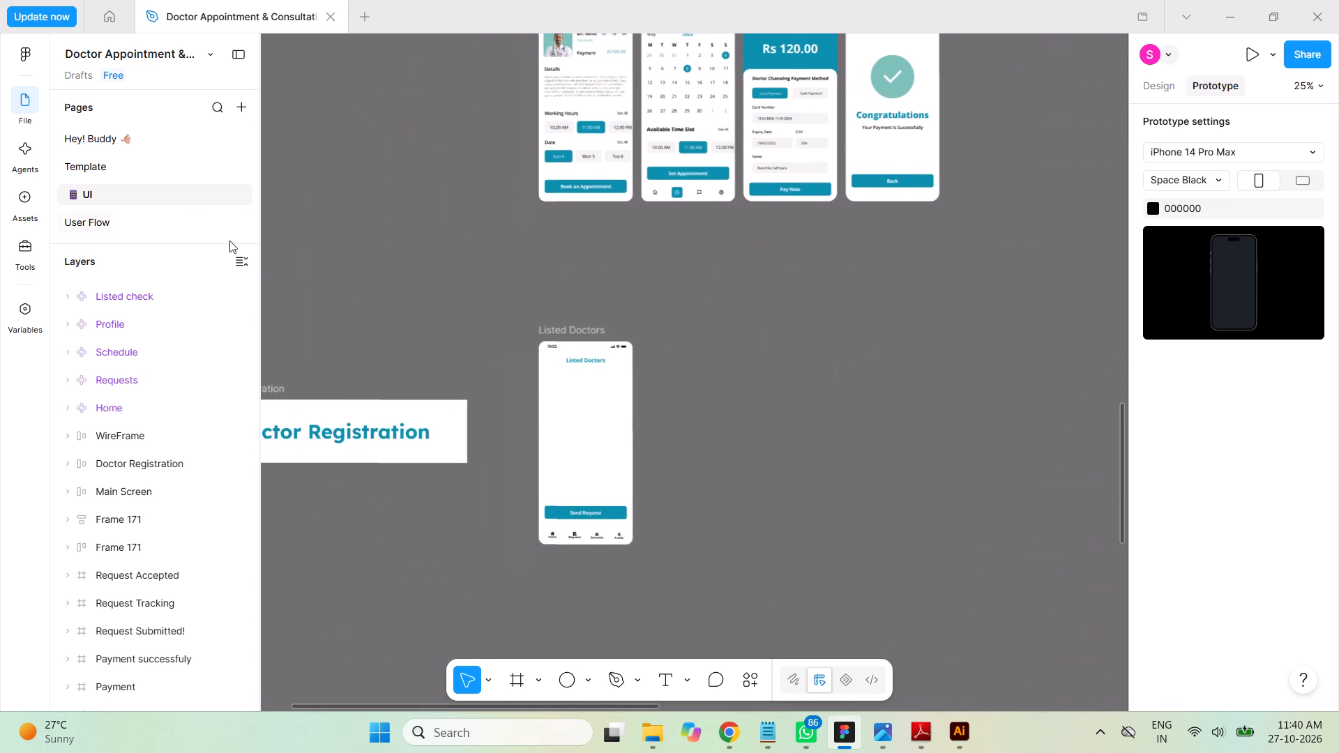
left_click(27, 147)
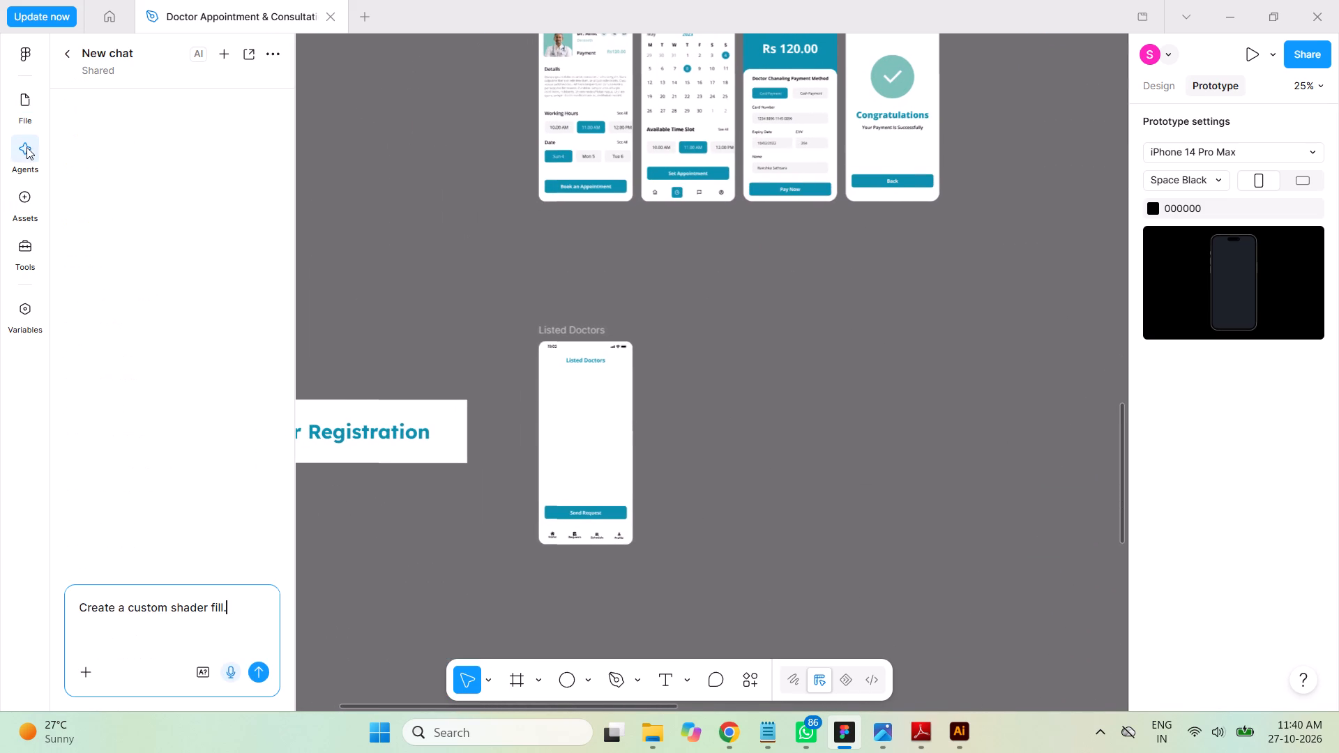
left_click(27, 204)
left_click(139, 97)
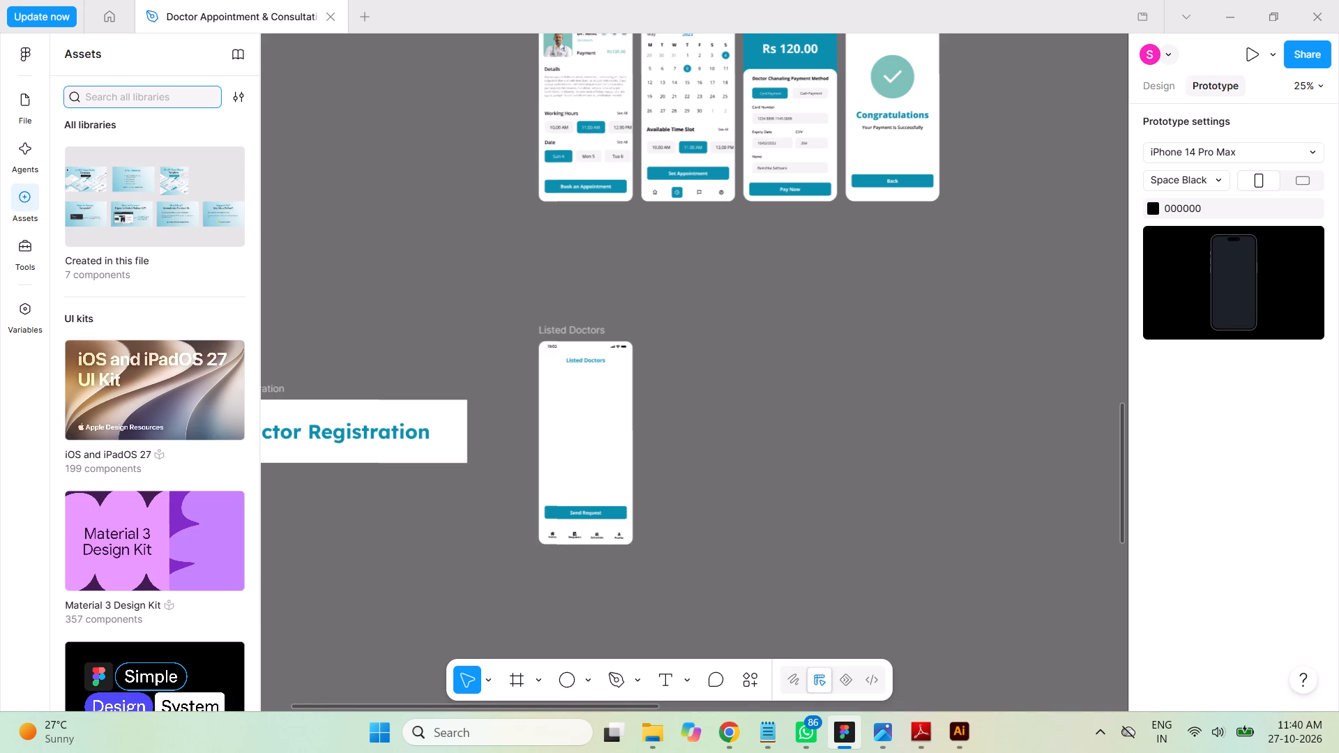
type("Listed check")
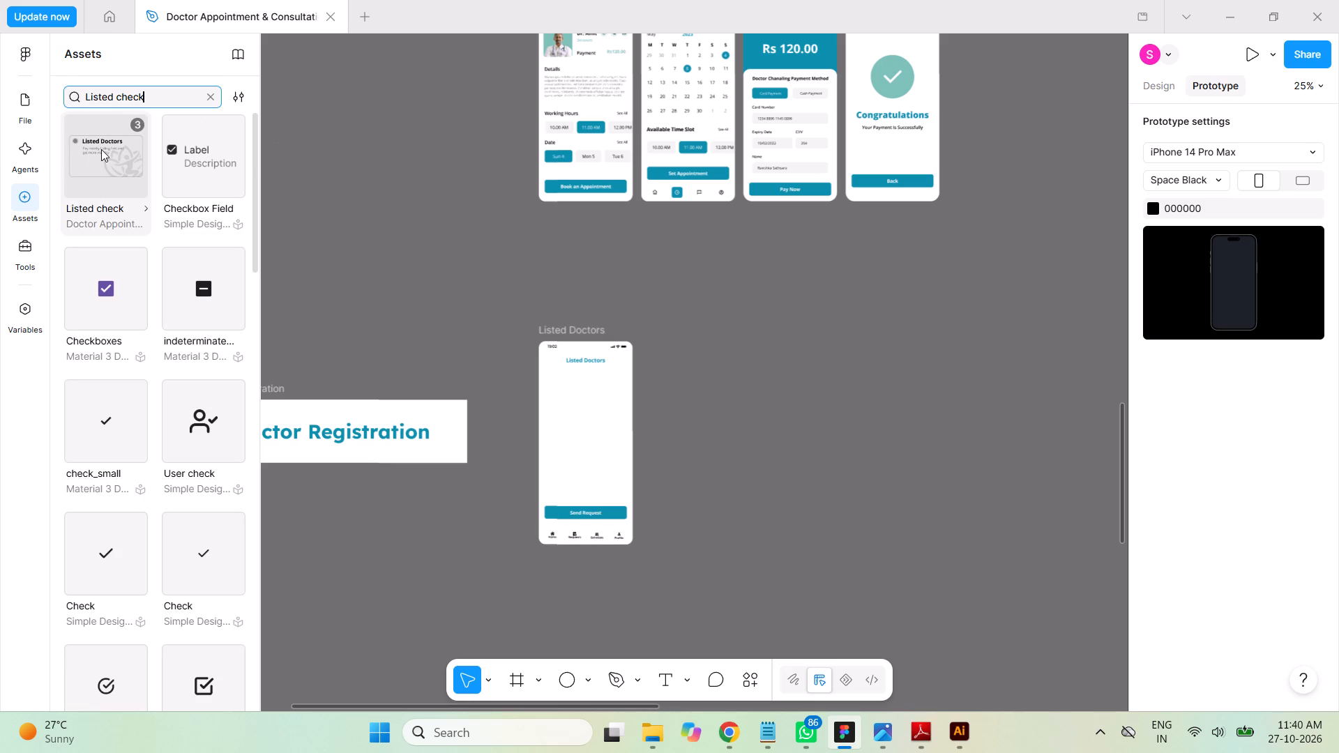
left_click_drag(101, 149, 581, 390)
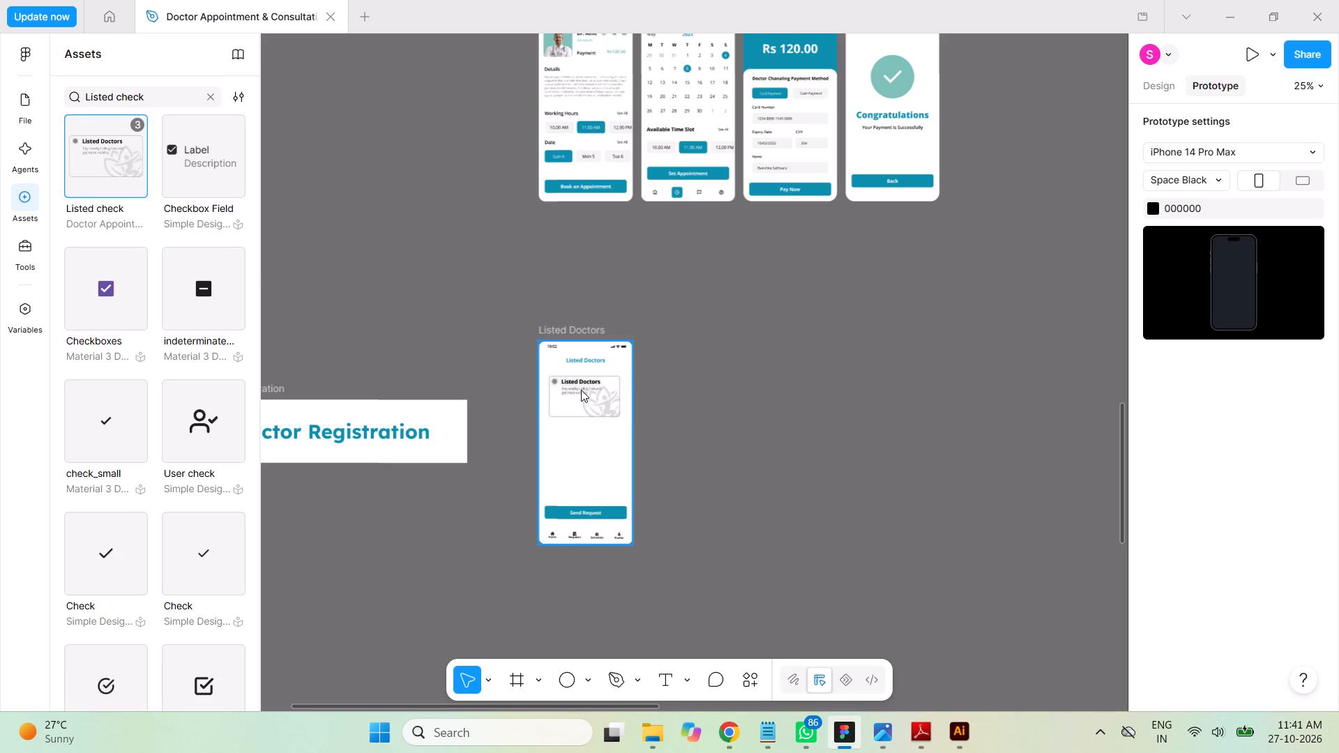
left_click_drag(581, 390, 582, 389)
left_click(692, 390)
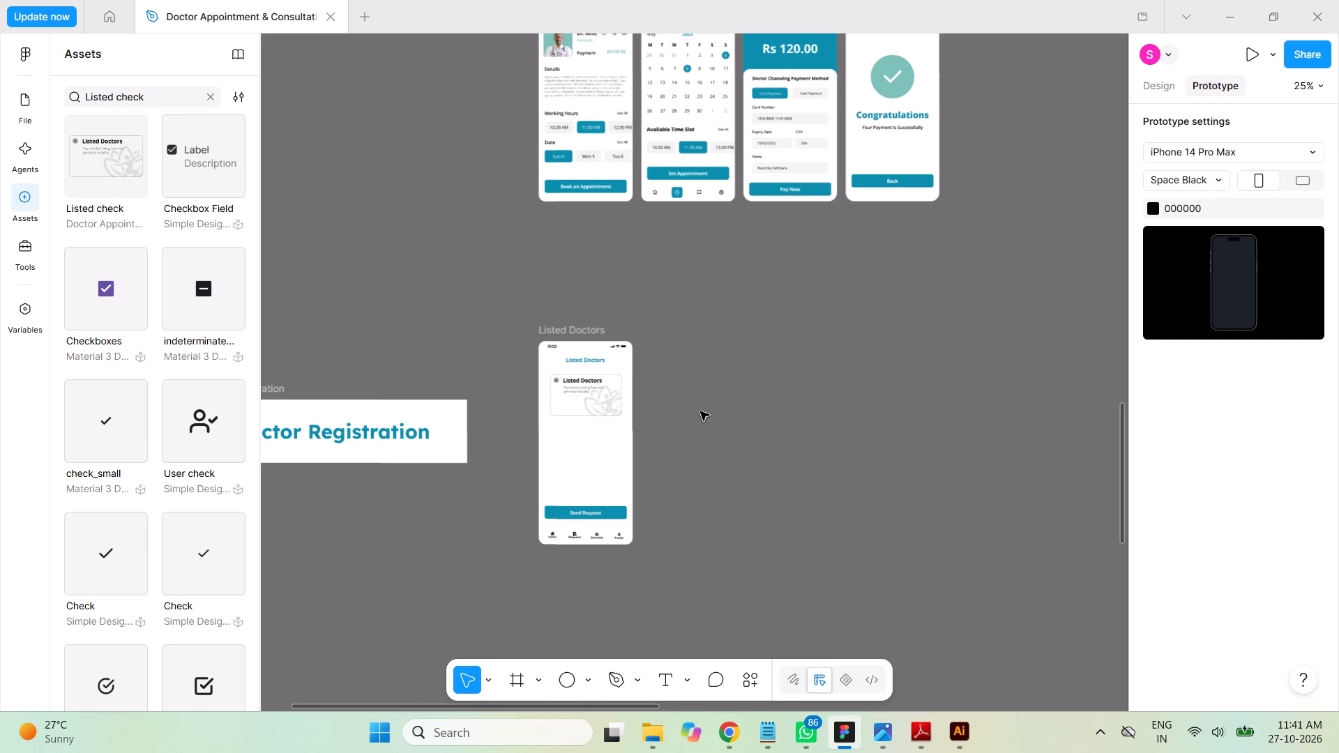
Close the Doctor Appointment & Consultation design file.
key("ctrl+w")
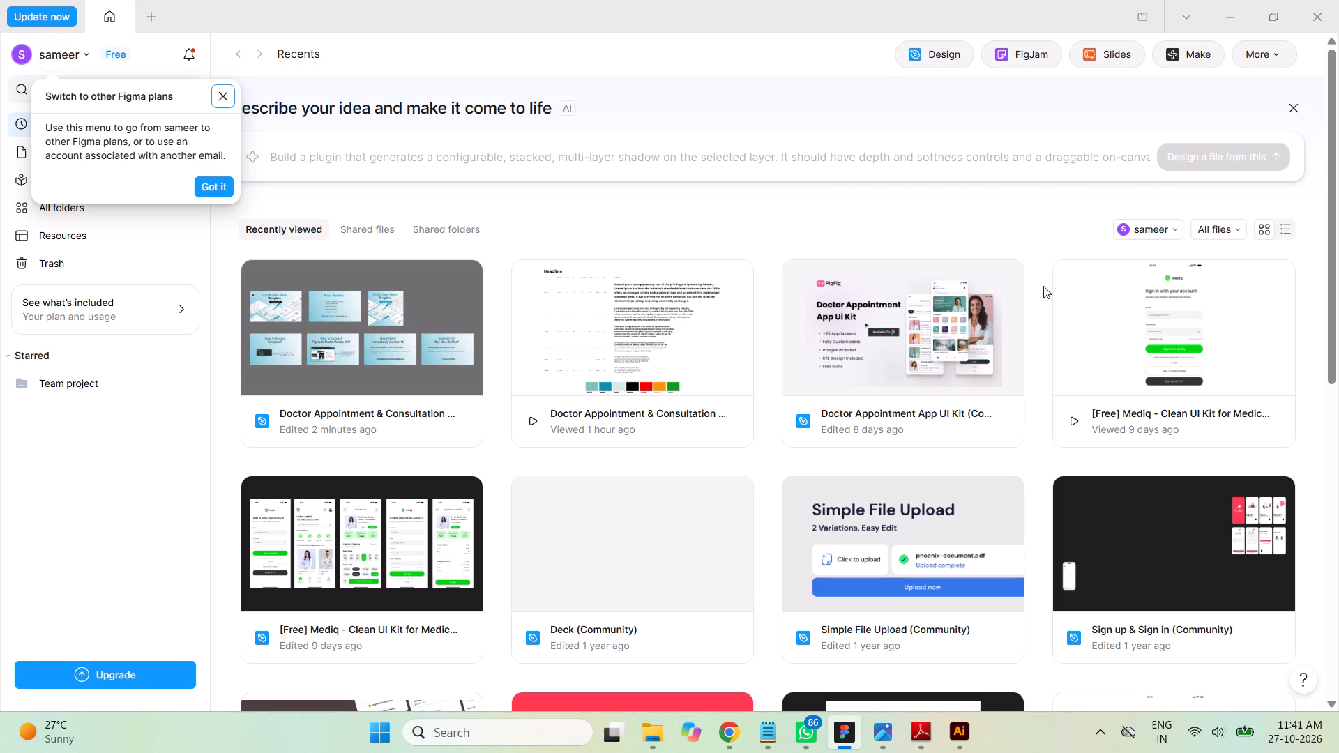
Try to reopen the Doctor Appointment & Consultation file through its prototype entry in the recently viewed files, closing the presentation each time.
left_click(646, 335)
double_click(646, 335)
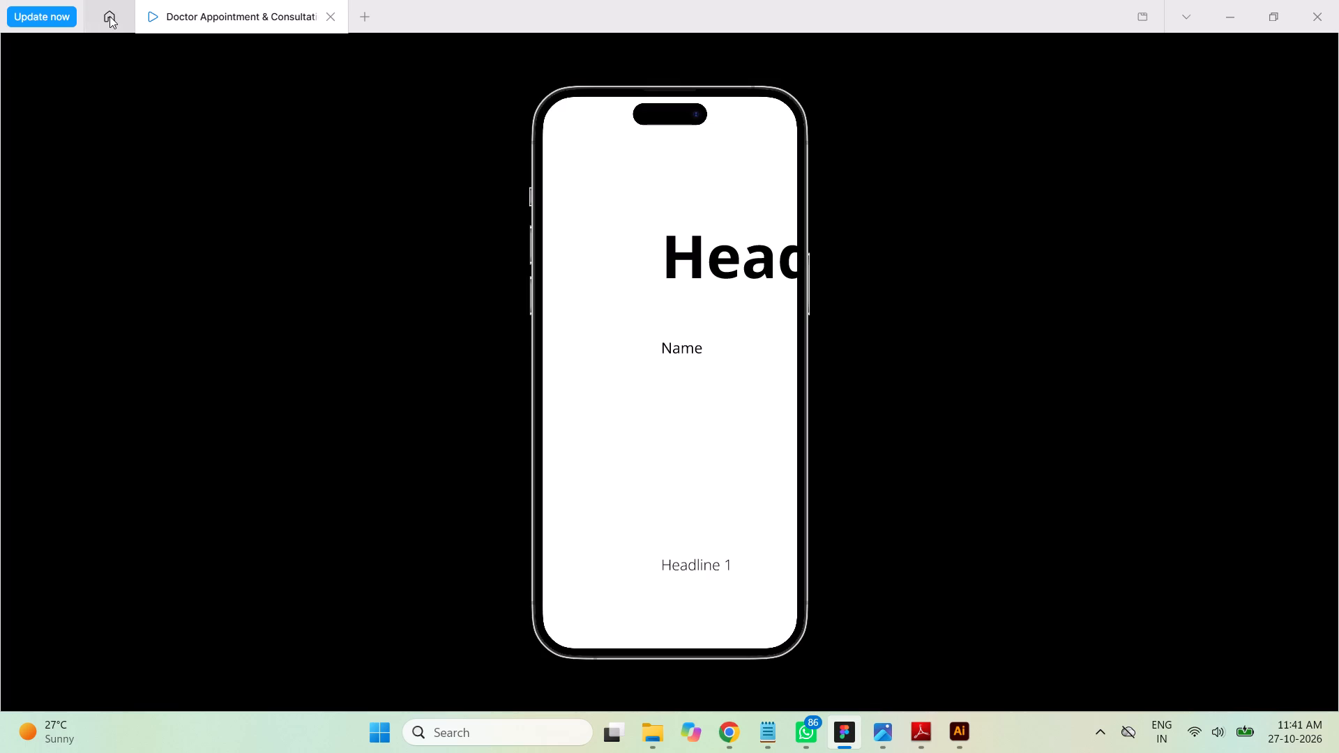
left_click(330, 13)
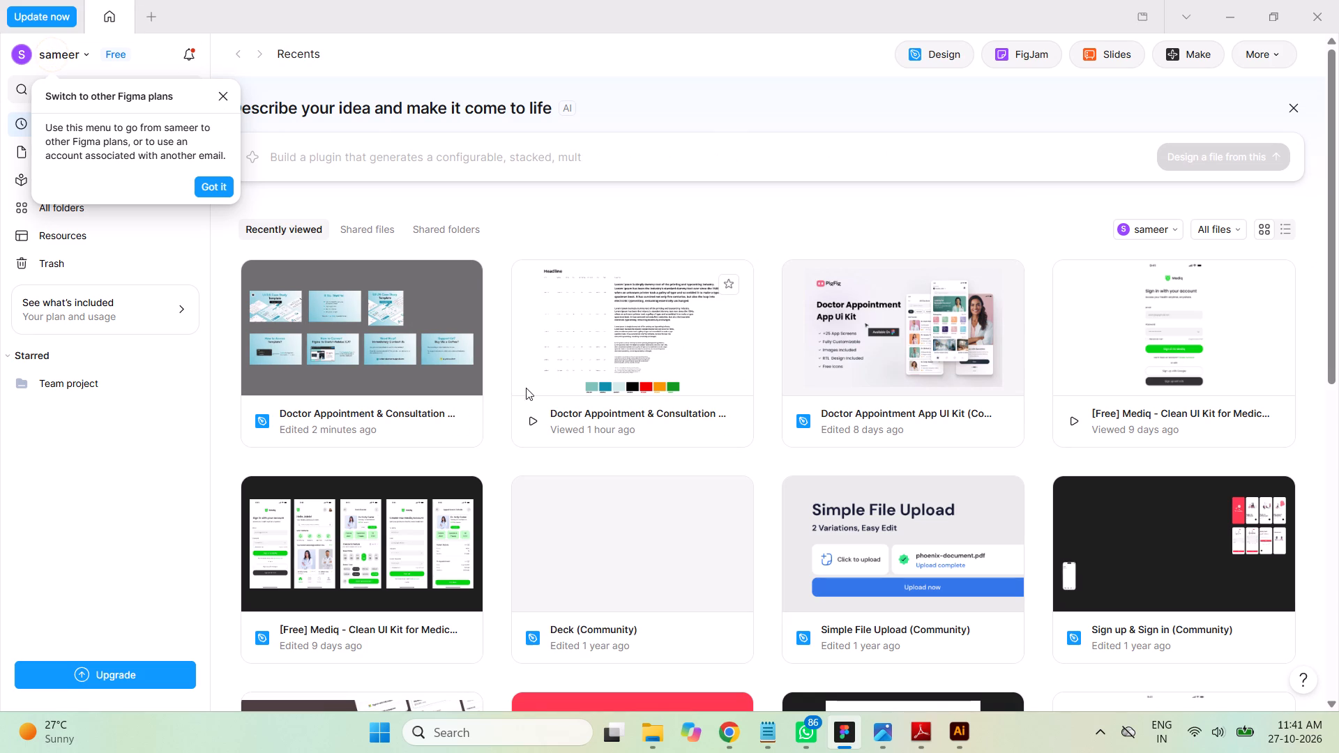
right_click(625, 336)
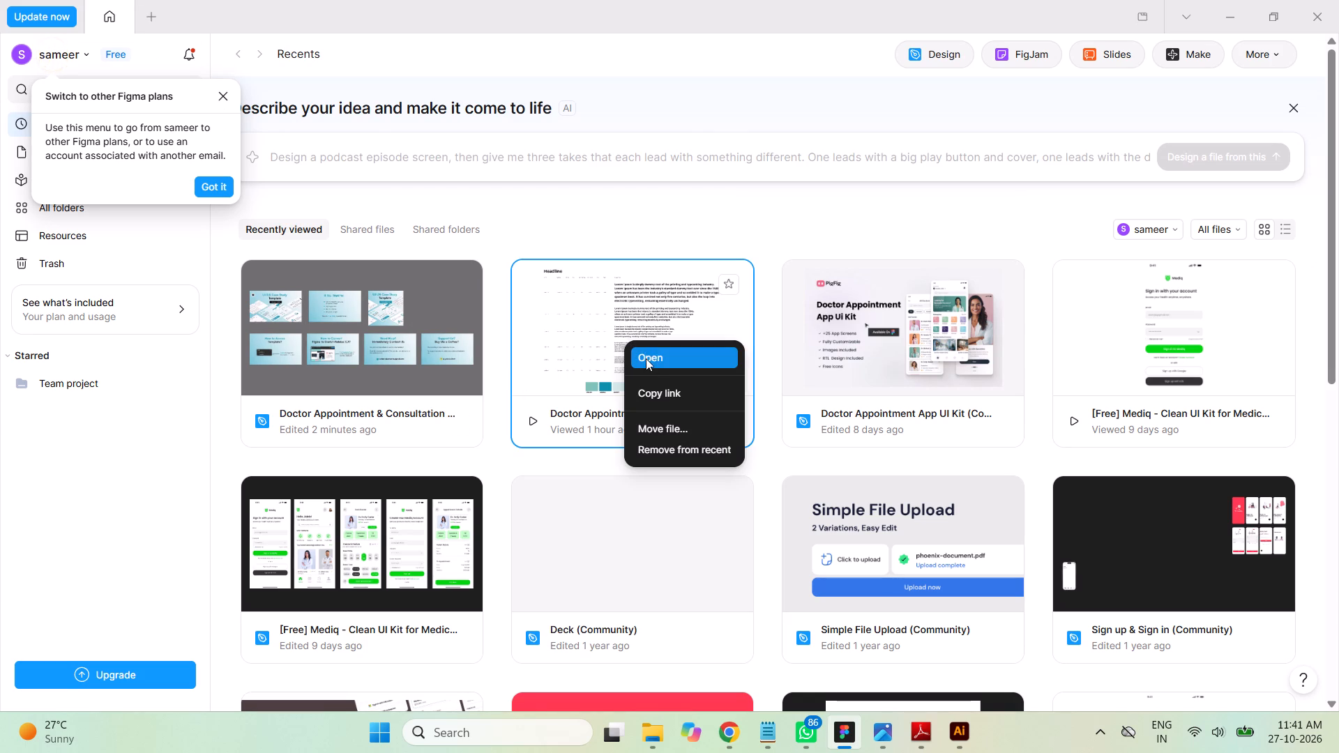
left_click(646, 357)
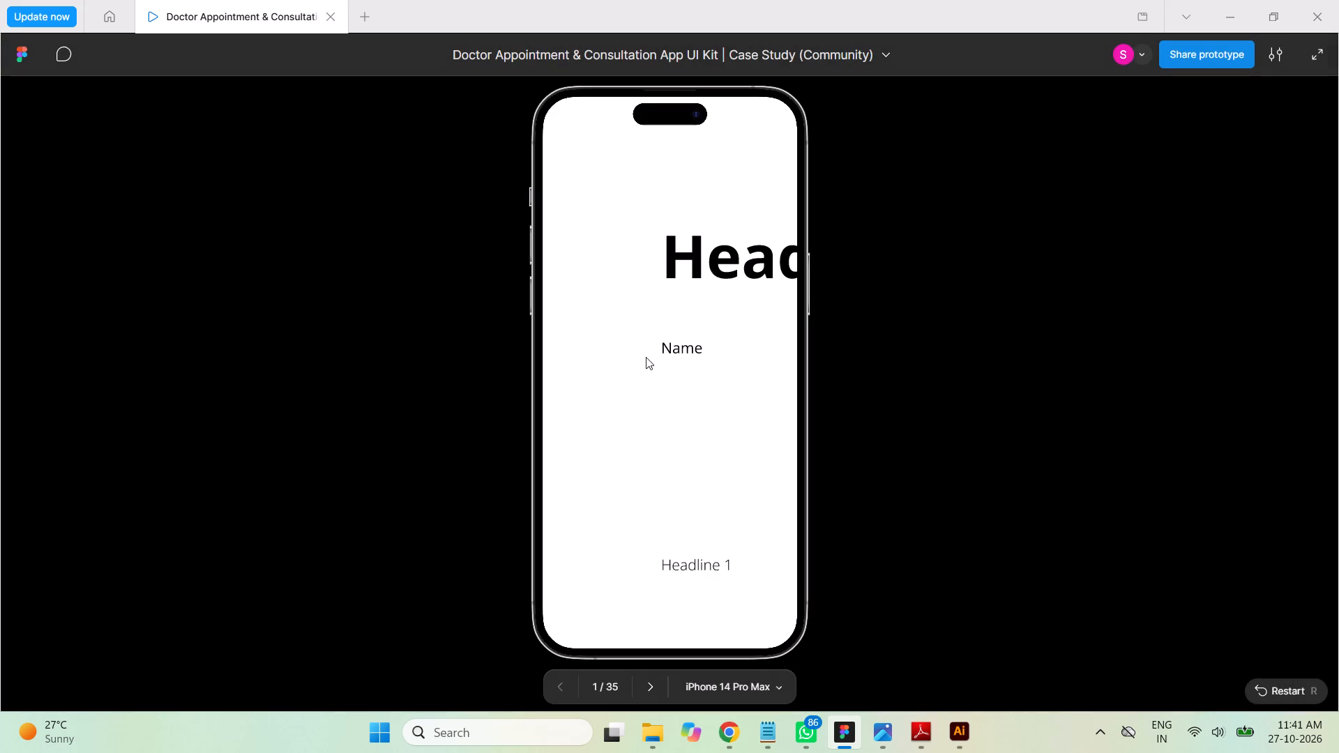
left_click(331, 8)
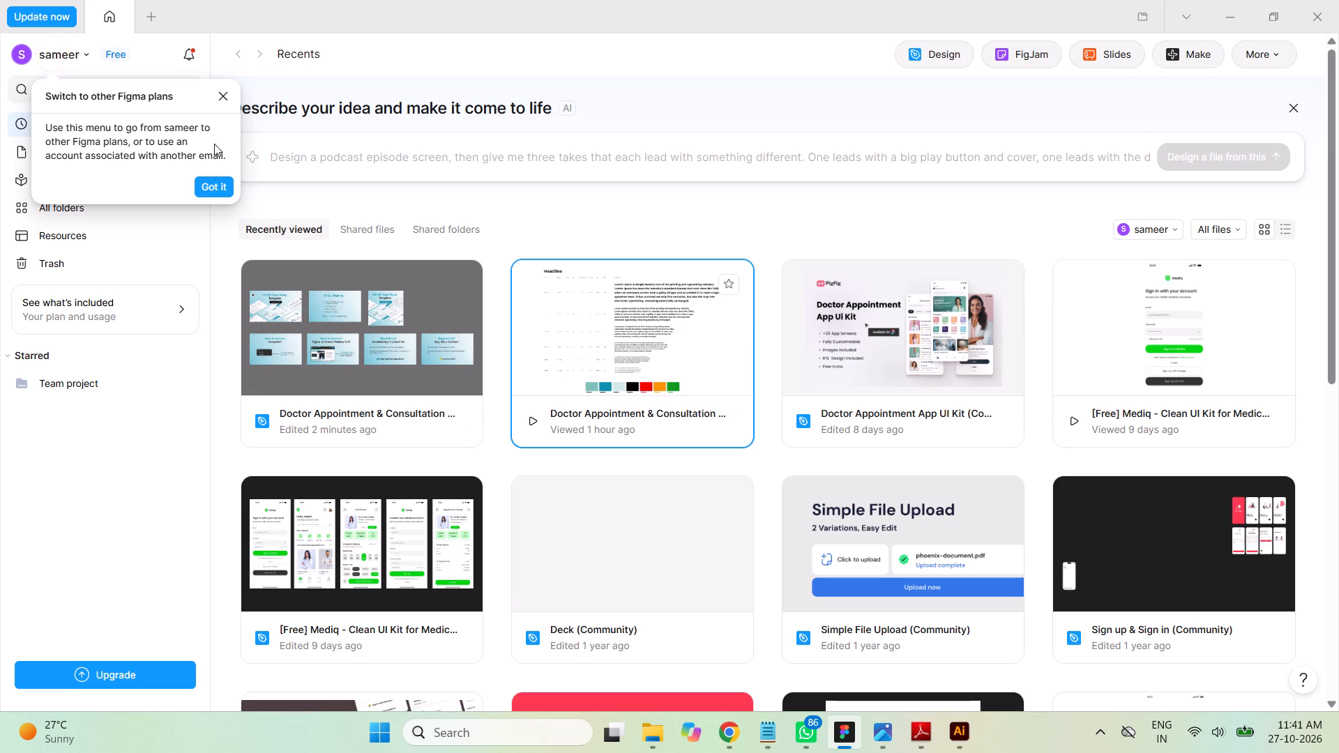
Dismiss the onboarding tips about switching Figma plans and filtering files.
left_click(208, 190)
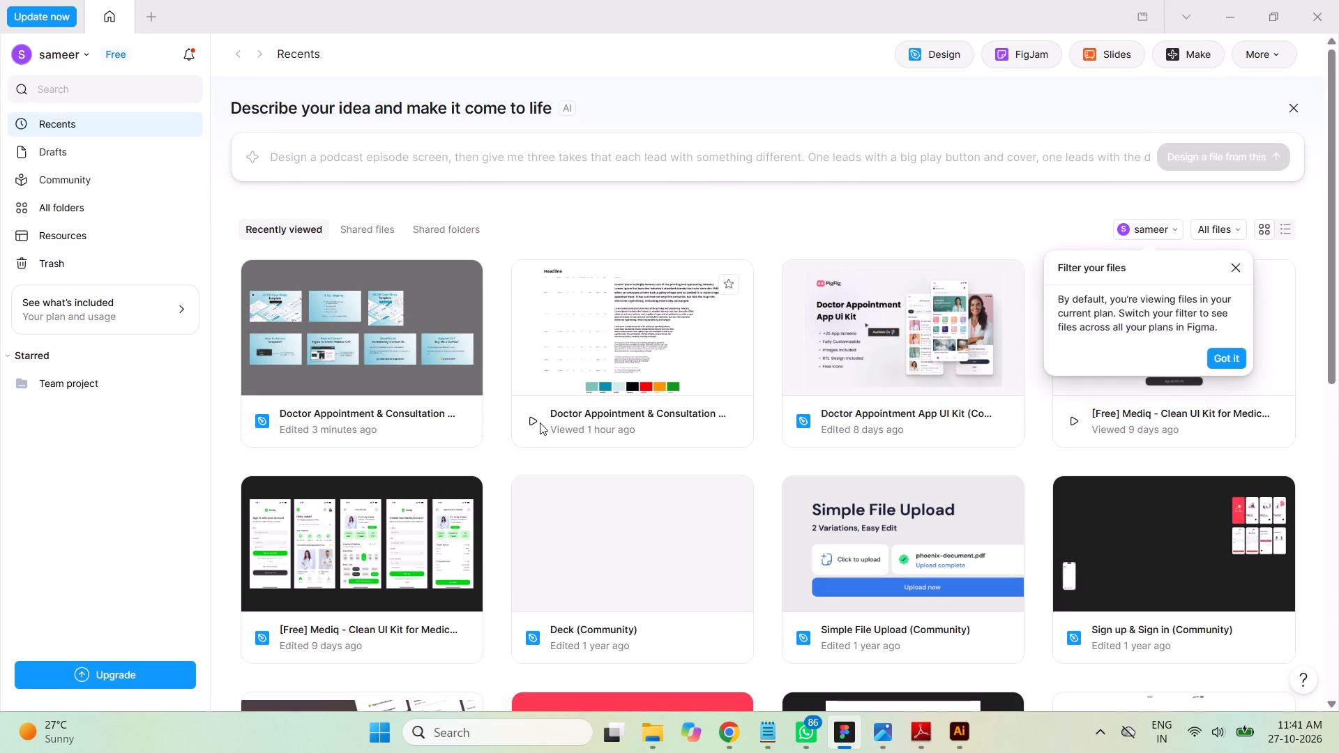
left_click(1222, 357)
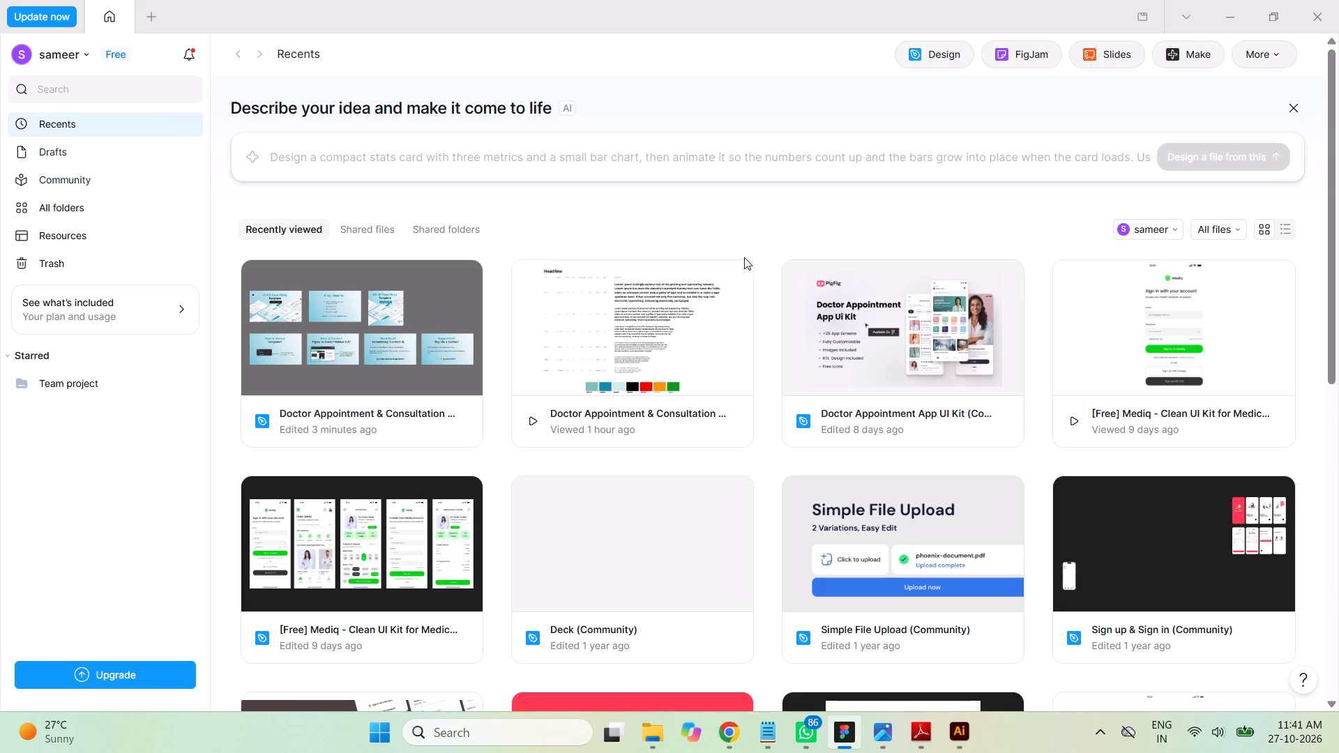
Examine the recently viewed files and the options available for the Doctor Appointment & Consultation prototype entry.
left_click(679, 321)
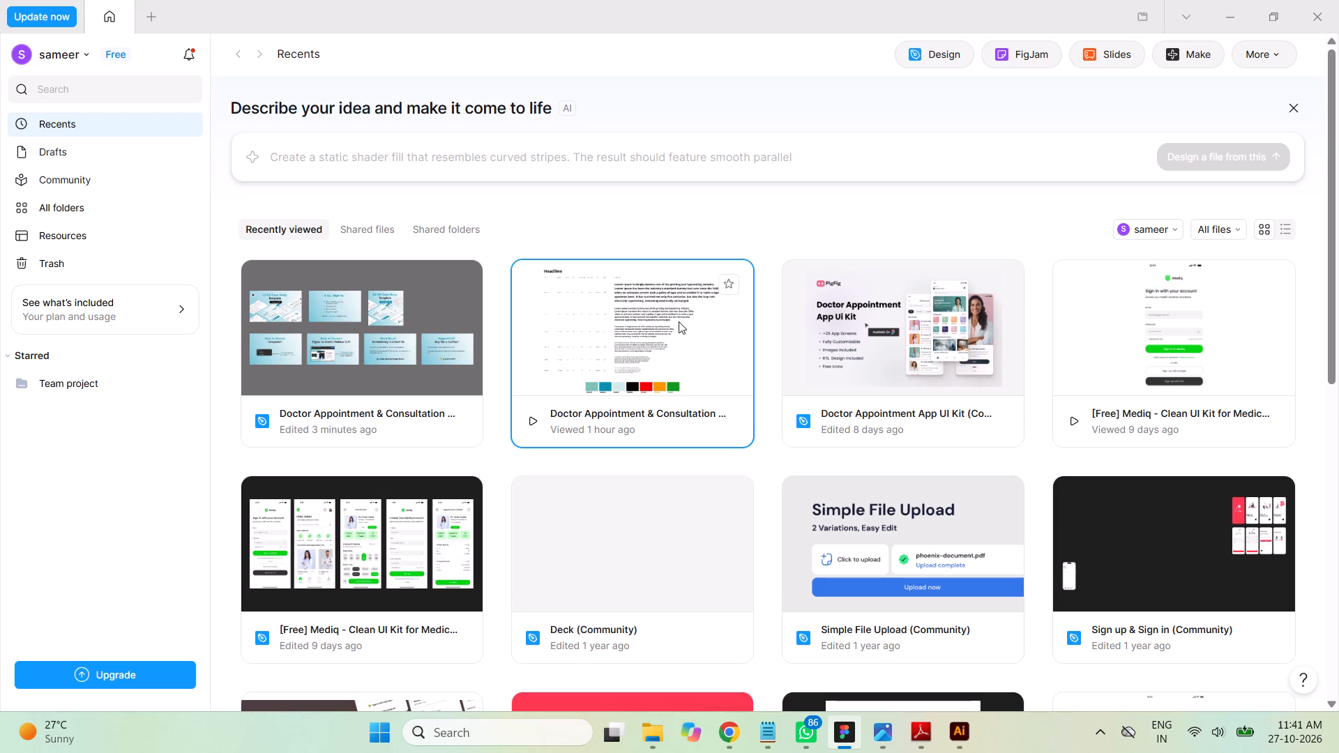
right_click(679, 321)
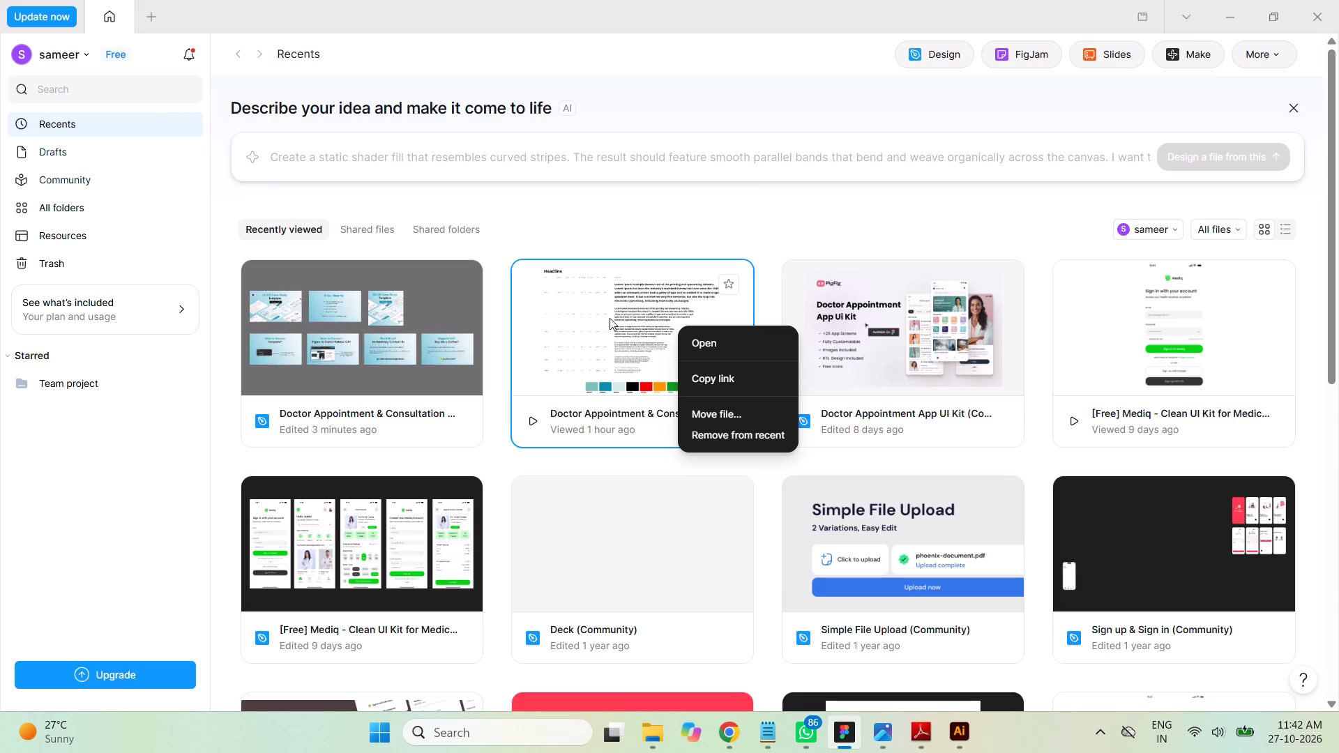
left_click(365, 232)
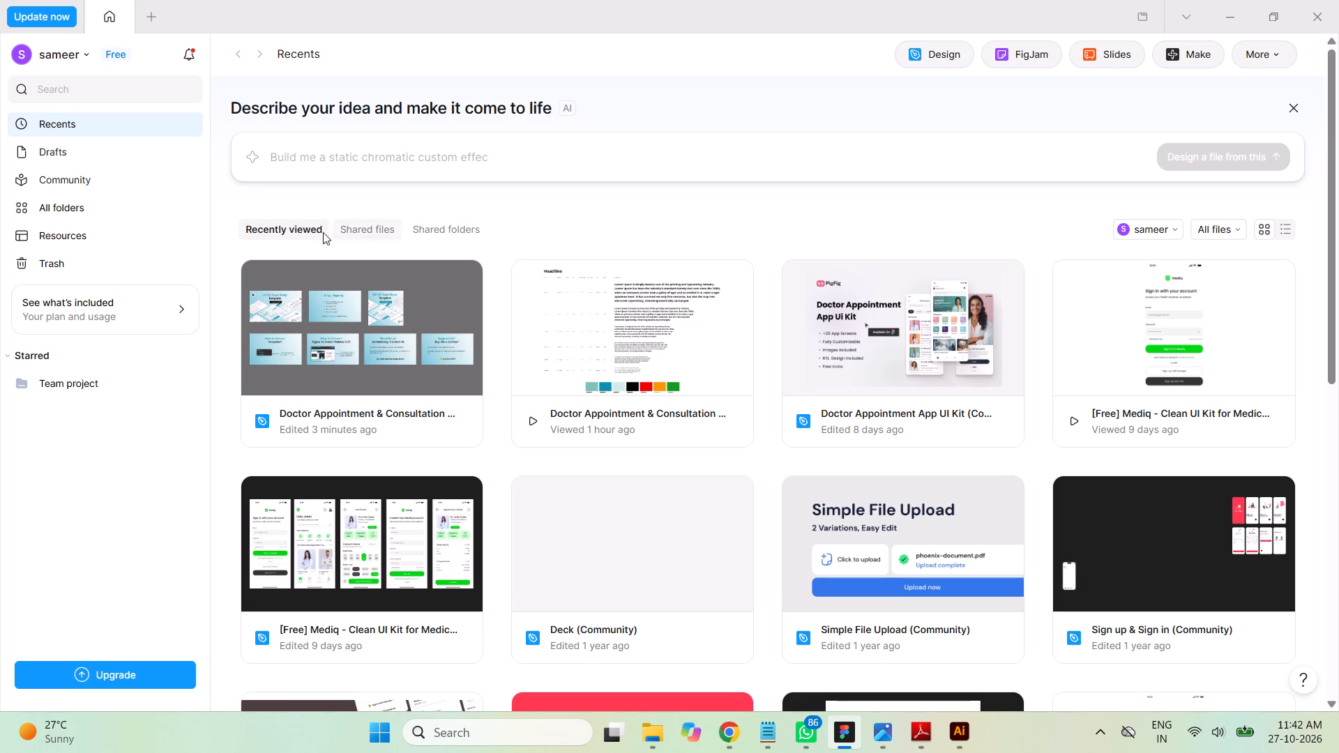
left_click(285, 230)
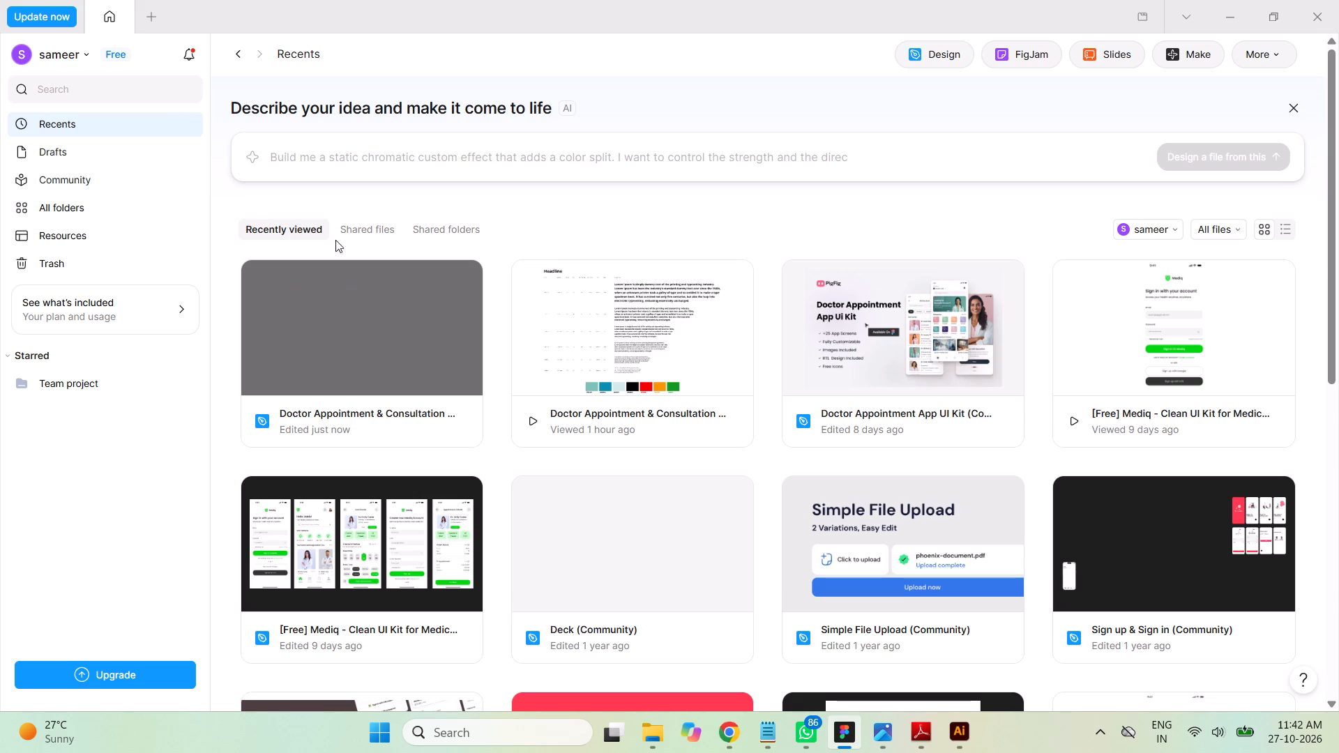
scroll(718, 301, "down", 1)
scroll(719, 301, "up", 1)
scroll(719, 301, "down", 2)
scroll(720, 301, "up", 1)
scroll(720, 301, "down", 5)
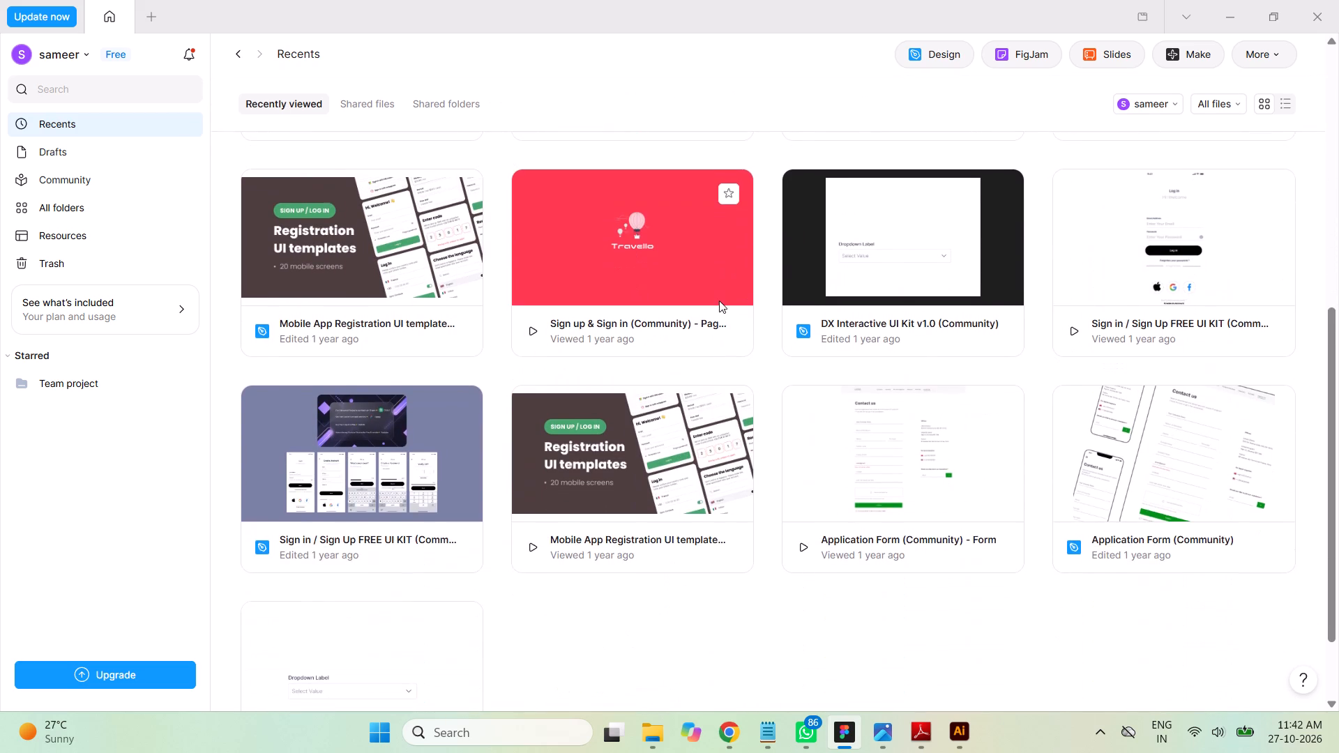
scroll(719, 301, "up", 2)
scroll(719, 301, "down", 1)
scroll(719, 301, "up", 4)
scroll(719, 301, "down", 3)
scroll(719, 301, "up", 1)
scroll(719, 301, "down", 5)
scroll(719, 301, "up", 1)
scroll(719, 301, "down", 4)
scroll(719, 301, "up", 2)
scroll(719, 301, "down", 1)
scroll(719, 301, "up", 1)
scroll(719, 301, "down", 2)
scroll(719, 301, "up", 7)
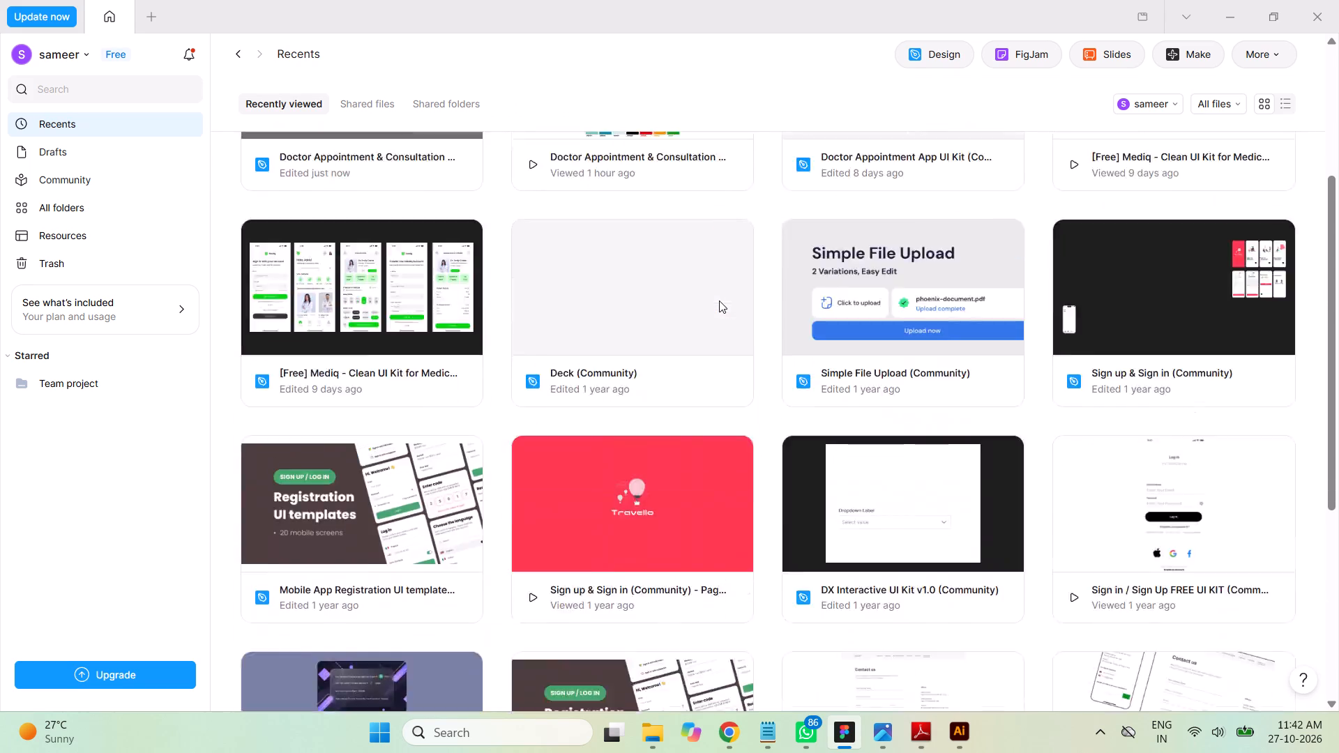
scroll(719, 301, "up", 3)
scroll(719, 301, "down", 2)
scroll(719, 301, "up", 2)
right_click(593, 301)
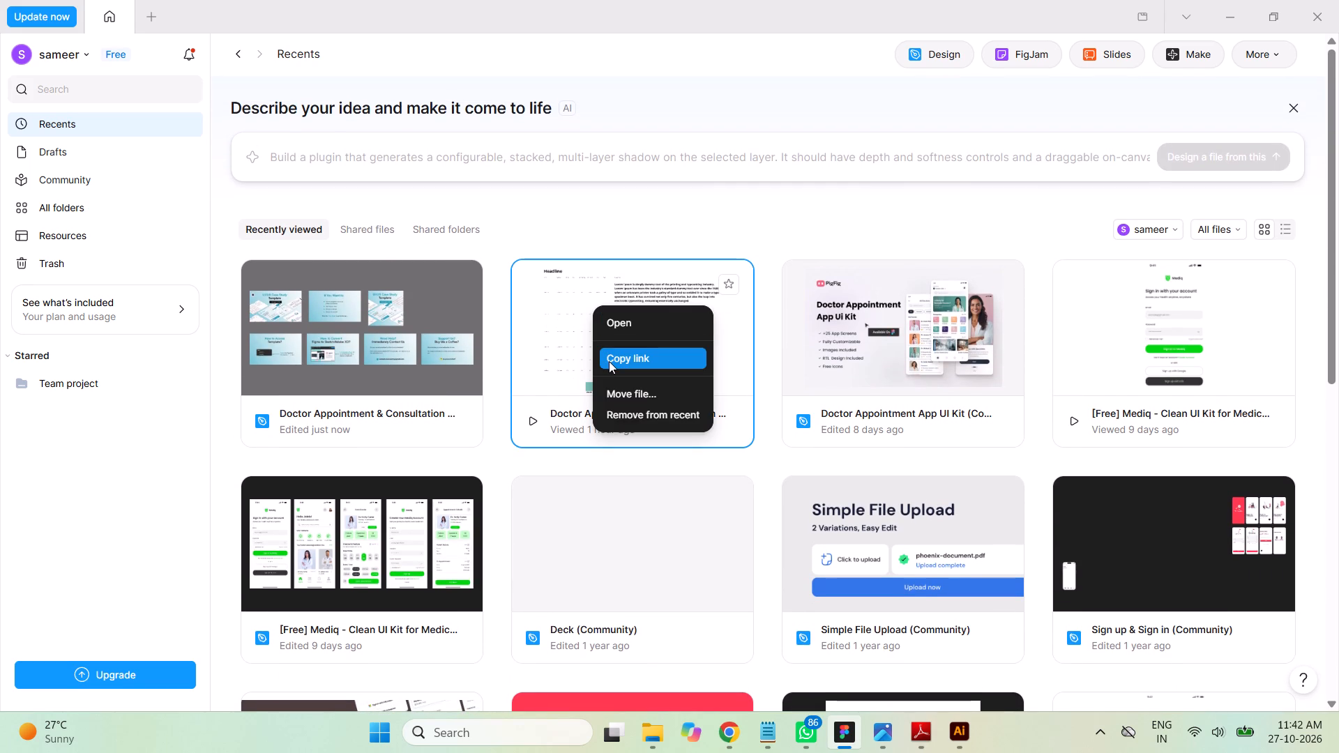
left_click(570, 314)
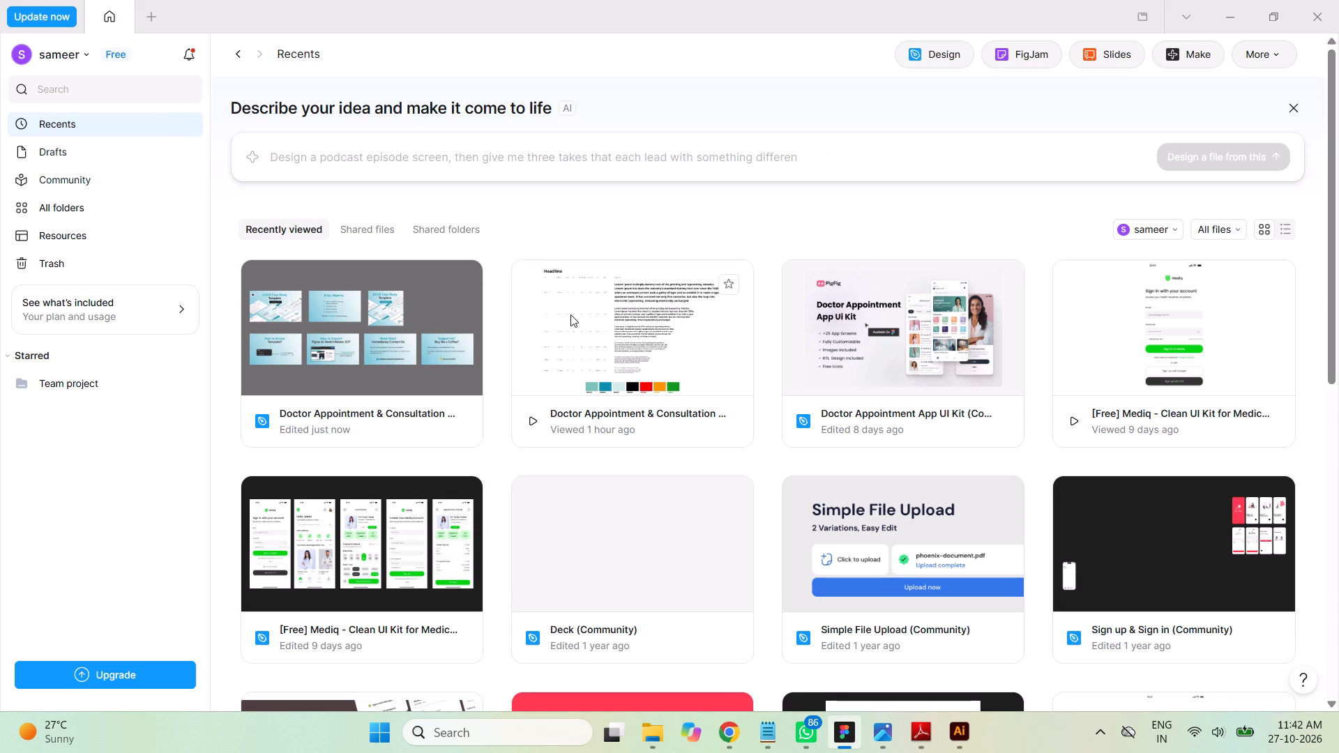
left_click(238, 53)
left_click(262, 58)
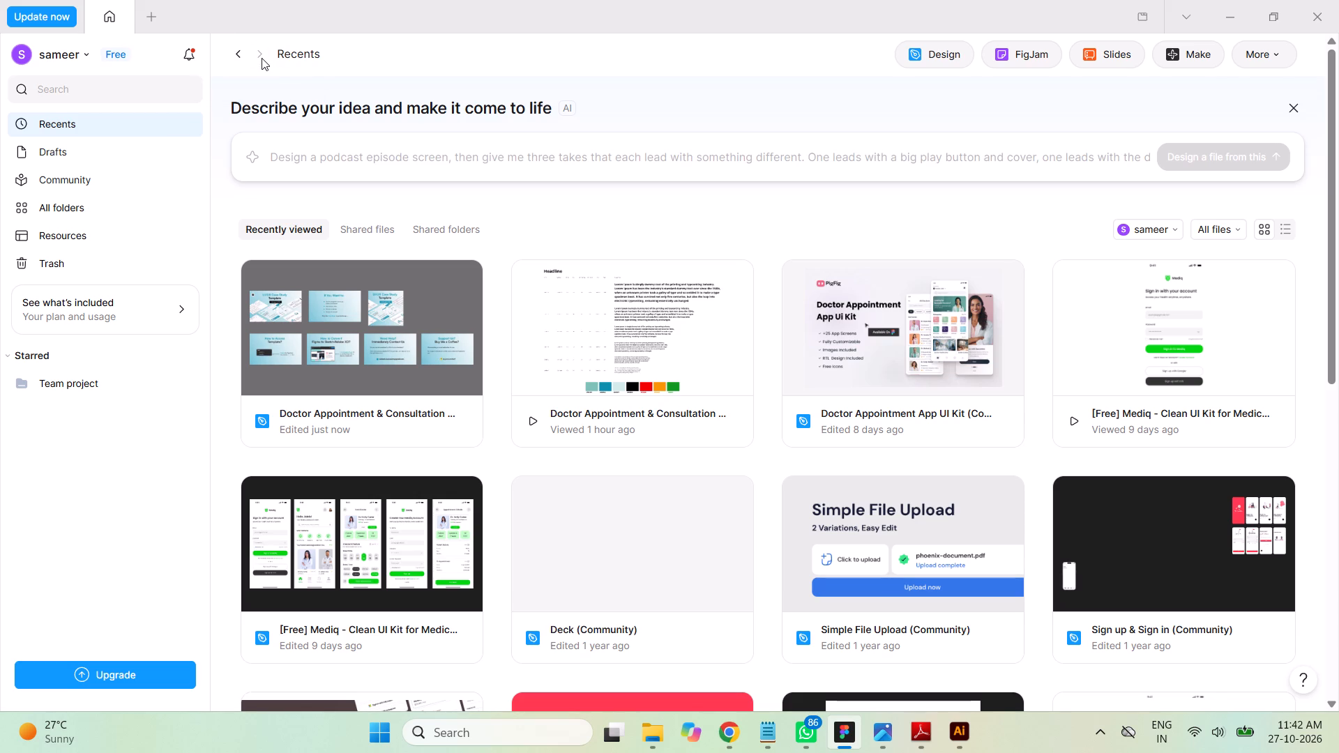
Look through the Drafts and Resources for the available Doctor Appointment & Consultation design files.
left_click(59, 154)
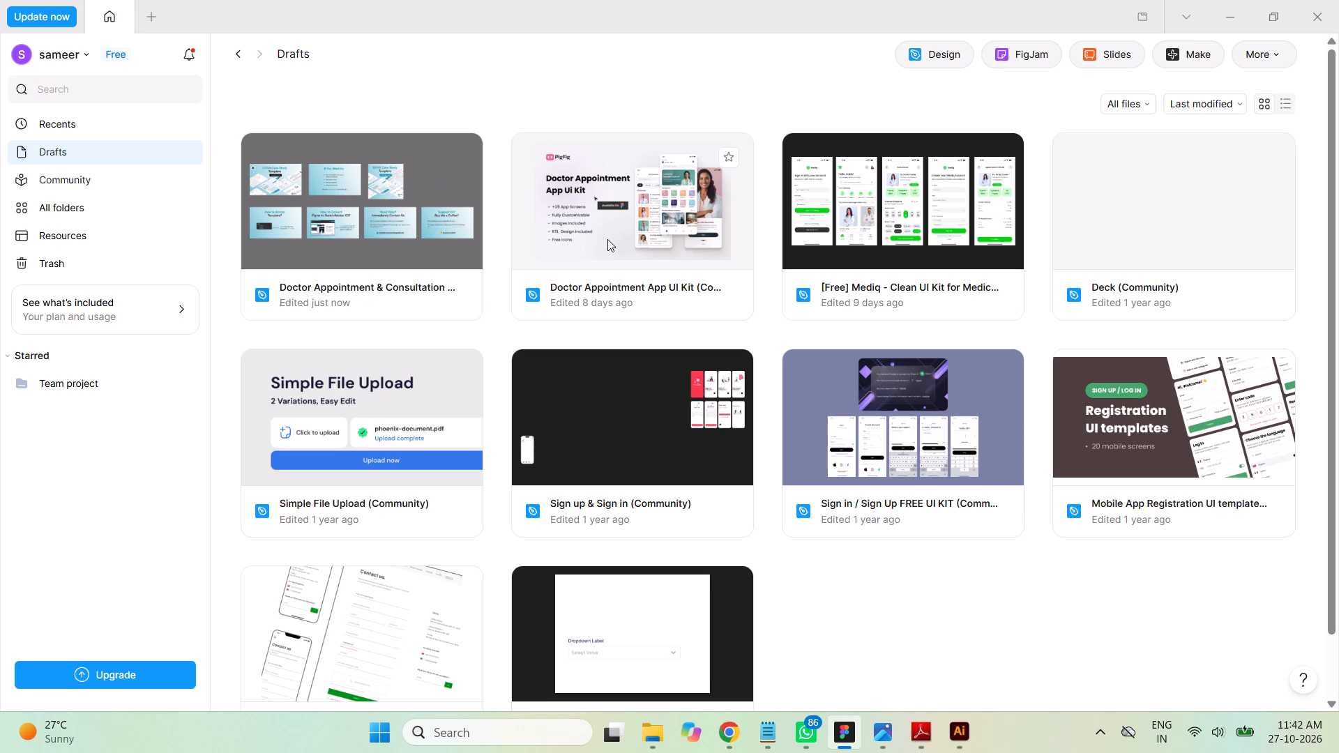
scroll(1146, 312, "down", 1)
scroll(1145, 312, "up", 1)
scroll(1145, 312, "down", 2)
scroll(1145, 312, "up", 1)
scroll(1144, 311, "down", 2)
scroll(1143, 312, "up", 2)
scroll(1143, 312, "down", 1)
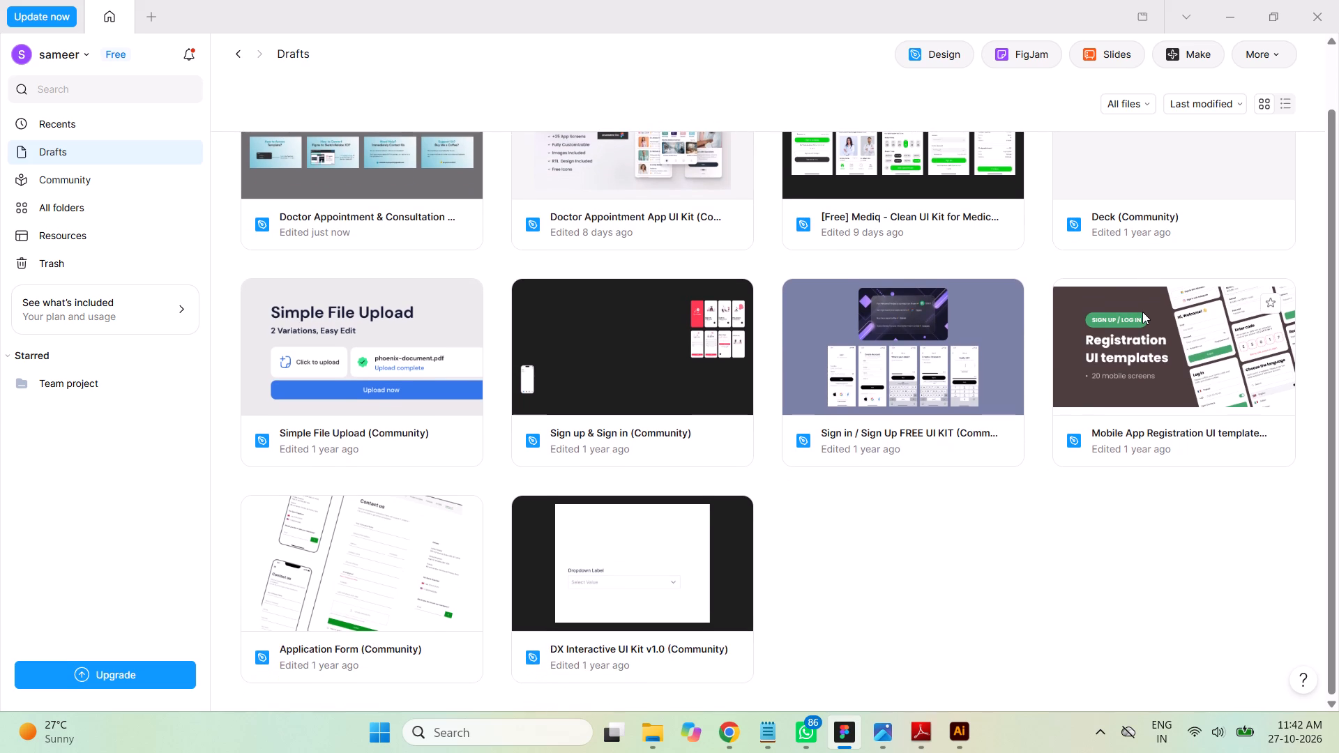
scroll(1142, 312, "down", 1)
scroll(1142, 312, "up", 1)
scroll(1142, 312, "down", 2)
scroll(1142, 312, "up", 3)
scroll(1142, 312, "down", 2)
scroll(1142, 312, "up", 4)
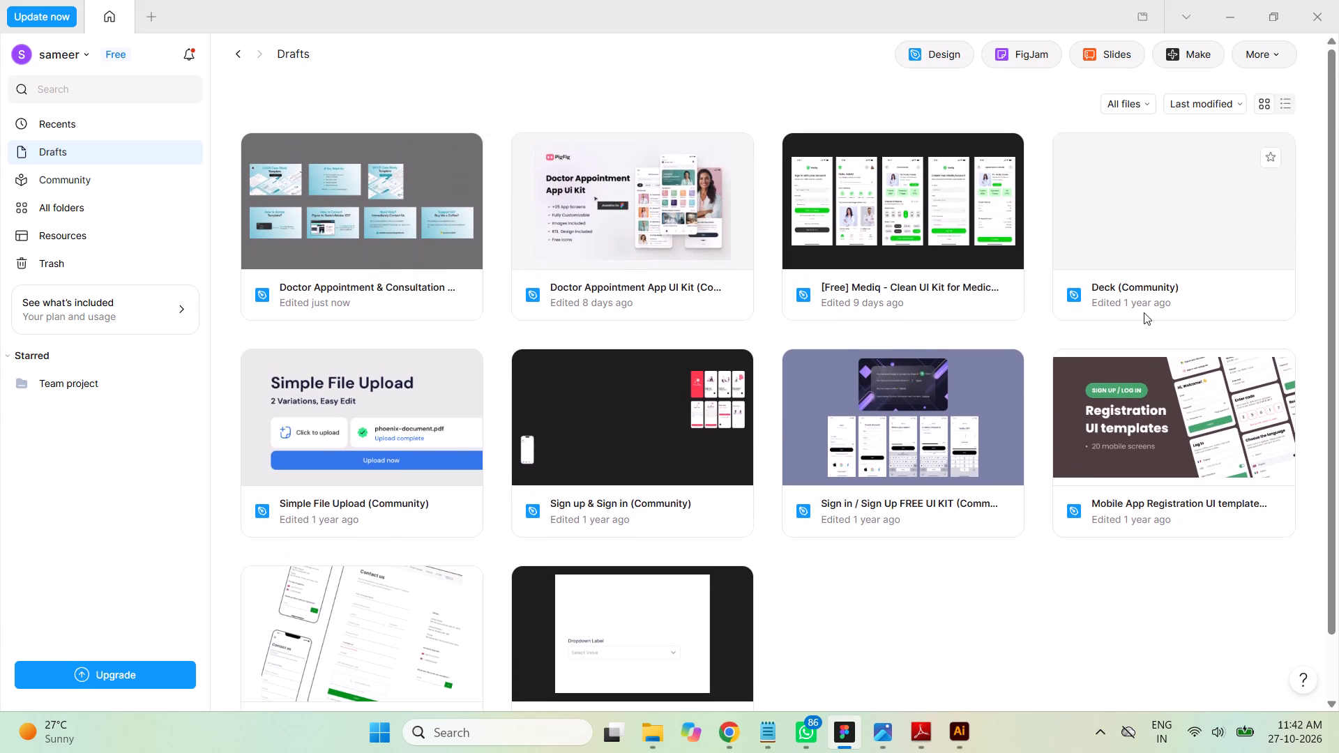
left_click(62, 242)
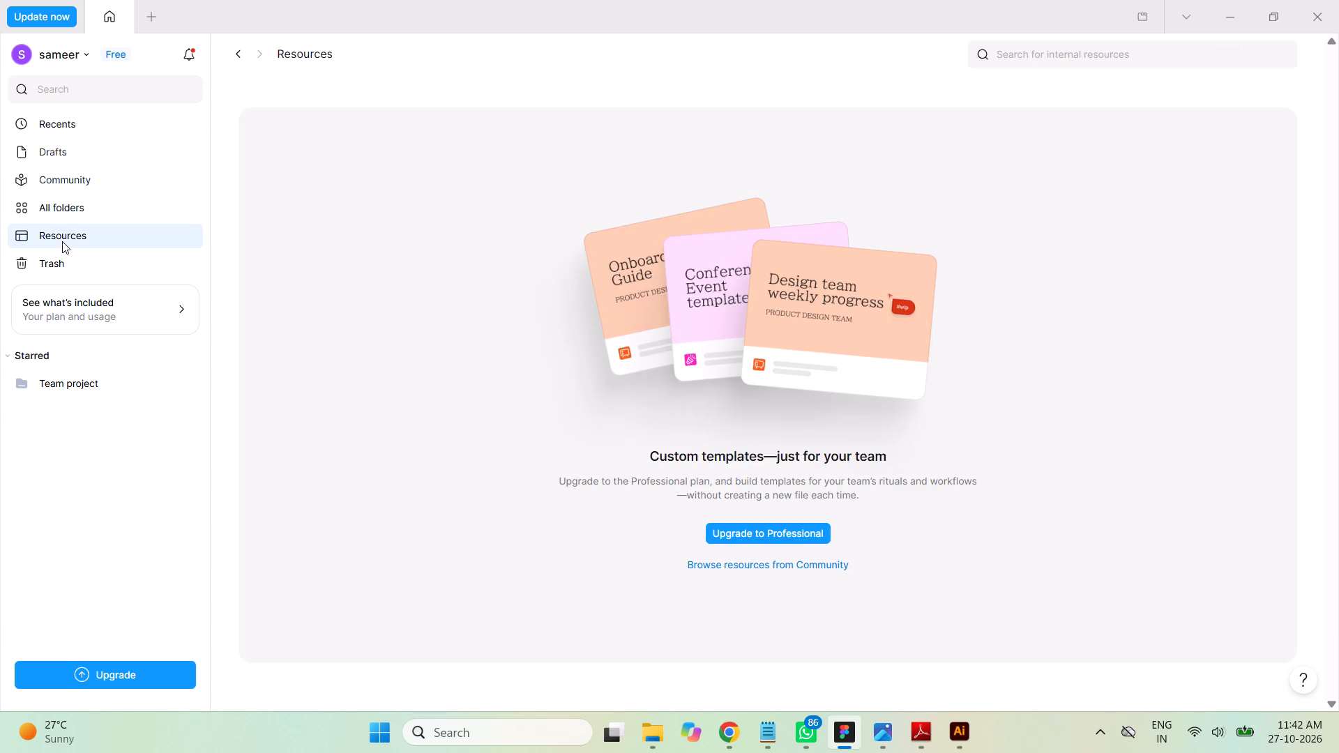
left_click(64, 151)
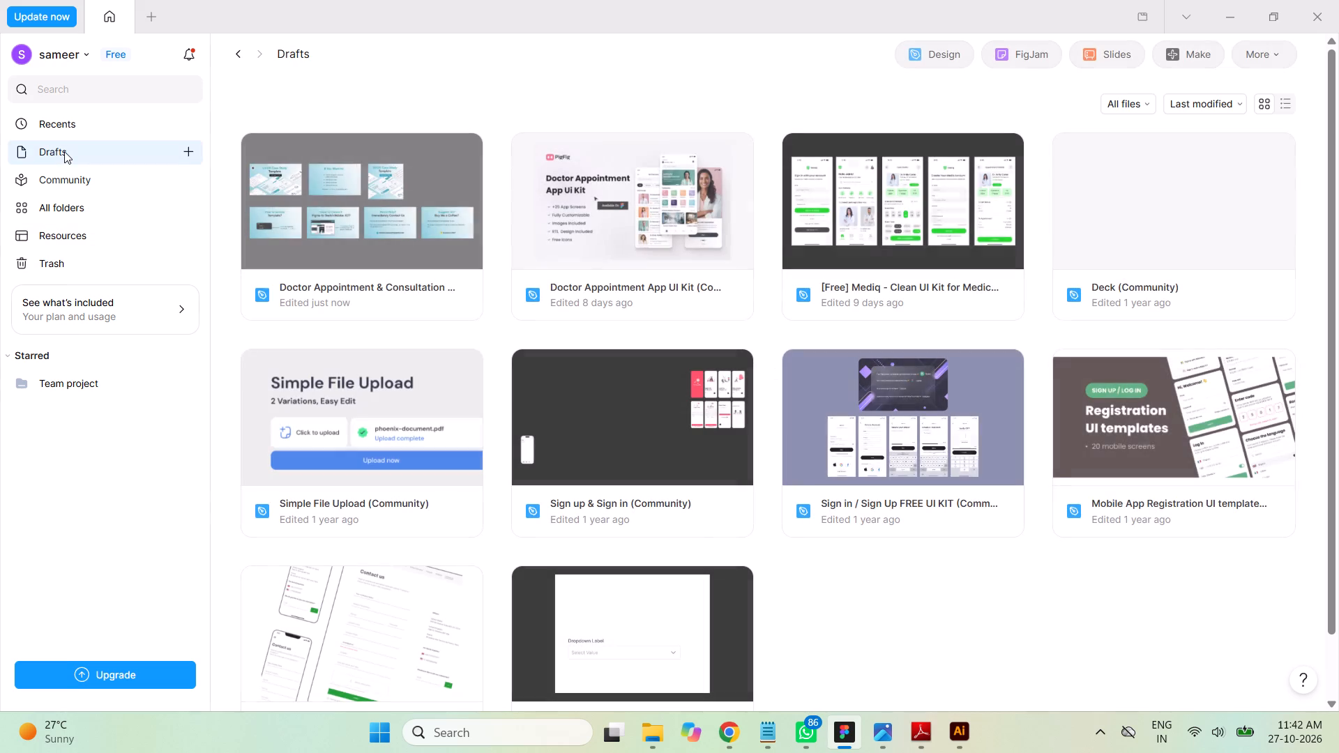
Return to the recent files, review them, and select the Doctor Appointment & Consultation prototype entry.
left_click(73, 128)
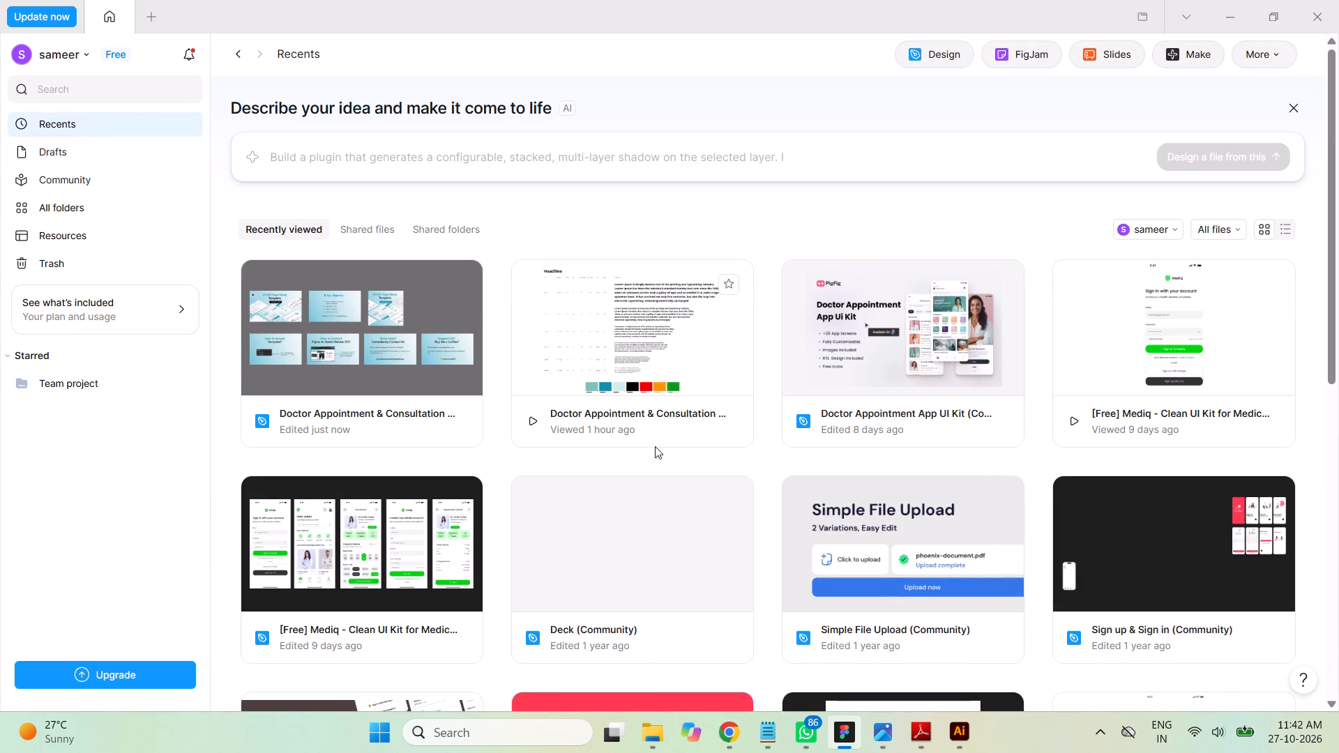
scroll(599, 440, "down", 3)
scroll(648, 264, "up", 1)
scroll(648, 264, "down", 2)
scroll(648, 264, "up", 6)
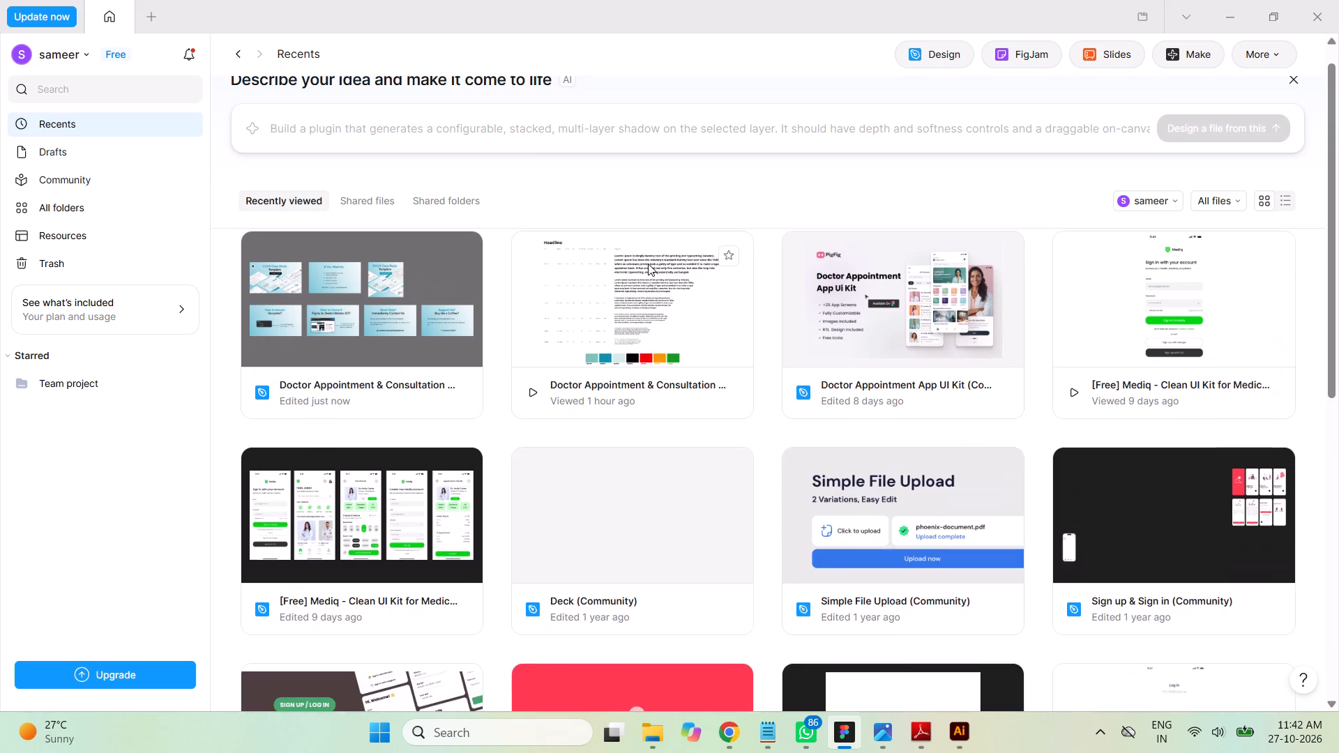
scroll(648, 264, "up", 1)
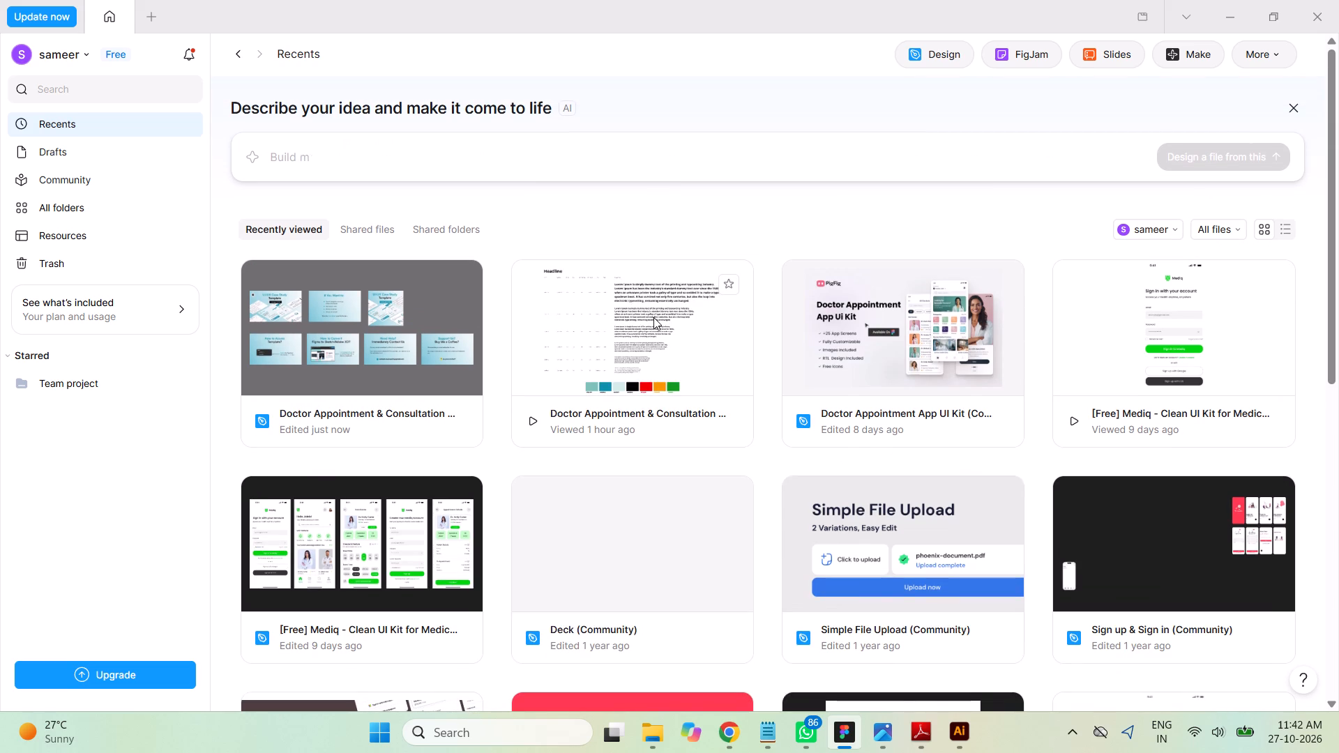
left_click(653, 317)
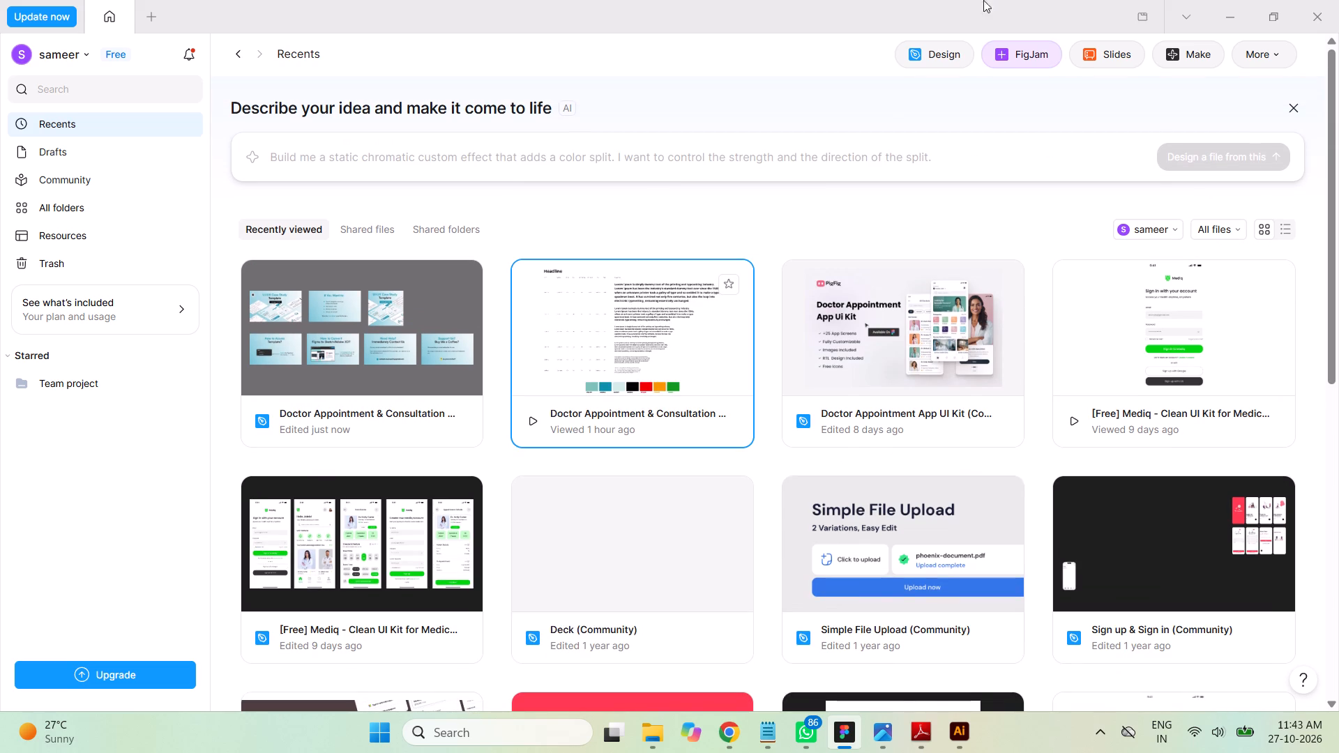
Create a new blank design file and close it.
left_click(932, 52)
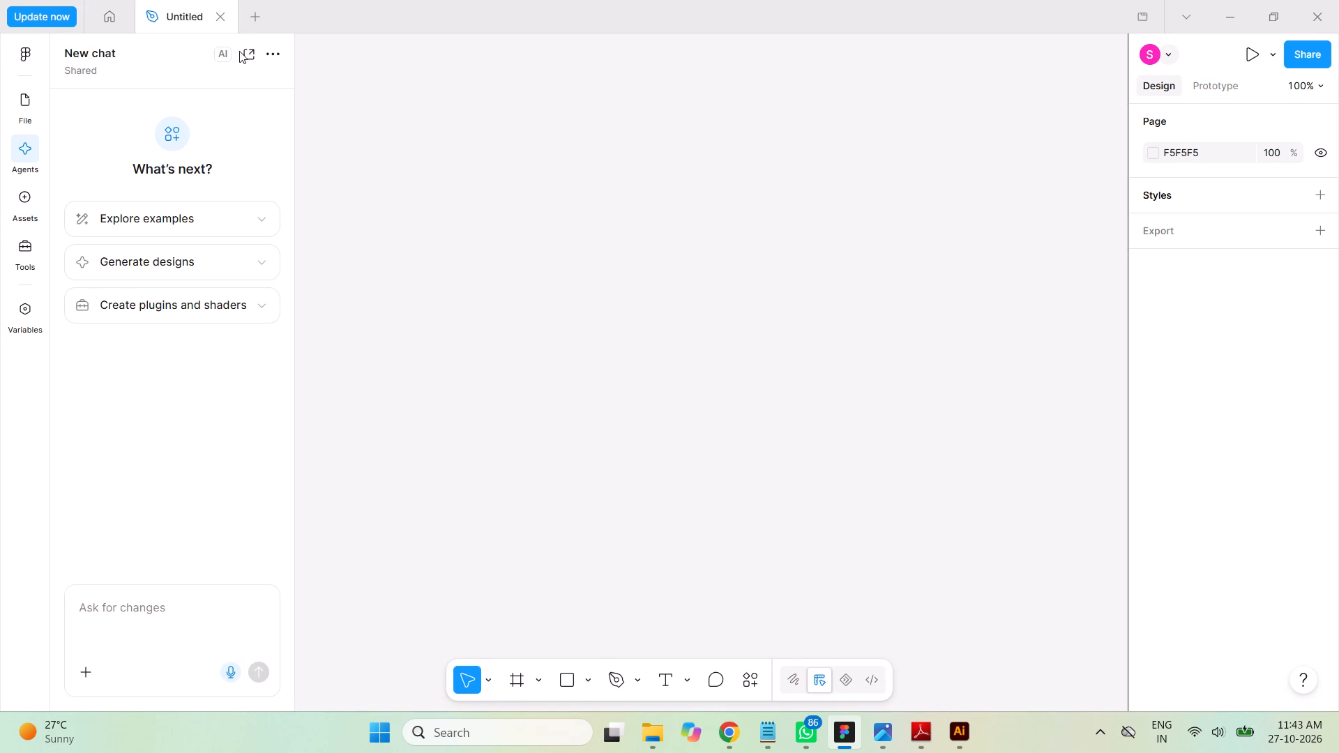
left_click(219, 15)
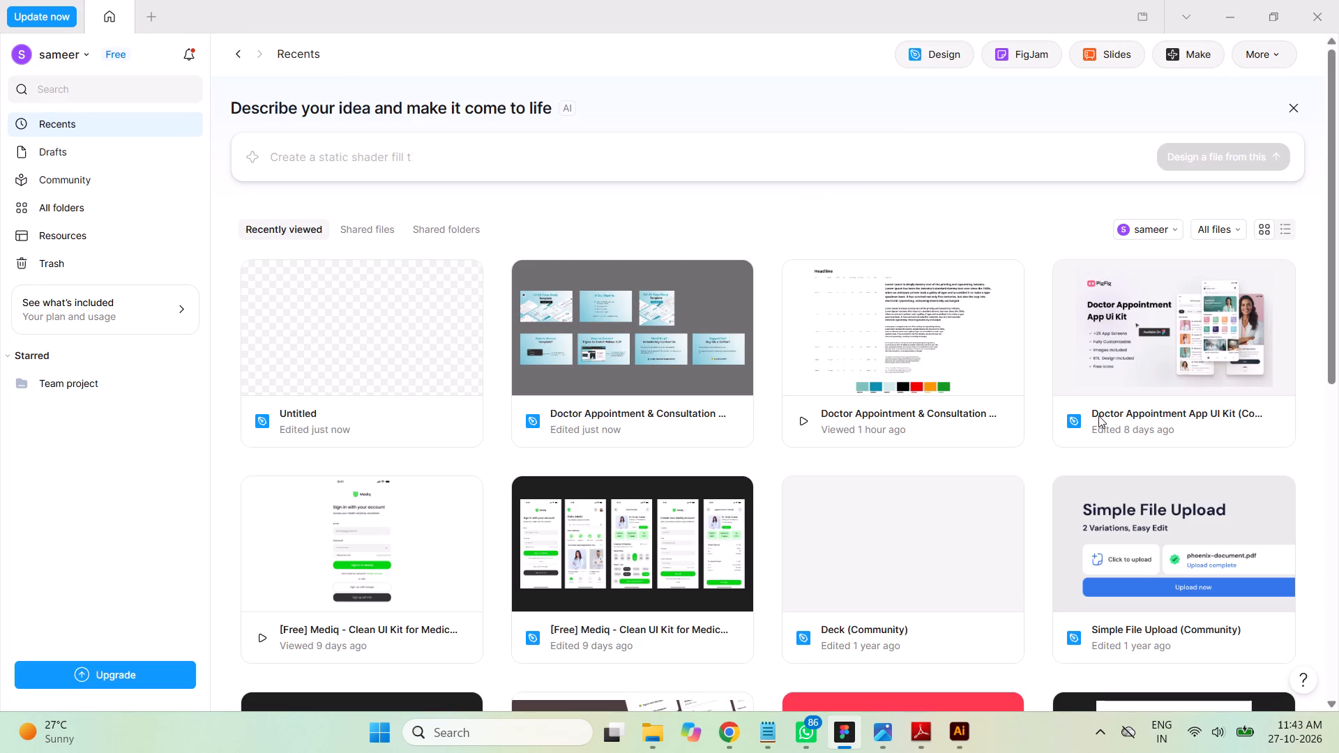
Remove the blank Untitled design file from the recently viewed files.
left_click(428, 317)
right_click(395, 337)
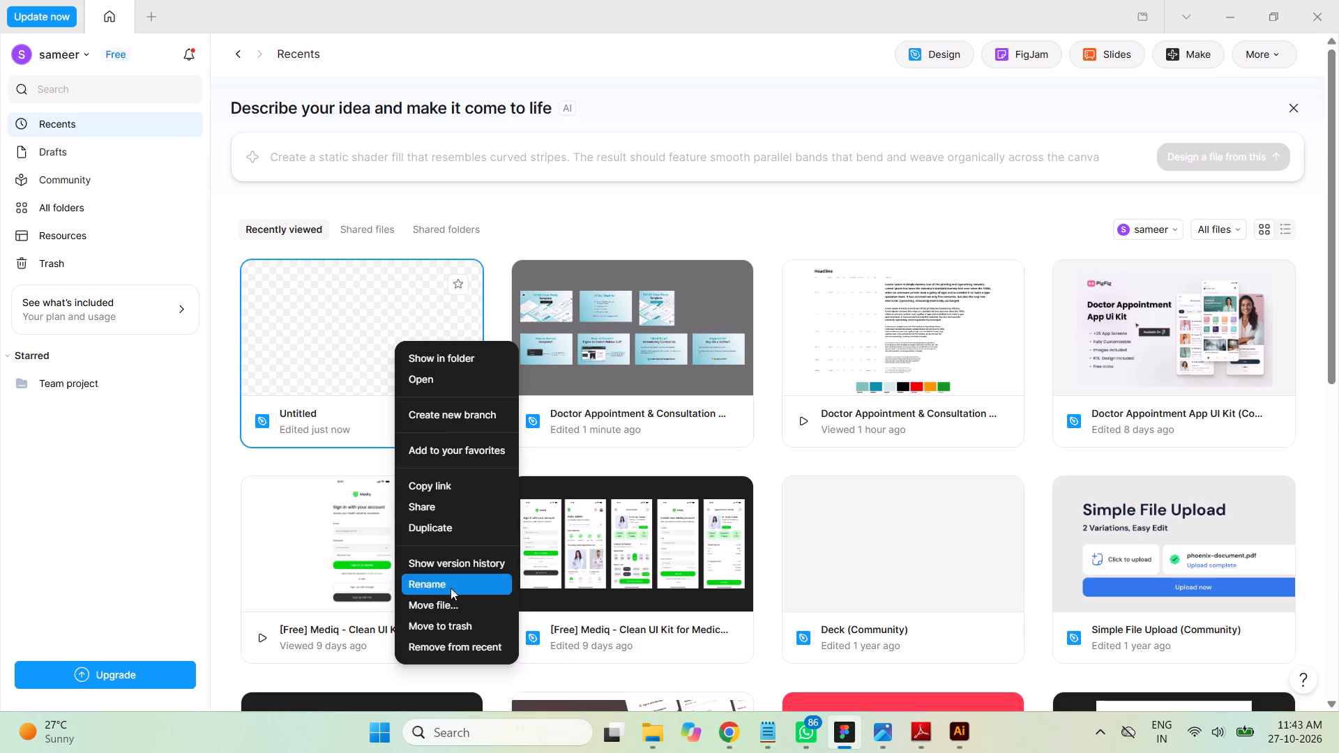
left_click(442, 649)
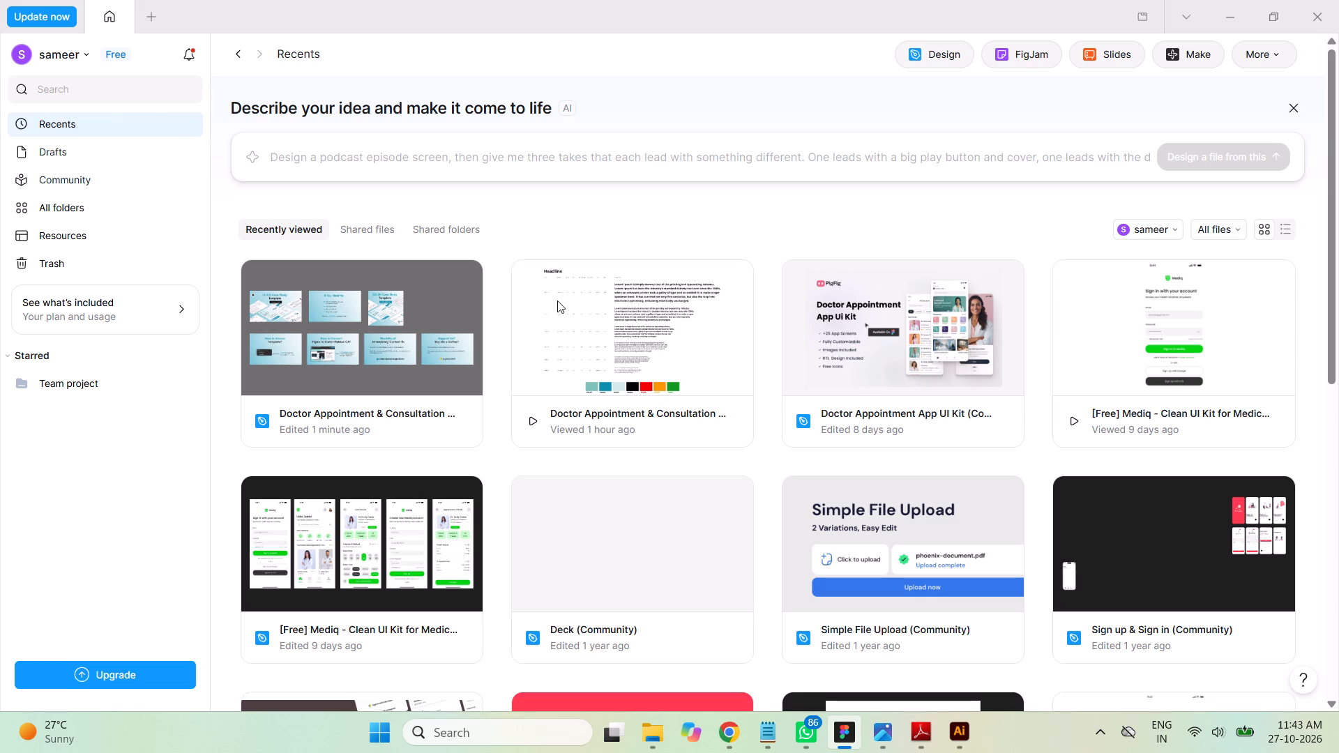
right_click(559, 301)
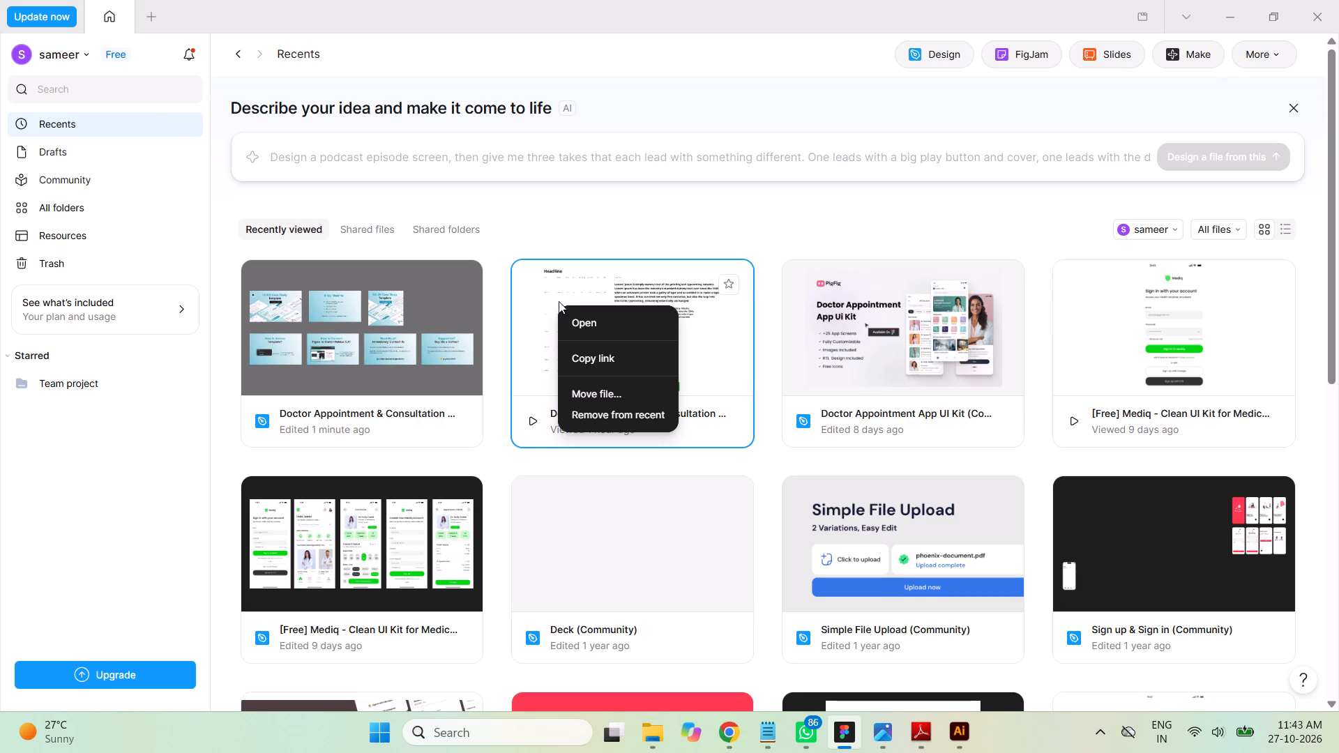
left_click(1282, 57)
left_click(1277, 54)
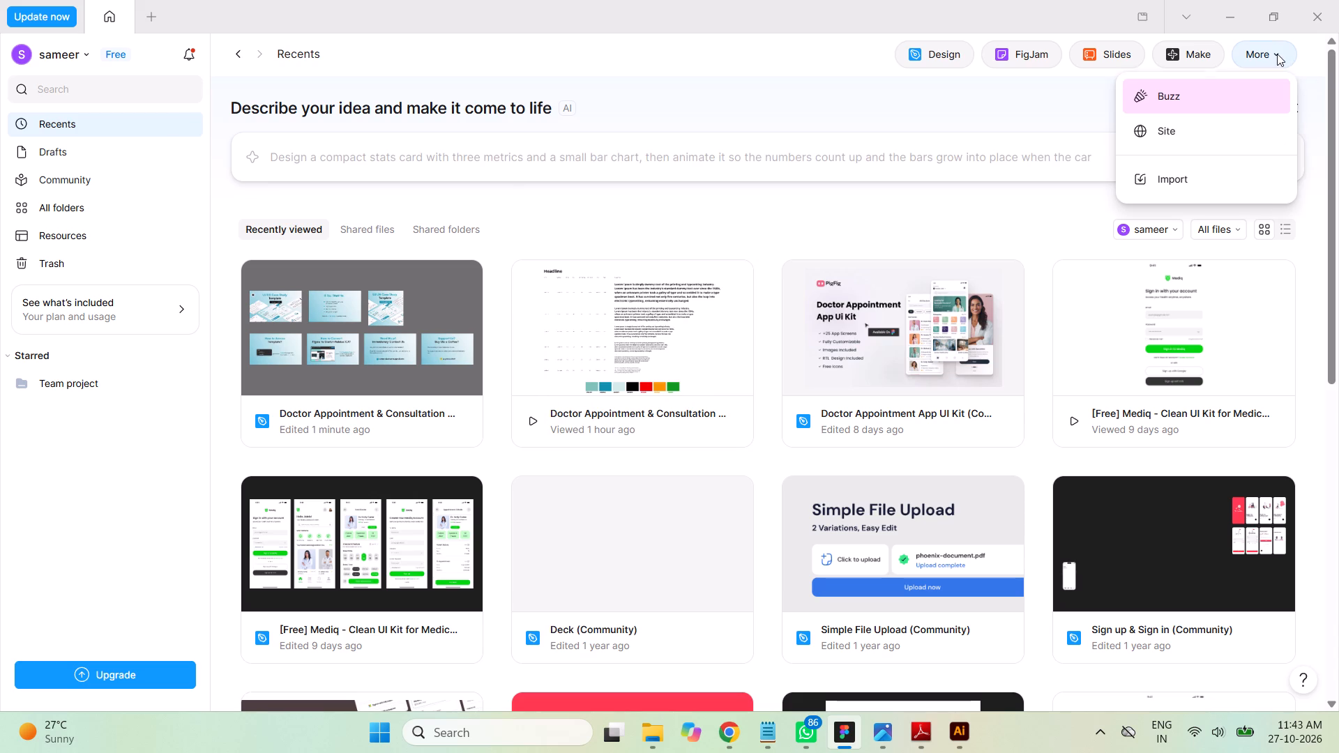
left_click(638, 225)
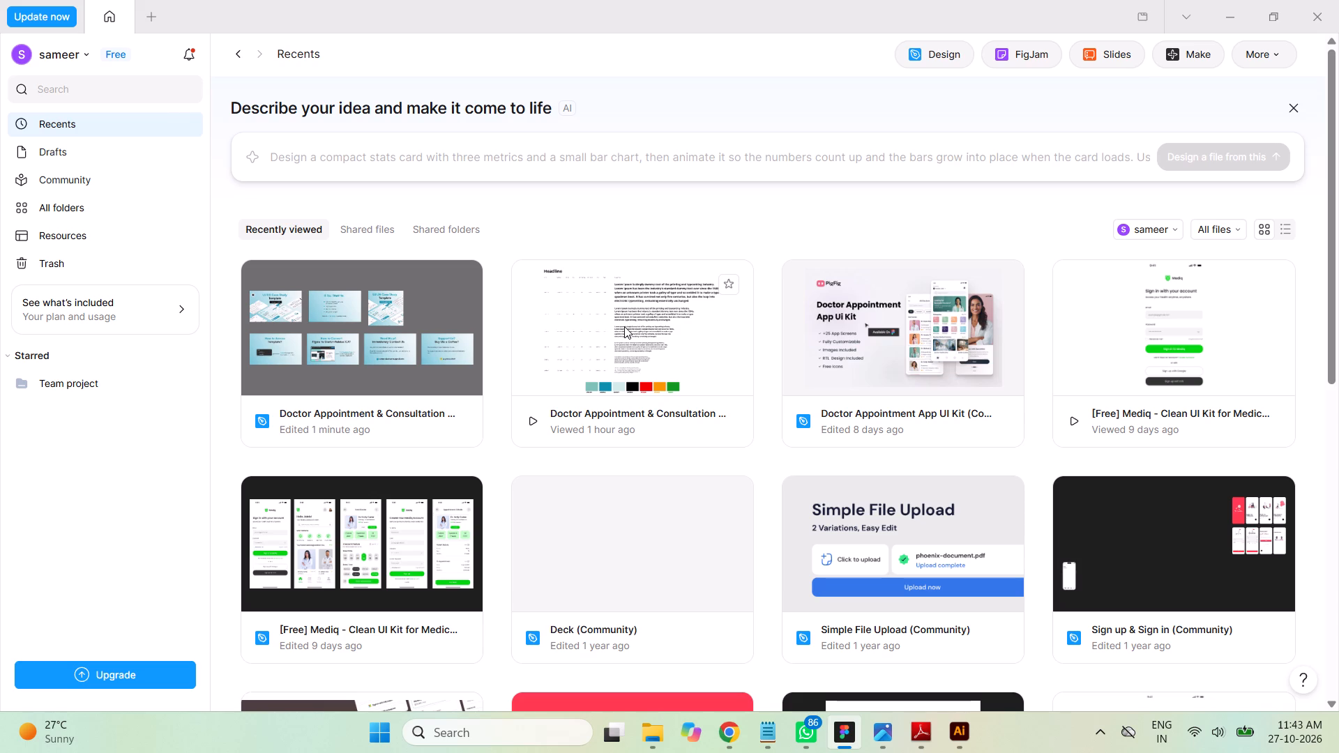
Open the Doctor Appointment & Consultation prototype, examine its first screen and display options, and close it.
left_click(624, 326)
double_click(624, 326)
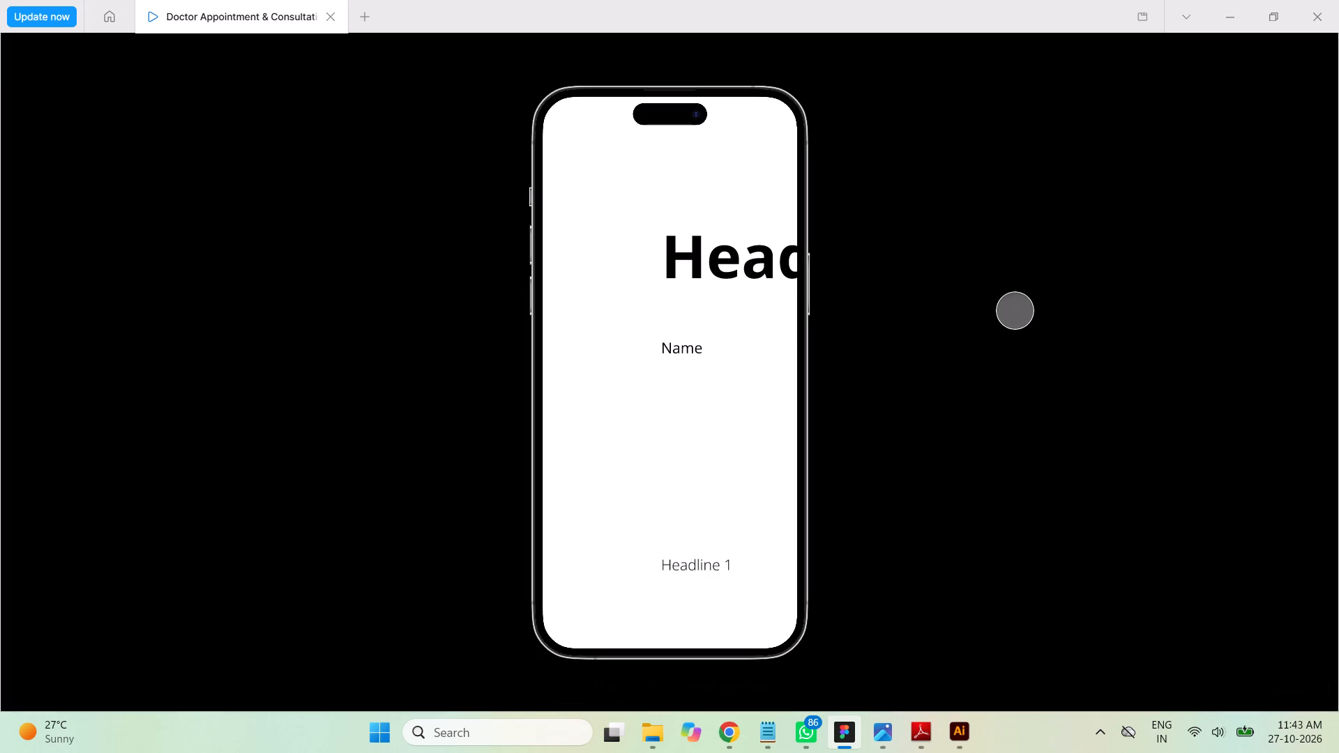
left_click(1015, 310)
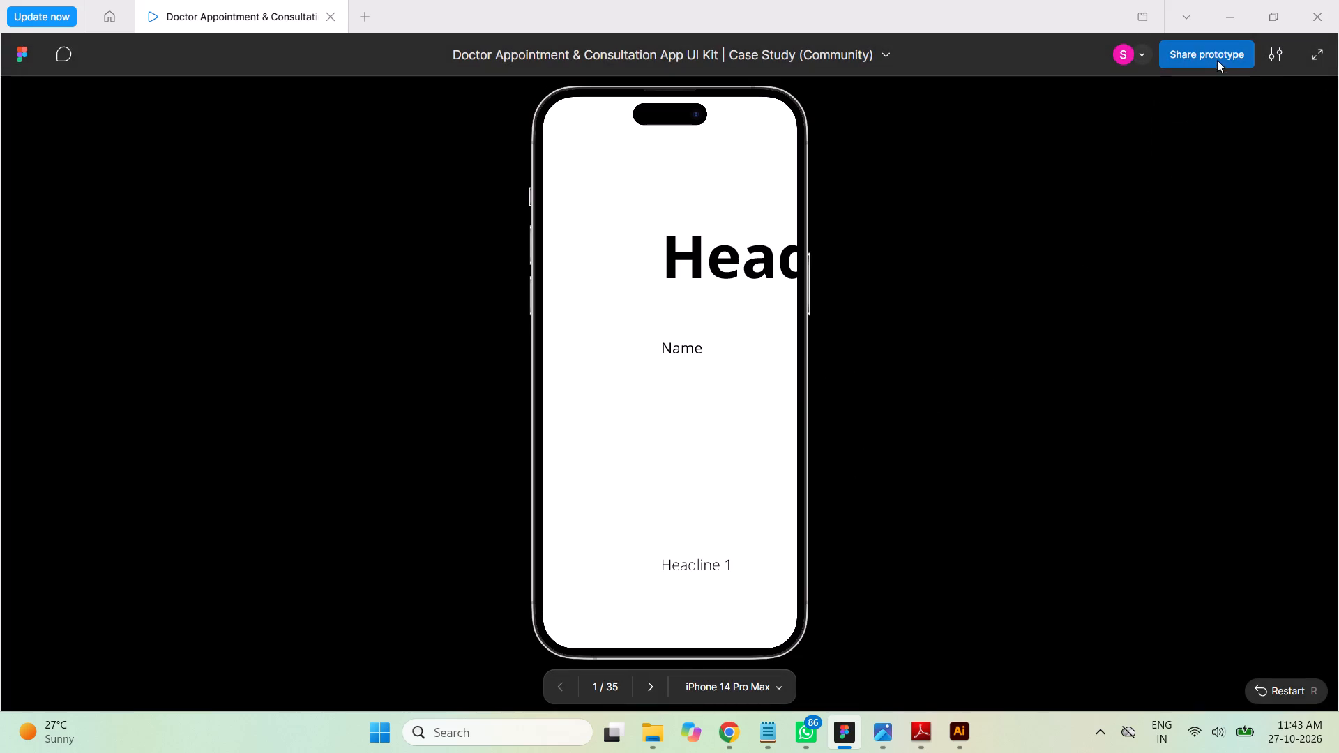
left_click(1277, 54)
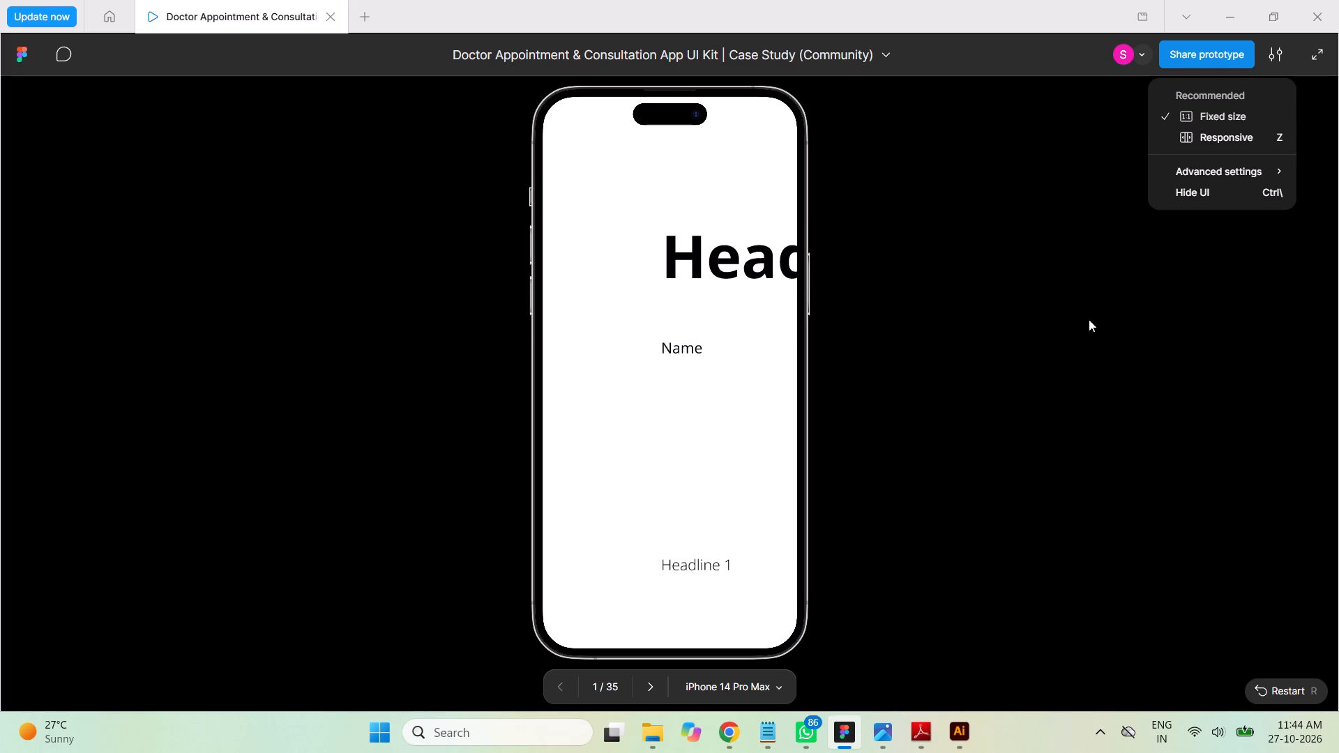
left_click(1060, 379)
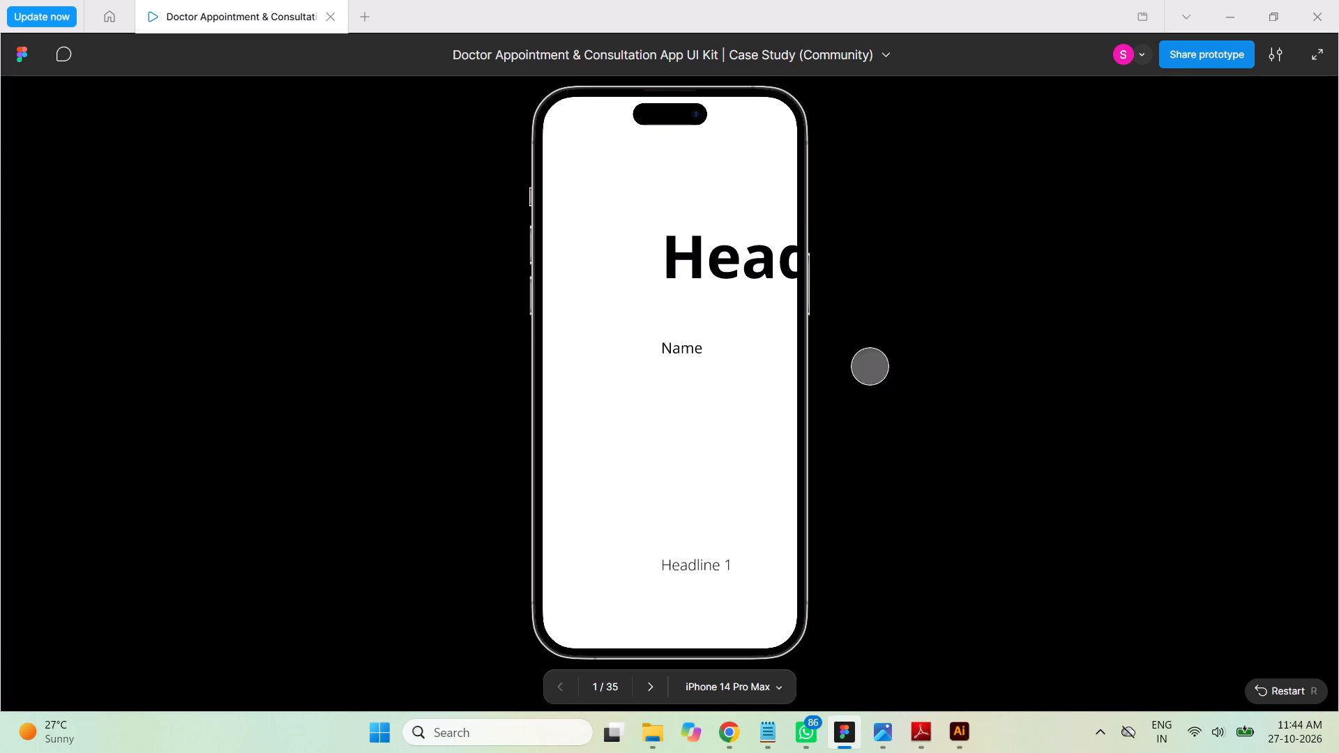
left_click_drag(753, 347, 676, 361)
left_click(679, 278)
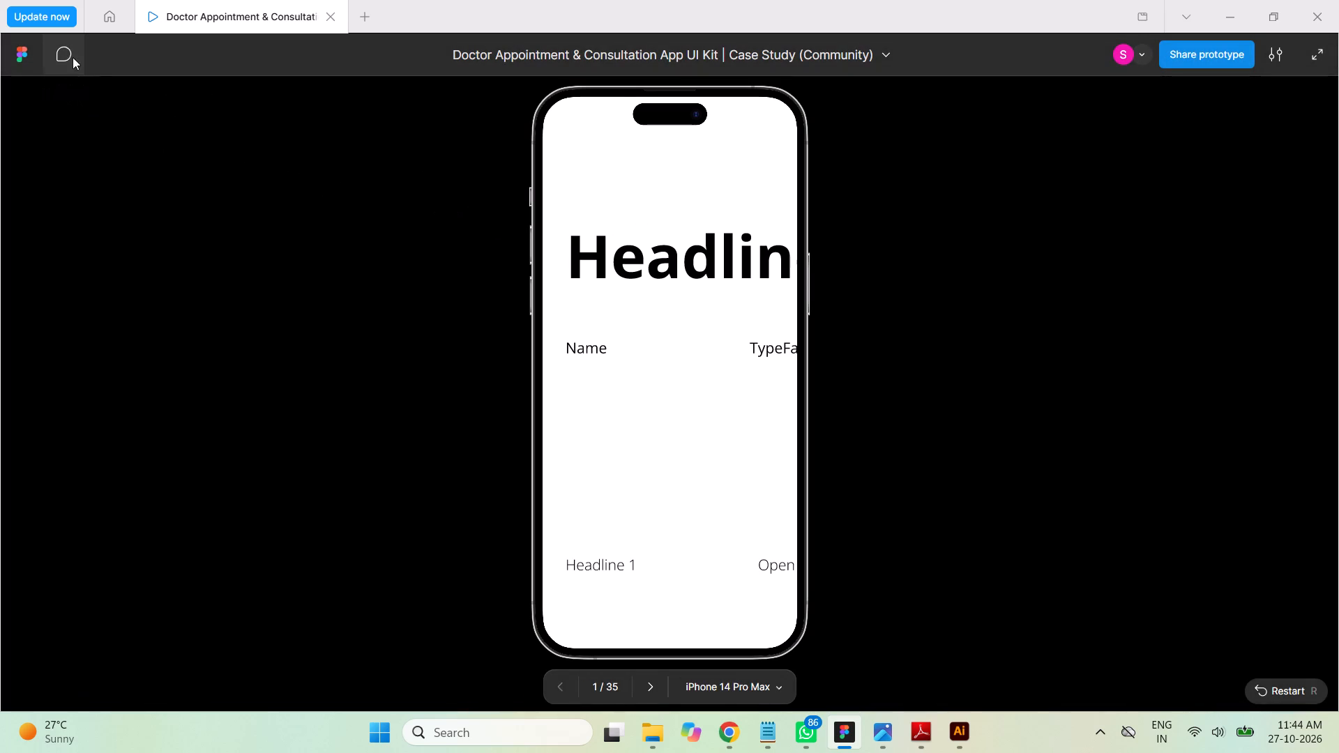
left_click(26, 59)
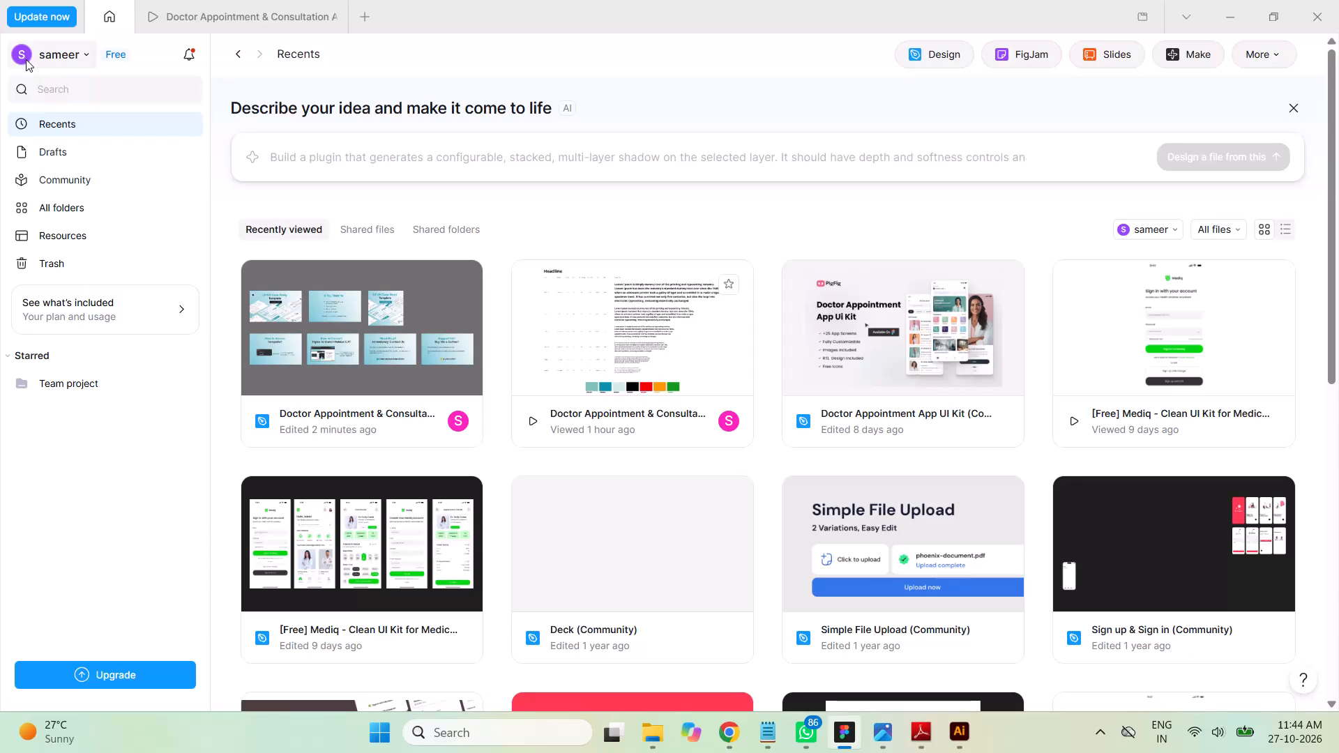
left_click(283, 15)
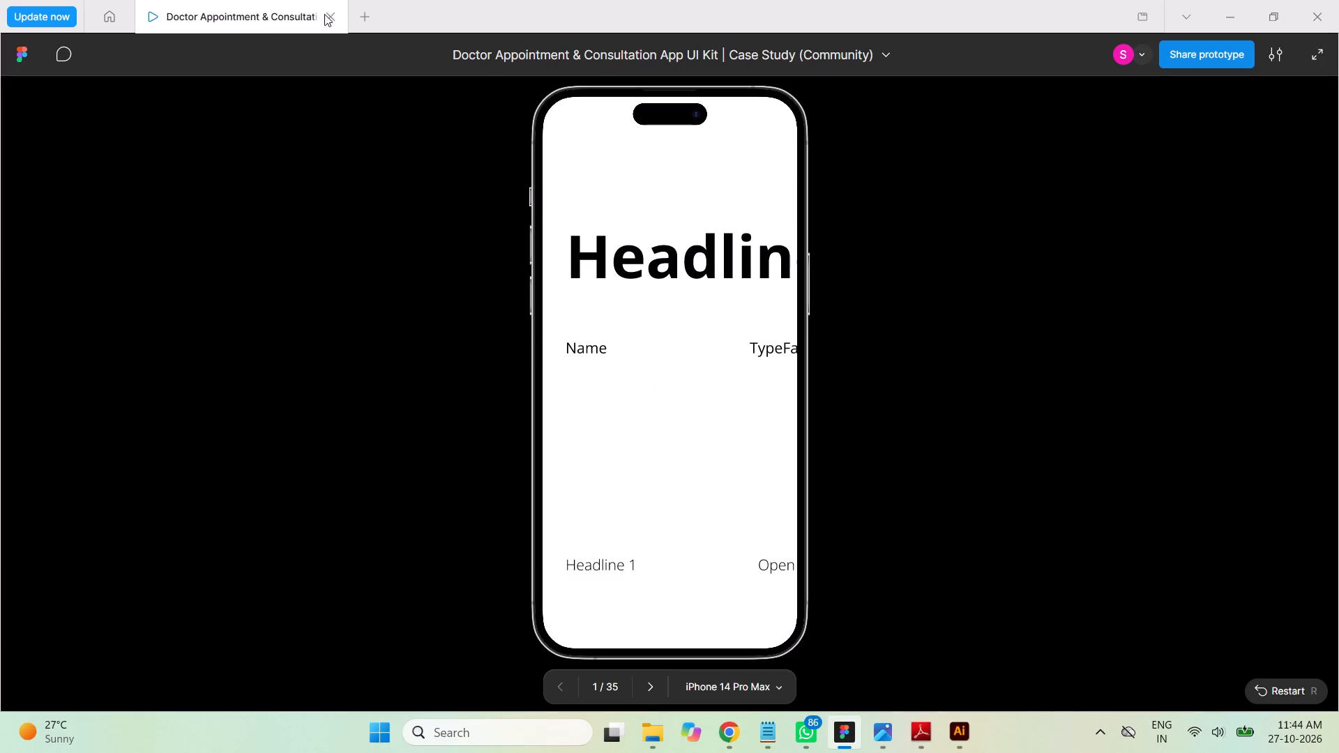
left_click(329, 15)
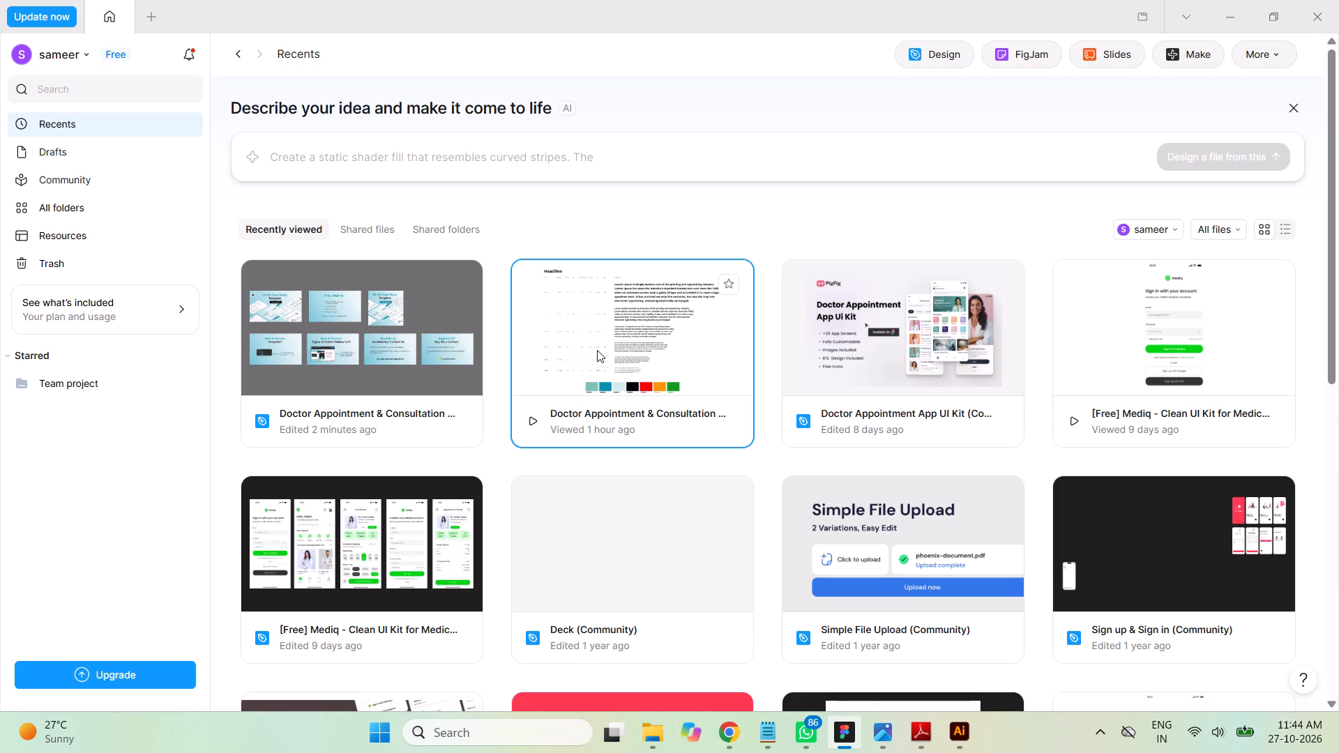
Close the Figma desktop app.
left_click(619, 351)
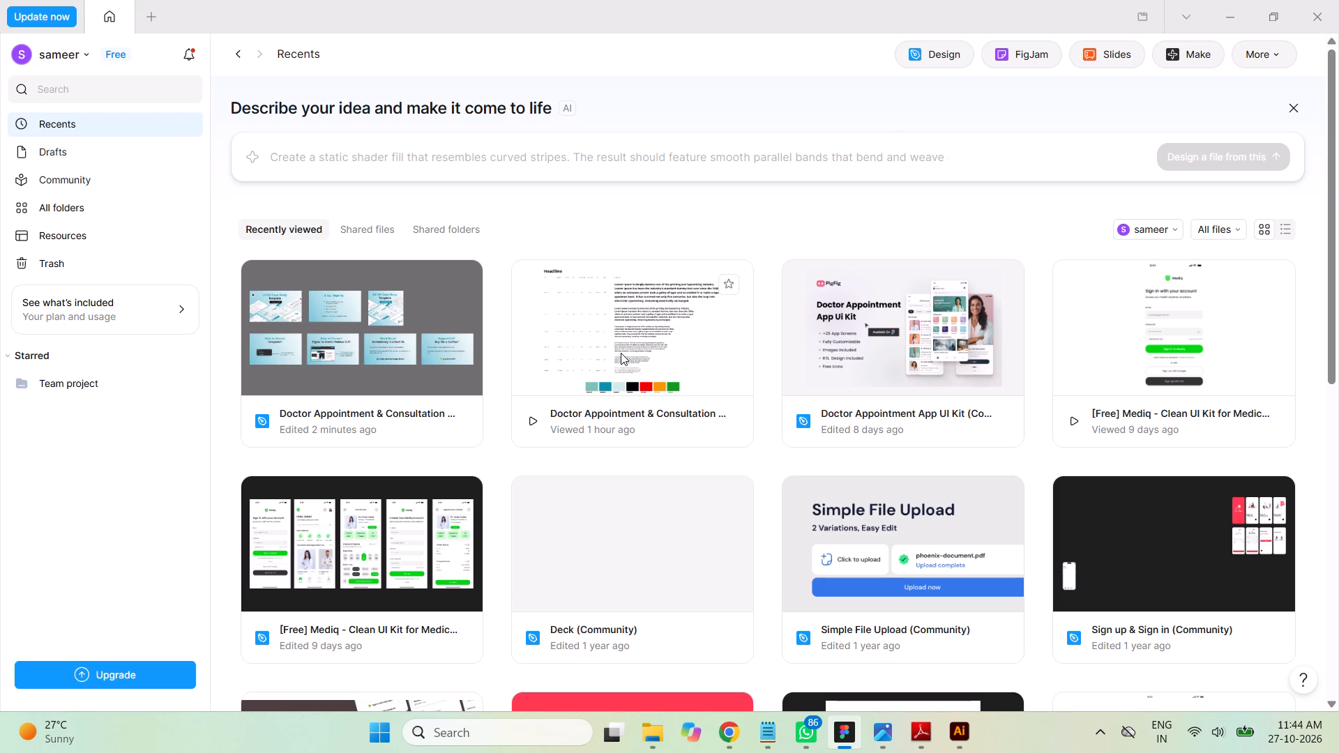
key("ctrl+s")
left_click(1326, 14)
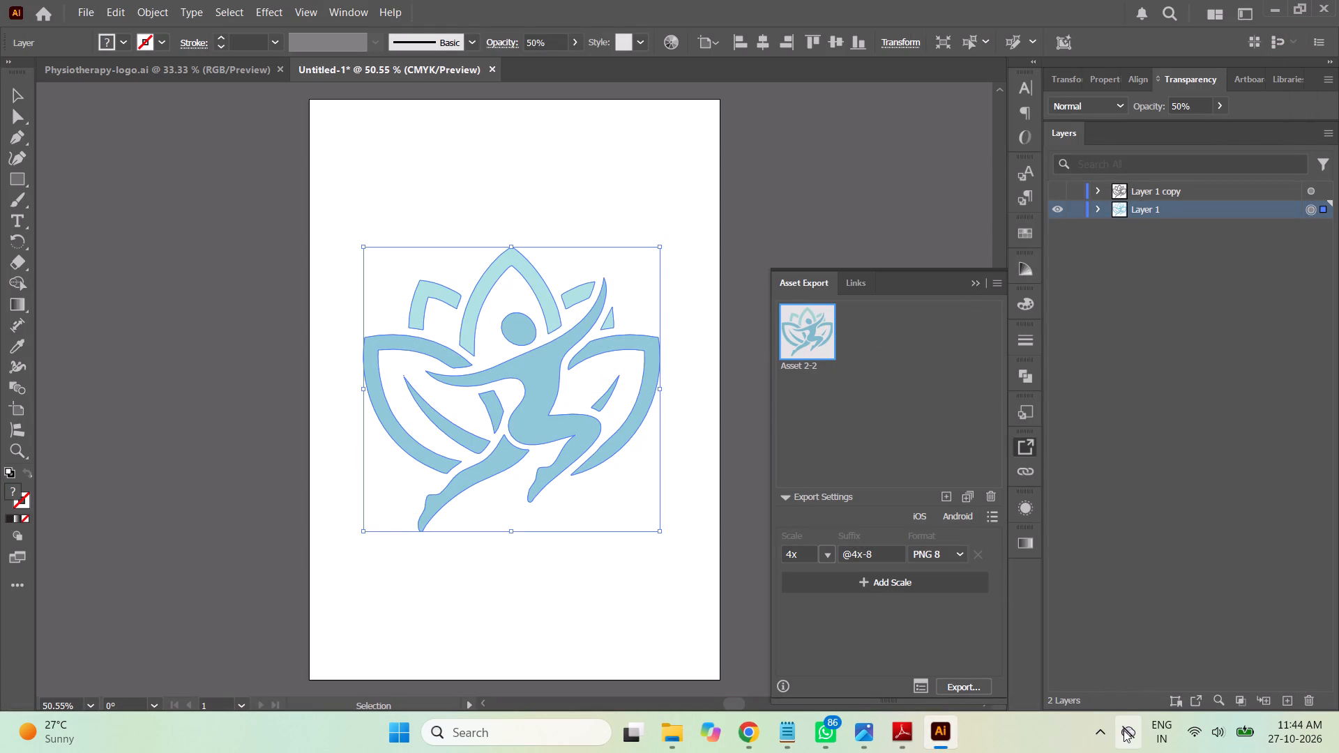
Show the hidden background apps in the system tray.
left_click(1087, 731)
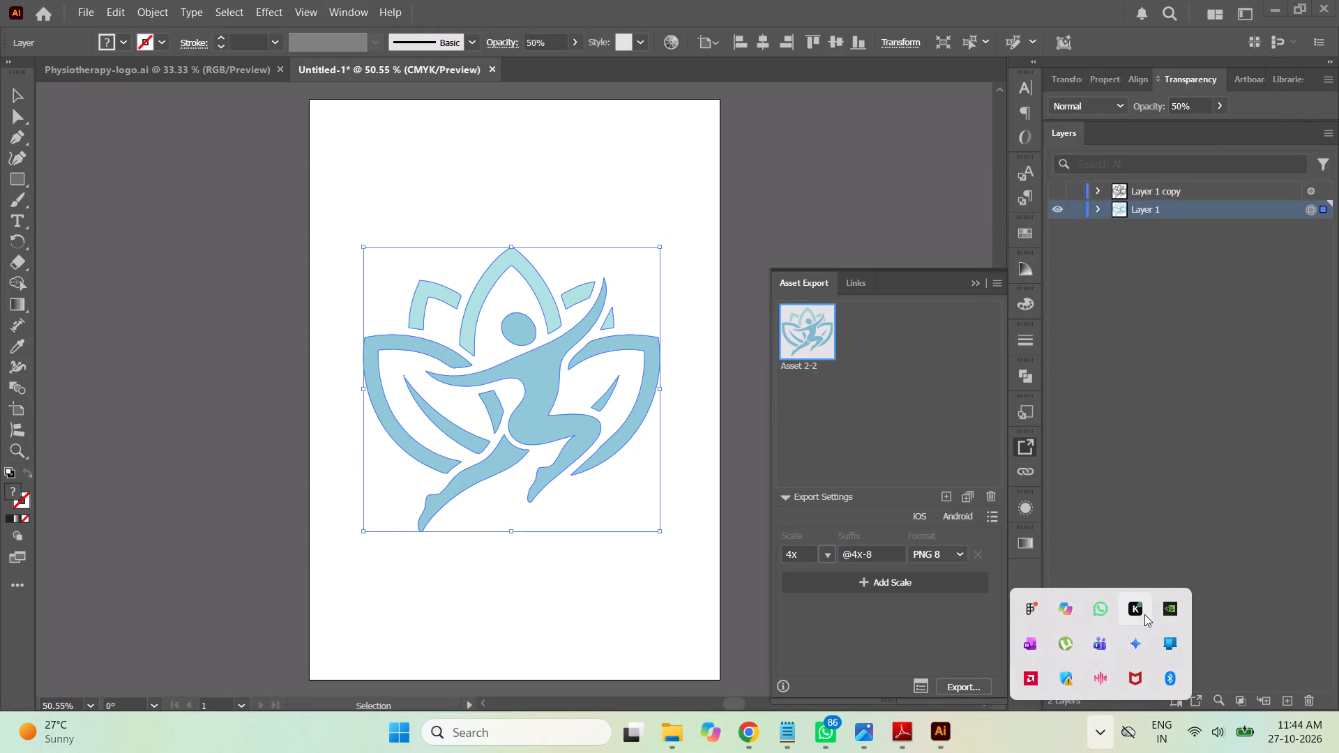
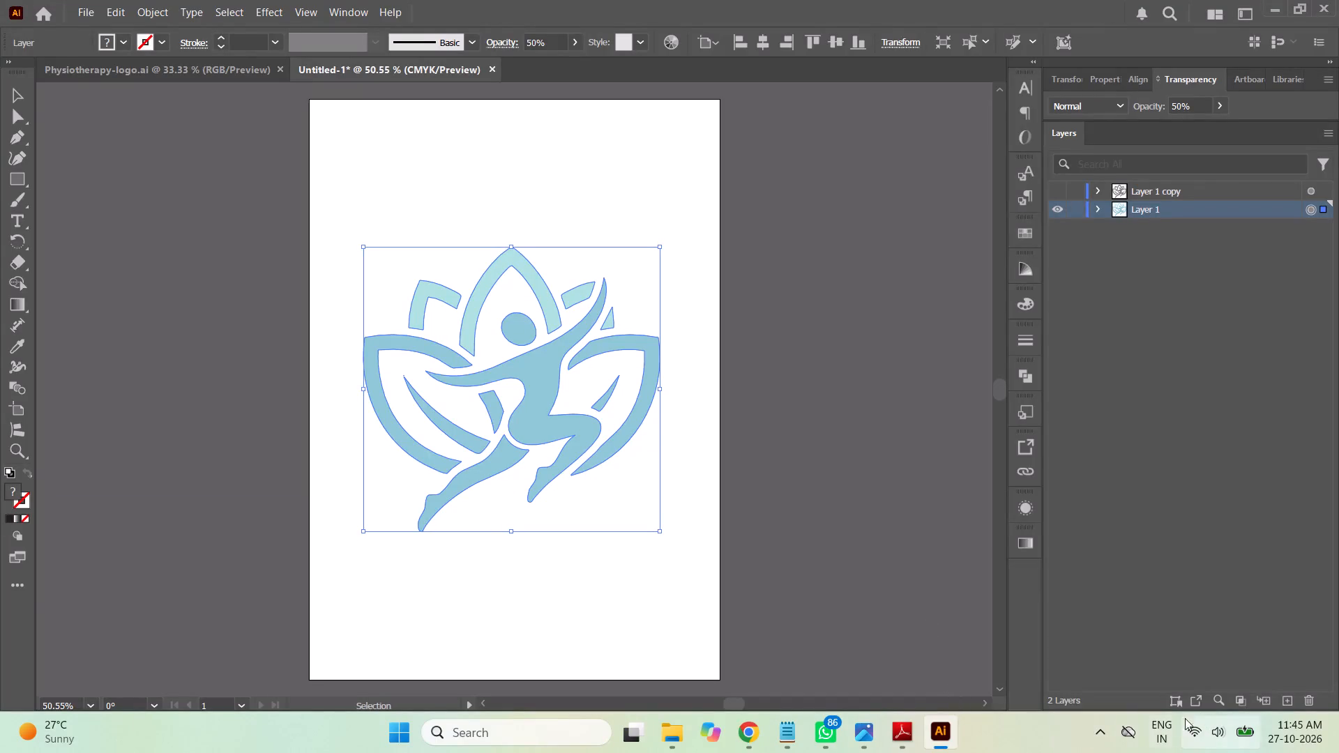
Open the Self DeltaBridge - Saudi Business Setup file from Figma's notifications, view it, and close the window.
left_click(1096, 729)
left_click(1030, 604)
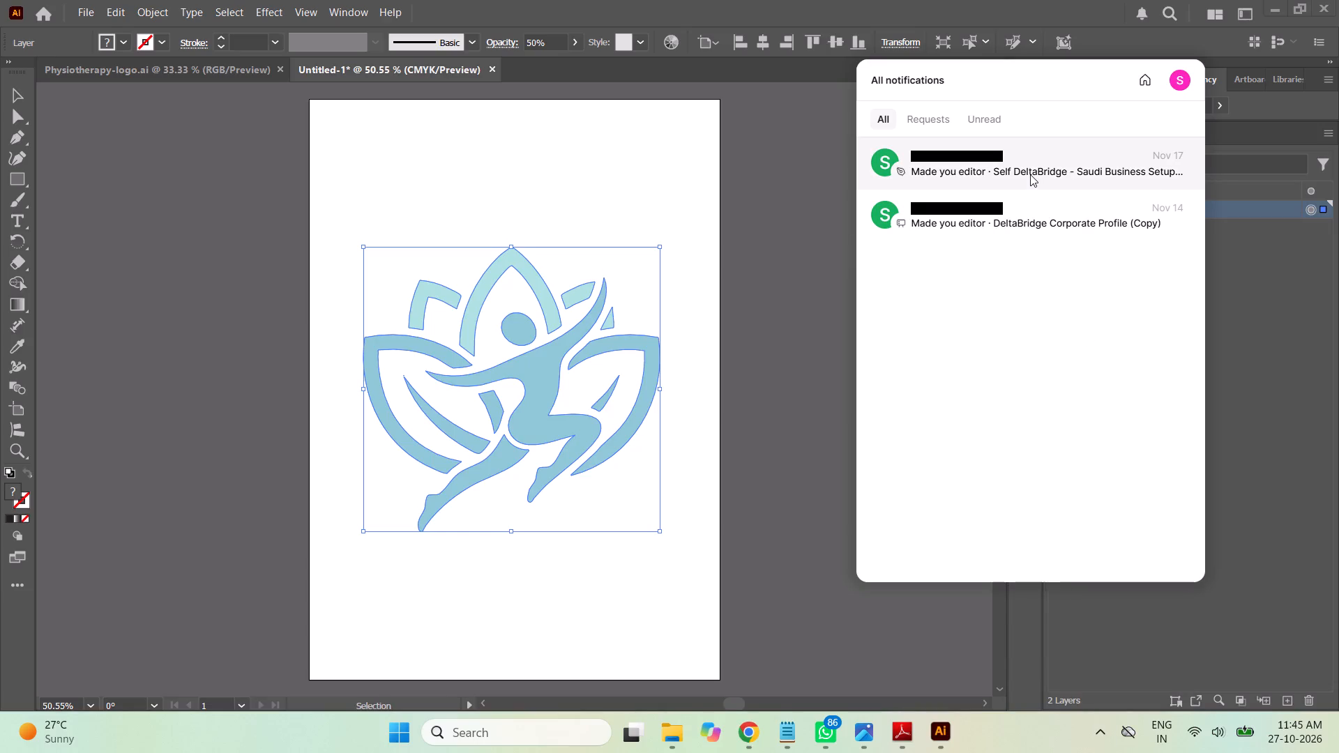
left_click(972, 169)
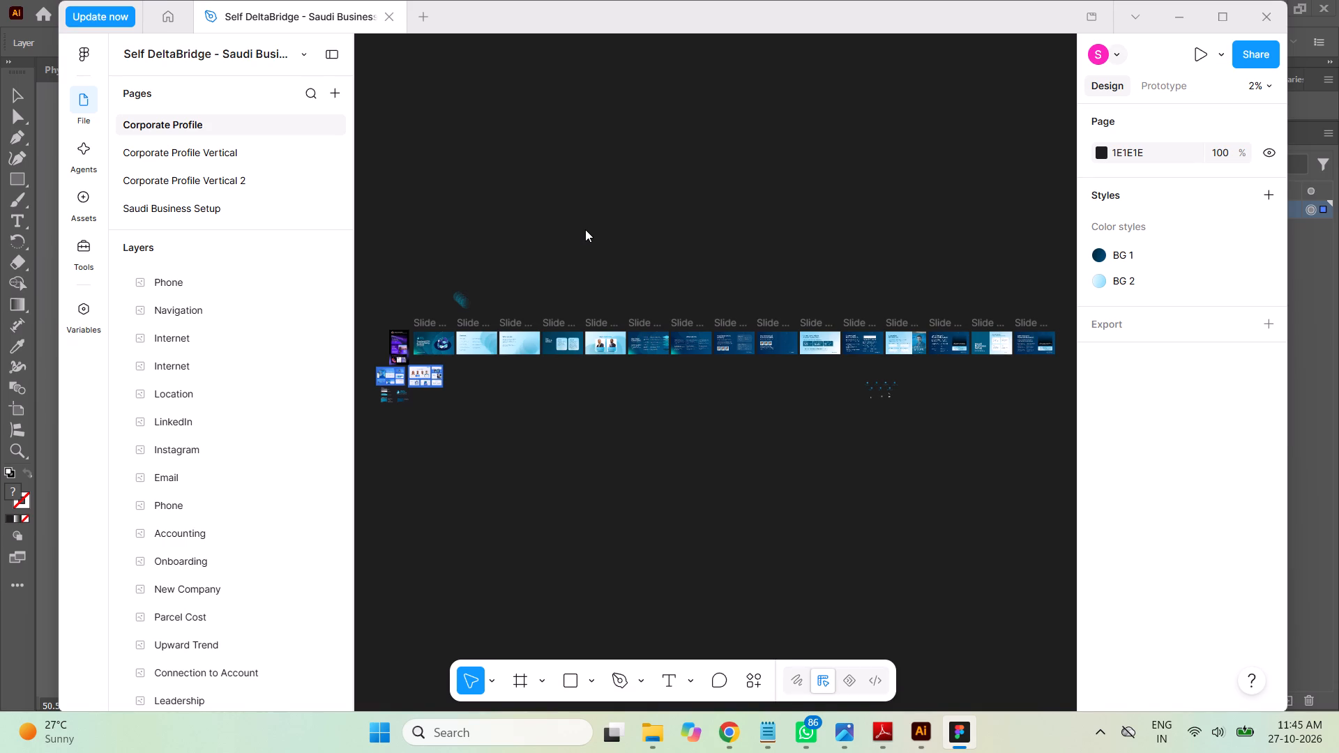
left_click(1266, 19)
Exit the Figma process still running in the background.
left_click(1098, 729)
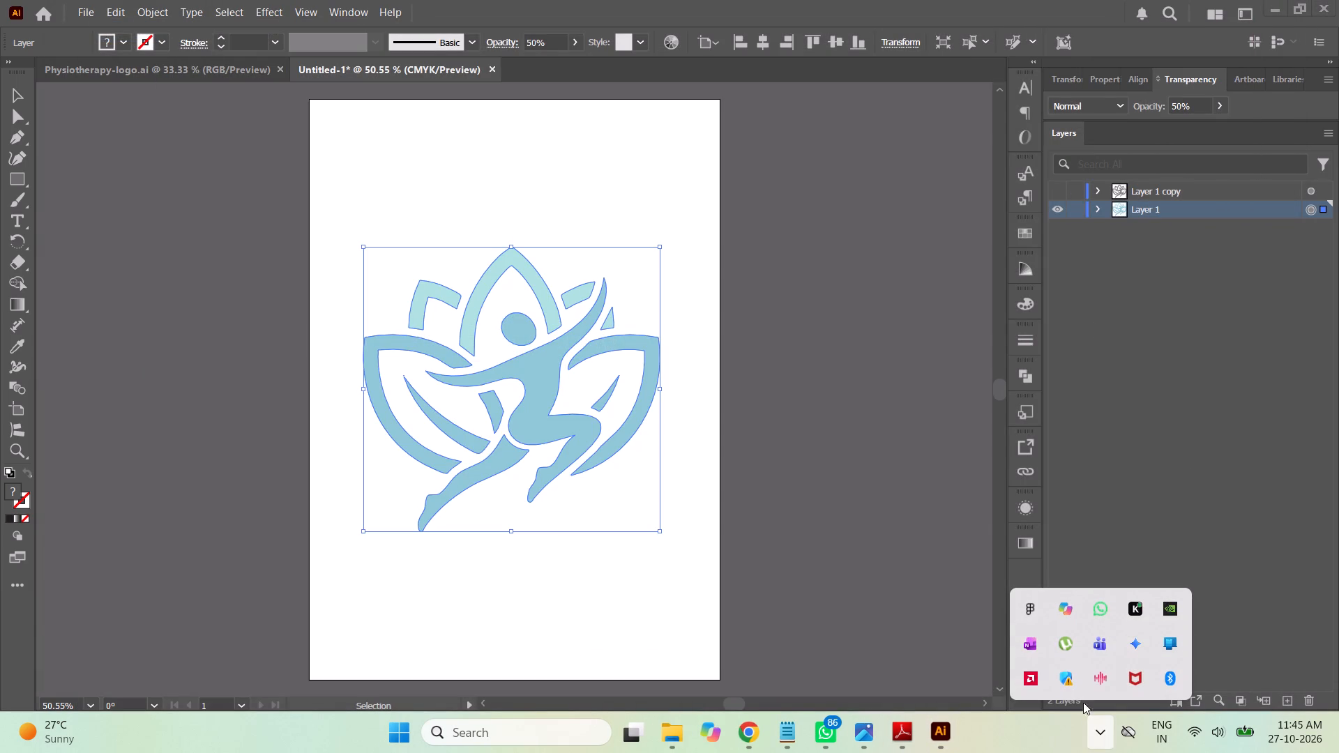
right_click(1033, 609)
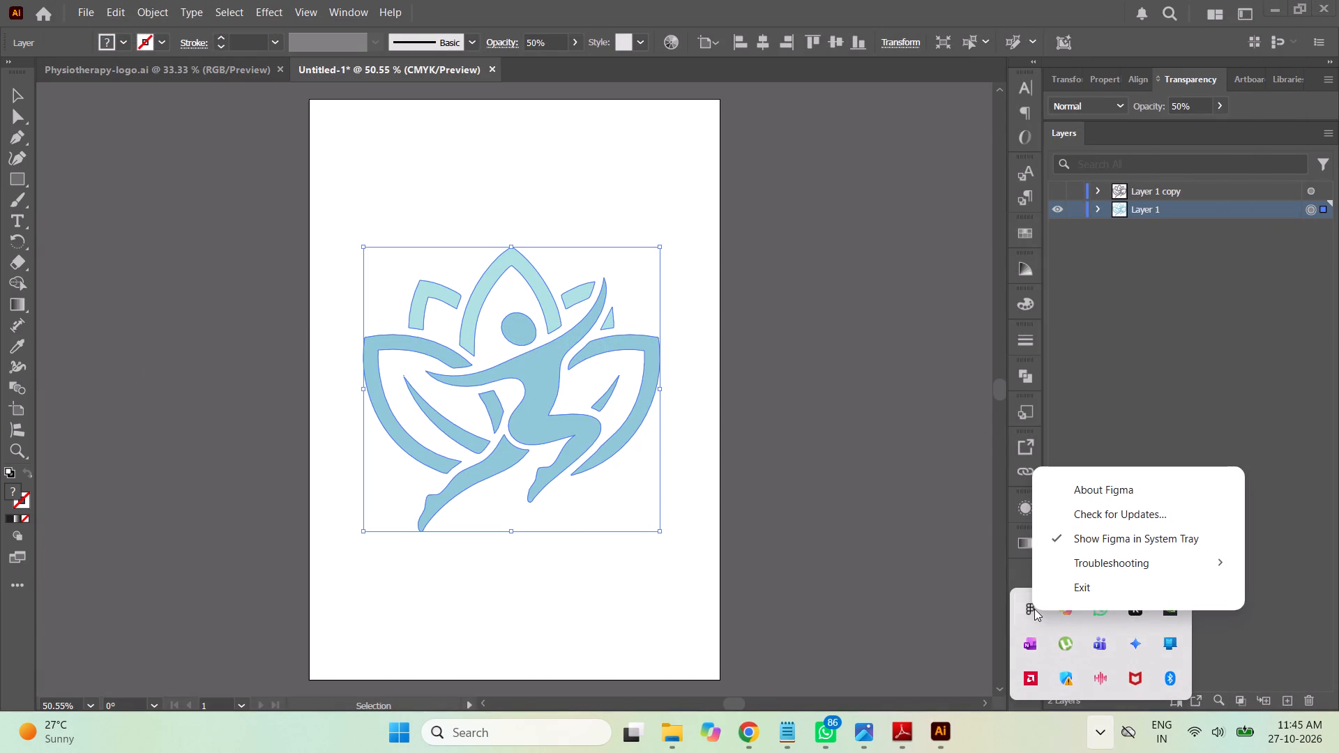
left_click(1091, 586)
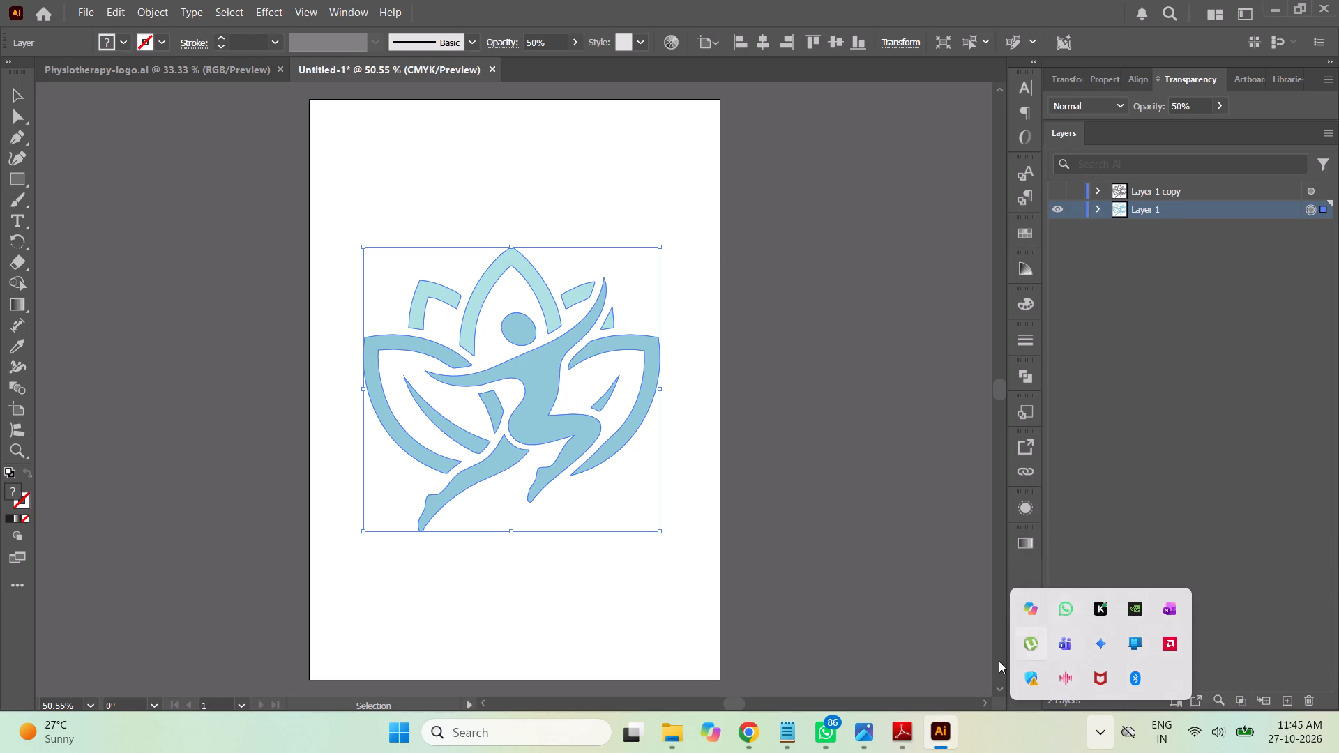
Switch to File Explorer and go up from the SVG folder to the Physiotherapy Service folder.
left_click(675, 736)
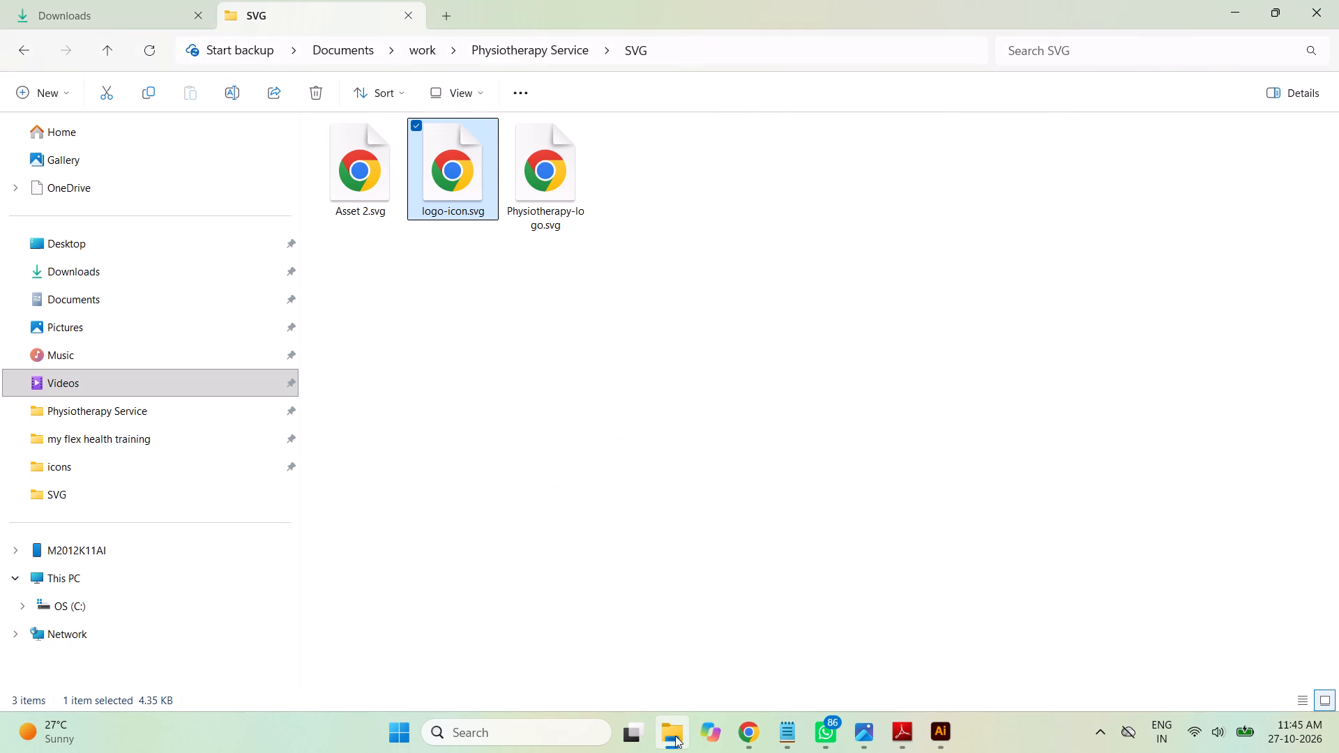
left_click(697, 420)
left_click(510, 50)
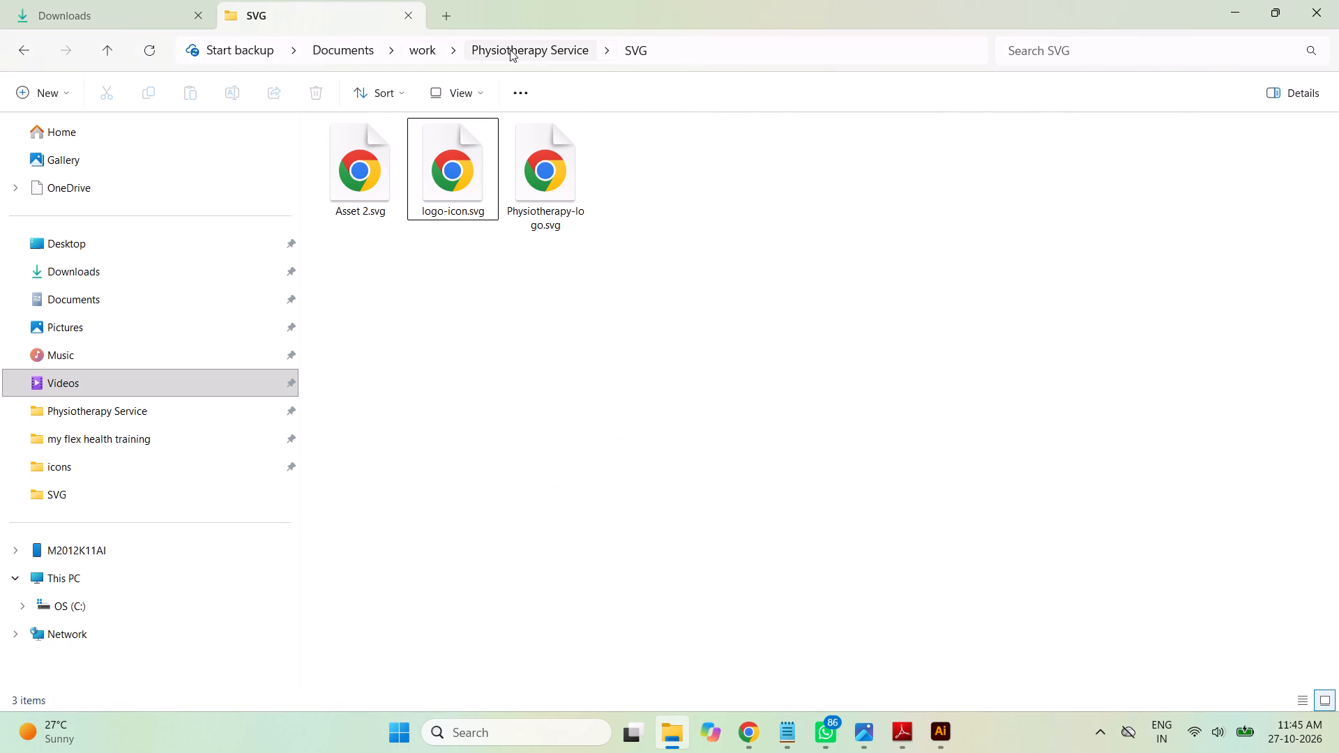
Relaunch Figma in a maximized window and close the reopened Self DeltaBridge file.
left_click(515, 732)
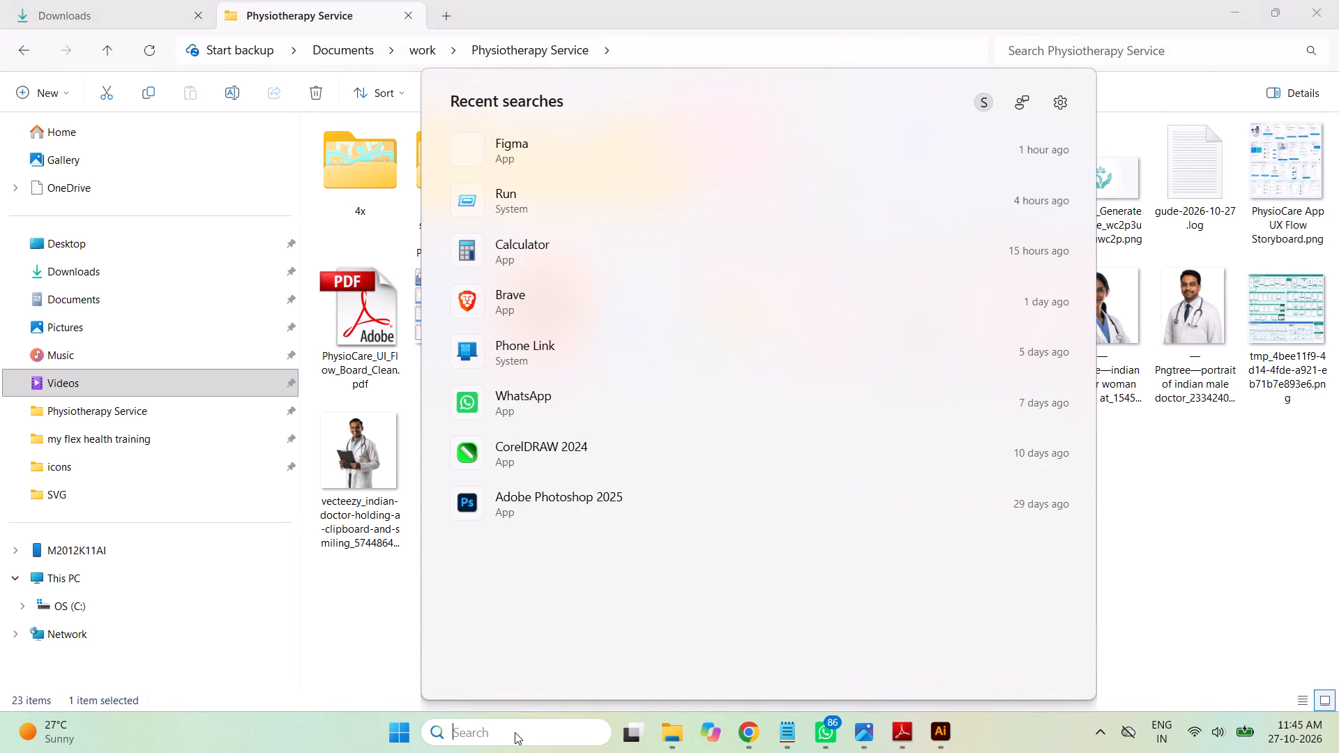
left_click(520, 154)
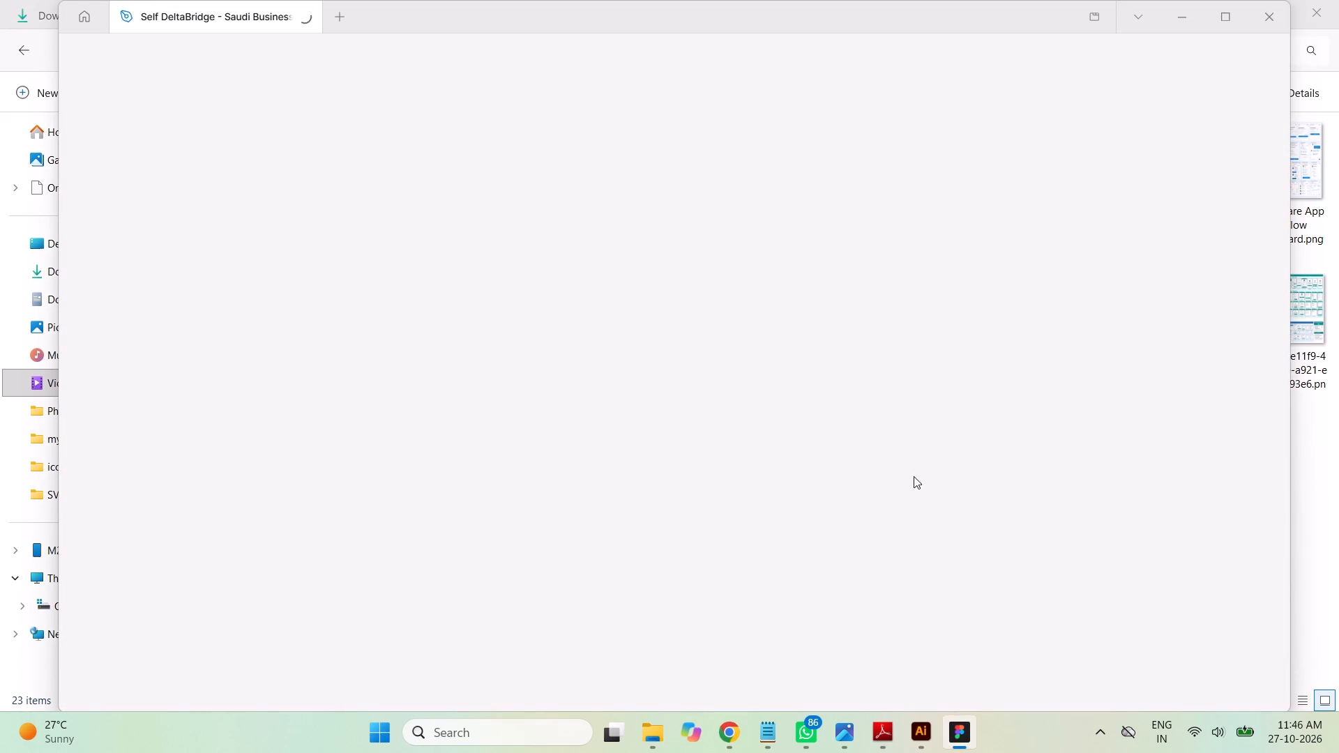
left_click(1225, 20)
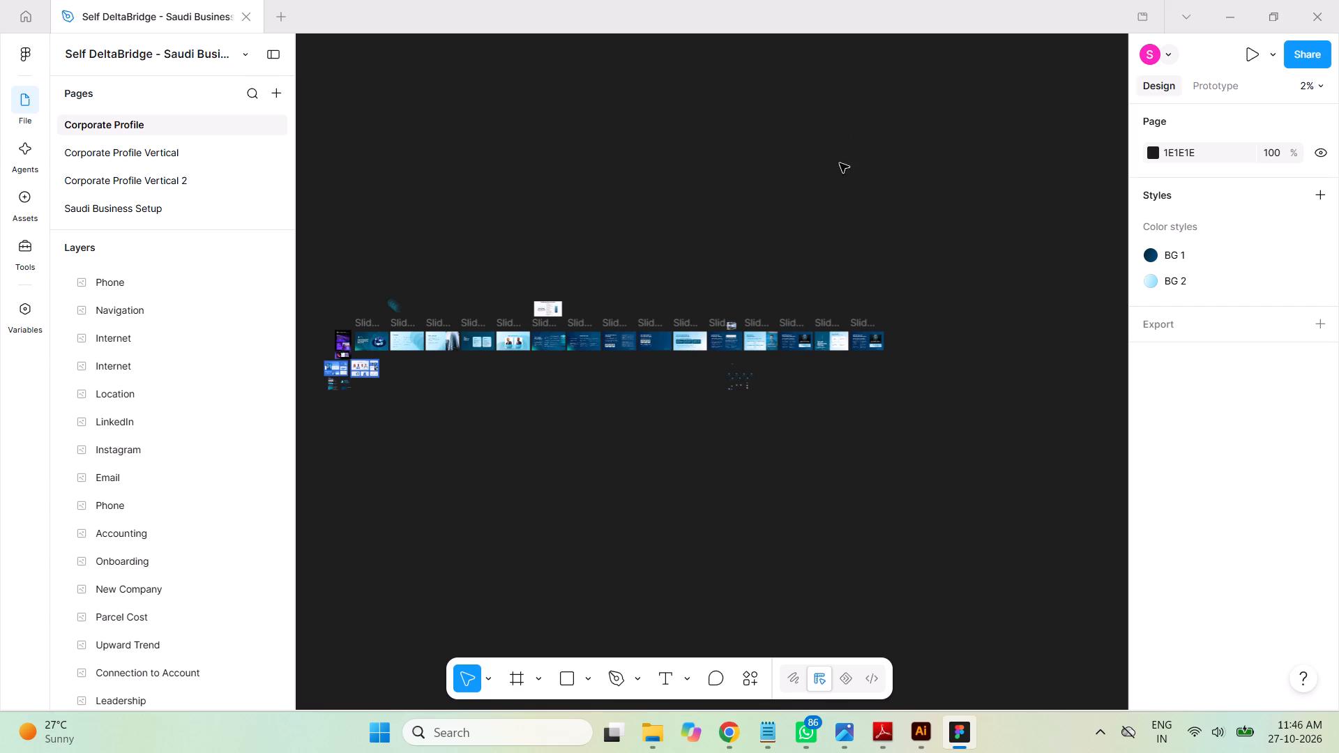
left_click(56, 249)
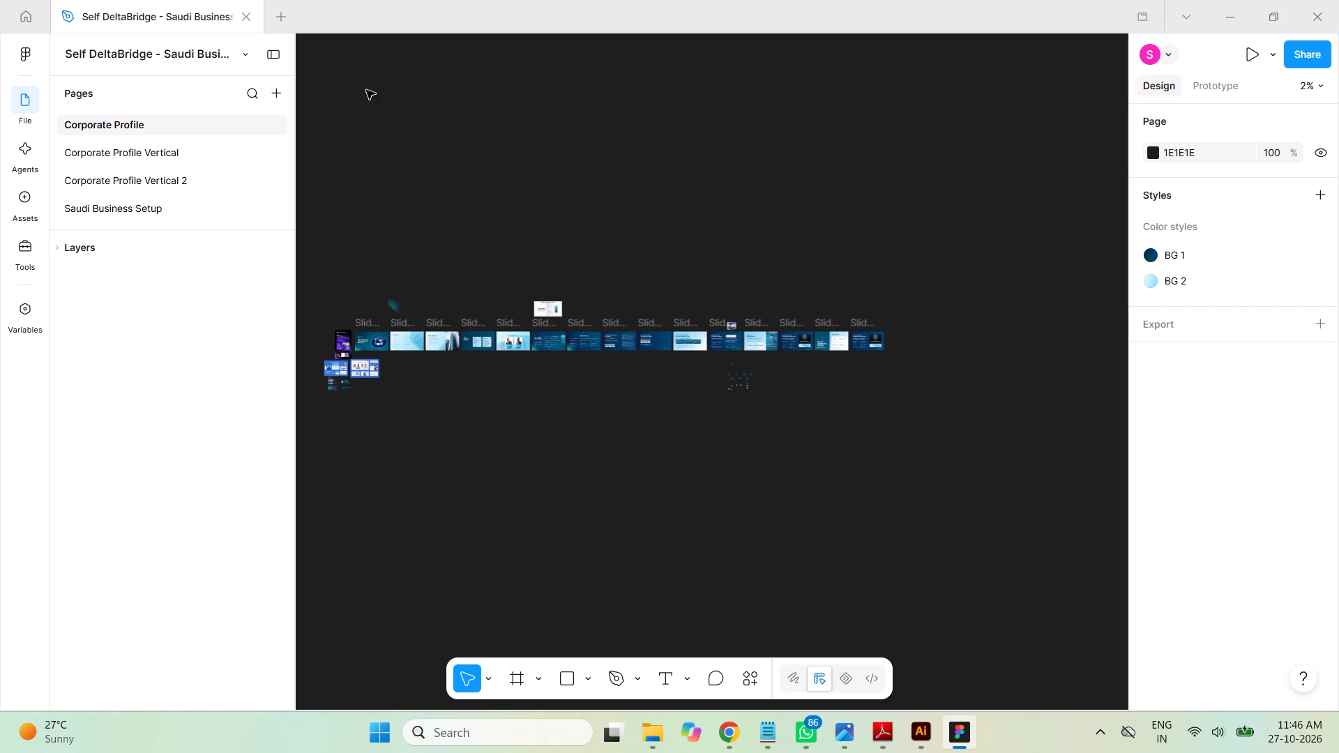
left_click(244, 15)
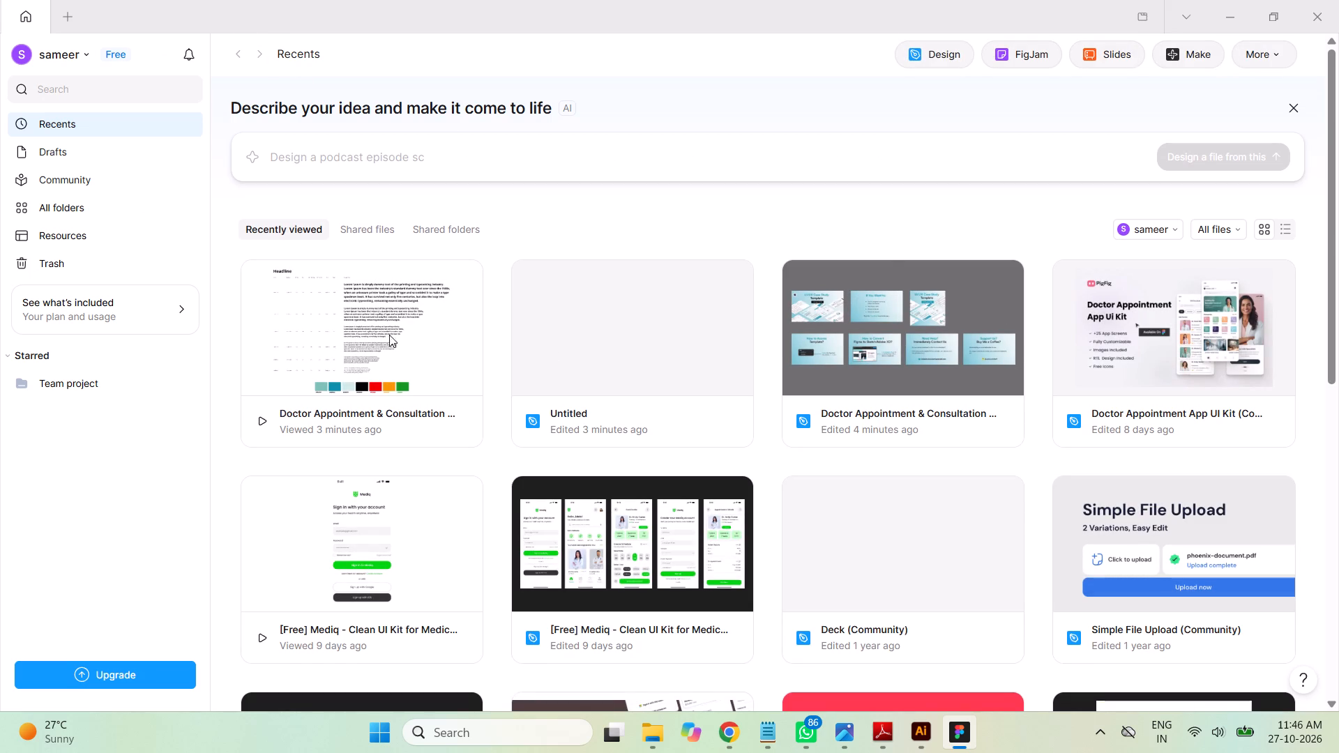
Check the shared folders and shared files, and return to the recently viewed files.
left_click(361, 232)
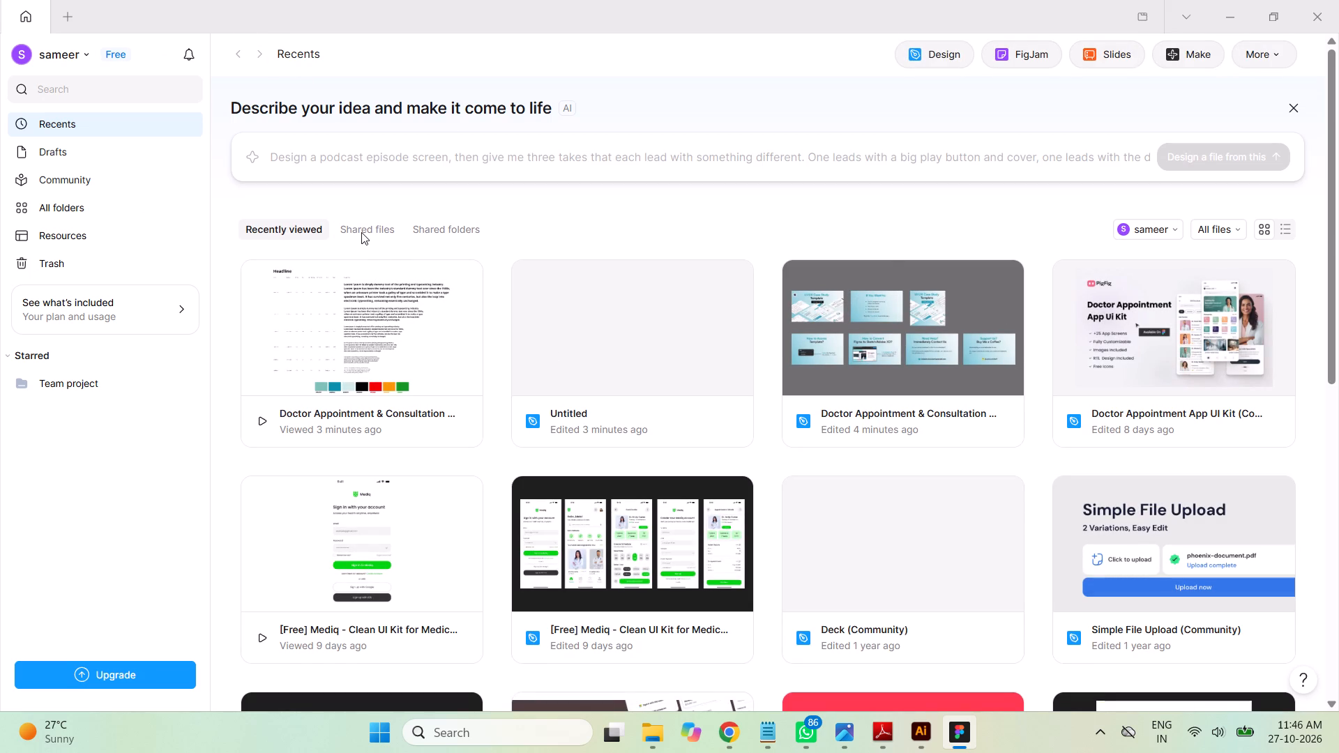
left_click(499, 228)
left_click(454, 228)
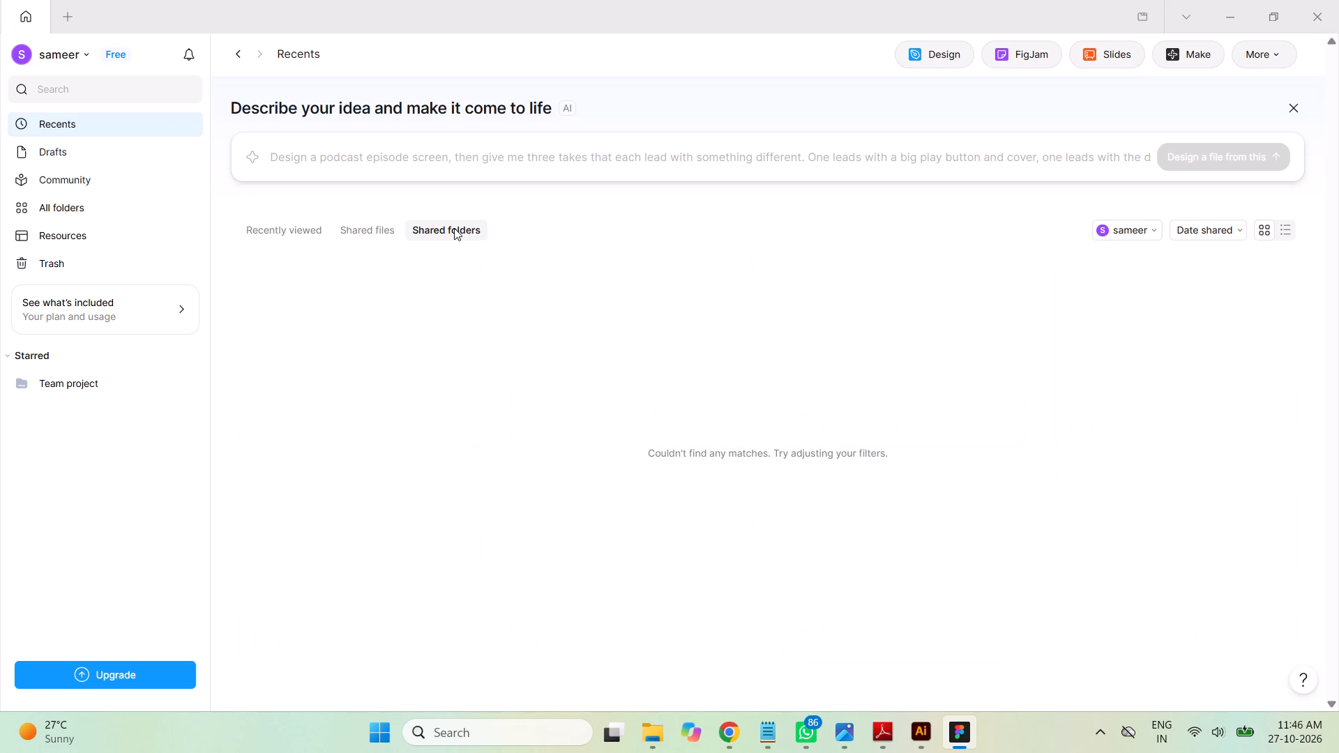
left_click(385, 228)
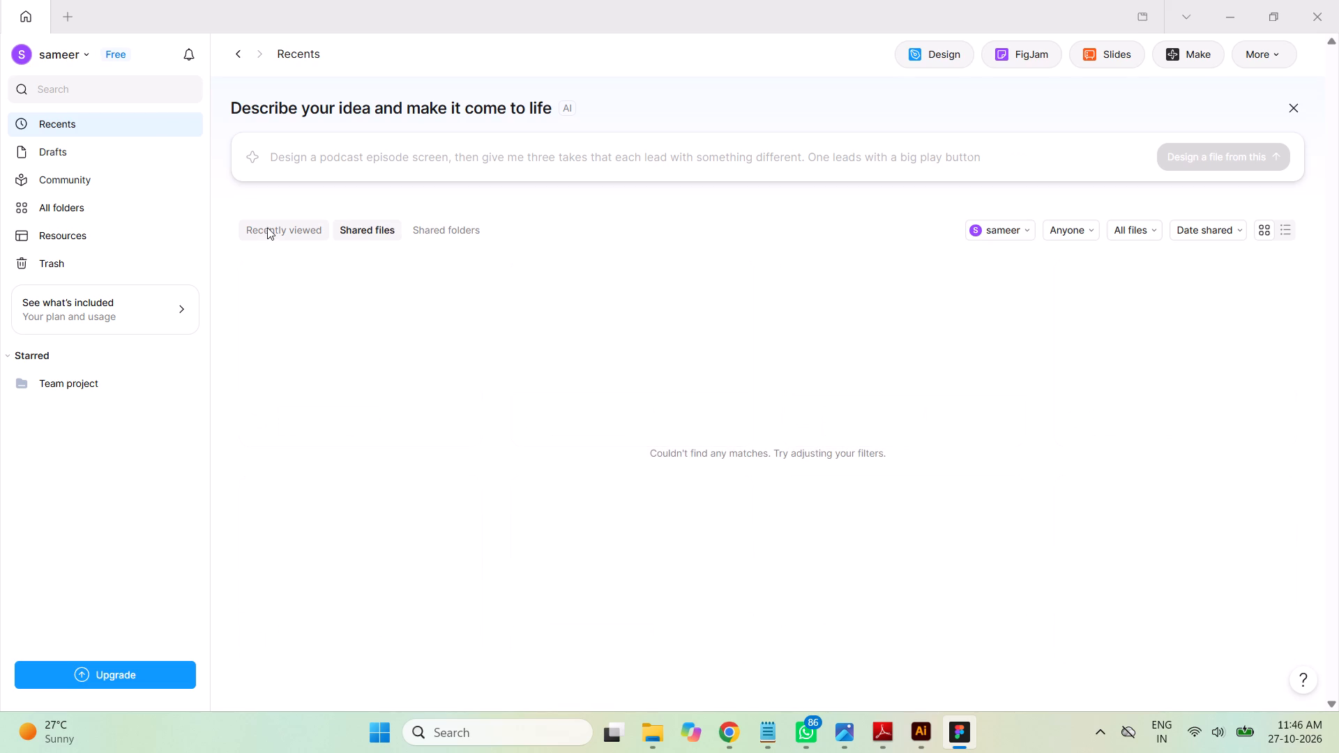
left_click(269, 227)
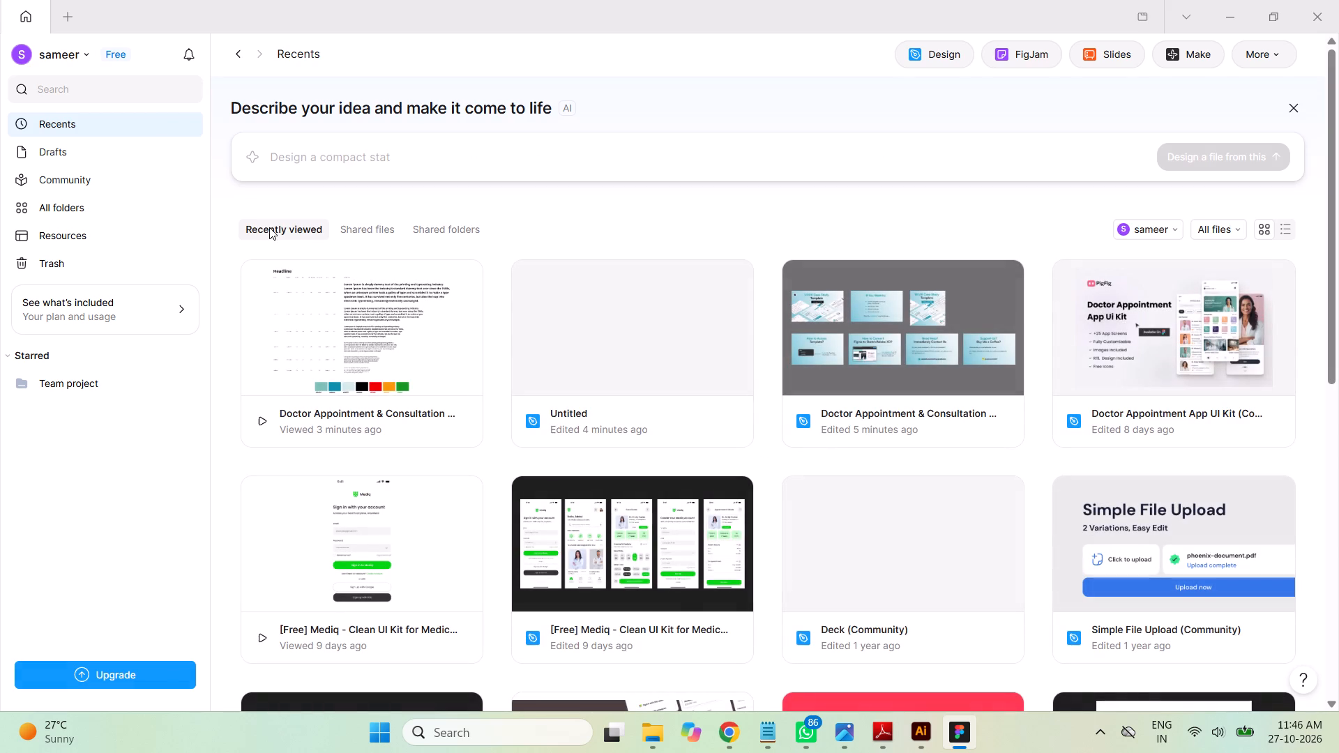
Open the Doctor Appointment & Consultation prototype, open its design file from there, and close the prototype.
left_click(374, 319)
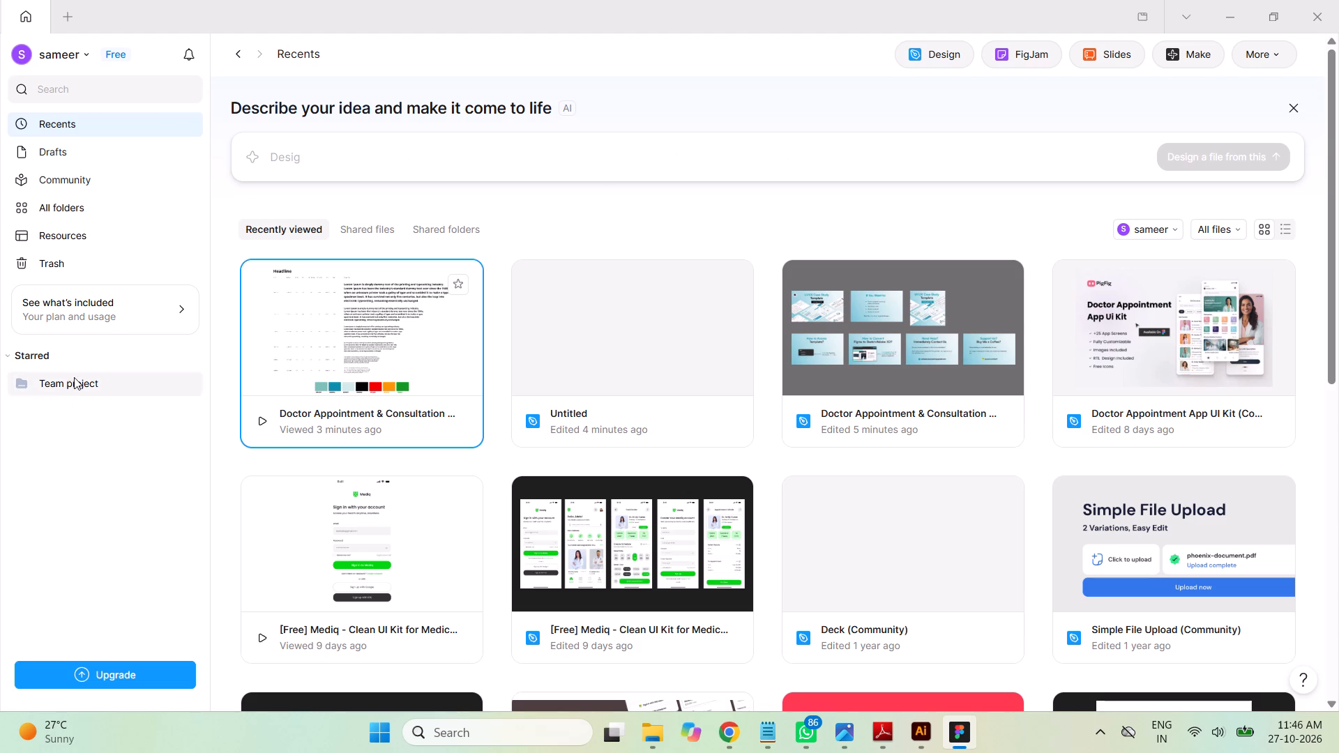
right_click(332, 338)
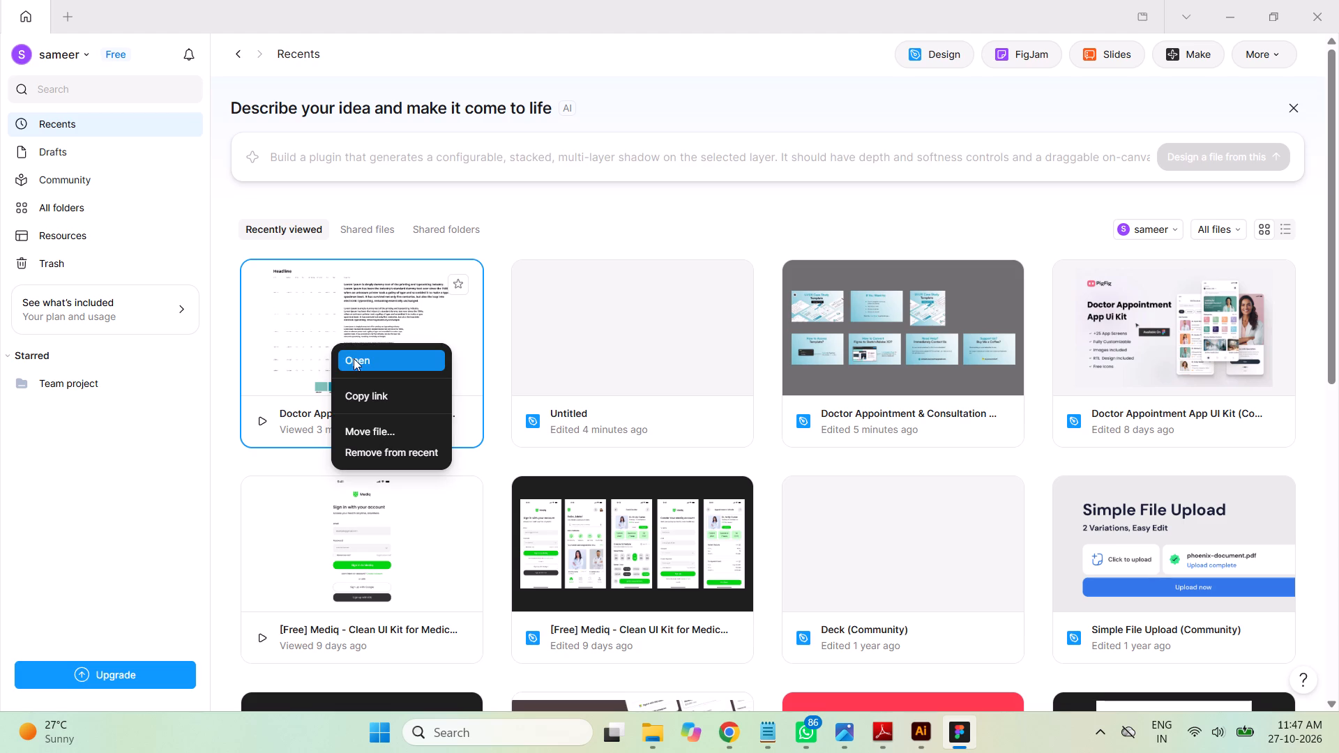
left_click(354, 358)
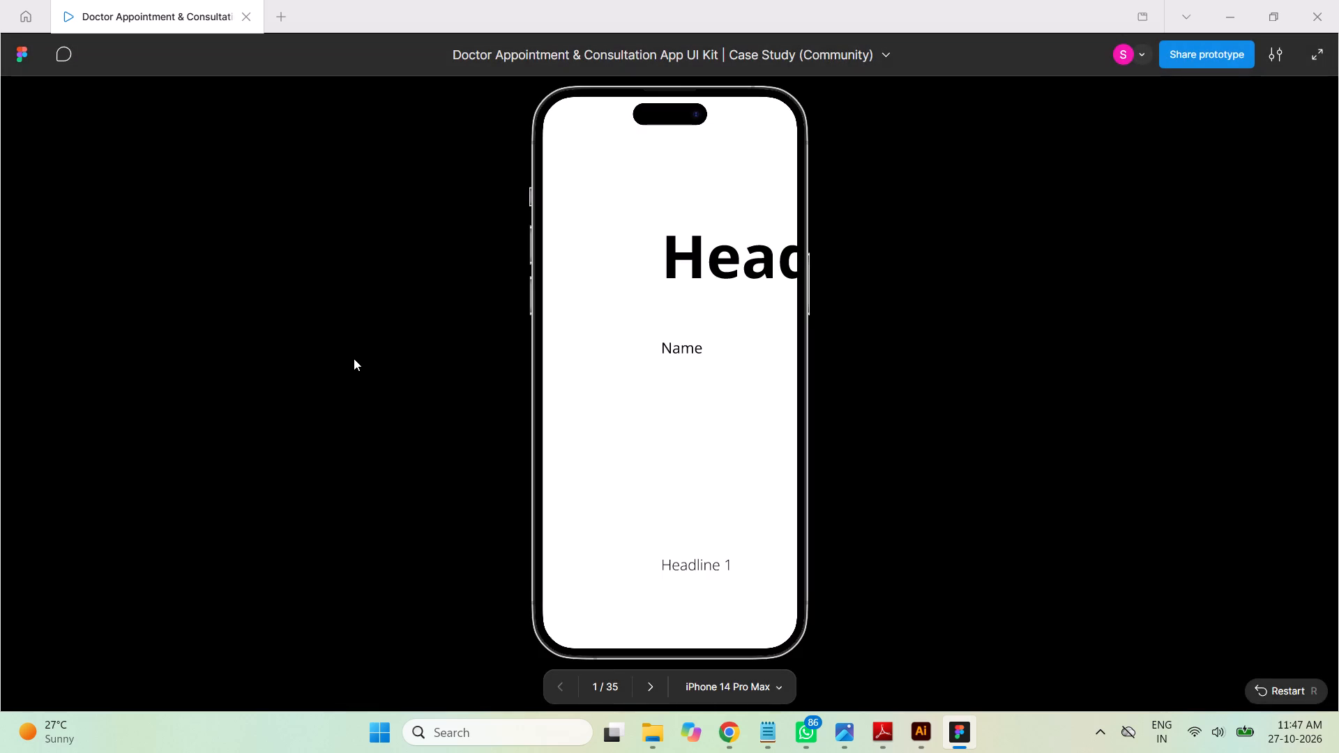
left_click(876, 55)
left_click(879, 99)
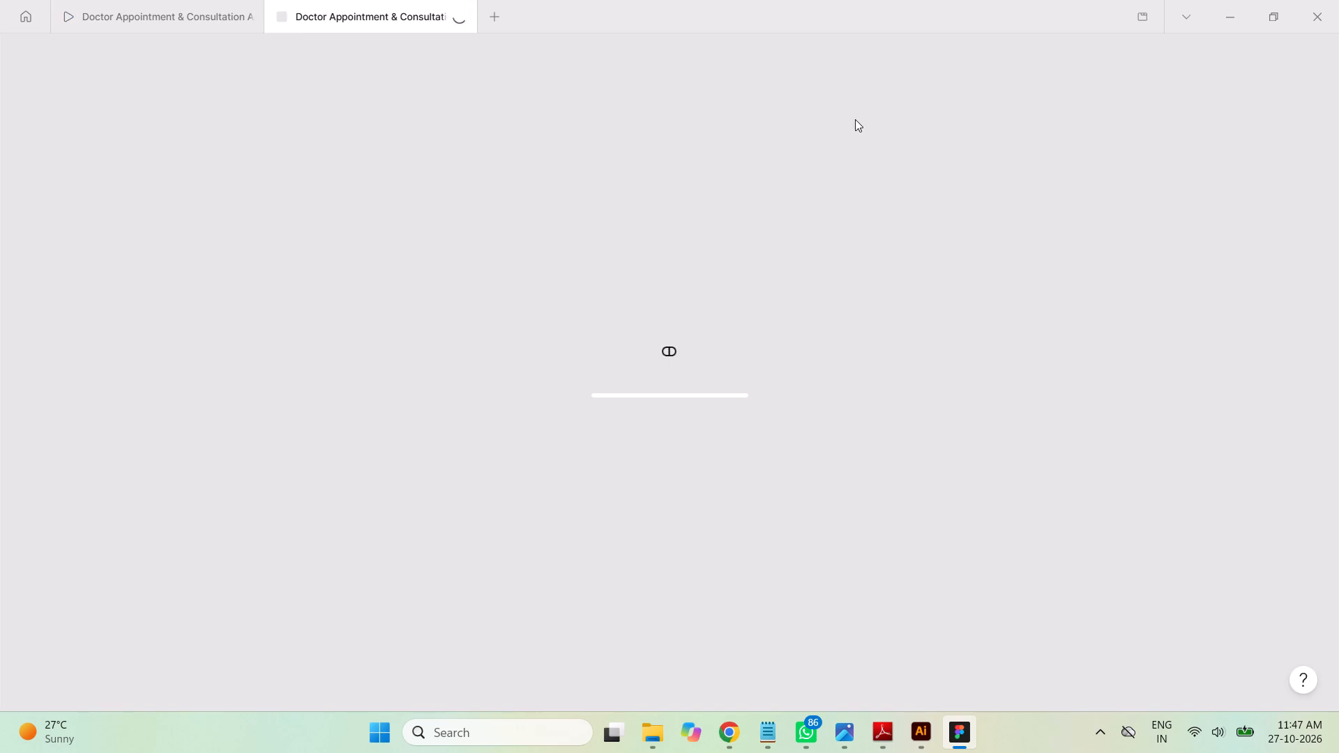
left_click(193, 19)
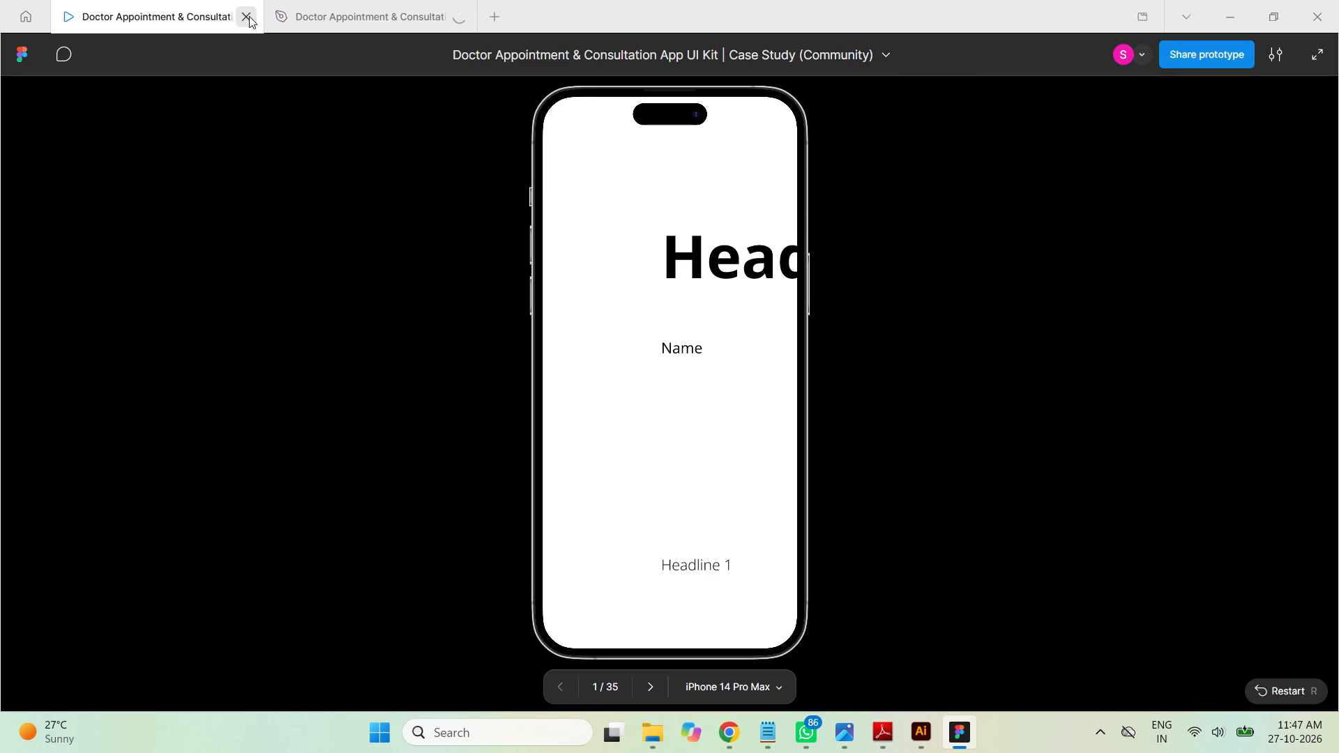
left_click(248, 14)
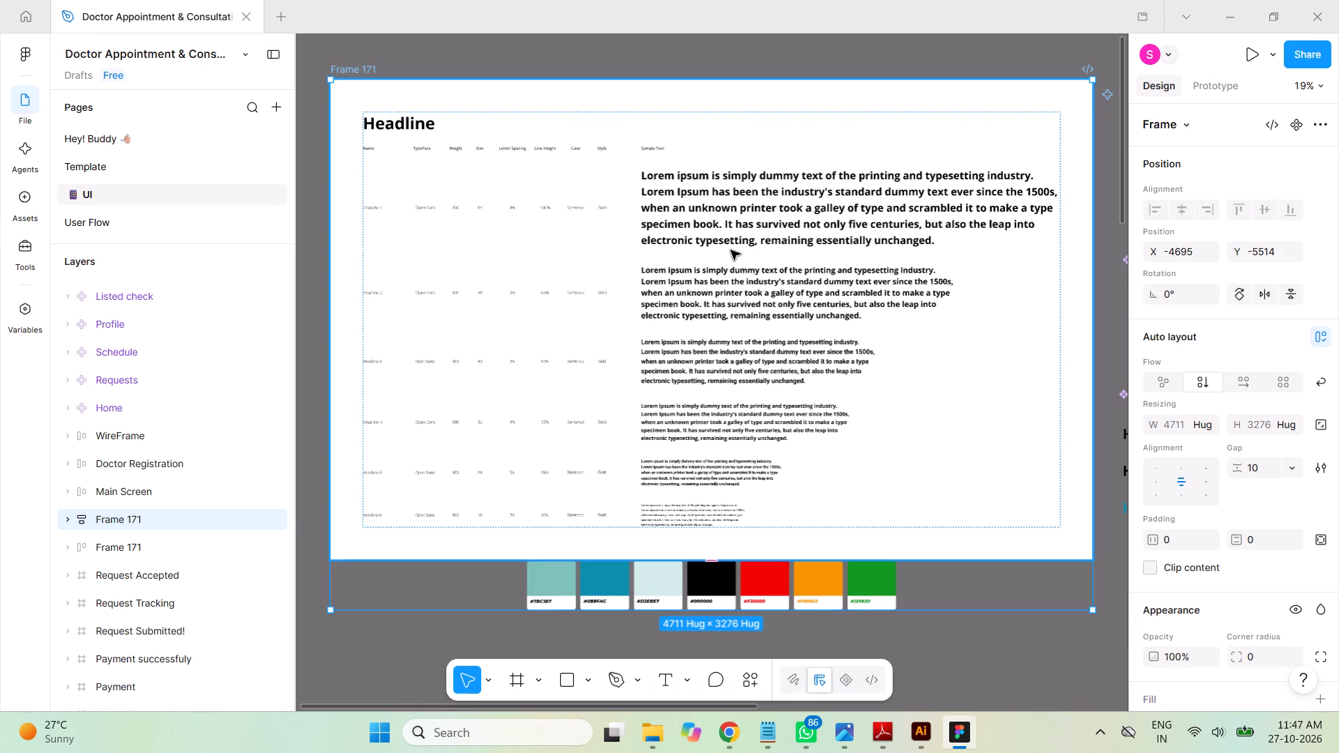
Find the Listed Doctors screen below the payment screens on the UI page and present it as a prototype.
scroll(787, 295, "down", 11)
scroll(786, 298, "up", 2)
scroll(786, 298, "down", 4)
scroll(786, 298, "up", 3)
scroll(786, 298, "down", 2)
scroll(785, 298, "up", 3)
scroll(785, 298, "down", 5)
scroll(783, 298, "up", 1)
scroll(781, 298, "down", 1)
scroll(778, 298, "up", 3)
scroll(778, 298, "down", 5)
scroll(772, 298, "up", 2)
scroll(772, 298, "down", 2)
scroll(772, 298, "up", 2)
scroll(772, 298, "down", 7)
scroll(769, 298, "up", 1)
scroll(769, 298, "down", 1)
scroll(769, 298, "up", 1)
scroll(769, 298, "down", 2)
scroll(769, 298, "up", 2)
scroll(769, 298, "down", 3)
scroll(769, 298, "up", 4)
scroll(769, 298, "down", 6)
scroll(765, 297, "up", 1)
scroll(765, 297, "down", 1)
scroll(765, 297, "up", 1)
scroll(765, 297, "down", 2)
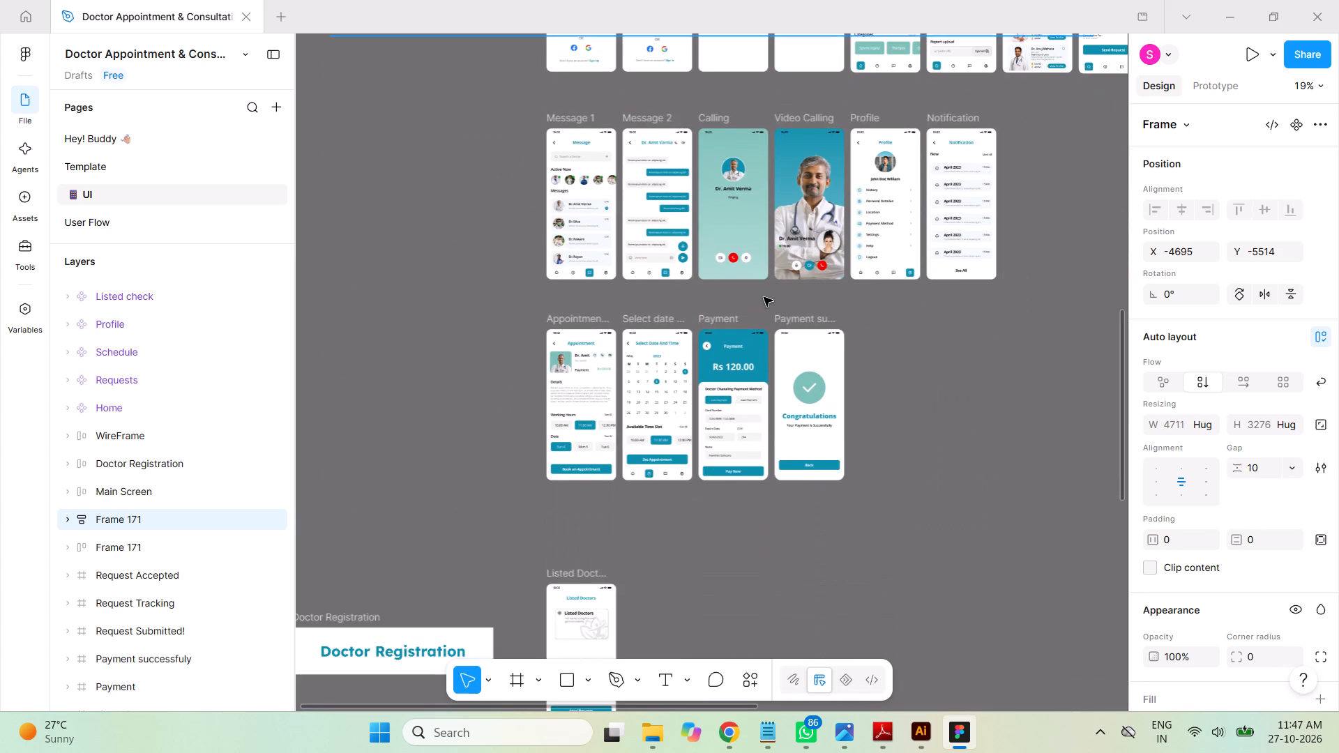
scroll(764, 297, "down", 1)
scroll(764, 297, "up", 6)
scroll(764, 297, "down", 1)
scroll(764, 297, "up", 3)
scroll(764, 297, "down", 2)
scroll(780, 303, "up", 1)
scroll(782, 303, "down", 2)
scroll(791, 307, "up", 3)
scroll(792, 307, "down", 6)
scroll(1001, 487, "down", 2)
scroll(972, 471, "up", 4)
scroll(967, 469, "down", 9)
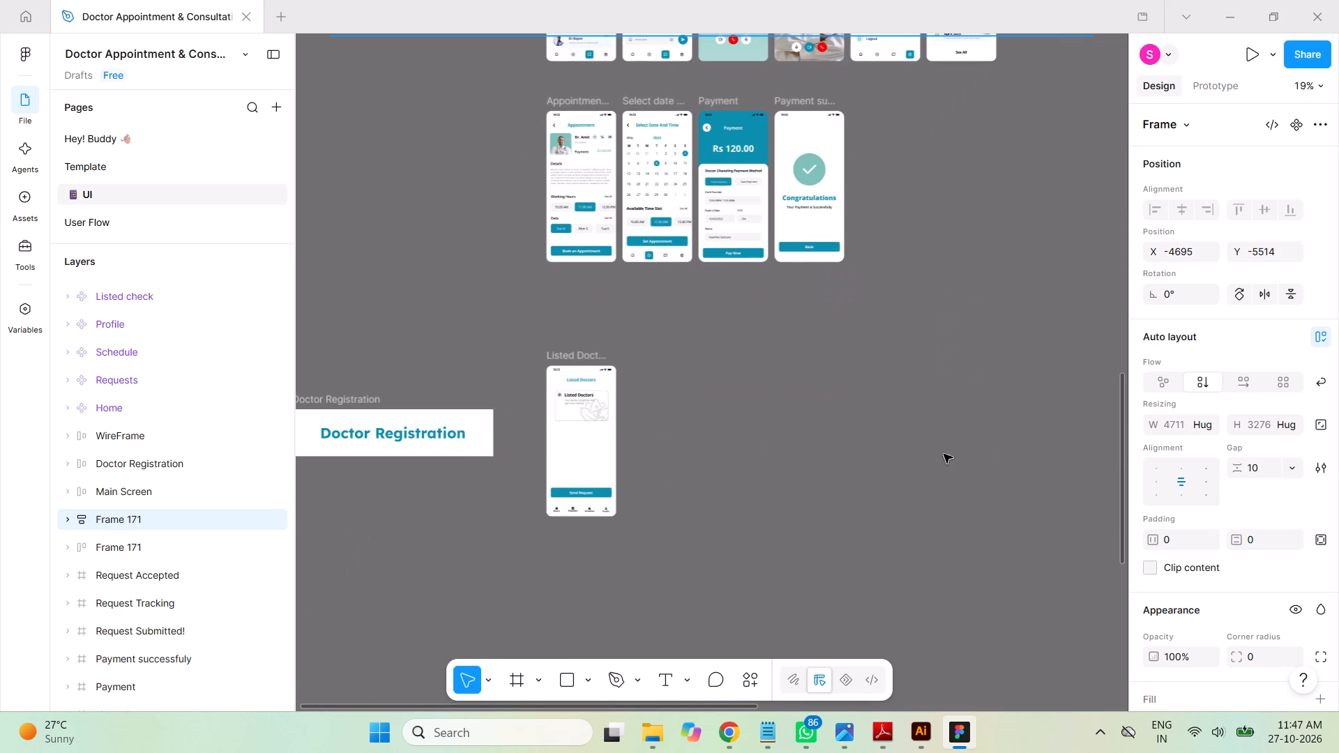
left_click(570, 357)
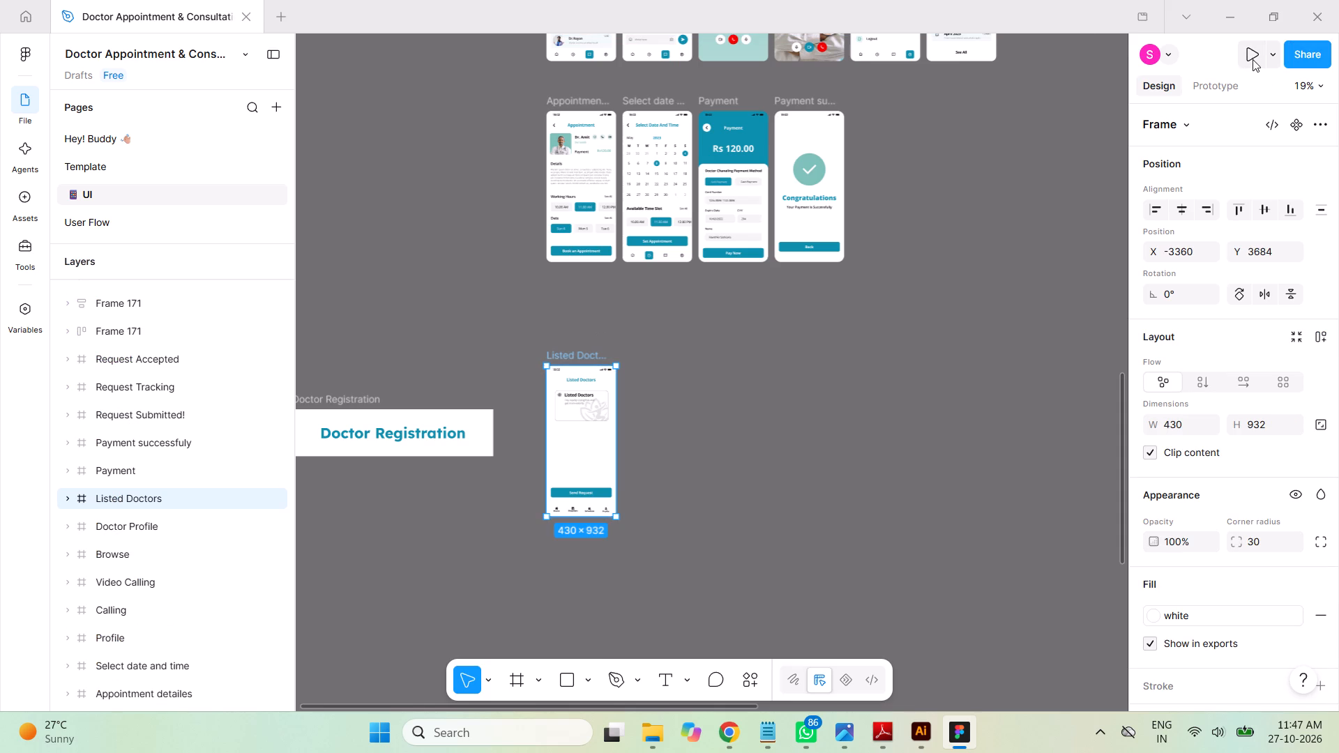
left_click(1246, 54)
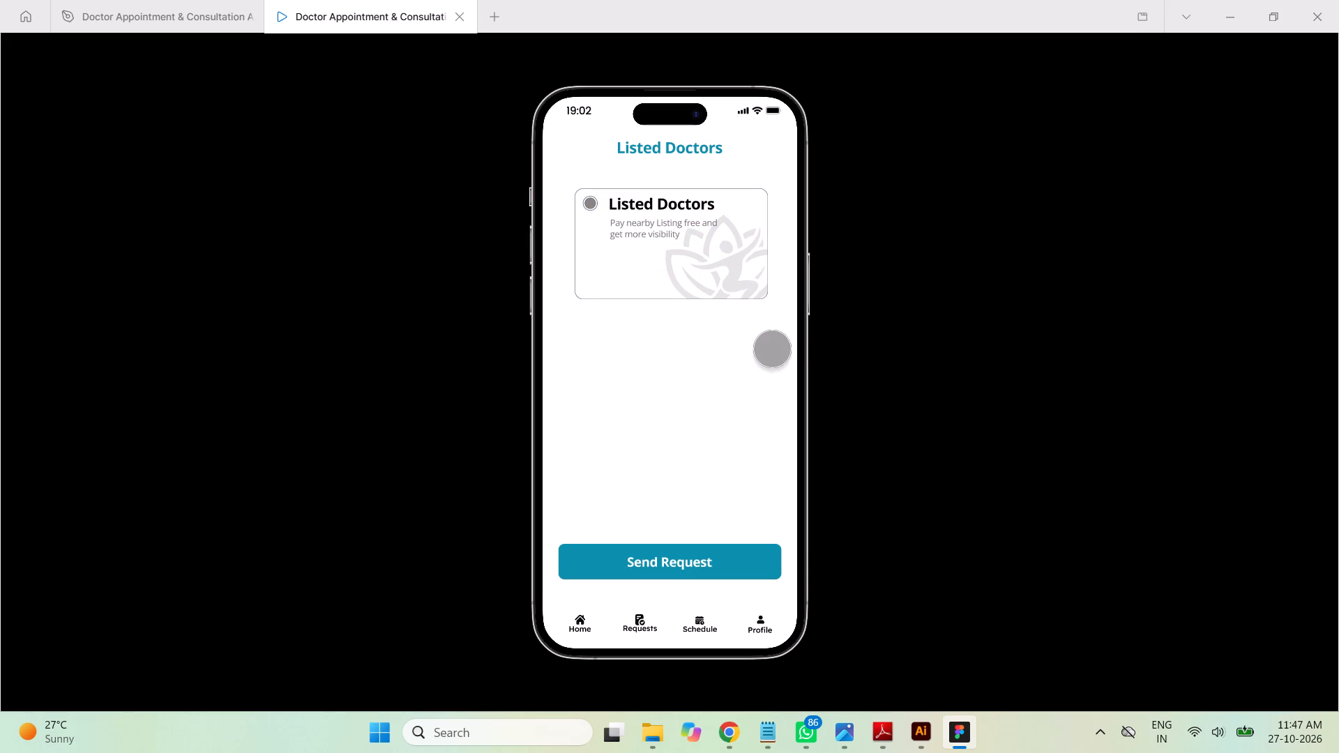
Test the selection behaviour of the Listed Doctors option card in the prototype, and close the preview.
left_click(698, 271)
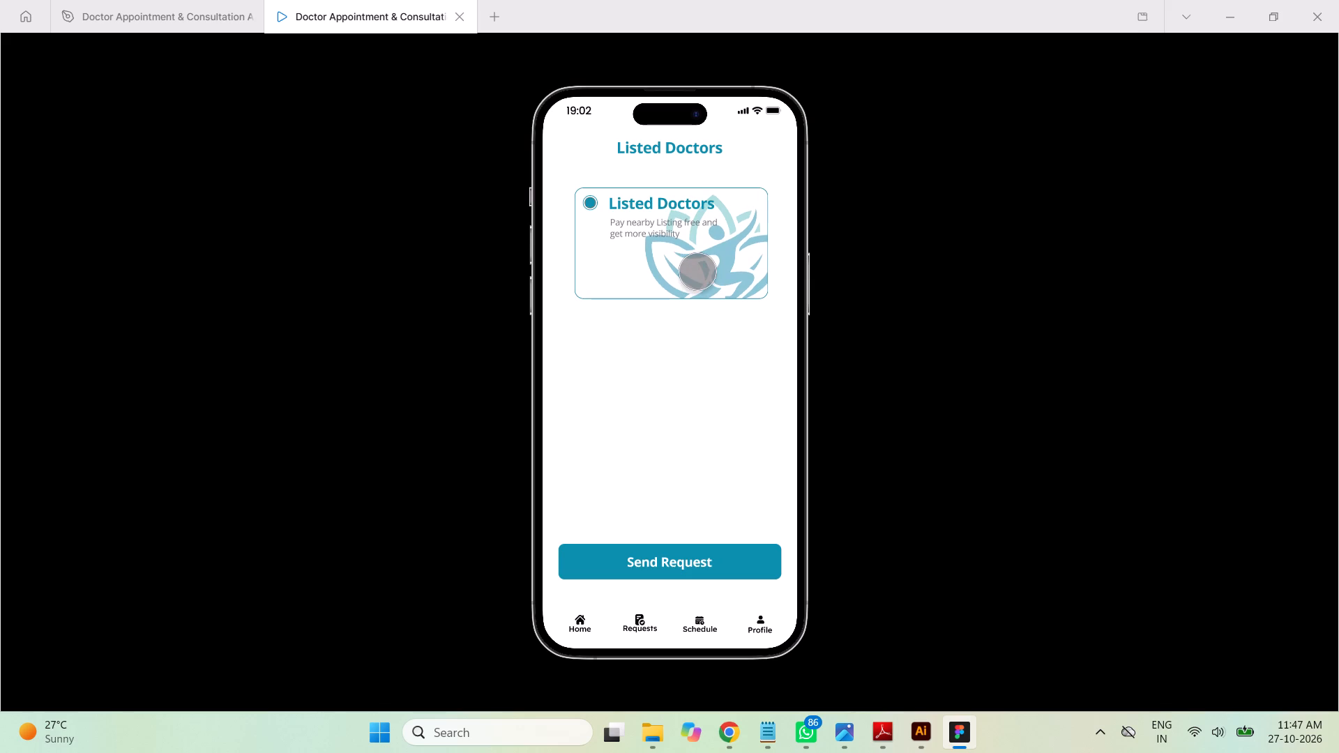
left_click(737, 353)
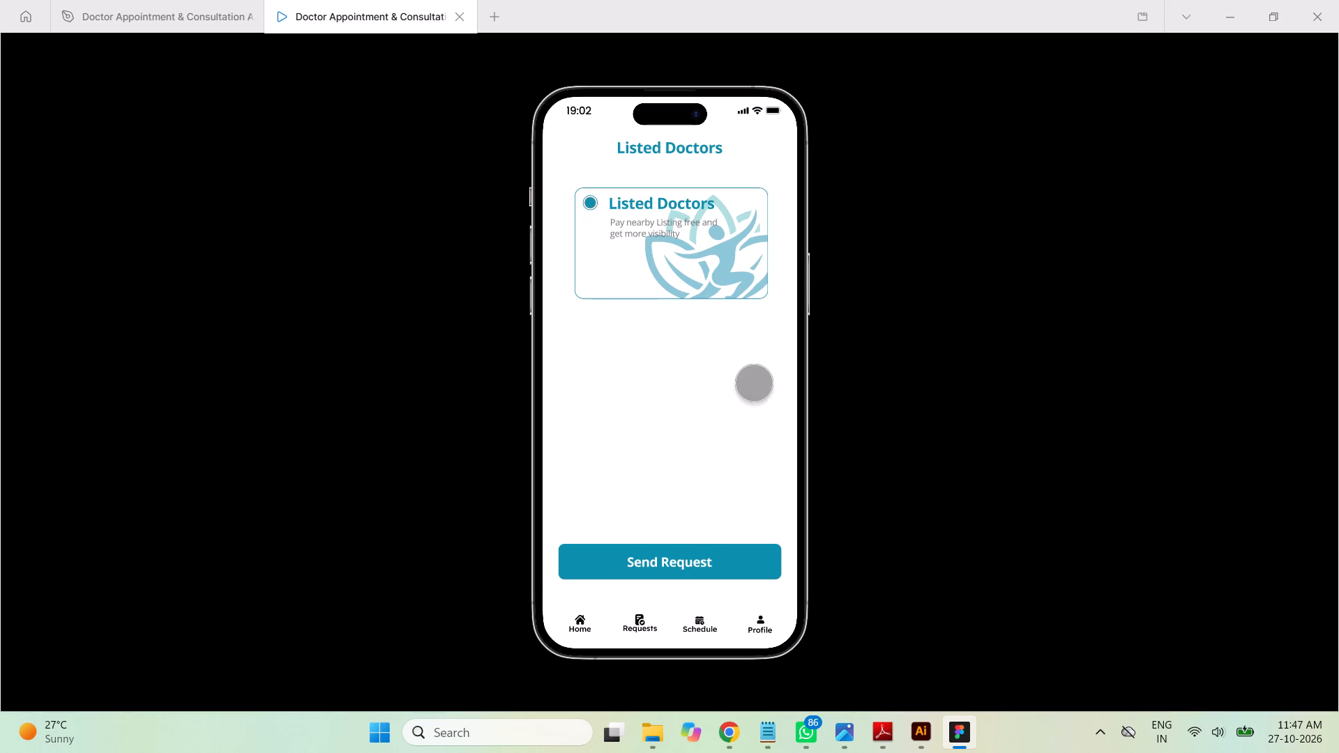
left_click(723, 283)
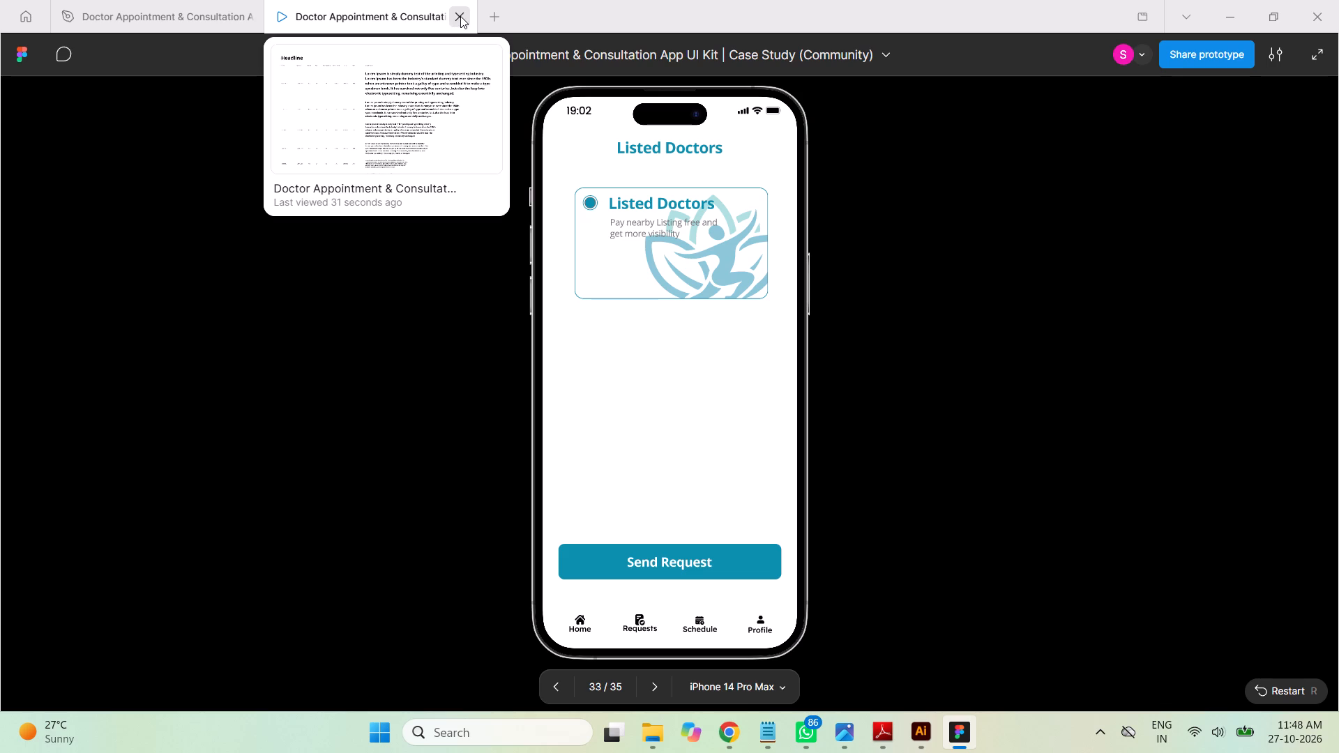
left_click(460, 16)
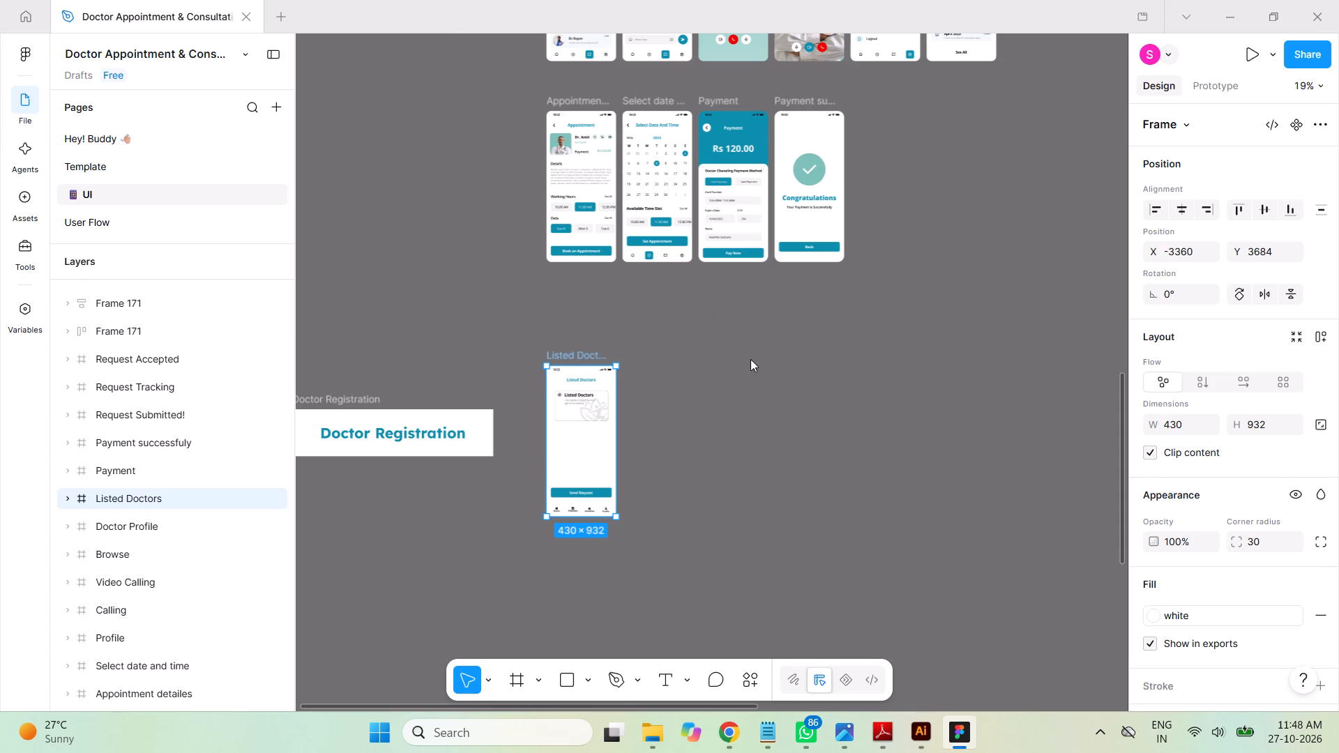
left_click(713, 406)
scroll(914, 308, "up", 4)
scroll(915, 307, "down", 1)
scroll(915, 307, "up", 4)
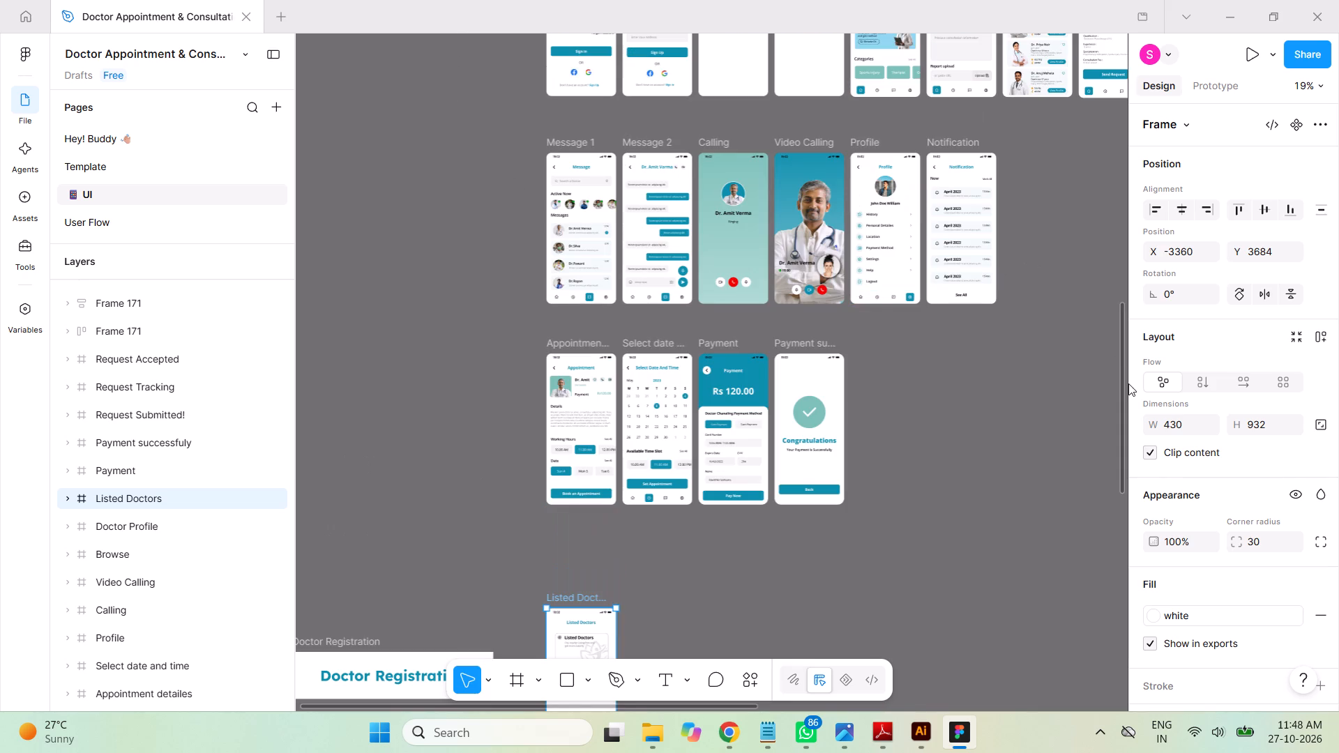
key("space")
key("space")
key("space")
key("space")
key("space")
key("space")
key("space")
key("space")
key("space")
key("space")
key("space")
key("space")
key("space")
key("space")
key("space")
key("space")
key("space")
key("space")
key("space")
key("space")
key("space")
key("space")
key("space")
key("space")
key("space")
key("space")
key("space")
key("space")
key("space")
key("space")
Set the Default variant's hover interaction duration to 200 ms in the Listed check component set above the Home component.
key("space")
key("space")
key("space")
key("space")
key("space")
key("space")
key("space")
key("space")
key("space")
key("space")
key("space")
key("space")
key("space")
key("space")
key("space")
key("space")
key("space")
key("space")
key("space")
key("space")
left_click_drag(967, 367, 925, 434)
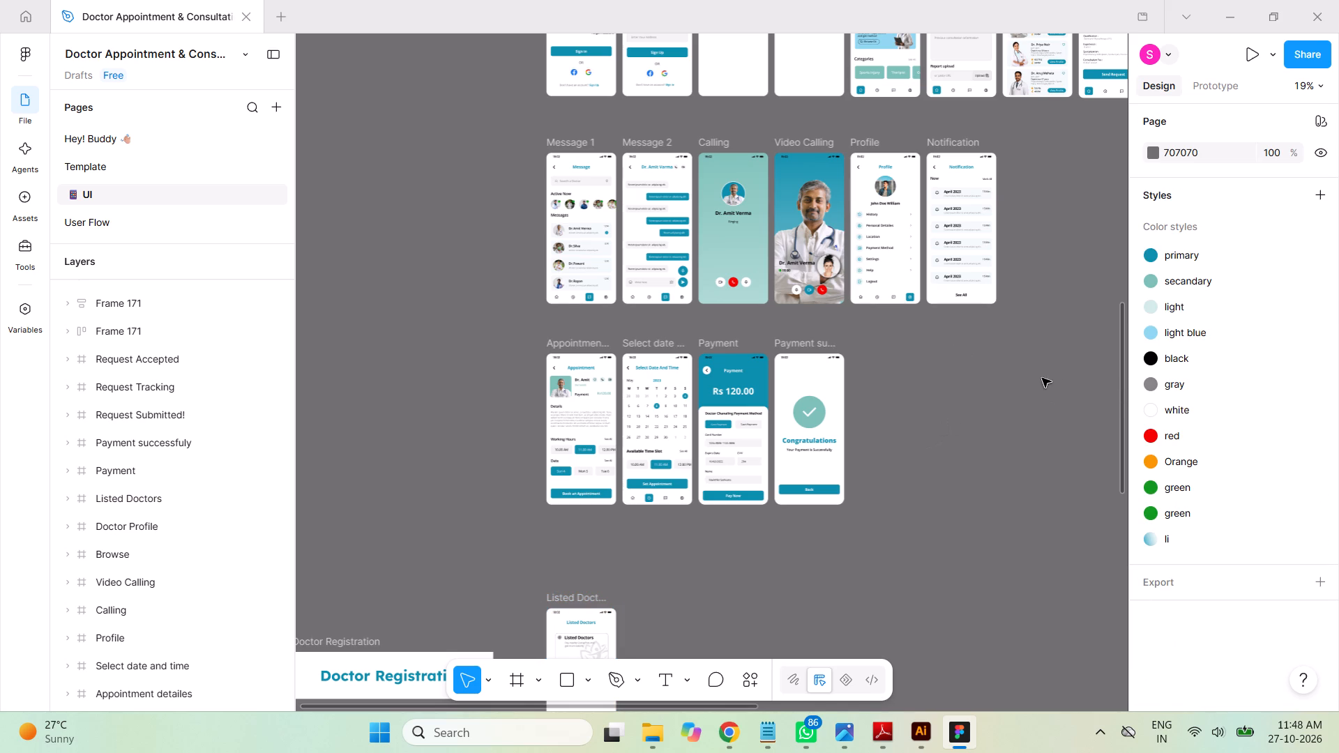
key("space")
key("space")
key("space")
key("space")
key("space")
key("space")
key("space")
key("space")
key("space")
key("space")
key("space")
key("space")
key("space")
key("space")
key("space")
key("space")
key("space")
key("space")
key("space")
key("space")
key("space")
left_click_drag(1016, 345, 789, 637)
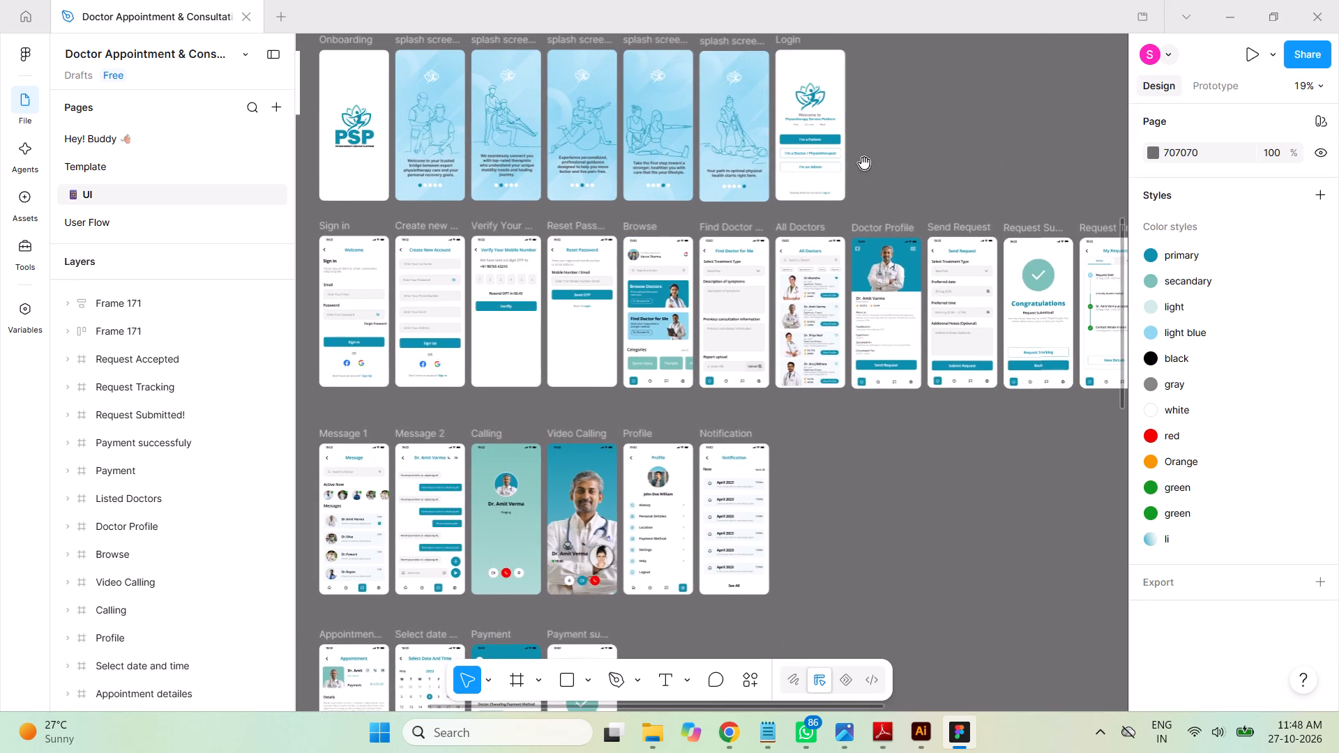
left_click_drag(864, 162, 819, 539)
left_click_drag(849, 249, 706, 537)
left_click_drag(819, 279, 815, 312)
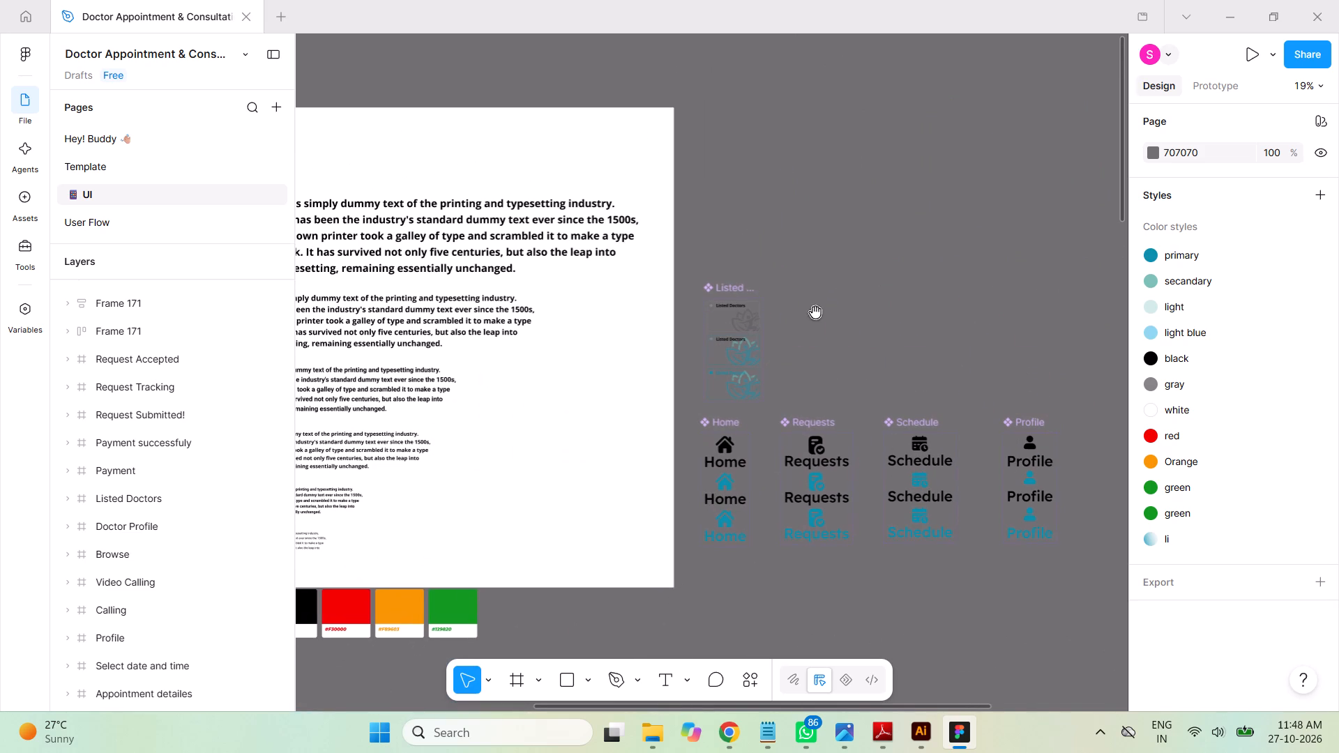
key("z")
left_click_drag(696, 269, 727, 321)
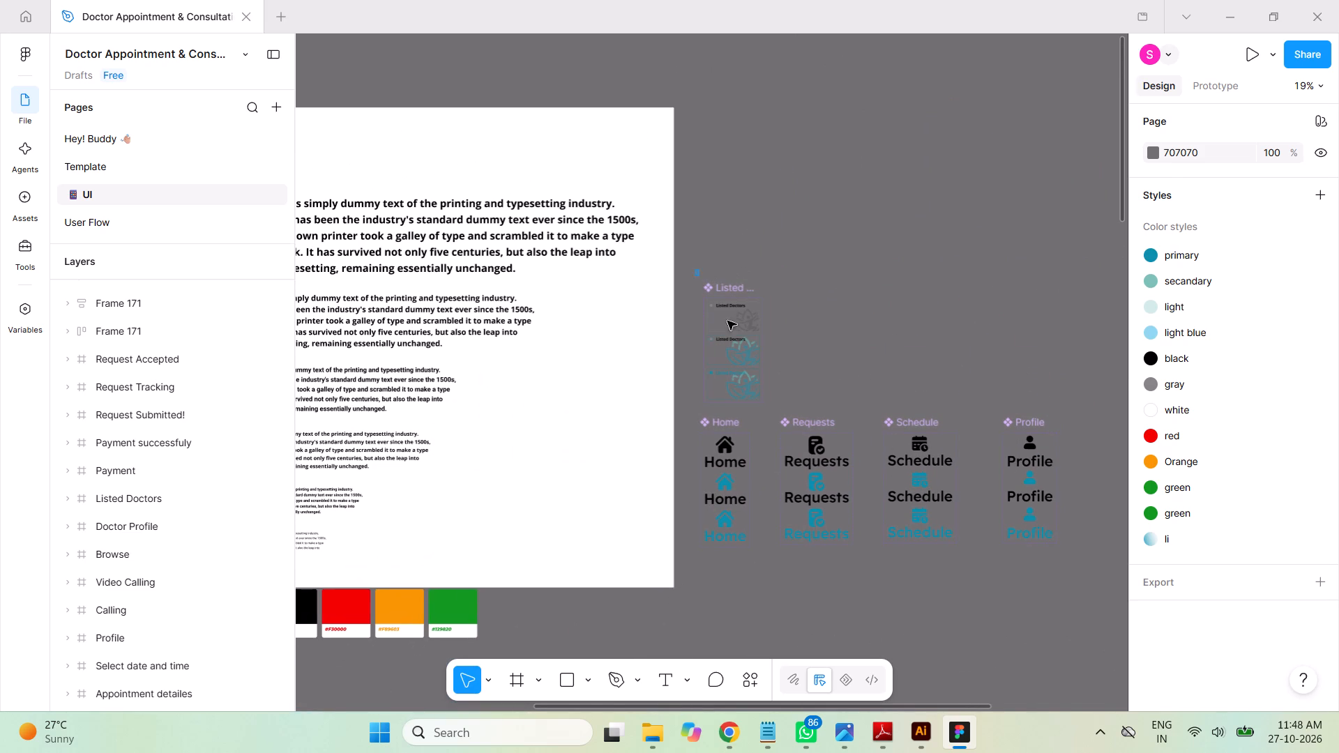
left_click_drag(727, 321, 785, 415)
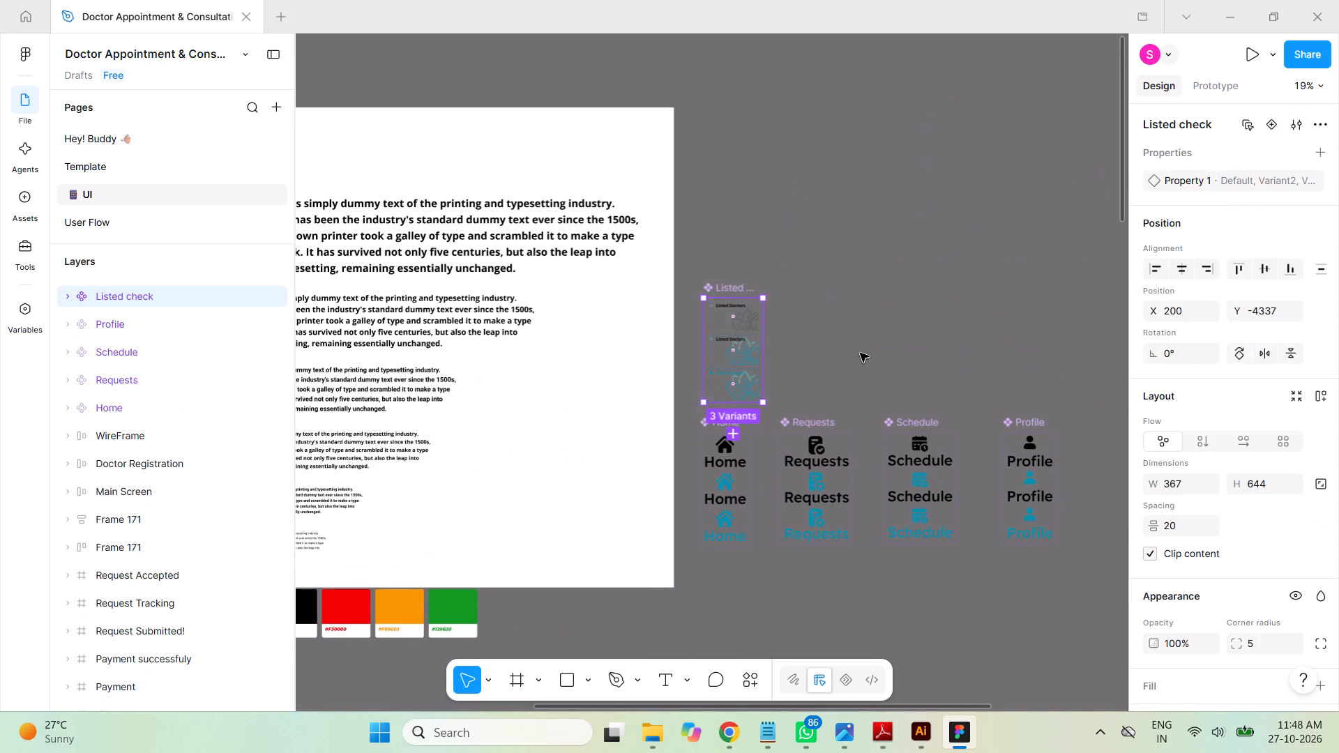
left_click(856, 348)
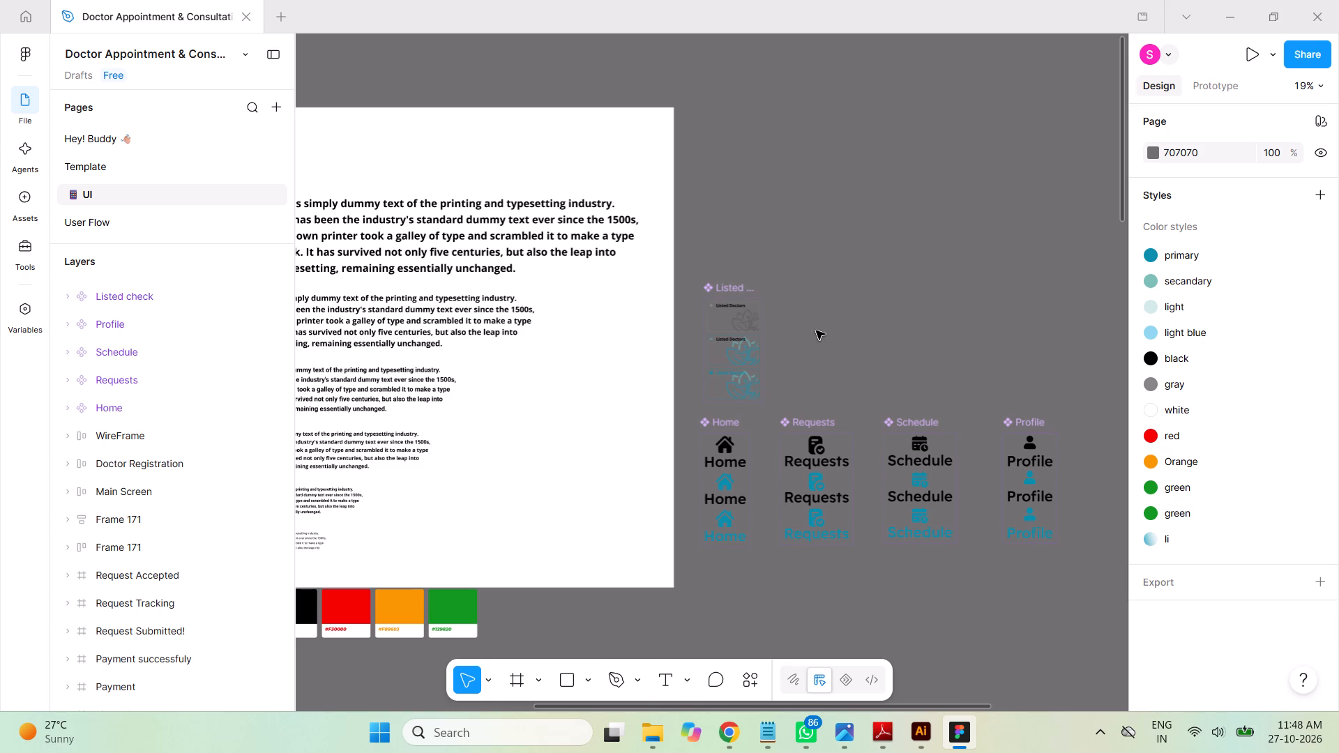
key("ctrl+equal")
key("ctrl+equal")
key("ctrl+equal")
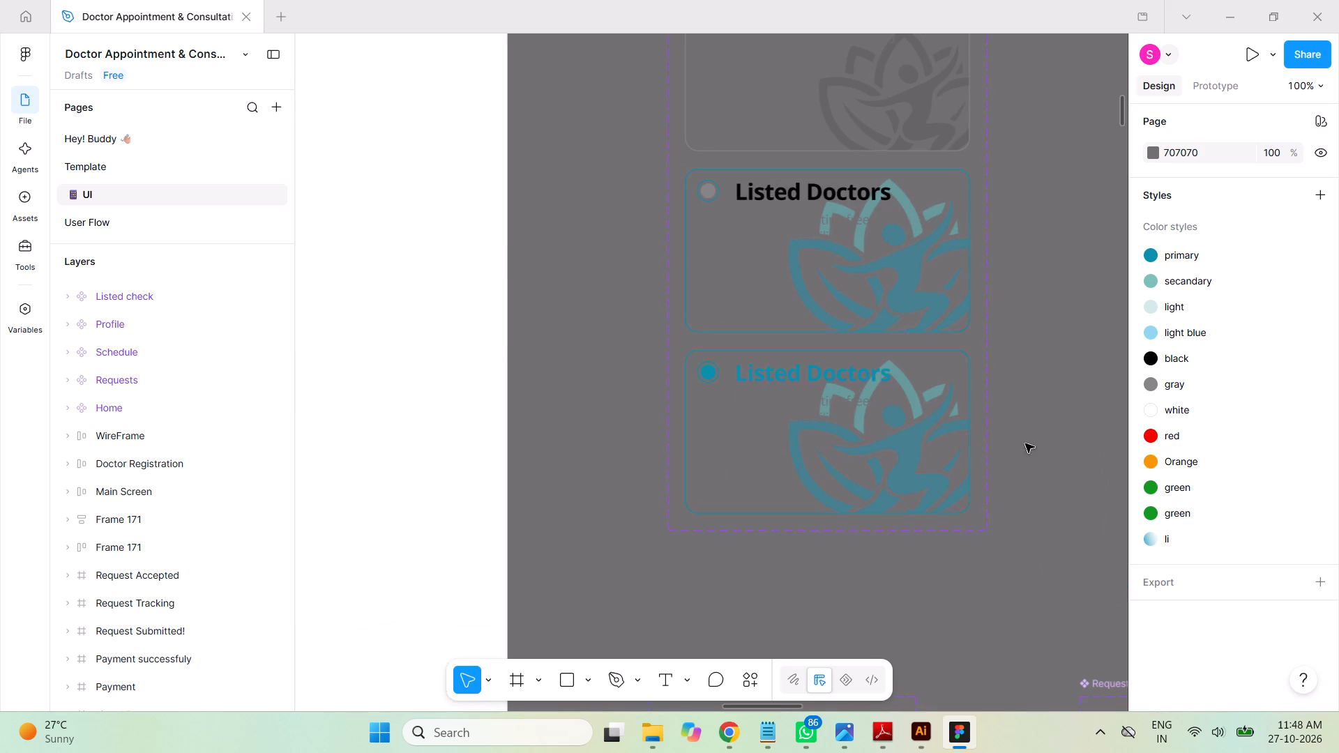
key("space")
key("space")
key("space")
key("space")
key("space")
key("space")
key("space")
key("space")
key("space")
key("space")
key("space")
key("space")
key("space")
key("space")
key("space")
key("space")
key("space")
key("space")
key("space")
key("space")
left_click_drag(1056, 336, 789, 424)
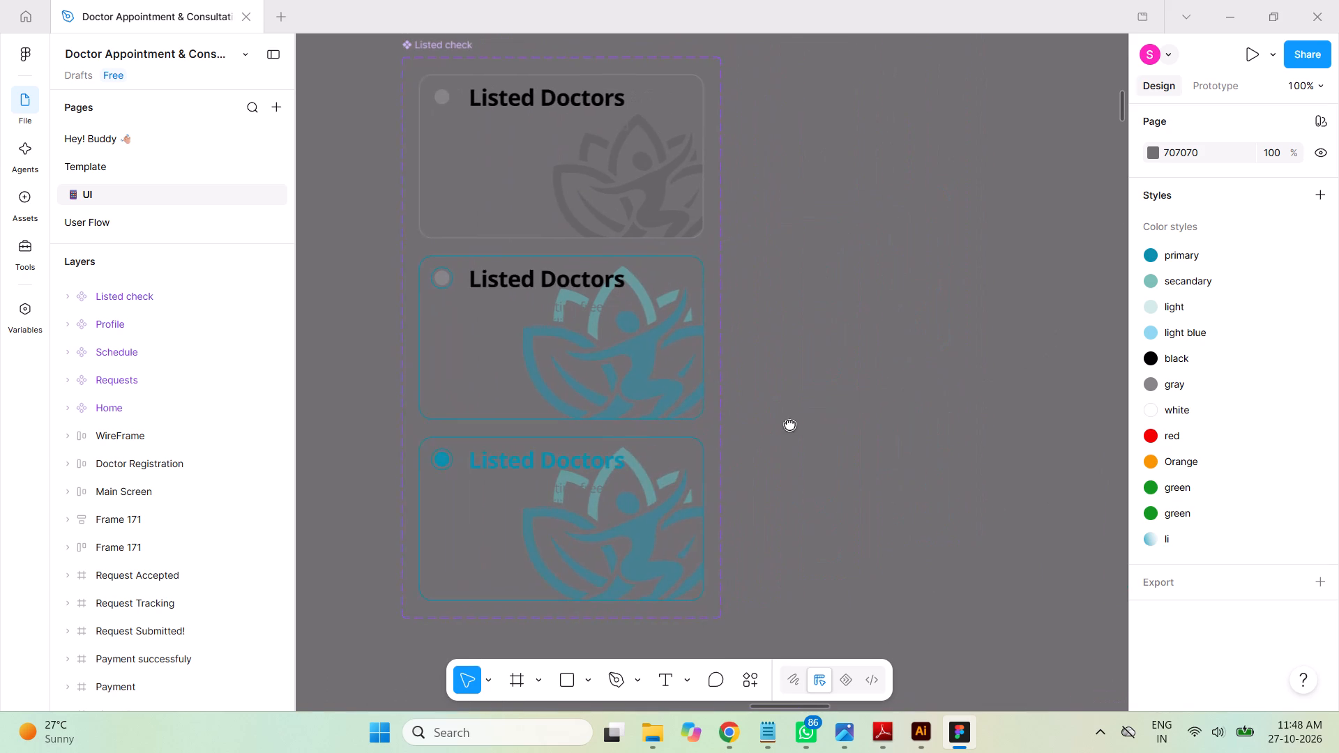
left_click_drag(789, 424, 773, 441)
left_click(592, 166)
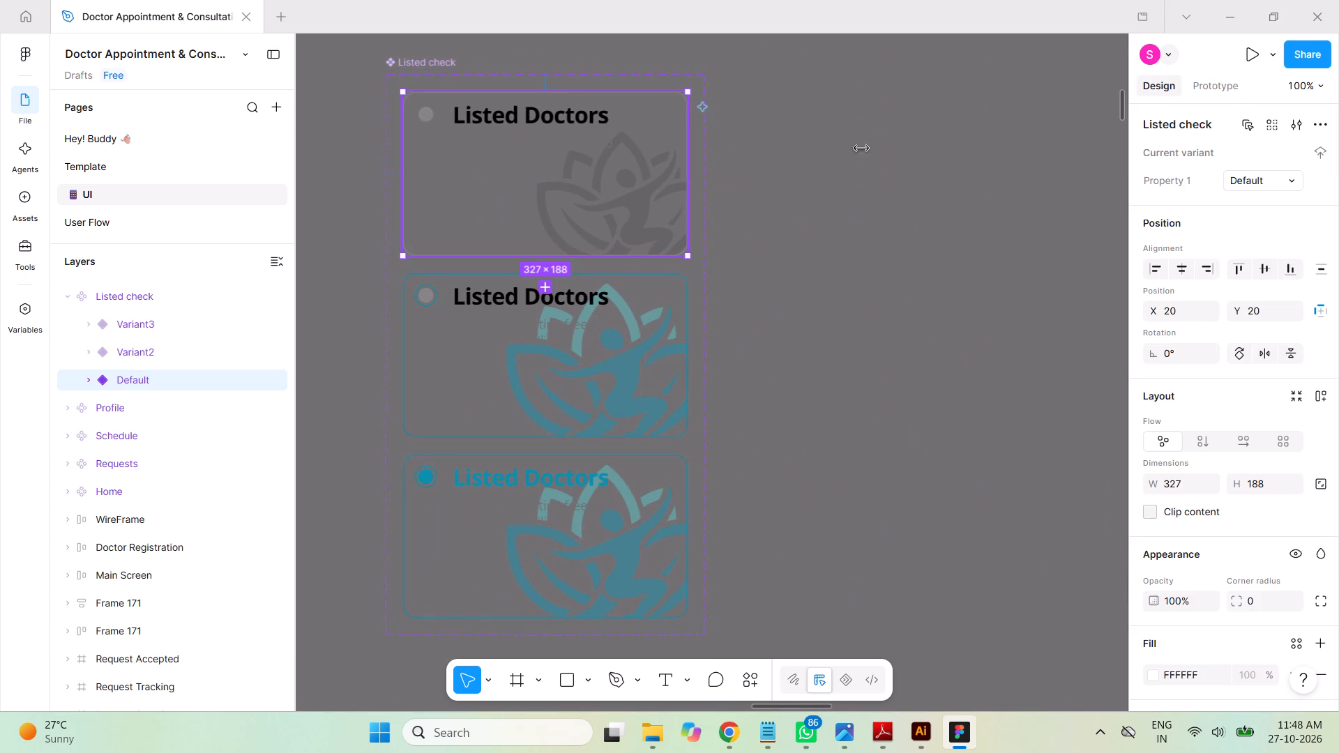
left_click(1223, 85)
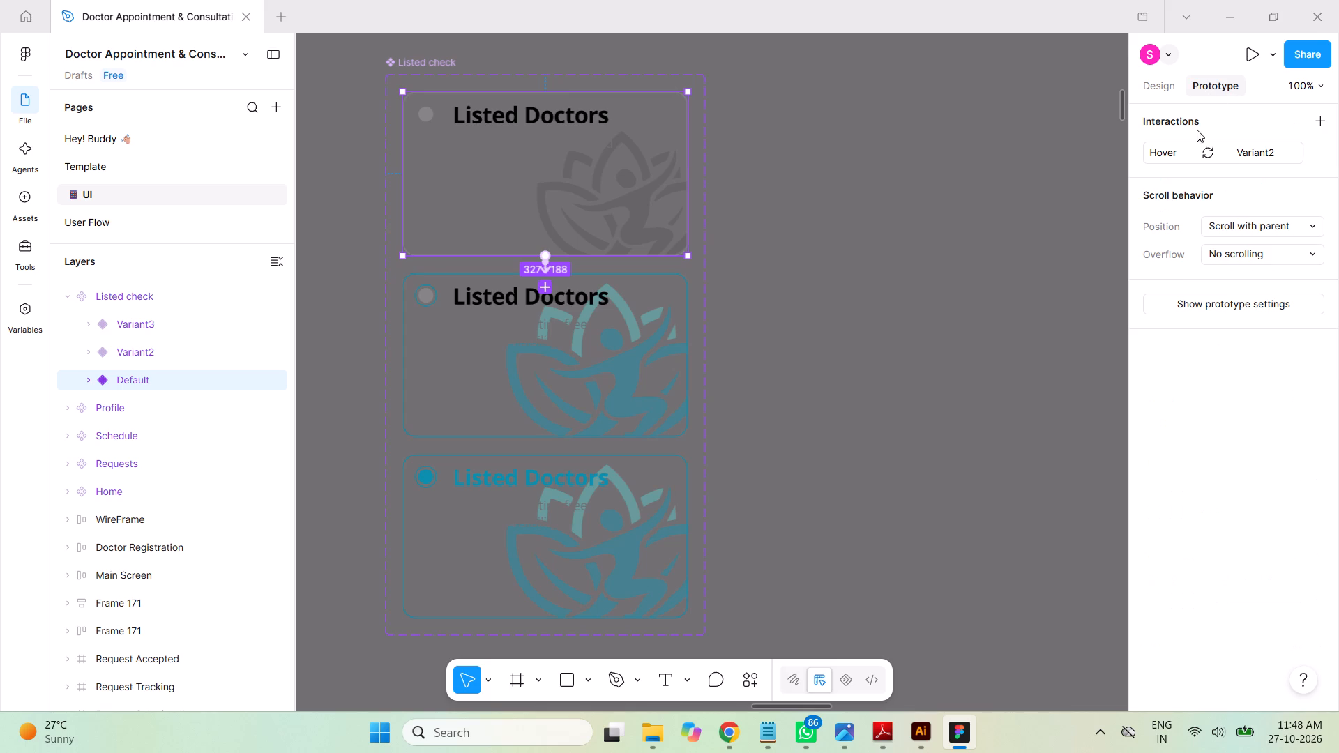
left_click(1167, 153)
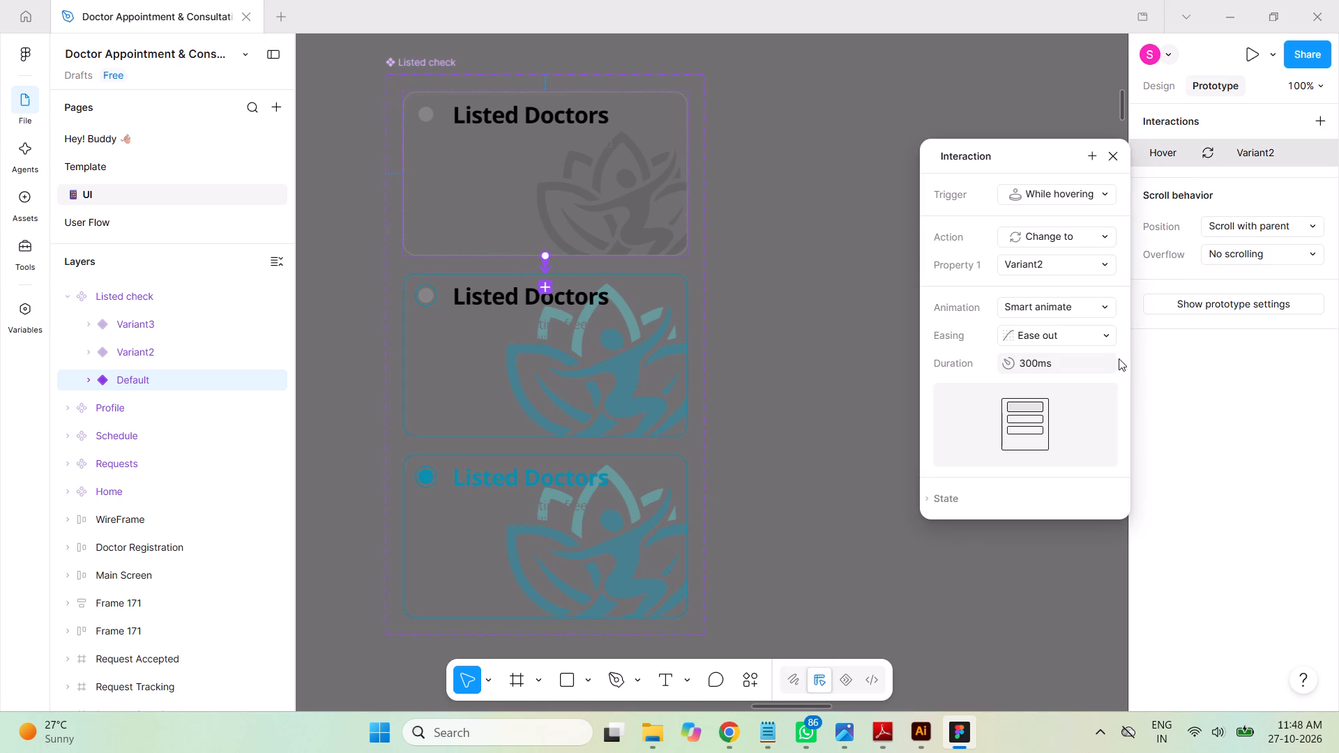
left_click(1097, 307)
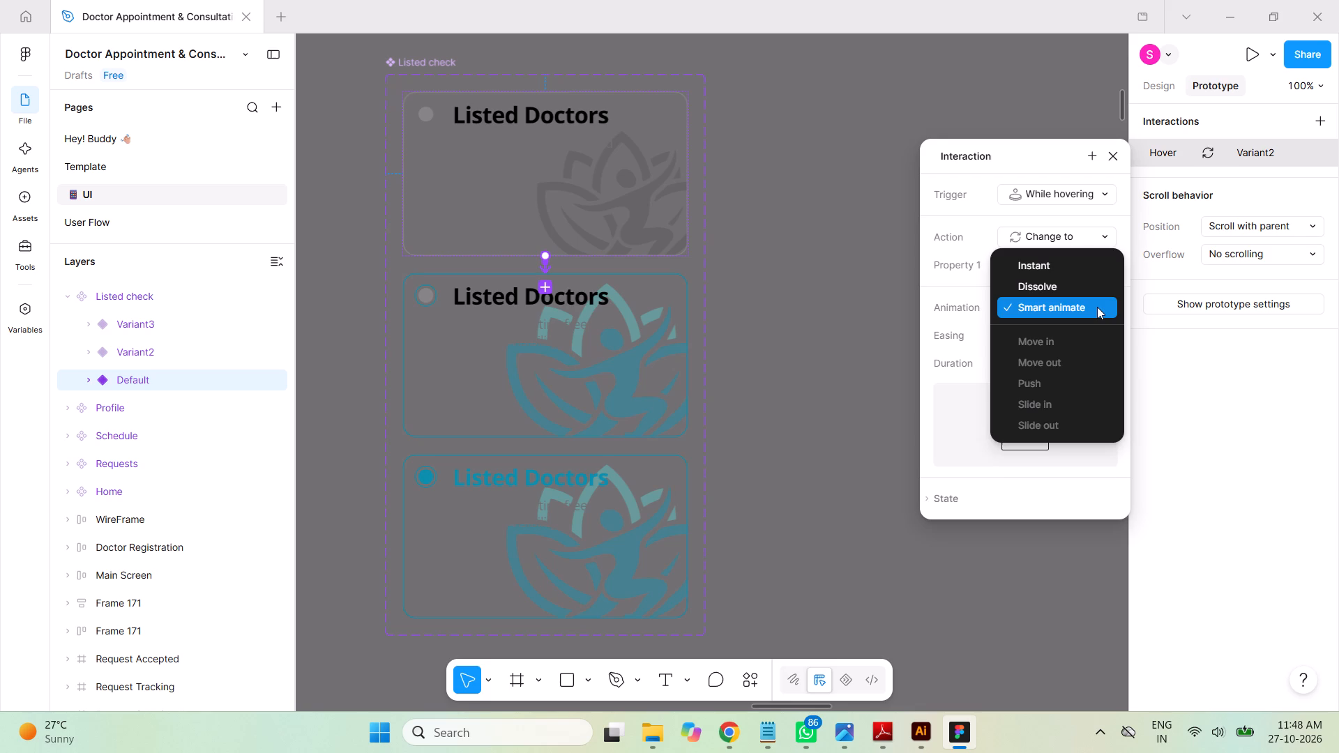
left_click(1097, 307)
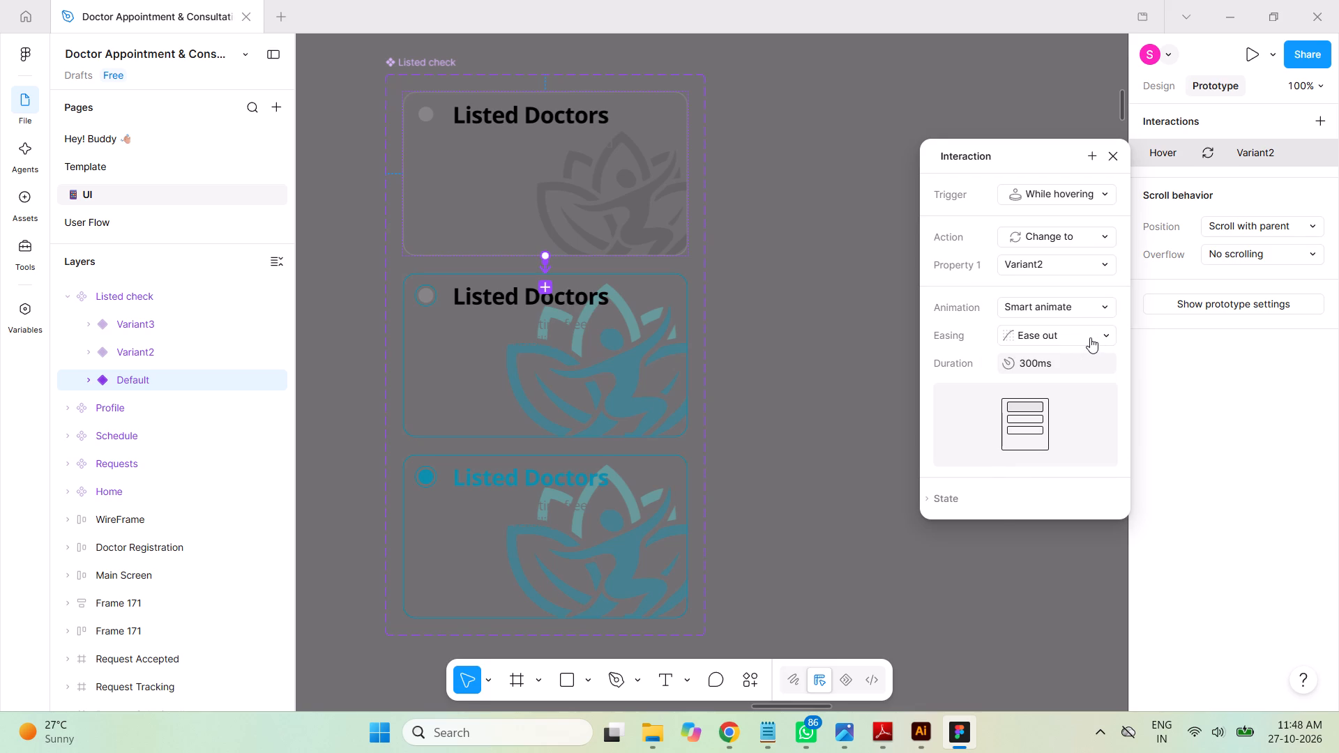
left_click(1090, 337)
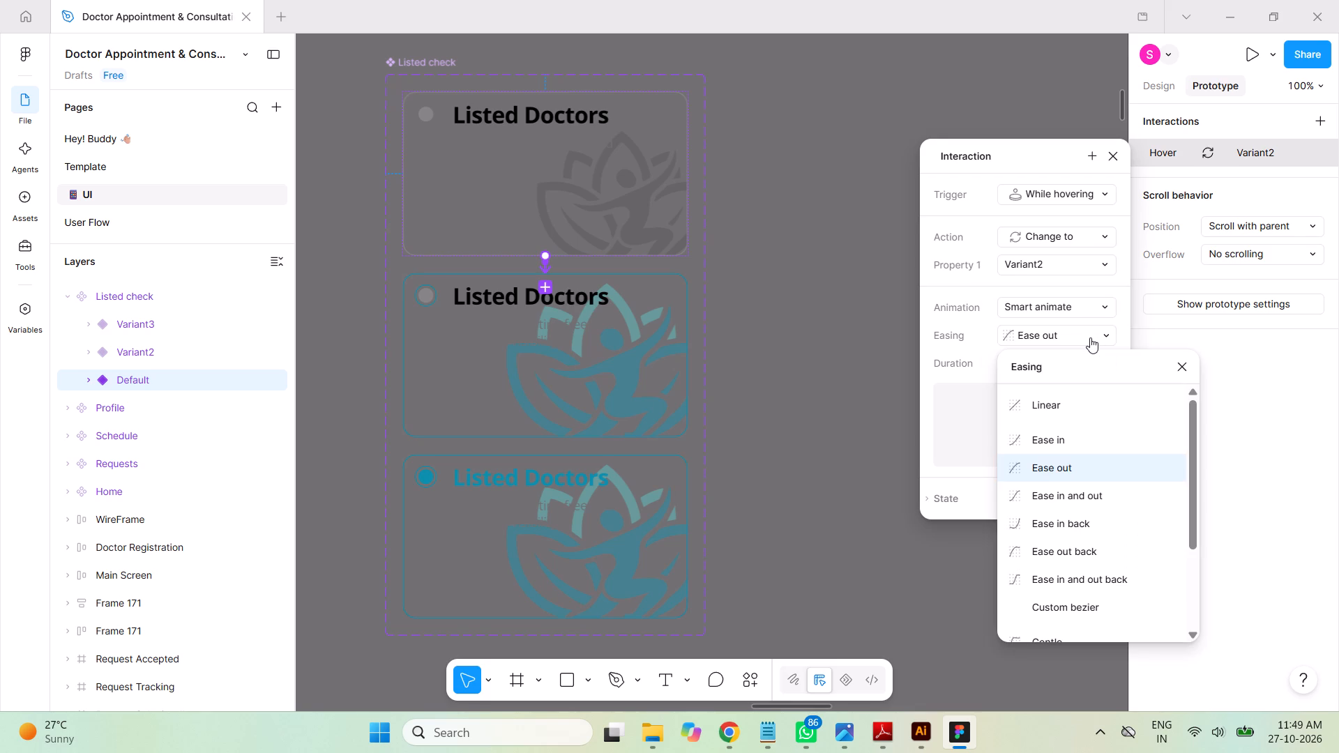
left_click(1090, 337)
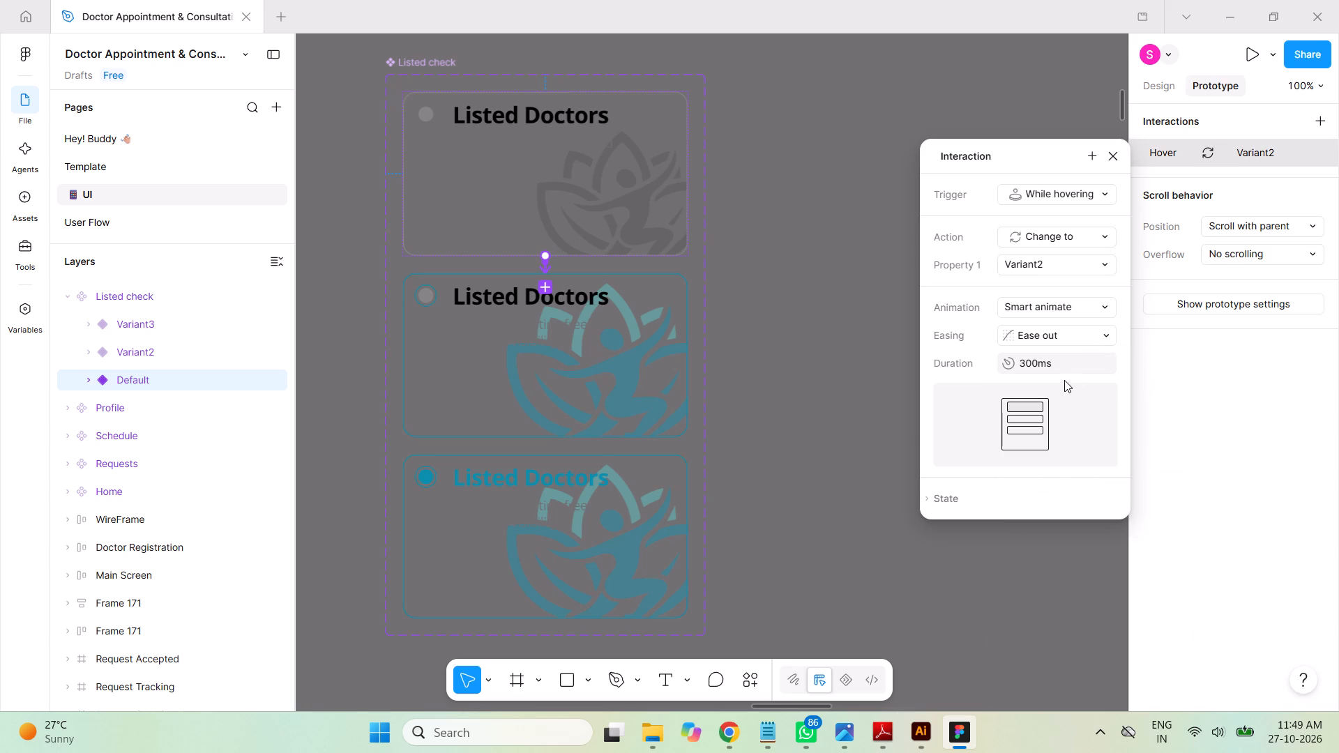
left_click(1067, 365)
left_click(1077, 364)
left_click(1025, 365)
left_click_drag(1025, 365, 1018, 363)
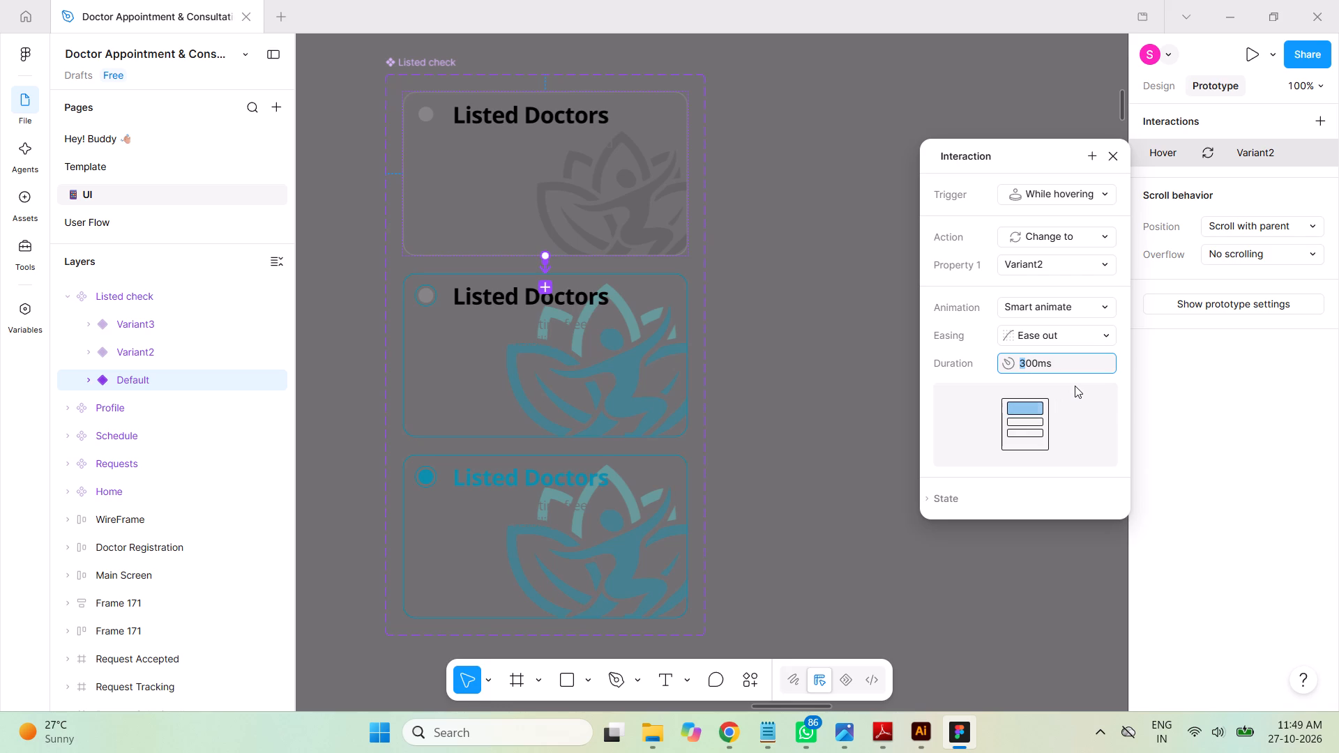
key("2")
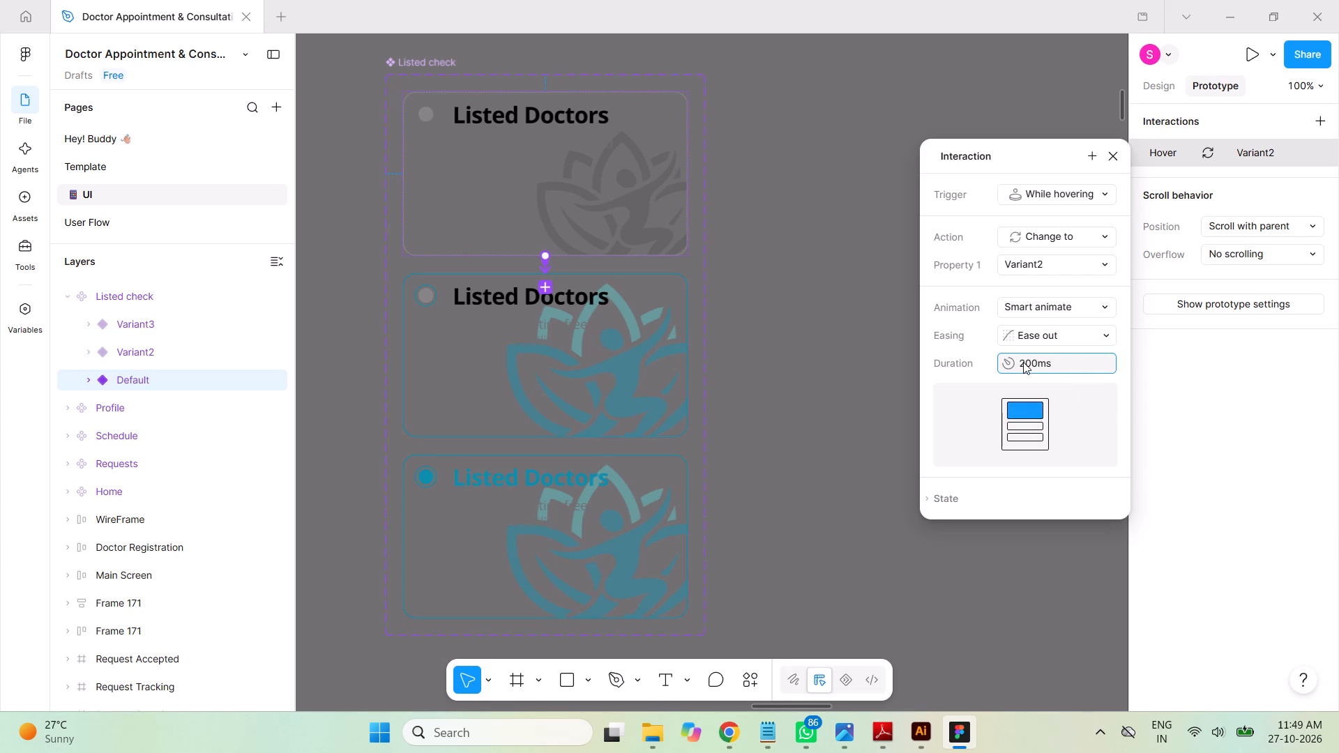
left_click(823, 342)
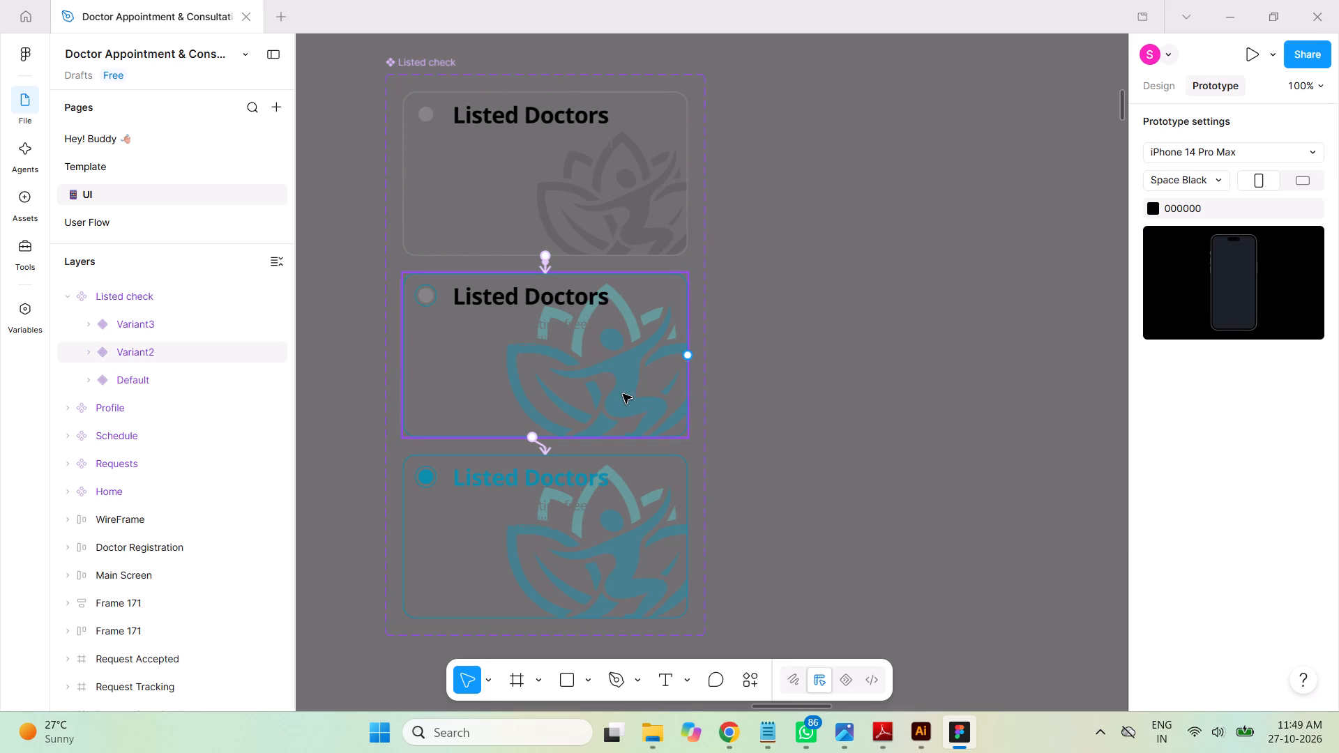
Set the image fill opacity of Rectangle 60 in Variant2 of Listed check to 50%.
left_click(87, 352)
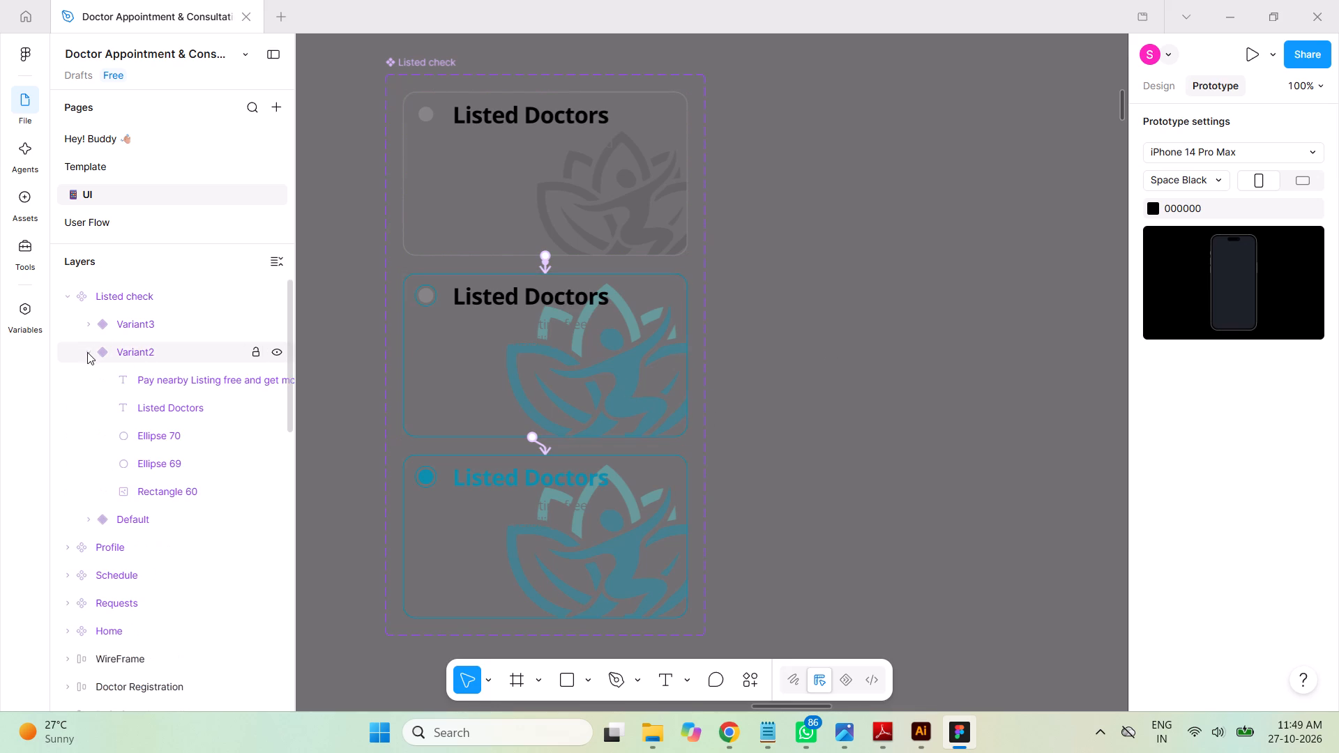
left_click(158, 489)
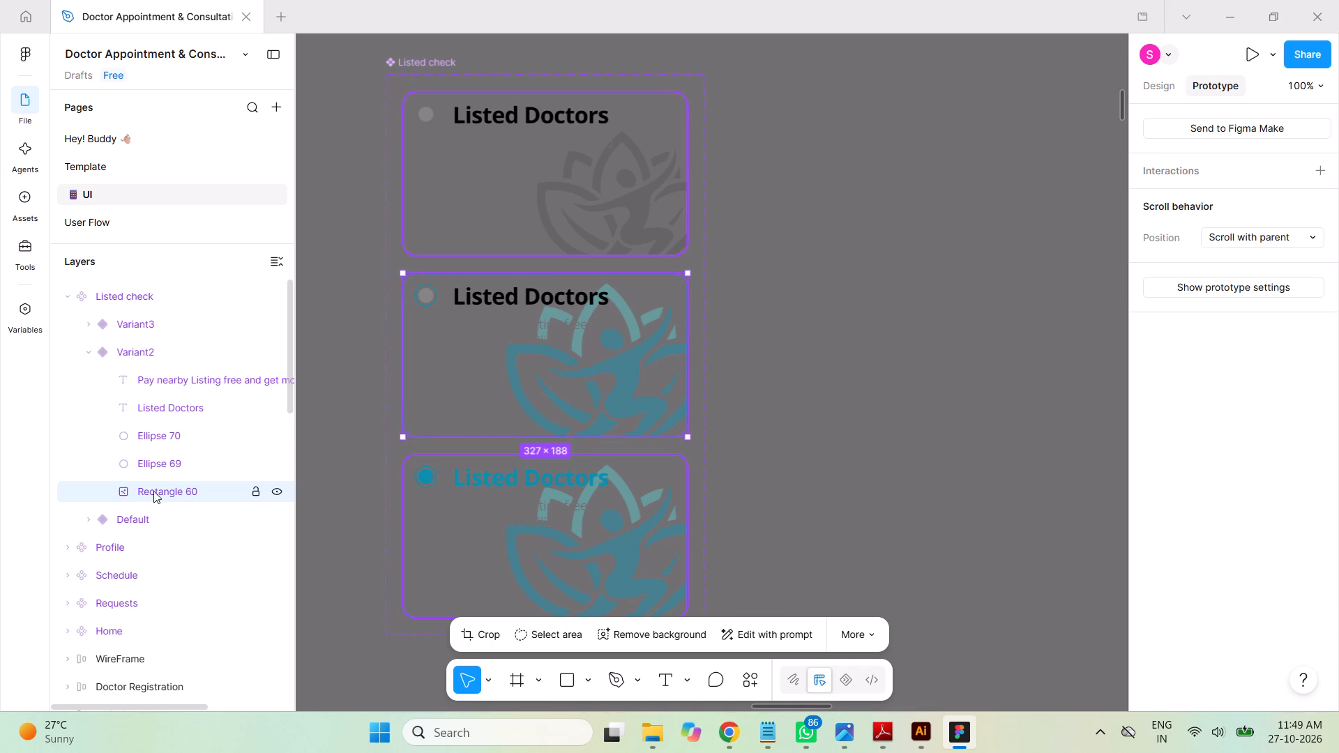
left_click(1161, 89)
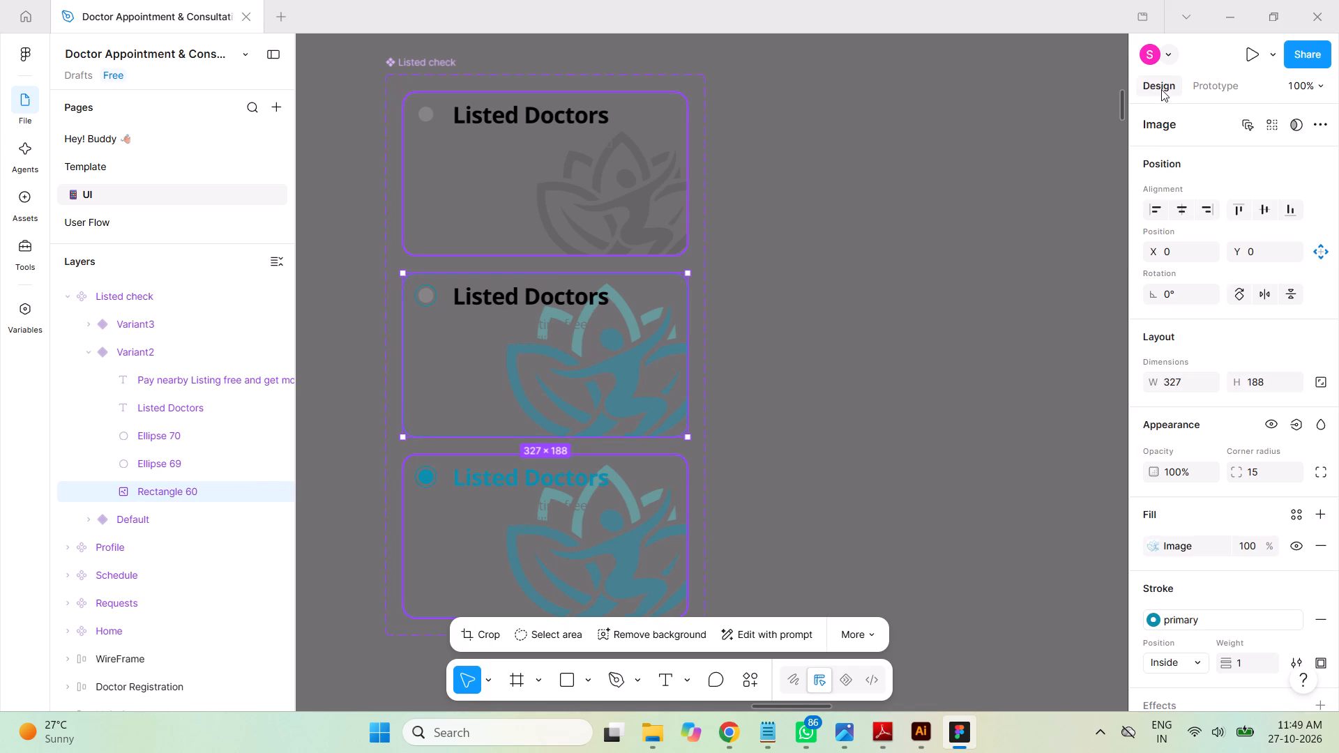
scroll(1200, 413, "down", 3)
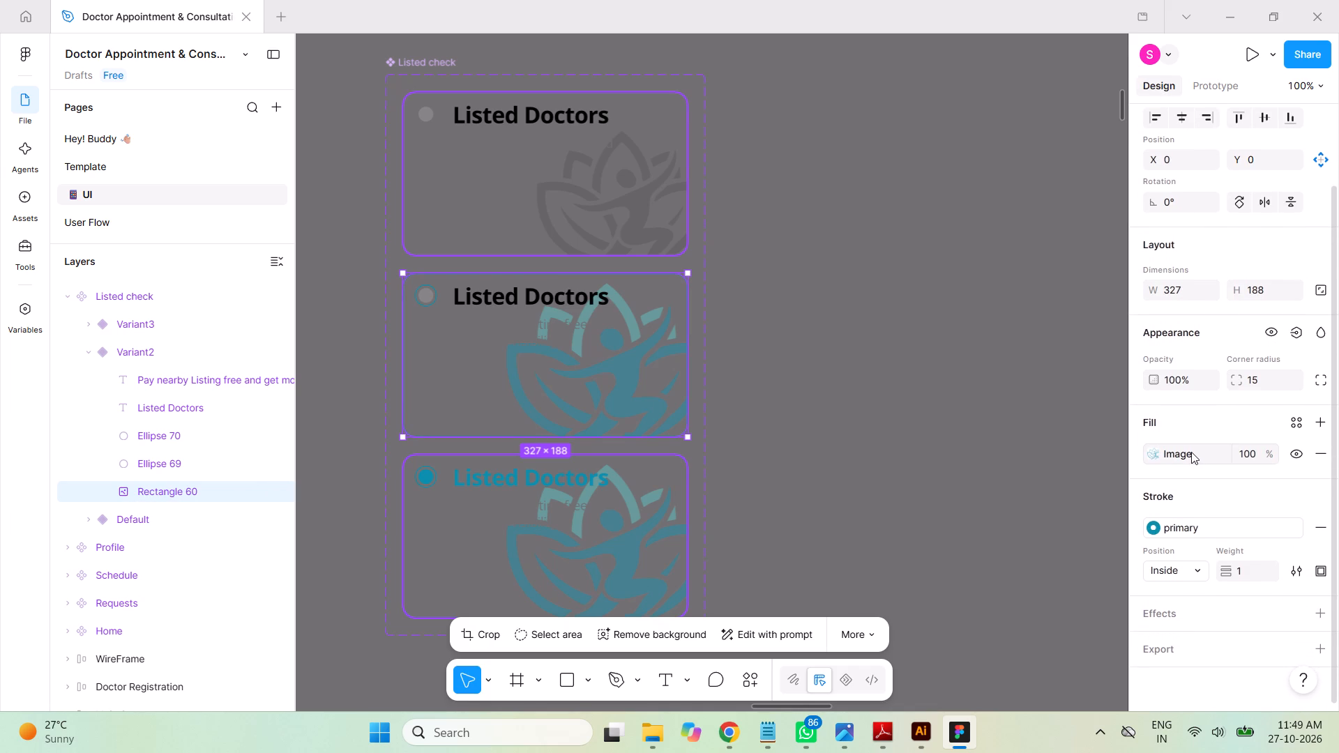
left_click(1247, 455)
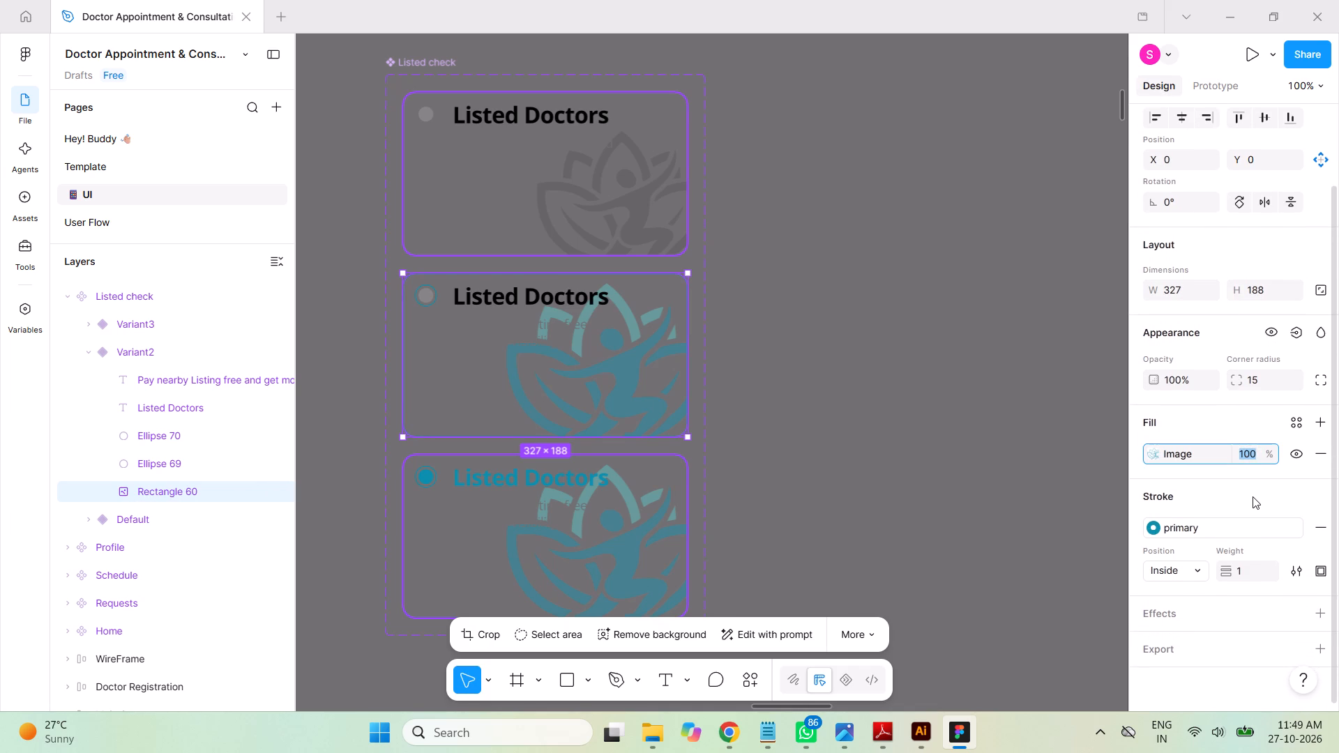
type("50")
key("Return")
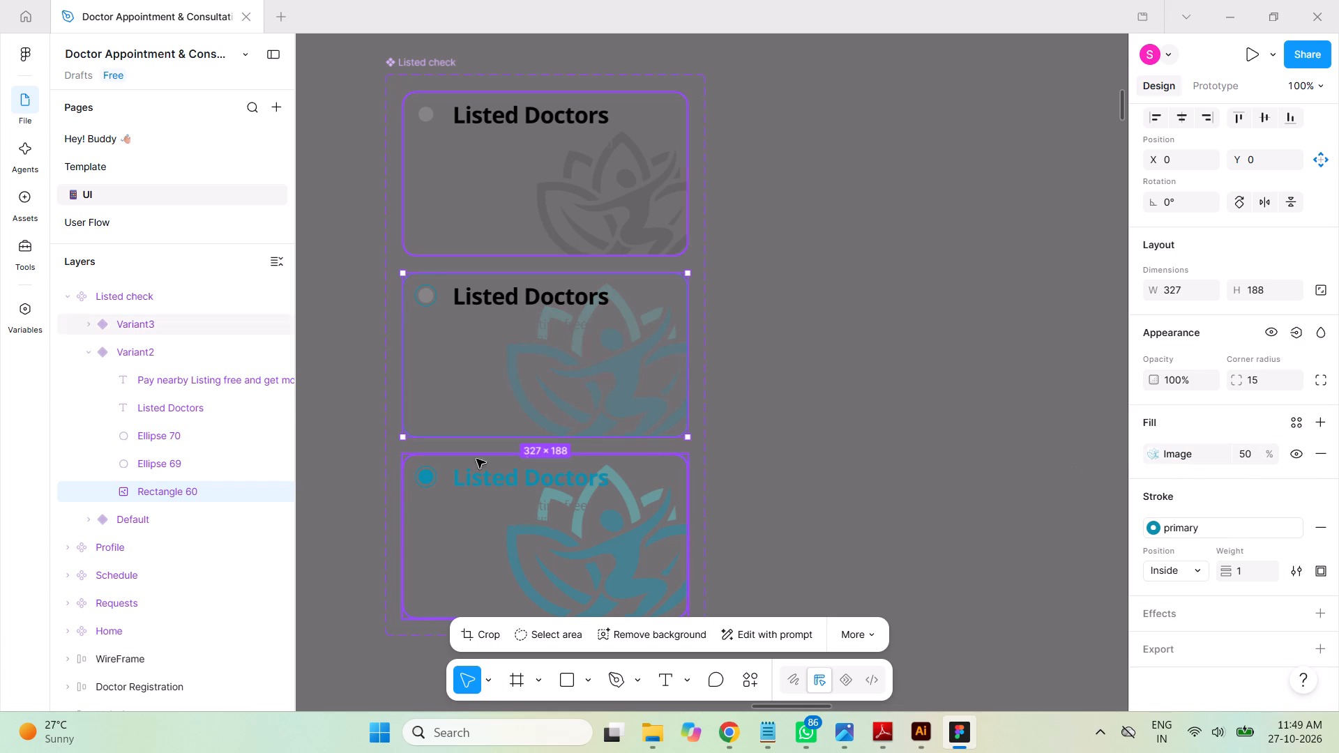
Set the image fill opacity of Rectangle 60 in Variant3 of Listed check to 50% and save the file.
left_click(87, 354)
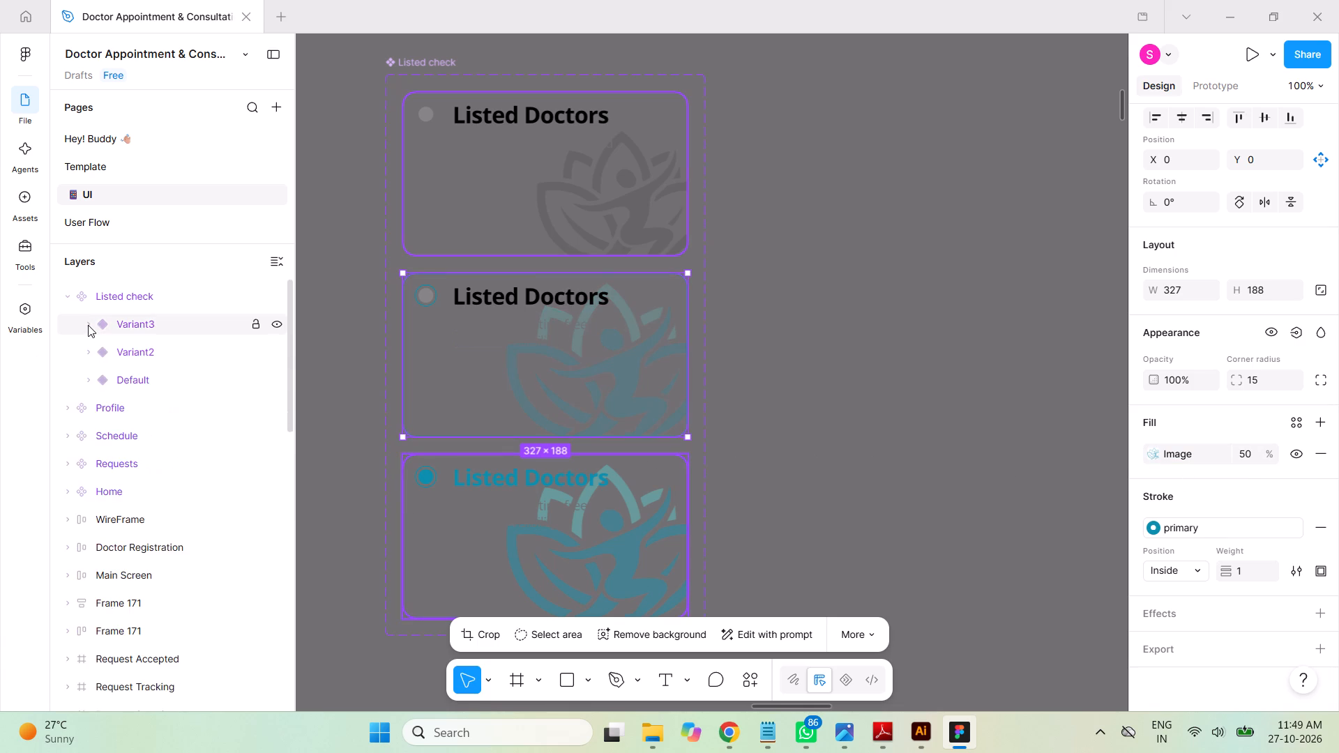
left_click(88, 325)
left_click(150, 467)
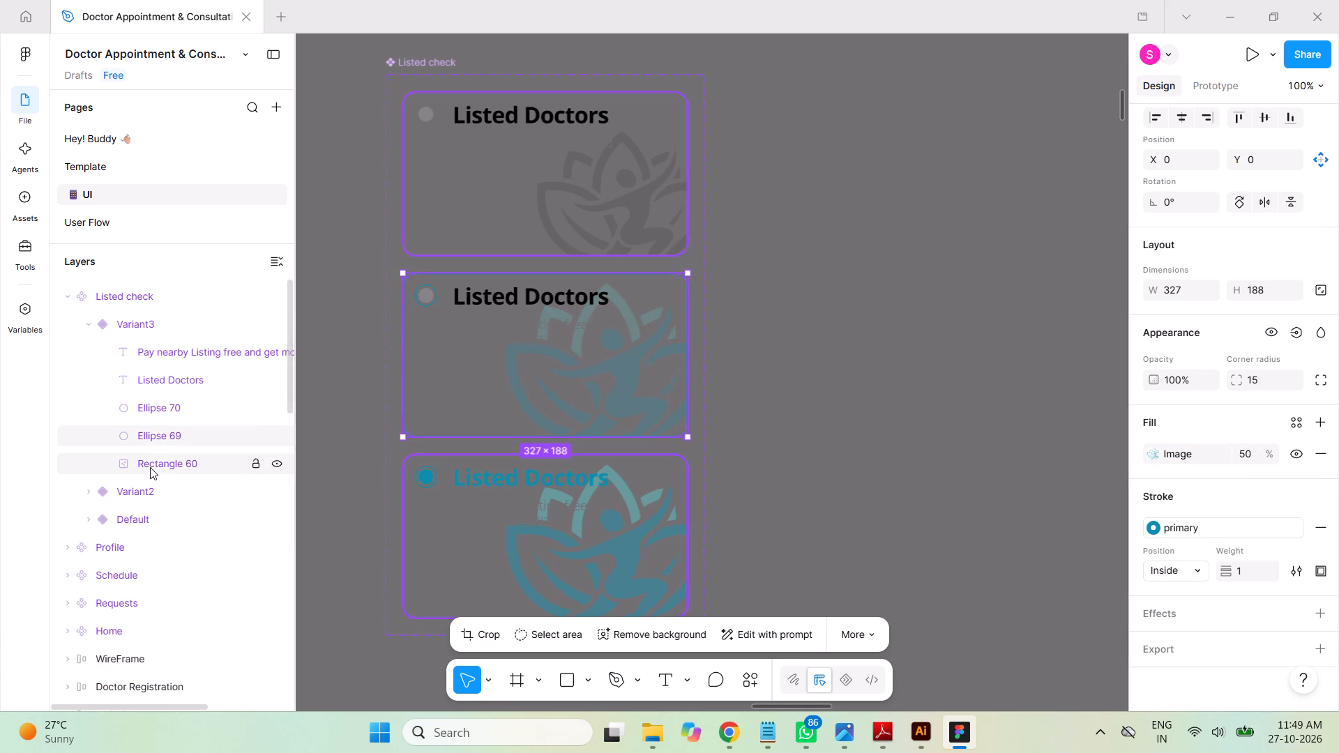
left_click(1254, 452)
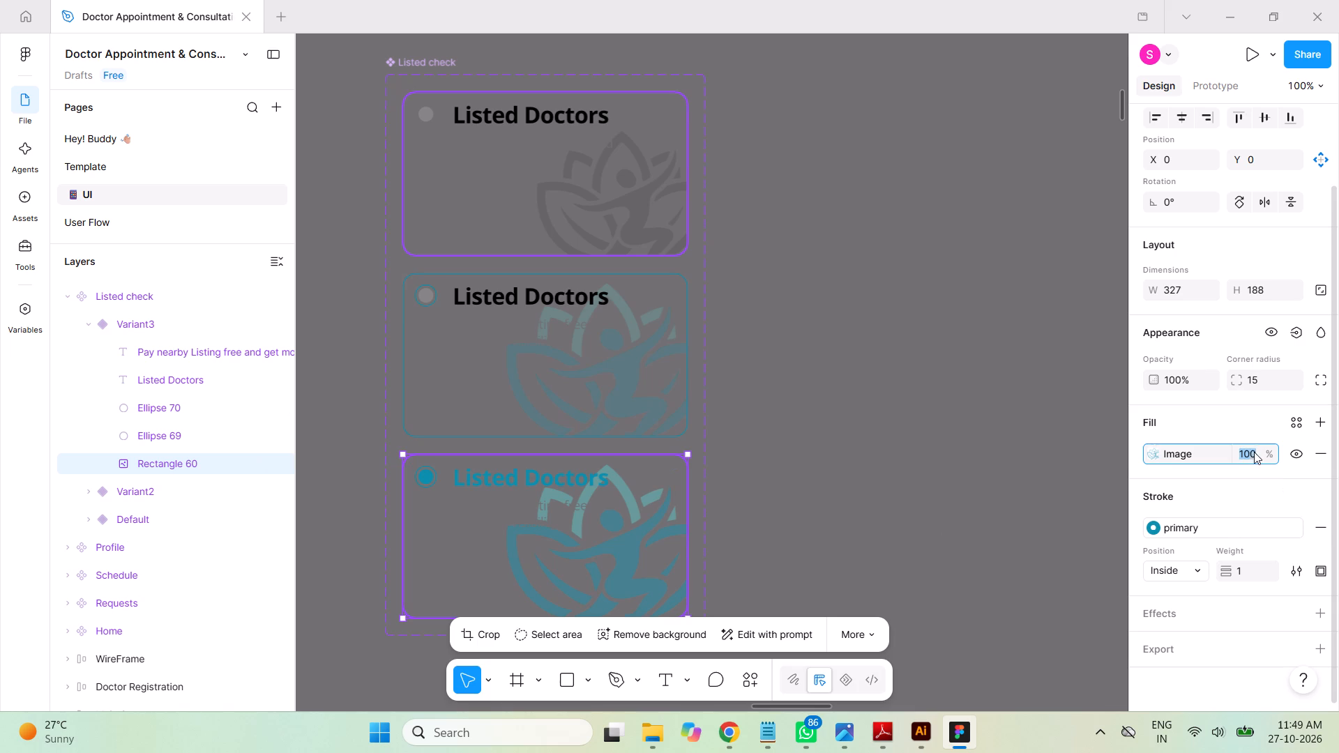
type("50")
key("Return")
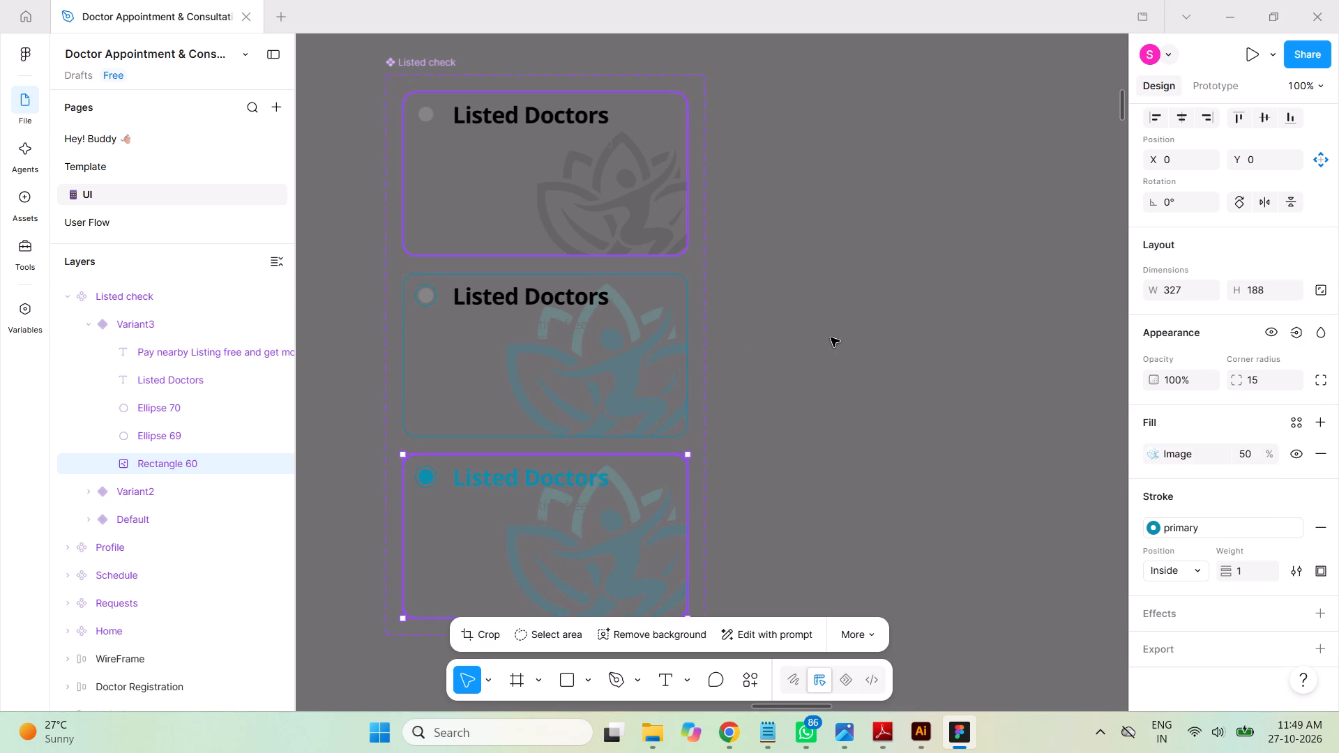
key("ctrl+s")
Select the Listed Doctors screen beside the Doctor Registration label and present it as a prototype.
key("ctrl+minus")
key("ctrl+minus")
key("ctrl+minus")
key("ctrl+minus")
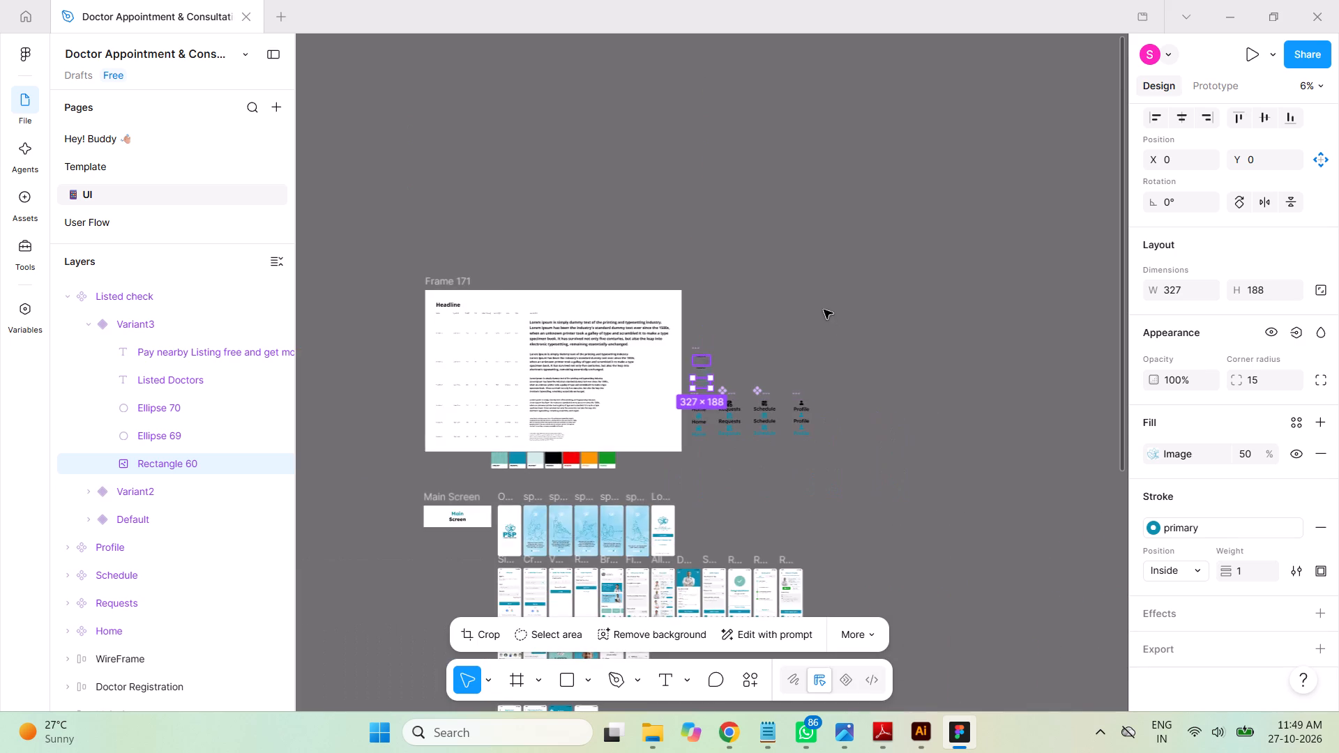
scroll(826, 309, "down", 11)
scroll(833, 310, "up", 3)
scroll(833, 312, "down", 1)
scroll(834, 317, "up", 1)
scroll(834, 318, "down", 5)
scroll(834, 319, "up", 1)
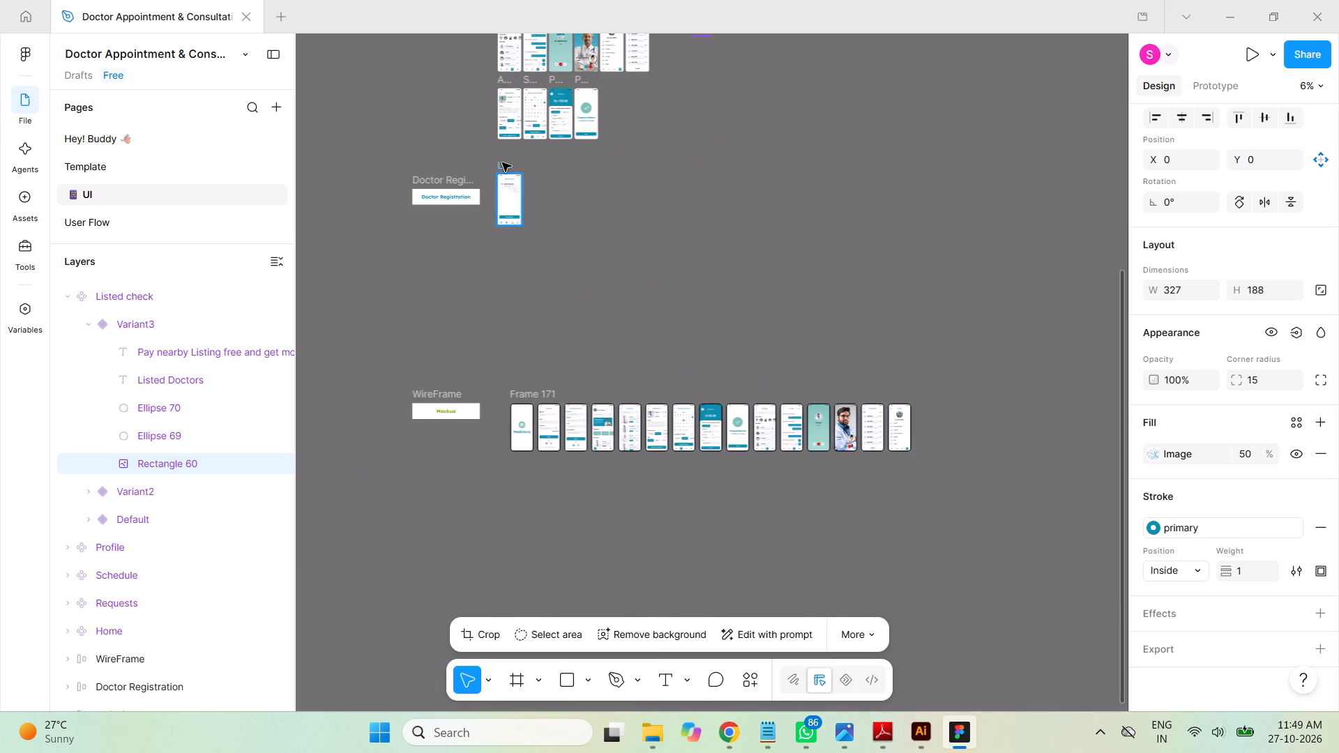
left_click(502, 162)
left_click(1252, 52)
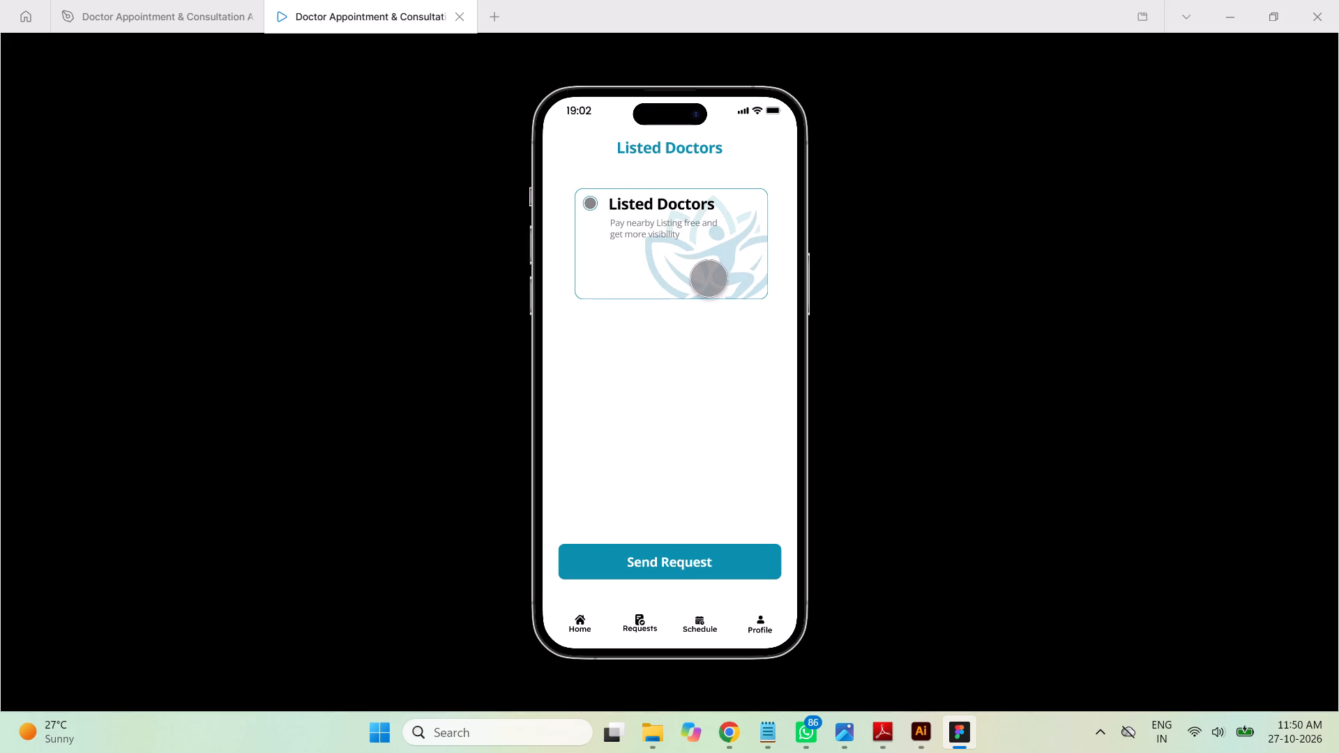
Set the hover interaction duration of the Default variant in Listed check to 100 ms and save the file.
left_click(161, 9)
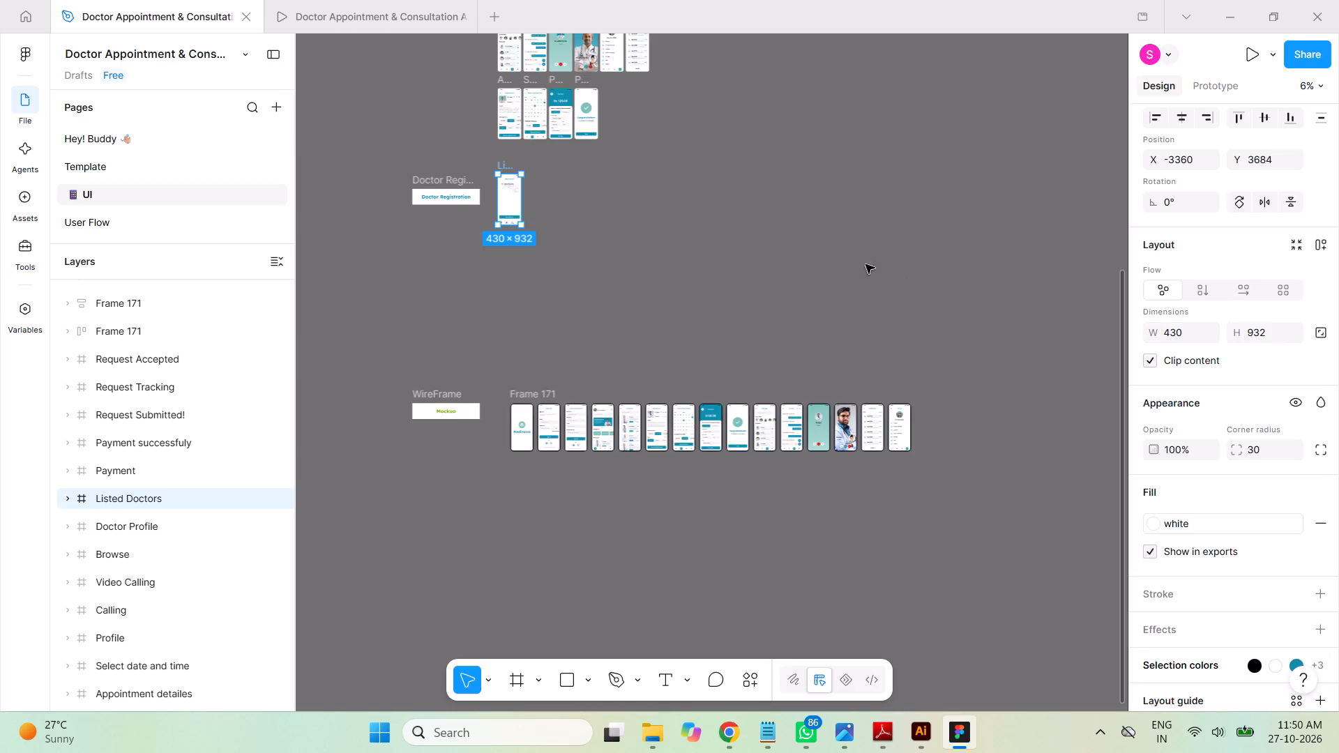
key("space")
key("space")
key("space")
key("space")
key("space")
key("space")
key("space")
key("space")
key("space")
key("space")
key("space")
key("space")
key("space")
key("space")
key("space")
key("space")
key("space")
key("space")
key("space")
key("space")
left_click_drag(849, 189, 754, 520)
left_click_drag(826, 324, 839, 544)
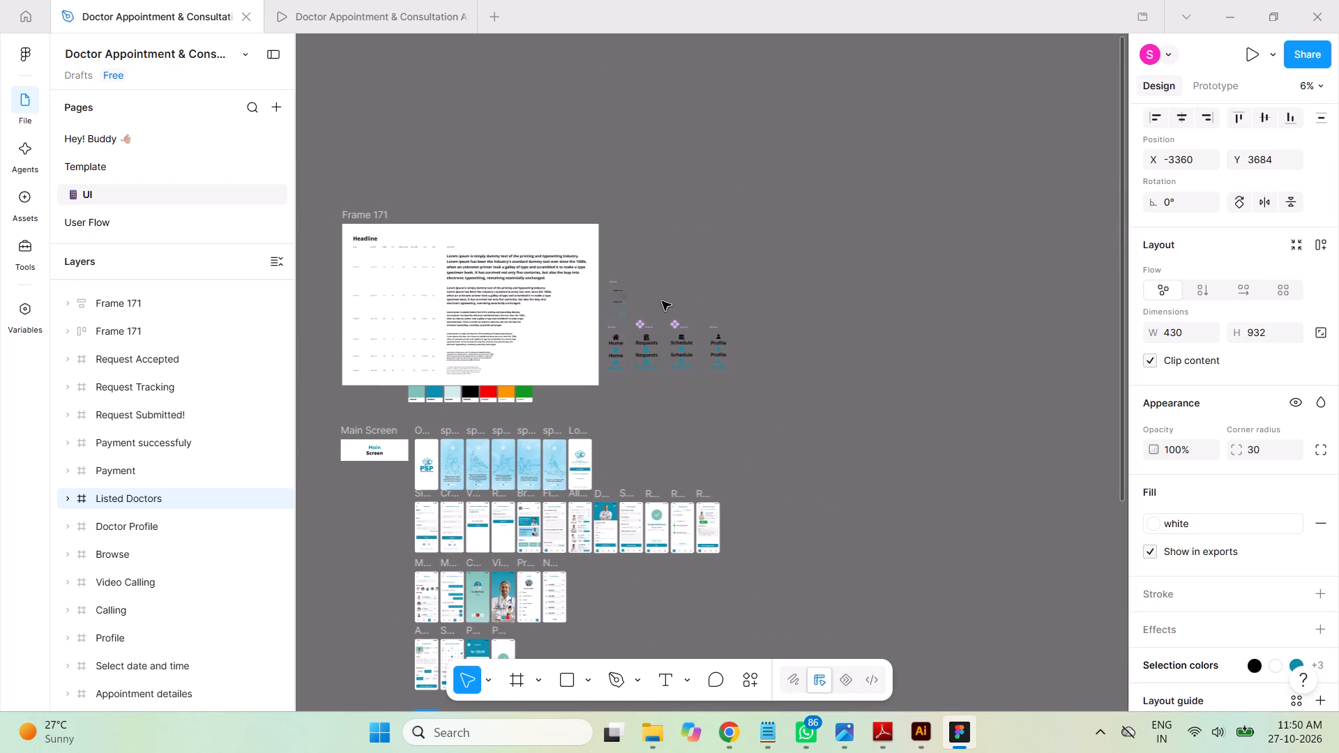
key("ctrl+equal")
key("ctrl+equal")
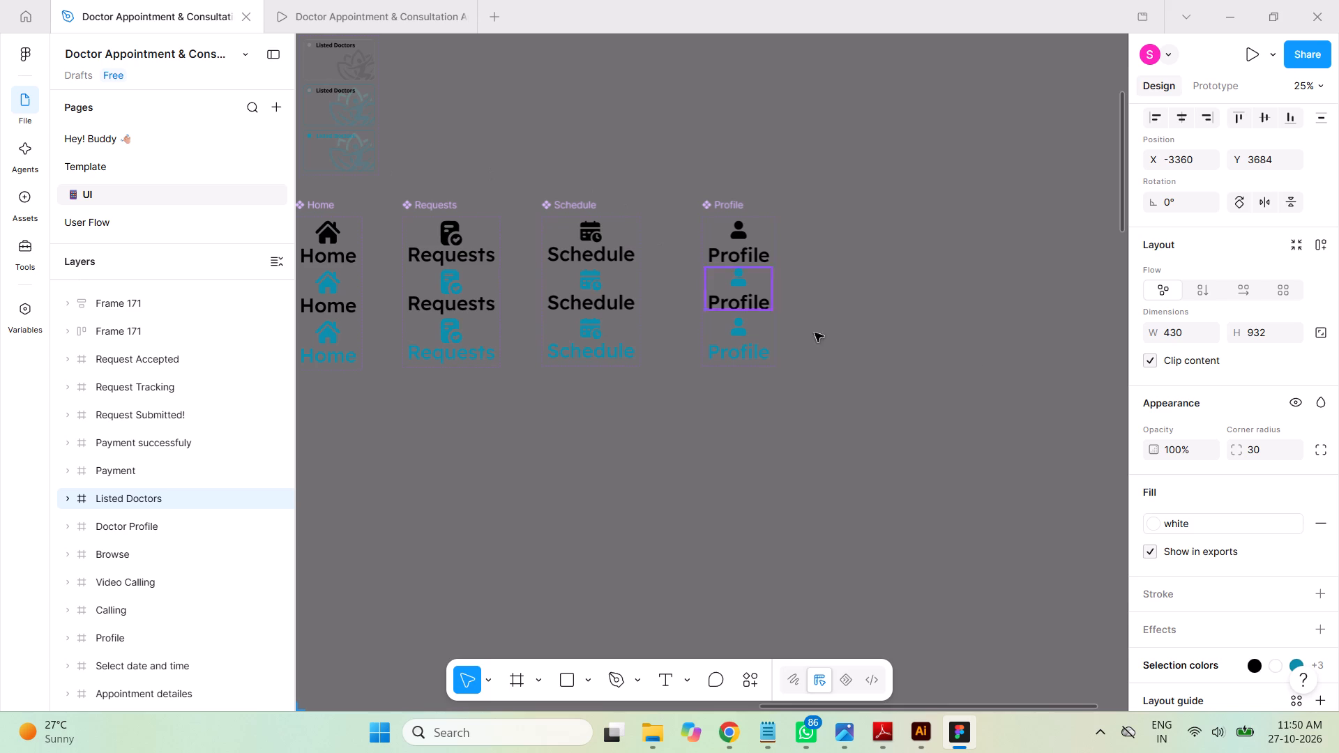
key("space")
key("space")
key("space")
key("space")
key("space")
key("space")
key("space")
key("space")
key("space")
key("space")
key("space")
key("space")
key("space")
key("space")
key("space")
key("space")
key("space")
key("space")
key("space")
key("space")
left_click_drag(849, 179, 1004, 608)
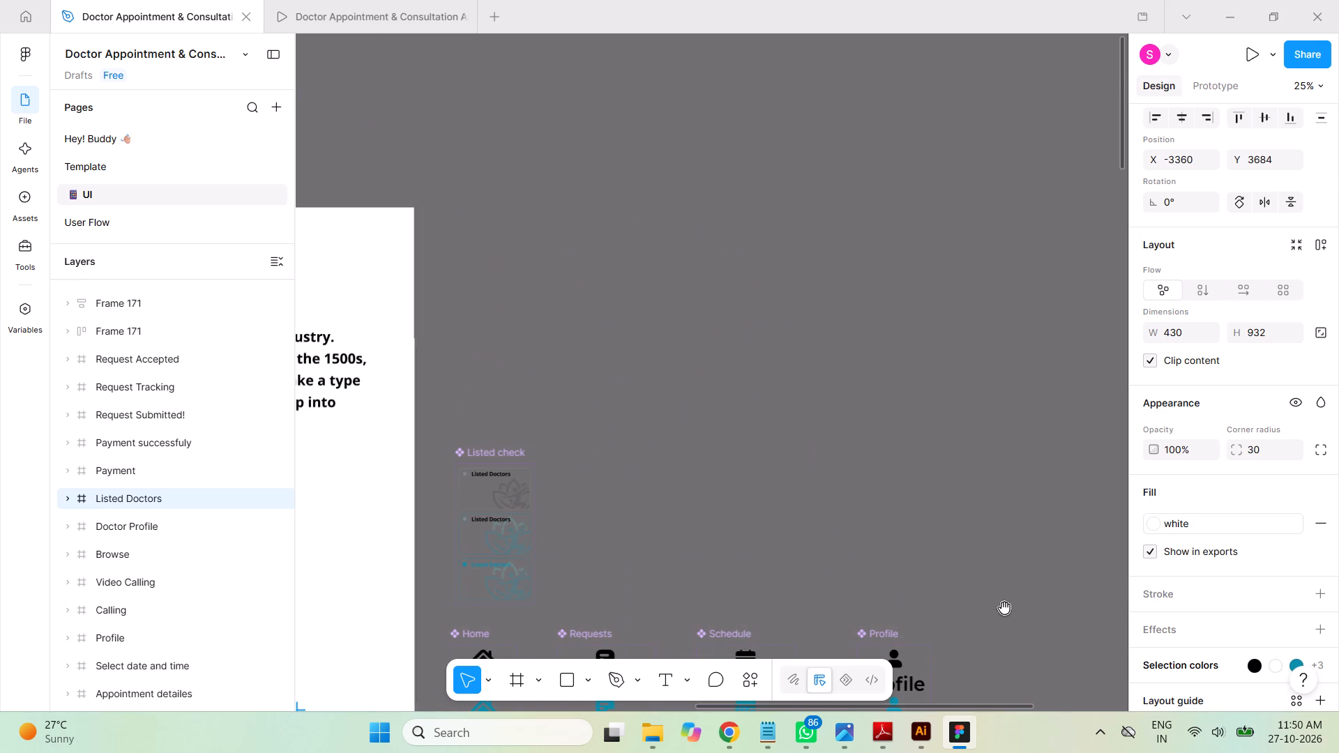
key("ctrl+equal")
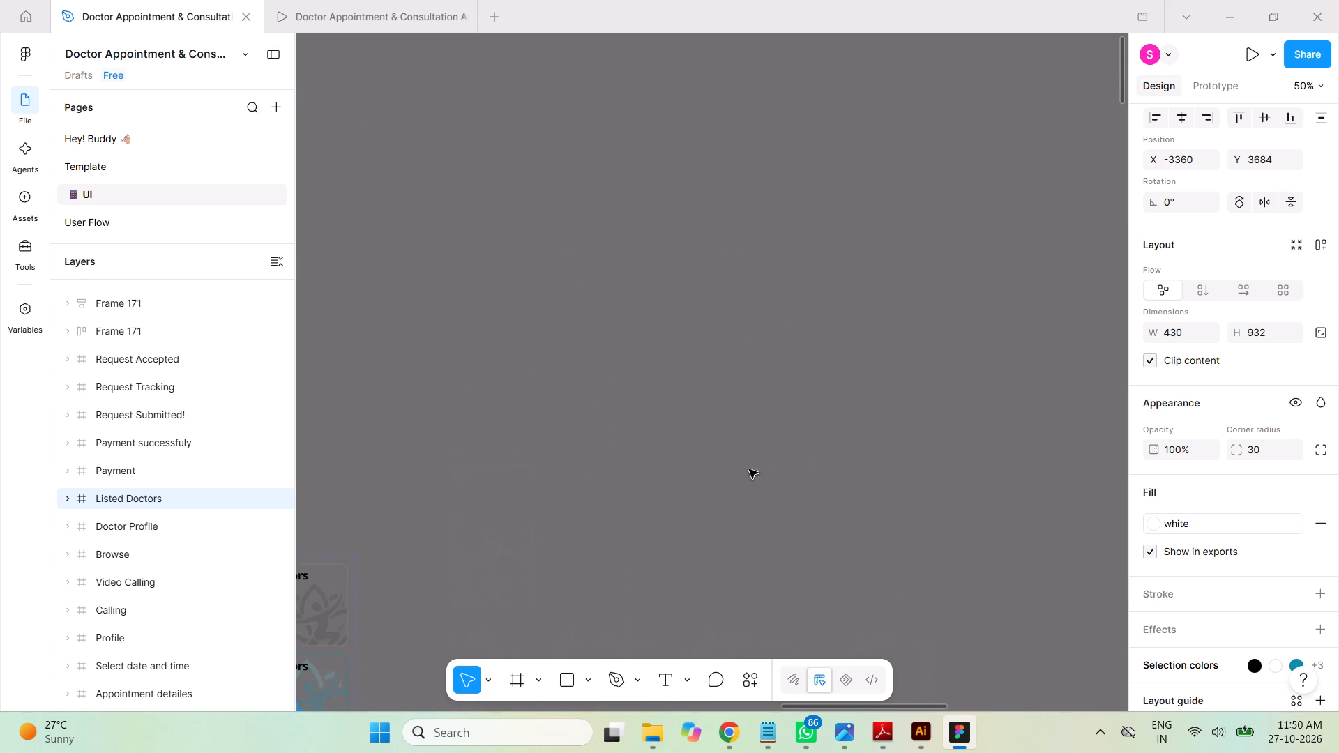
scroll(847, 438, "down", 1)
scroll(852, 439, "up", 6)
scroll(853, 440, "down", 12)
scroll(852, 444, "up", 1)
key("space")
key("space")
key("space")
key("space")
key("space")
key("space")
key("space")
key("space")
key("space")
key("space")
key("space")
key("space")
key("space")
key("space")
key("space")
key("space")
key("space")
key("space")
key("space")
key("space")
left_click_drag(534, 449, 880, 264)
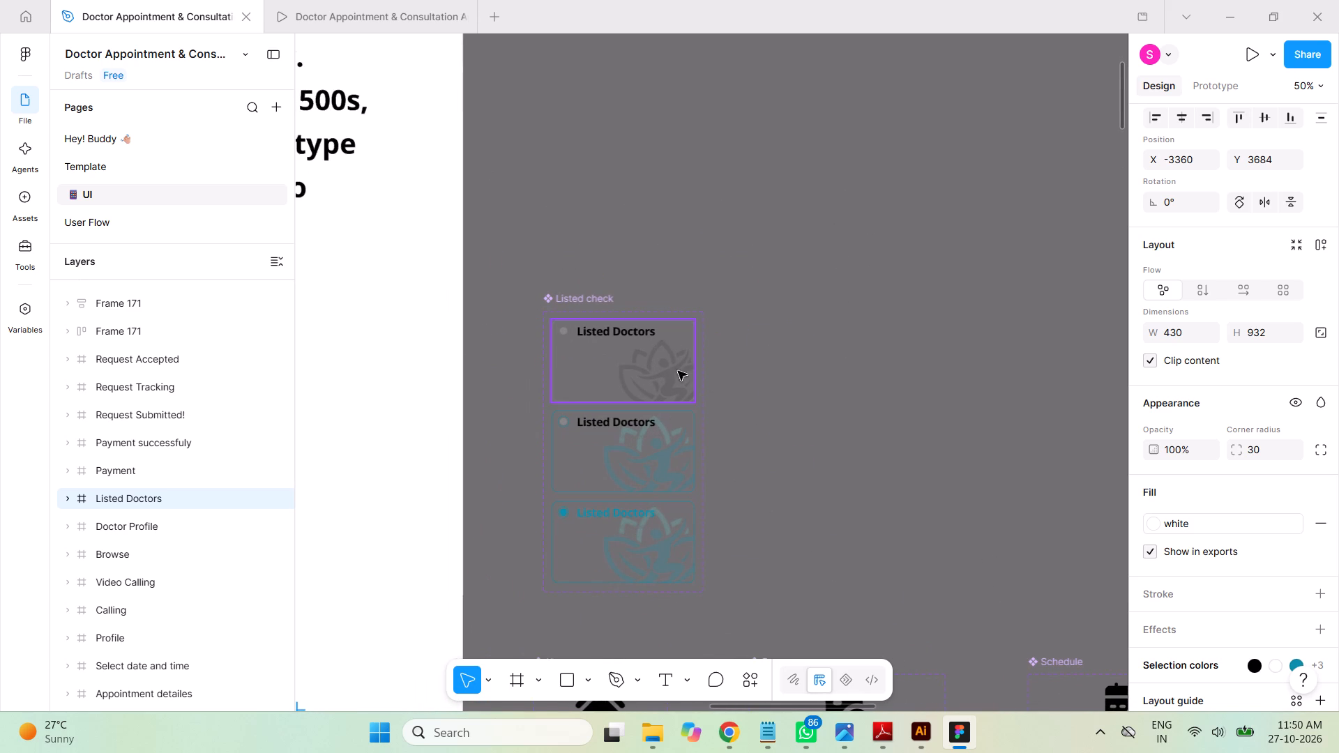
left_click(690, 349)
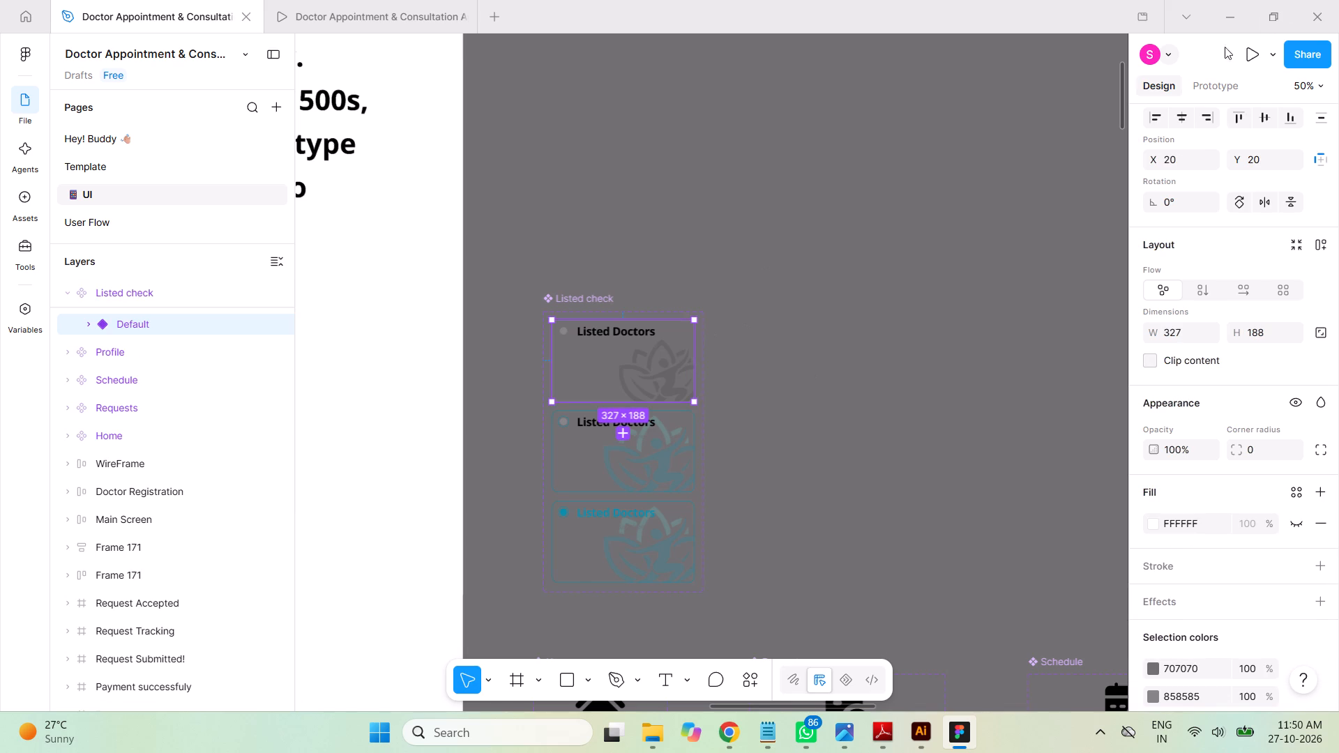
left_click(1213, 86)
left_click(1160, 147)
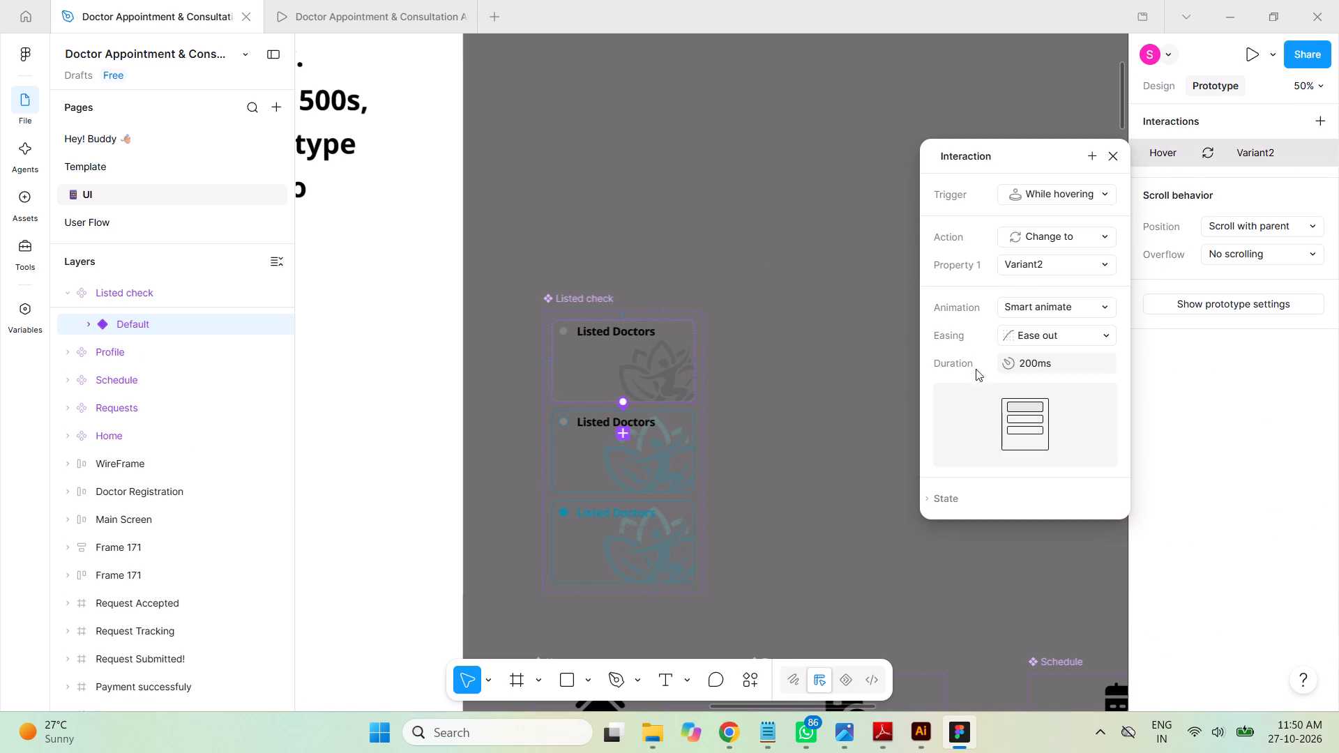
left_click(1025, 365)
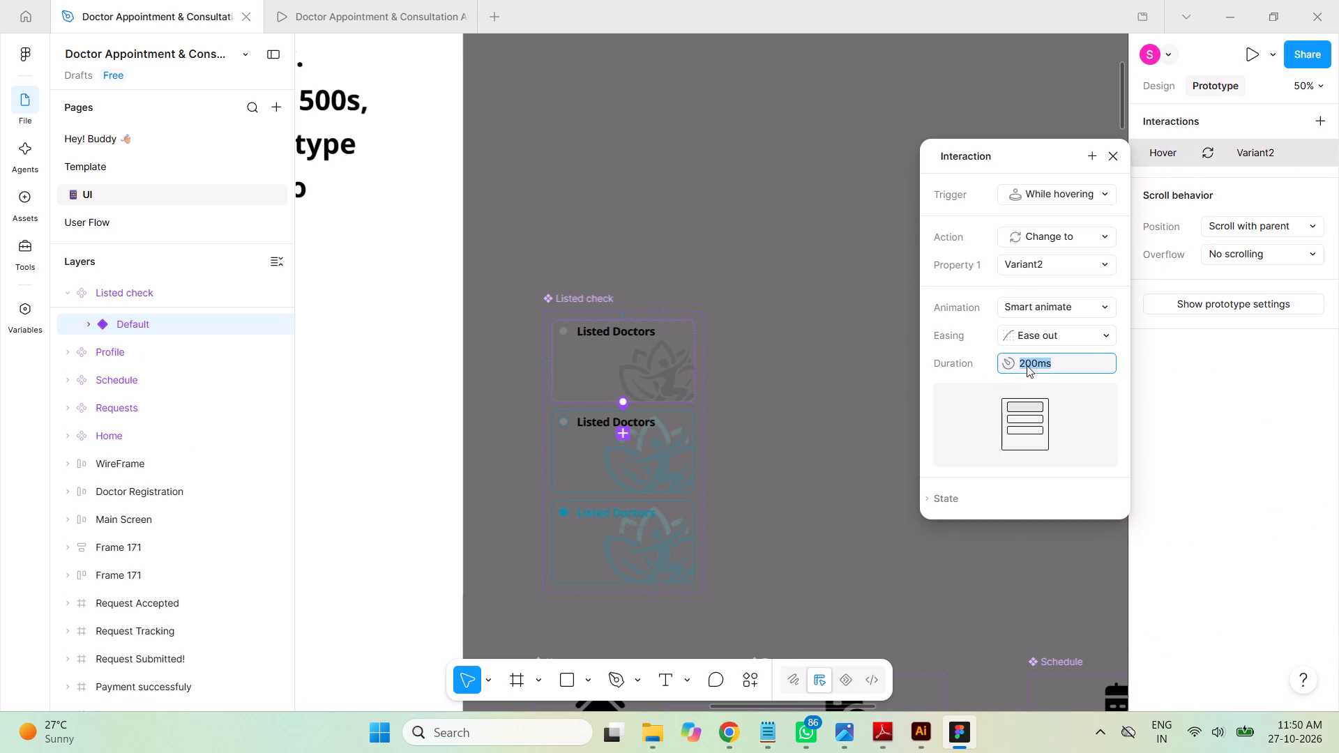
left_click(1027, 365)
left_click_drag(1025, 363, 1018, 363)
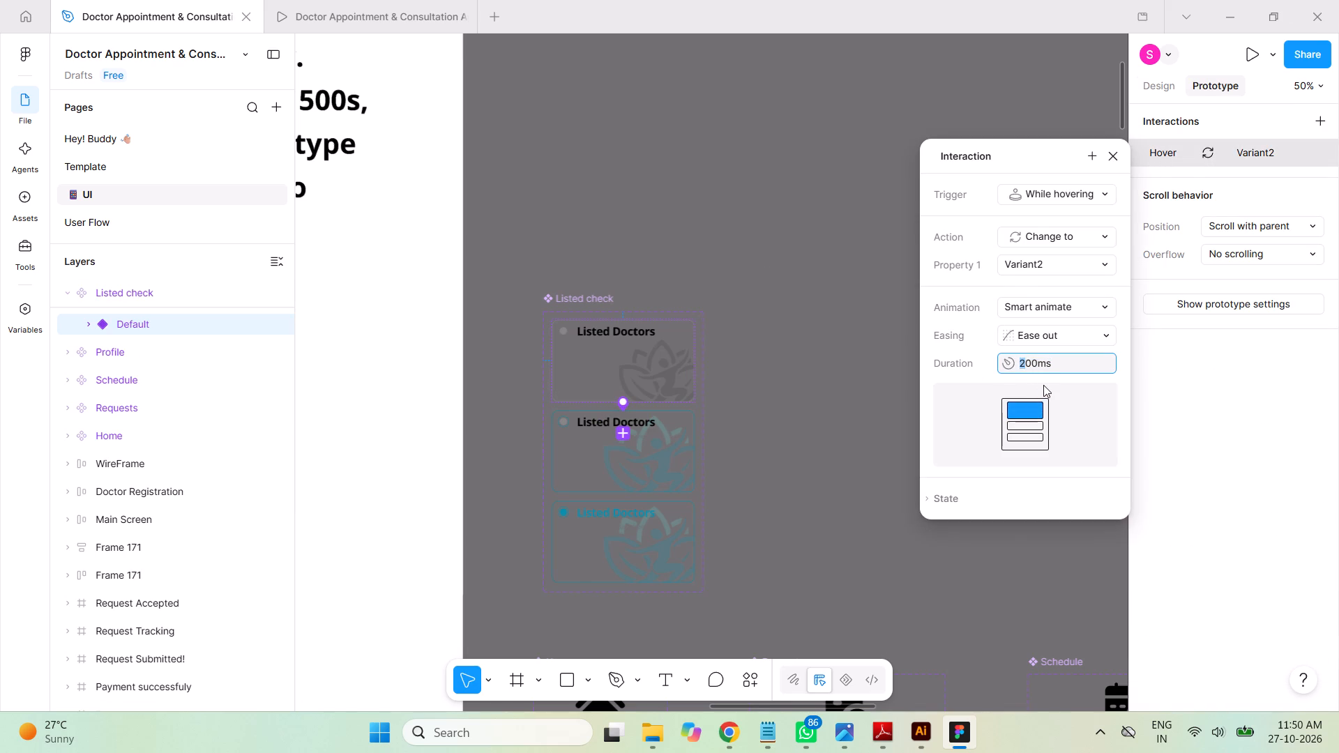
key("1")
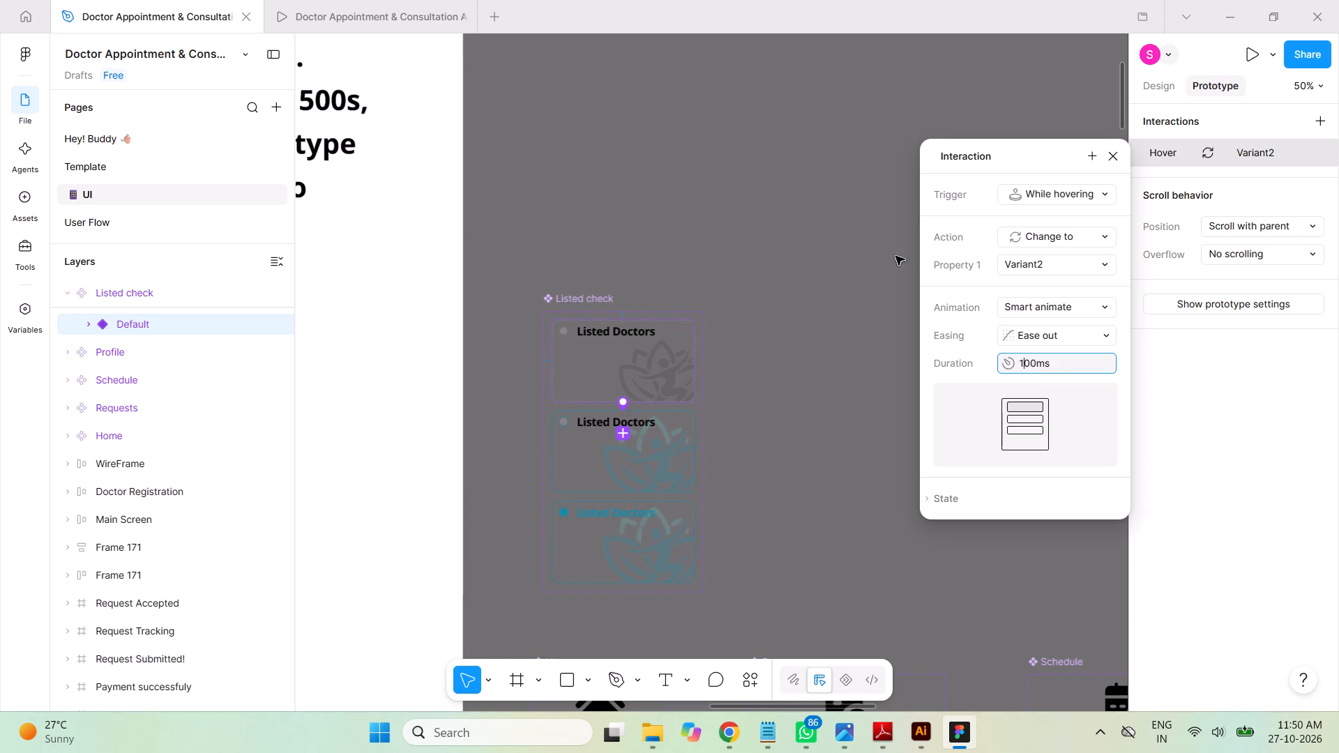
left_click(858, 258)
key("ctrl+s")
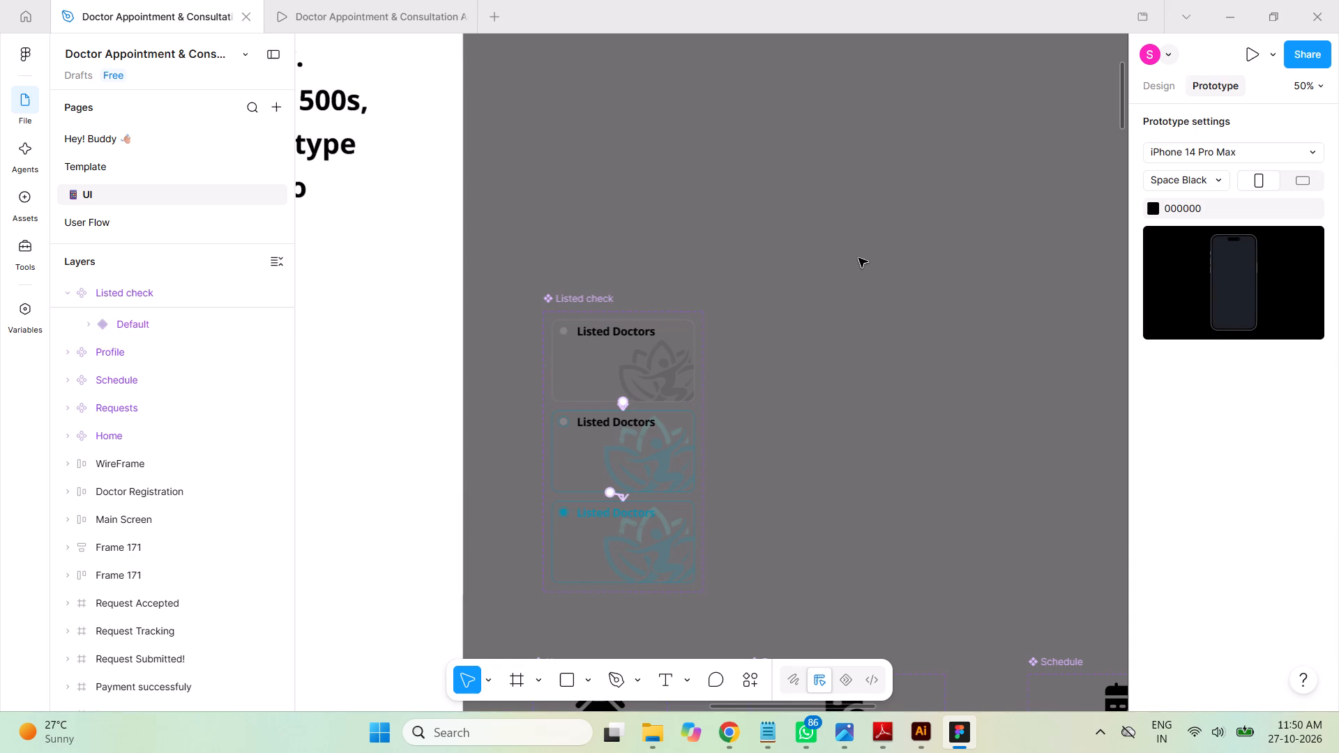
Test the Listed Doctors card's hover transition in the running prototype.
left_click(398, 10)
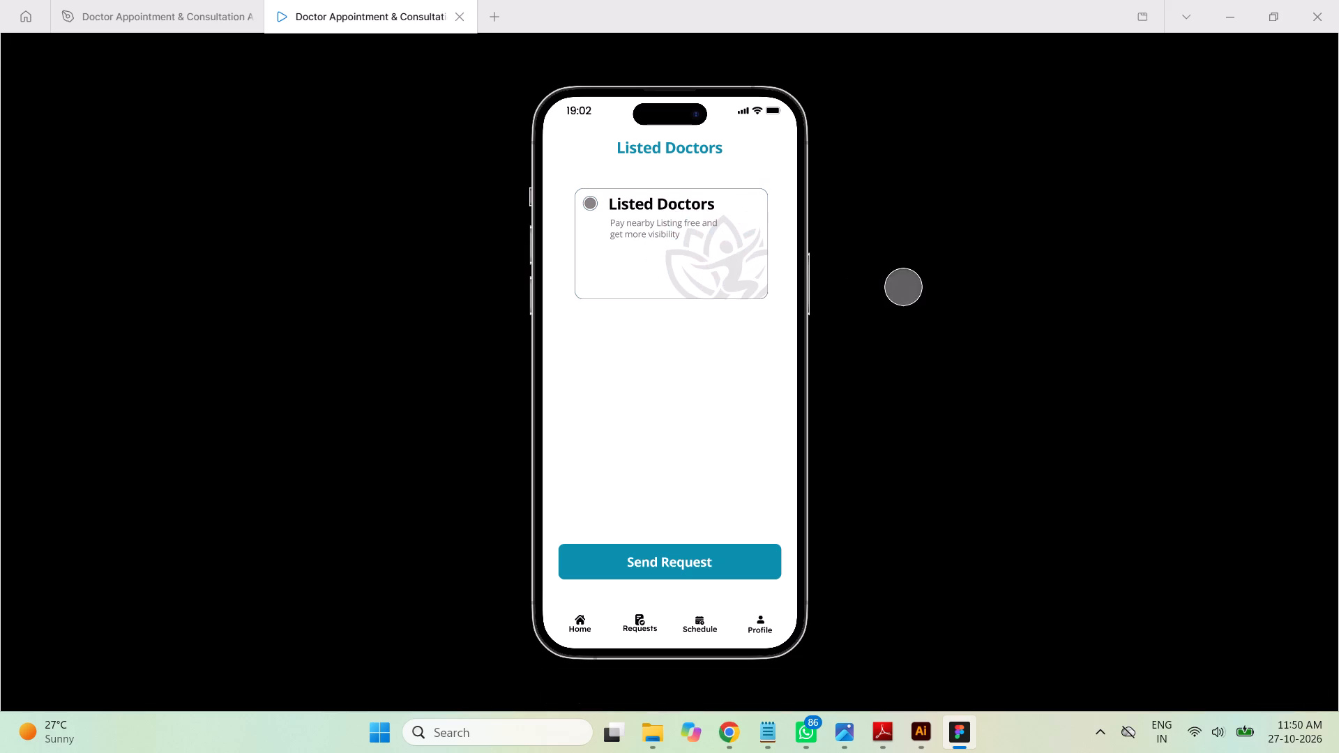
left_click(924, 282)
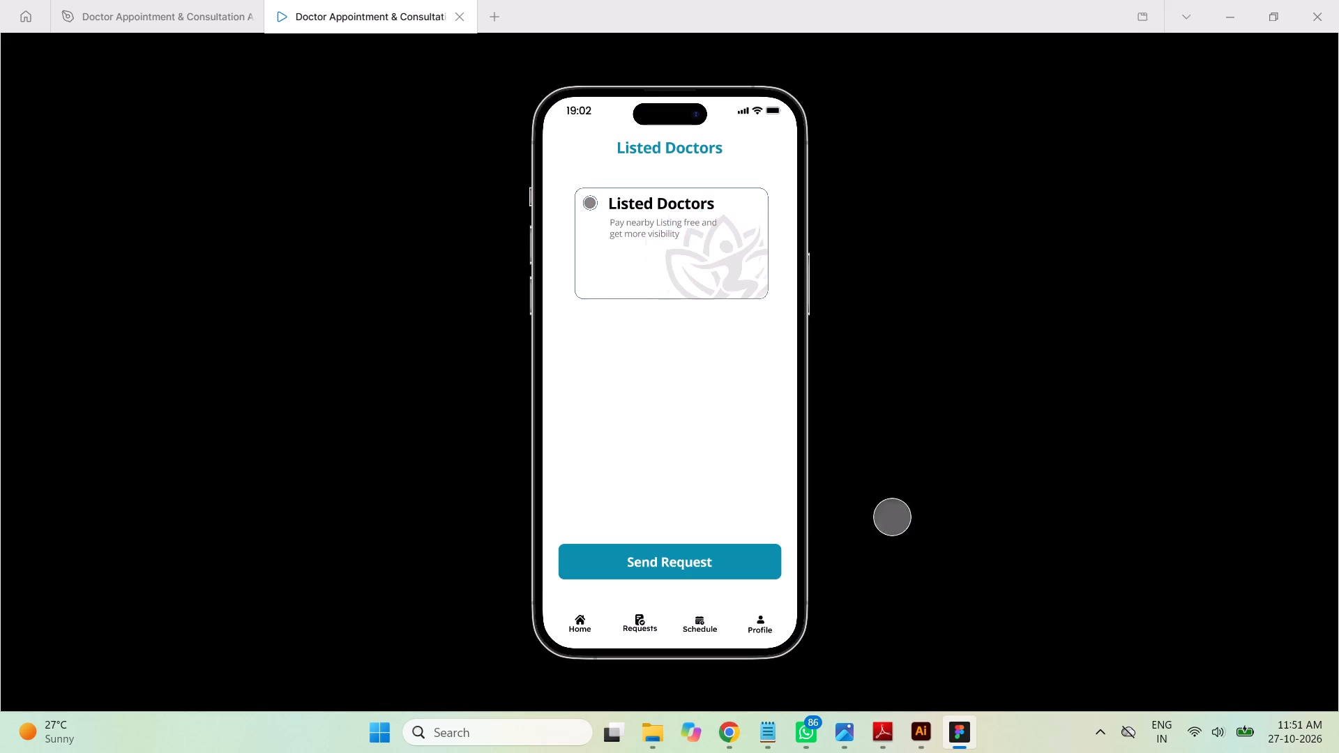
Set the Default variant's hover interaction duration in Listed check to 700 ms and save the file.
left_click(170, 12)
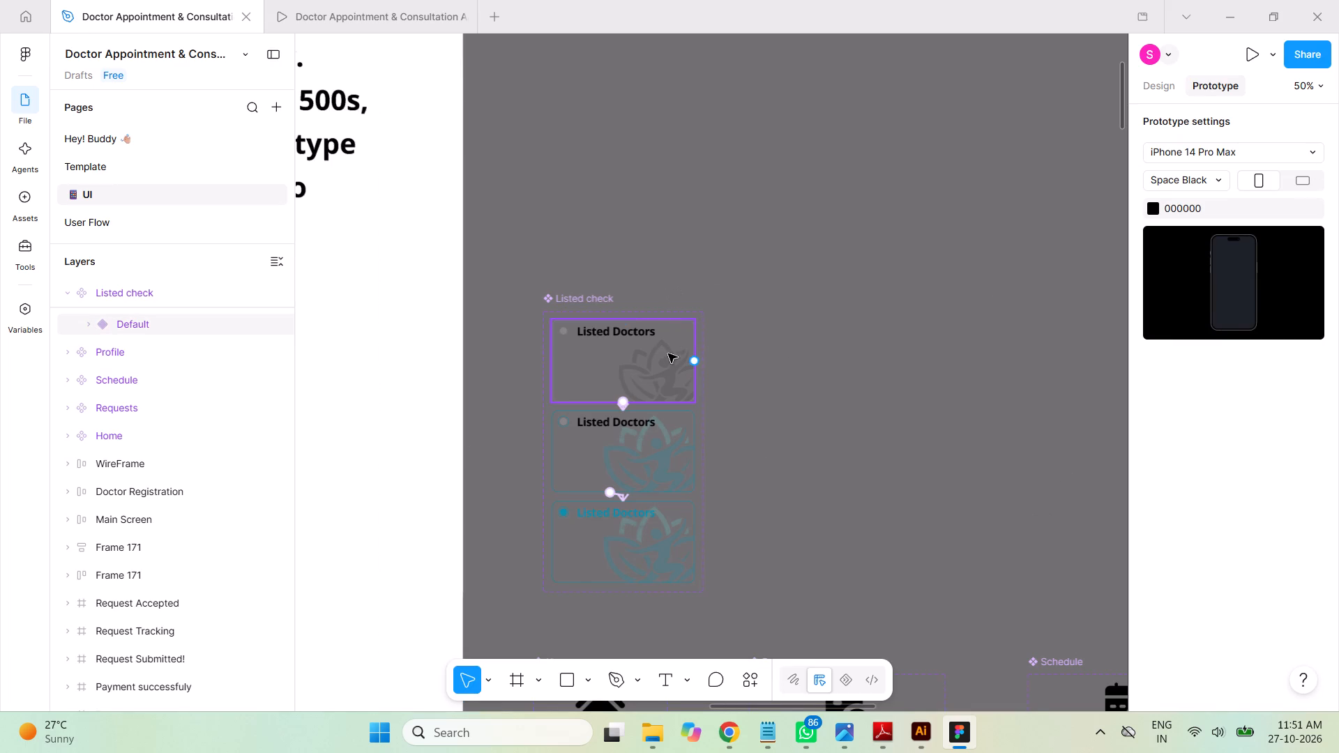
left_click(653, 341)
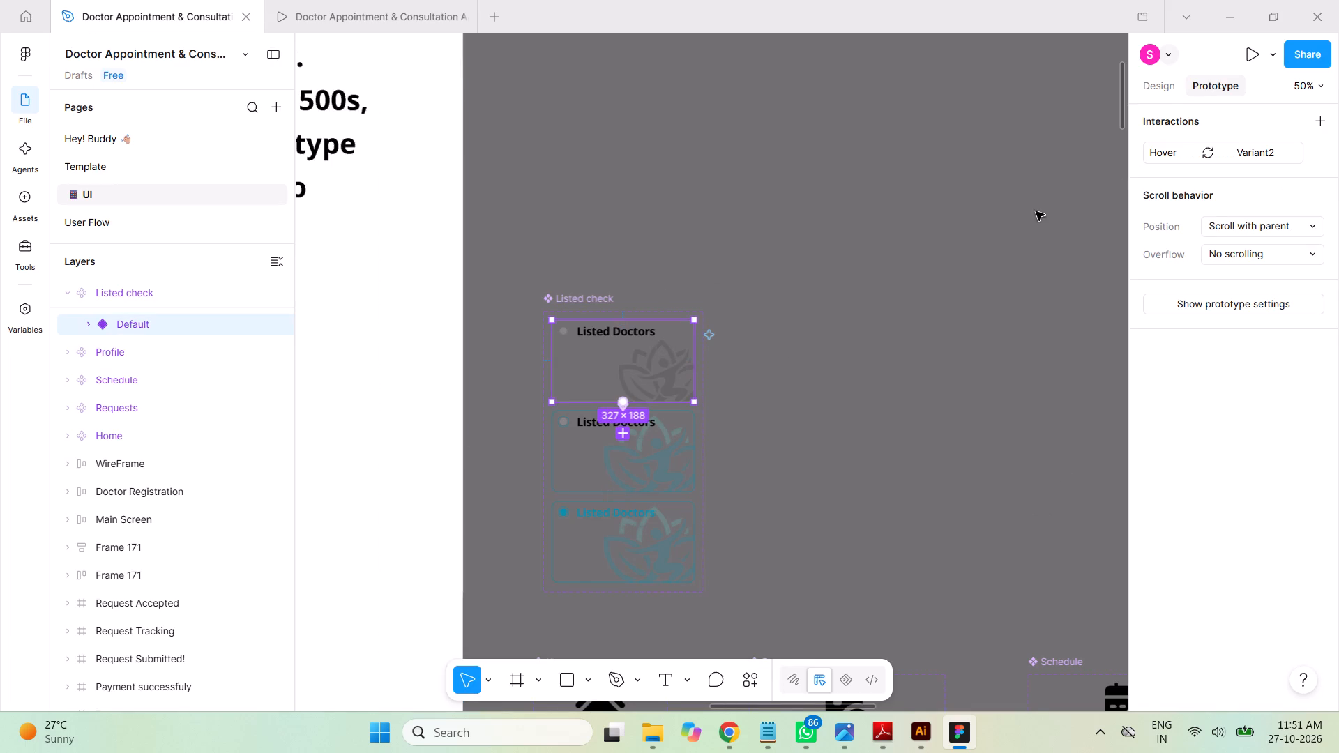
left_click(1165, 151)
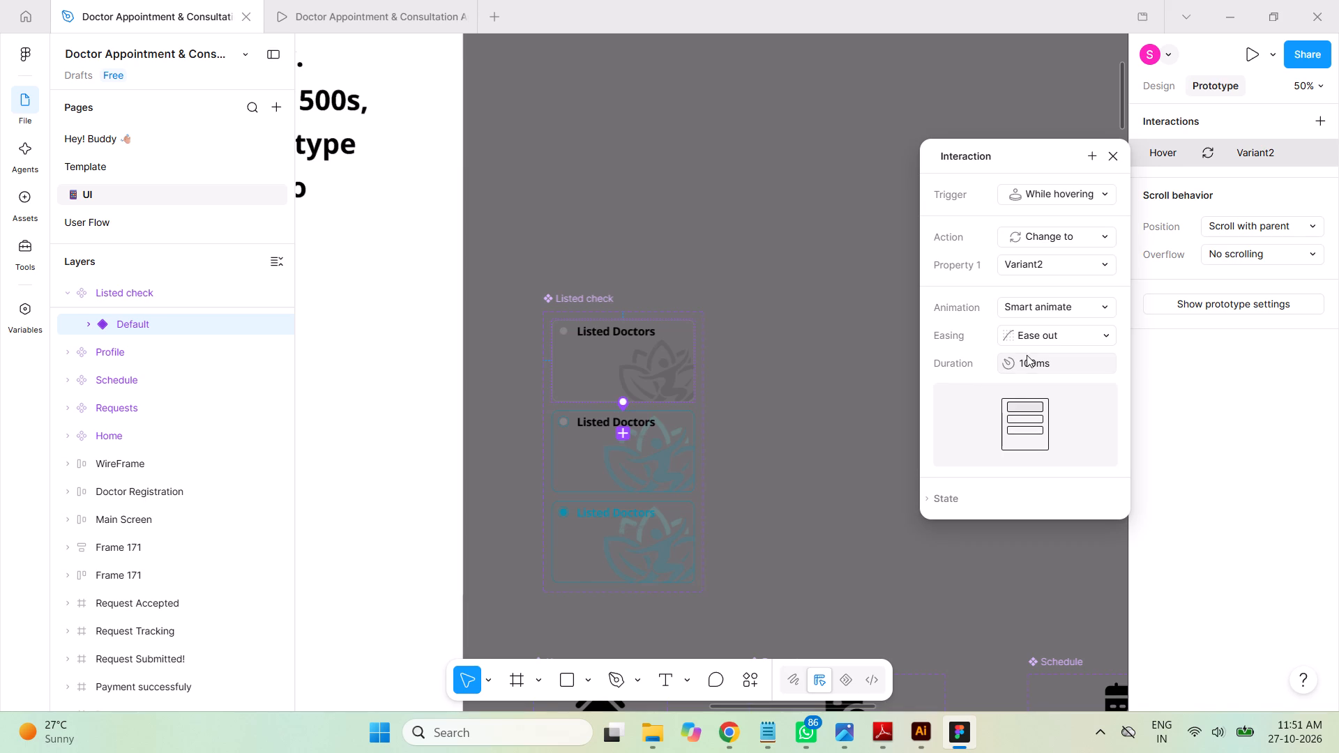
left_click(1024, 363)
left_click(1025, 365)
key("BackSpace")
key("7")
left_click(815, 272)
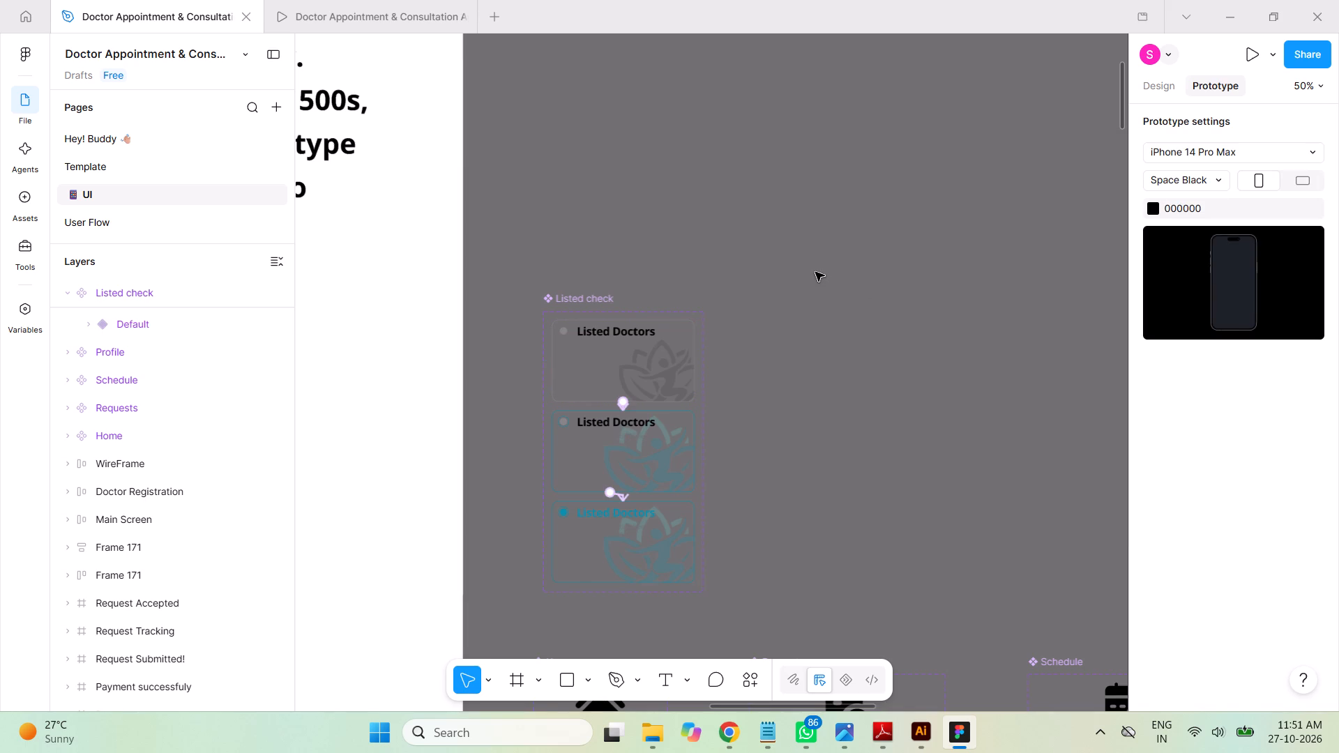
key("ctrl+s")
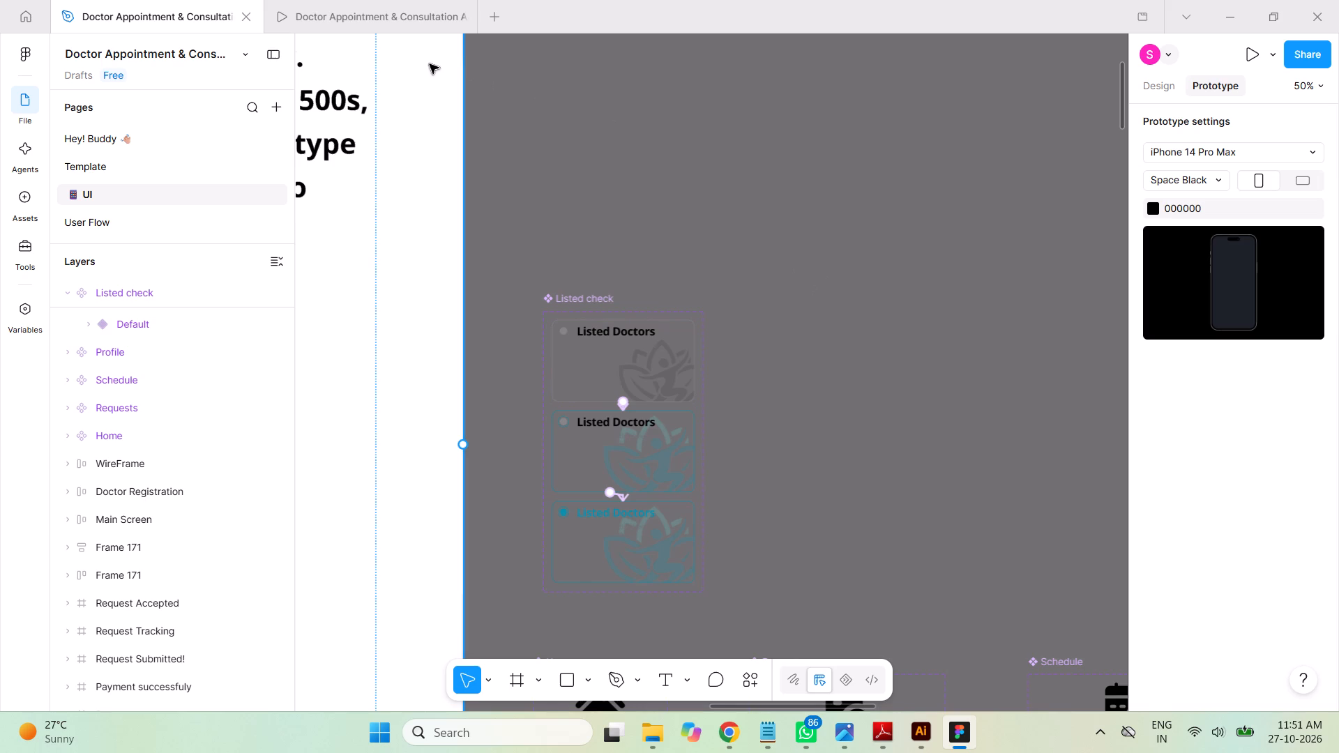
Examine the Listed Doctors card's hover animation again in the running prototype.
left_click(319, 10)
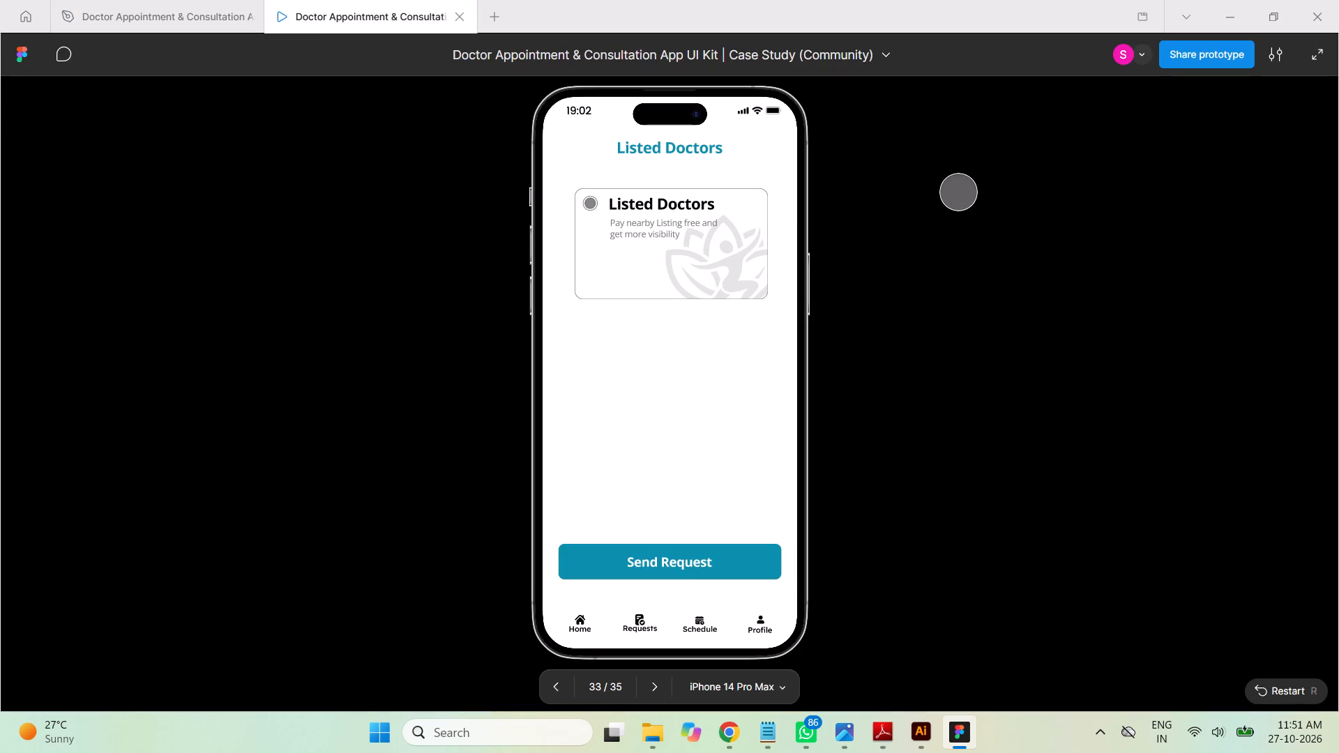
left_click(958, 192)
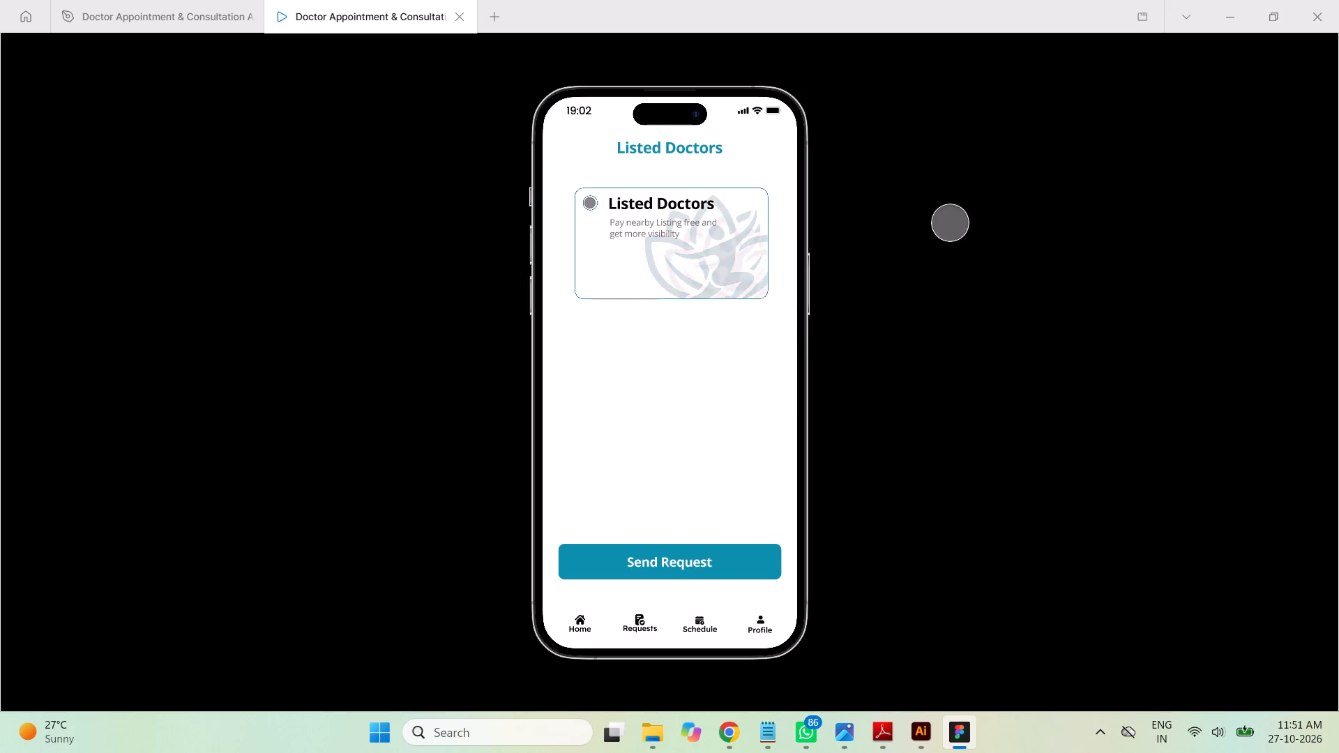
left_click(950, 222)
scroll(767, 170, "down", 6)
scroll(760, 167, "up", 1)
scroll(759, 167, "down", 2)
scroll(756, 167, "up", 1)
scroll(755, 167, "down", 1)
scroll(755, 167, "up", 2)
scroll(752, 167, "down", 3)
scroll(750, 167, "up", 1)
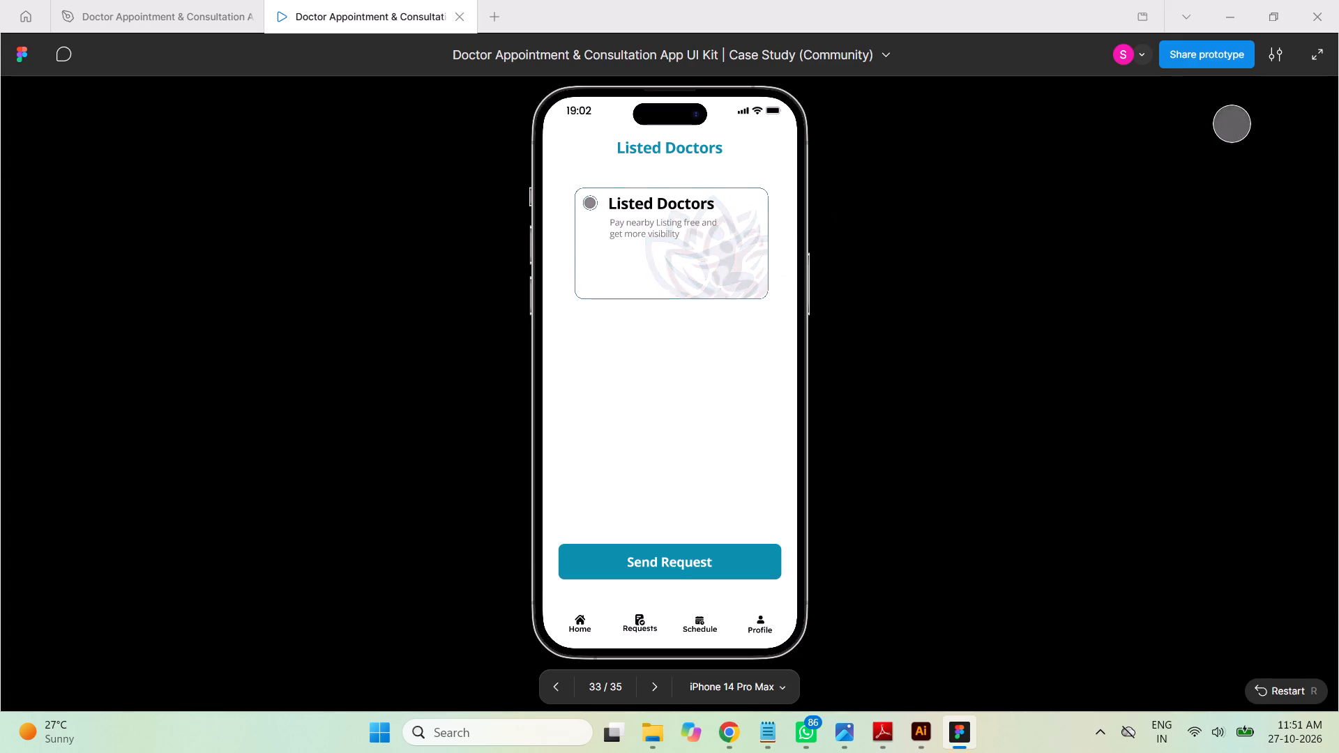
left_click(1278, 54)
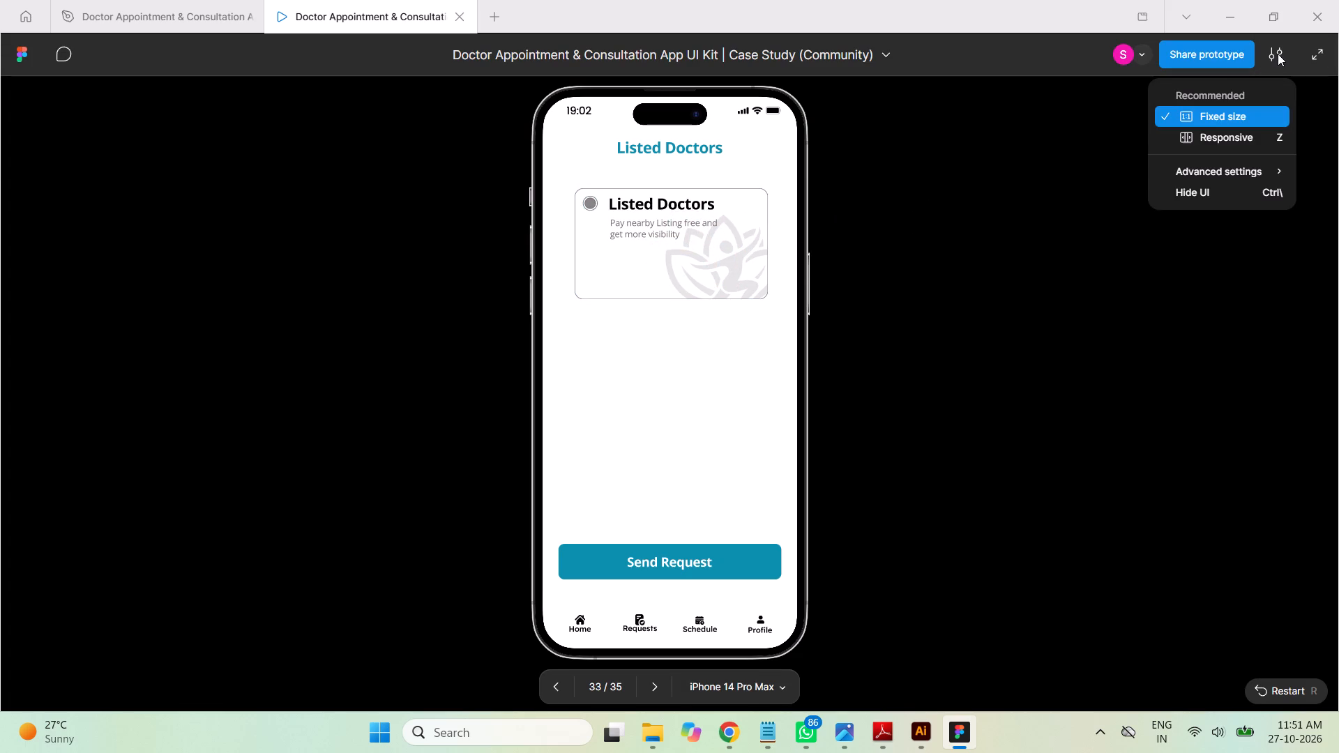
left_click(1278, 54)
left_click(991, 231)
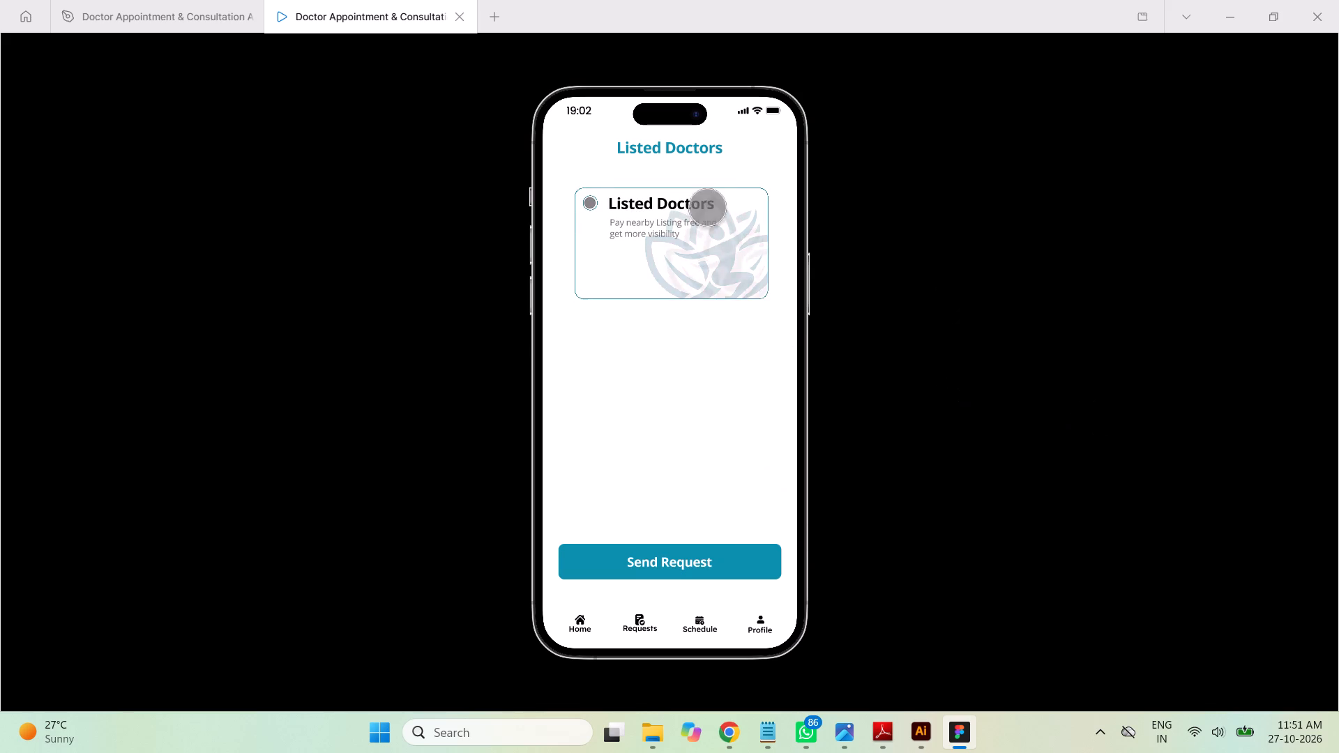
Set the Default variant's hover interaction duration in Listed check to 70 ms and save the file.
left_click(105, 12)
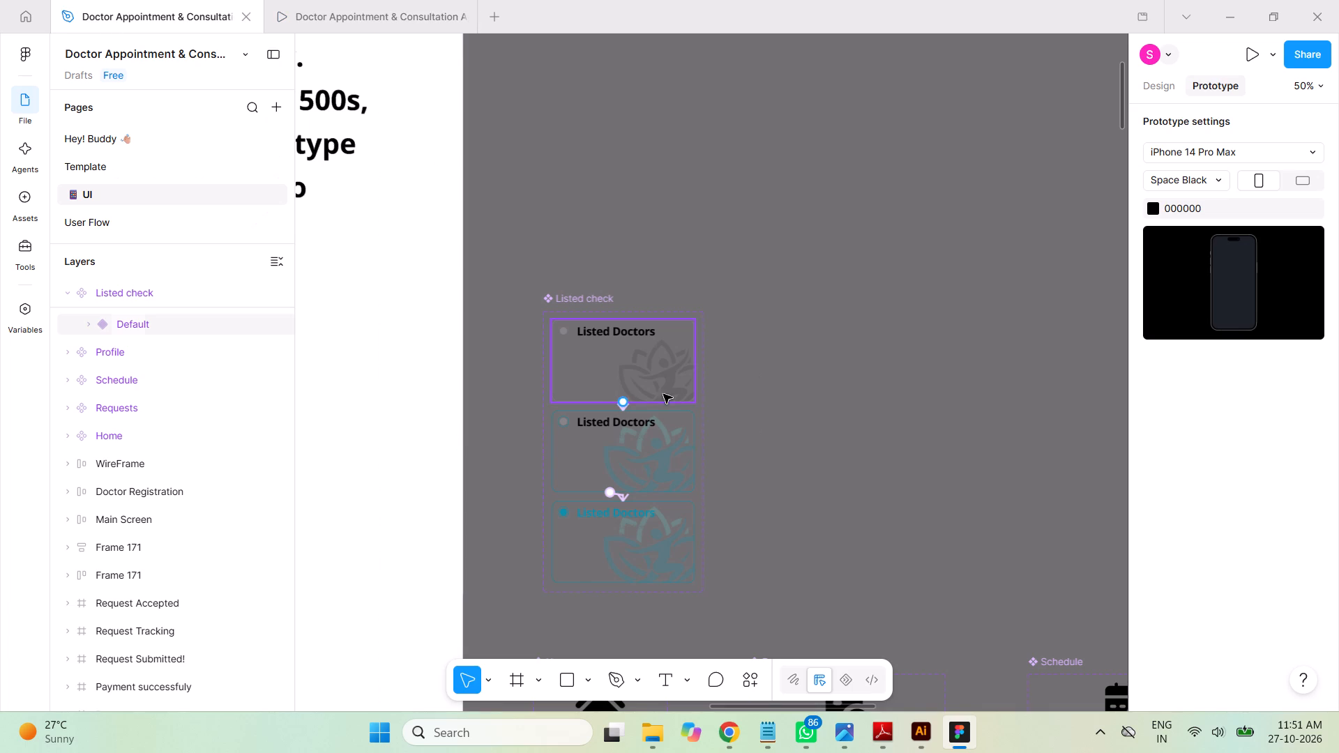
left_click(665, 358)
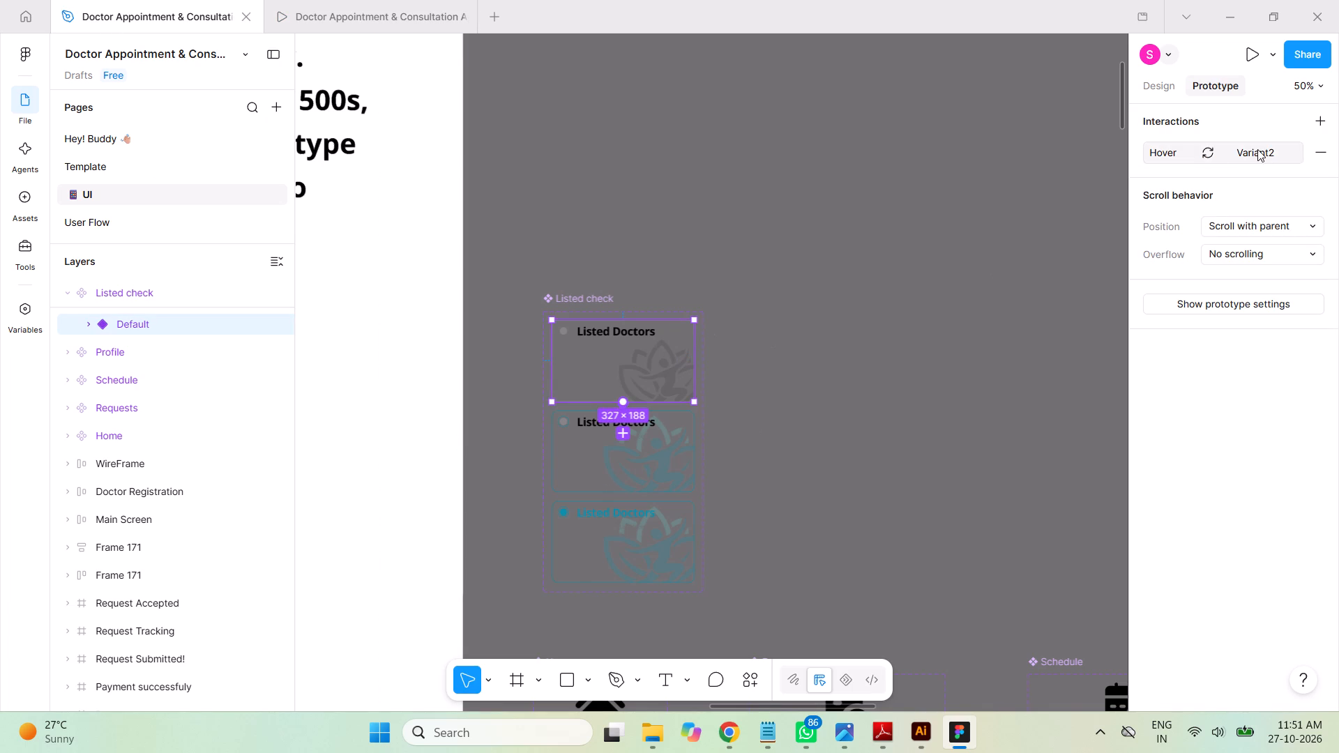
left_click(1148, 149)
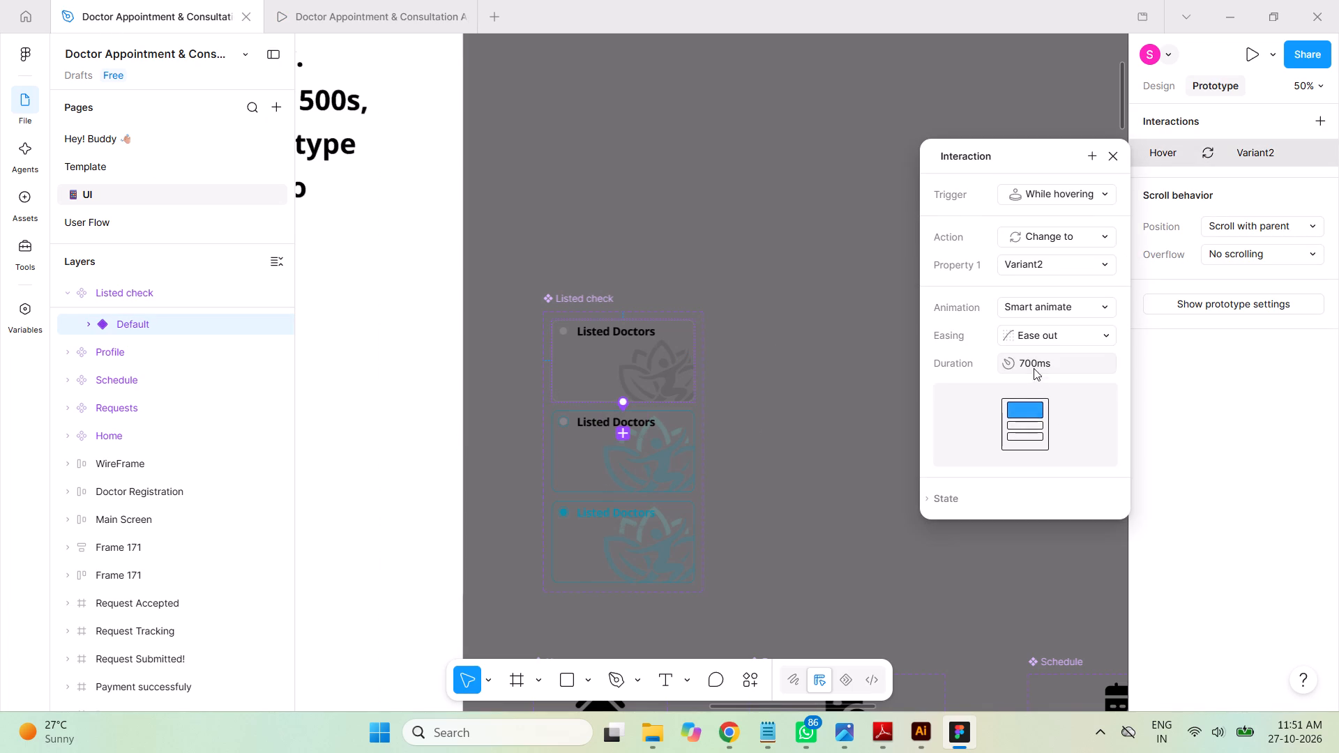
left_click(1031, 363)
left_click(1033, 366)
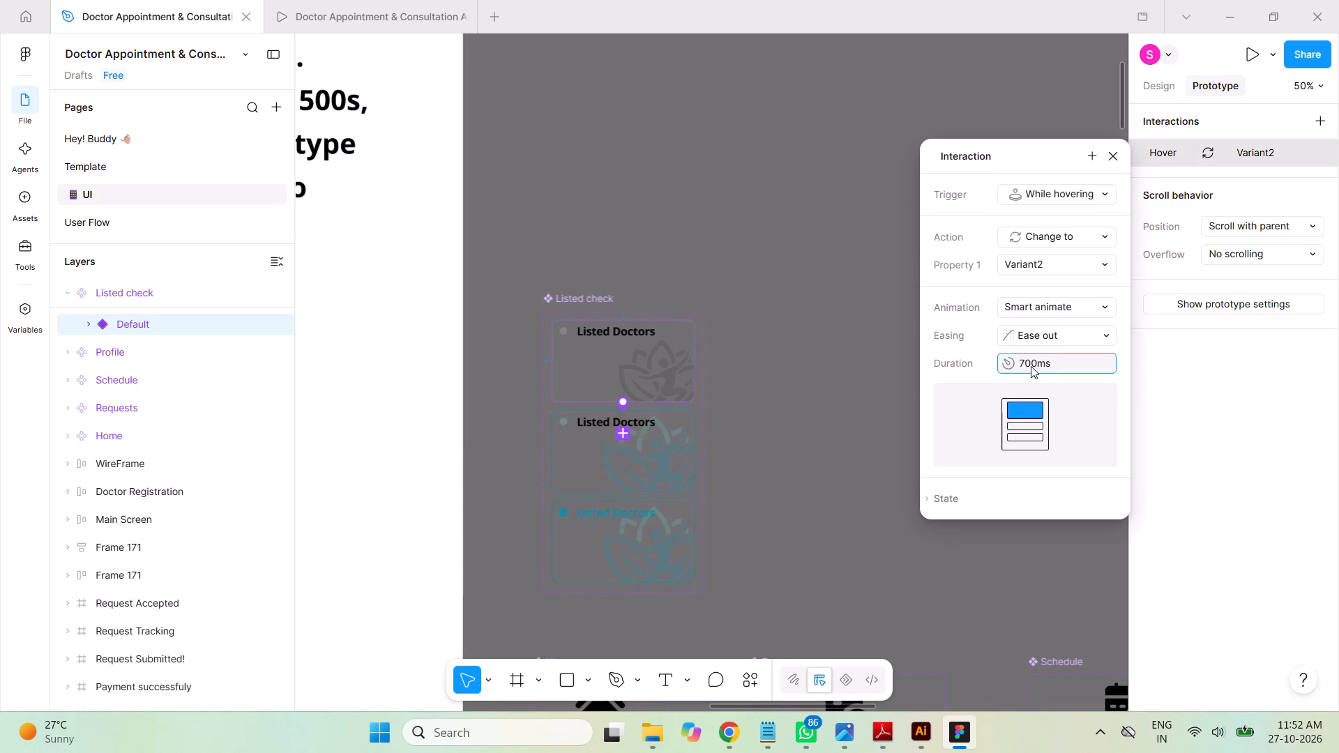
left_click_drag(1031, 366, 1022, 361)
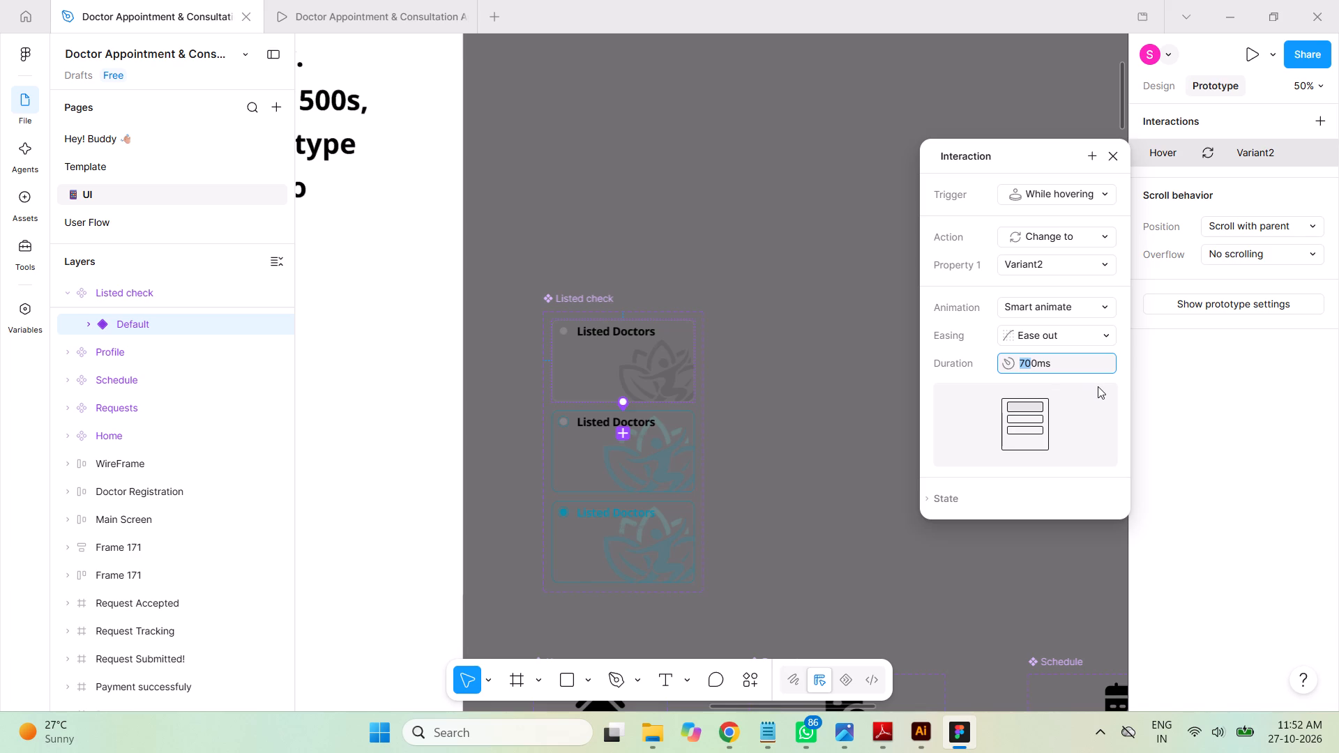
key("7")
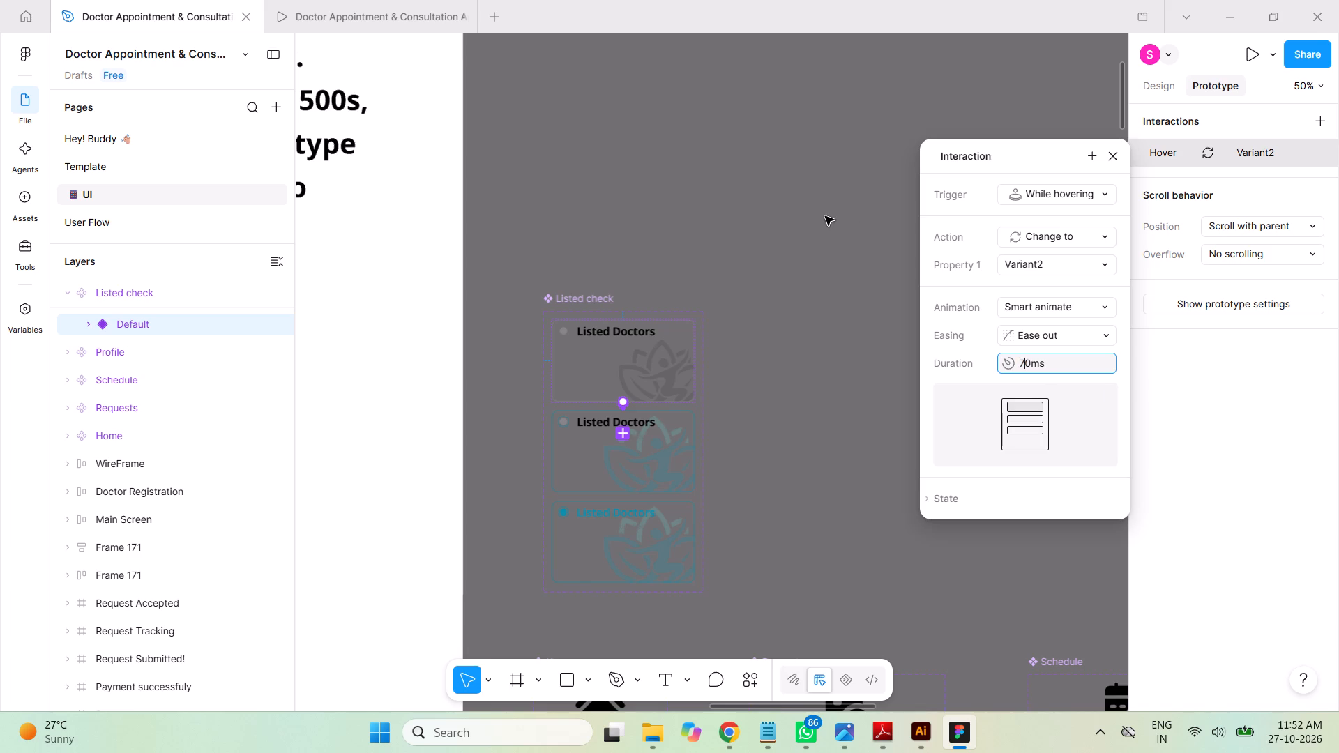
left_click(825, 216)
key("ctrl+s")
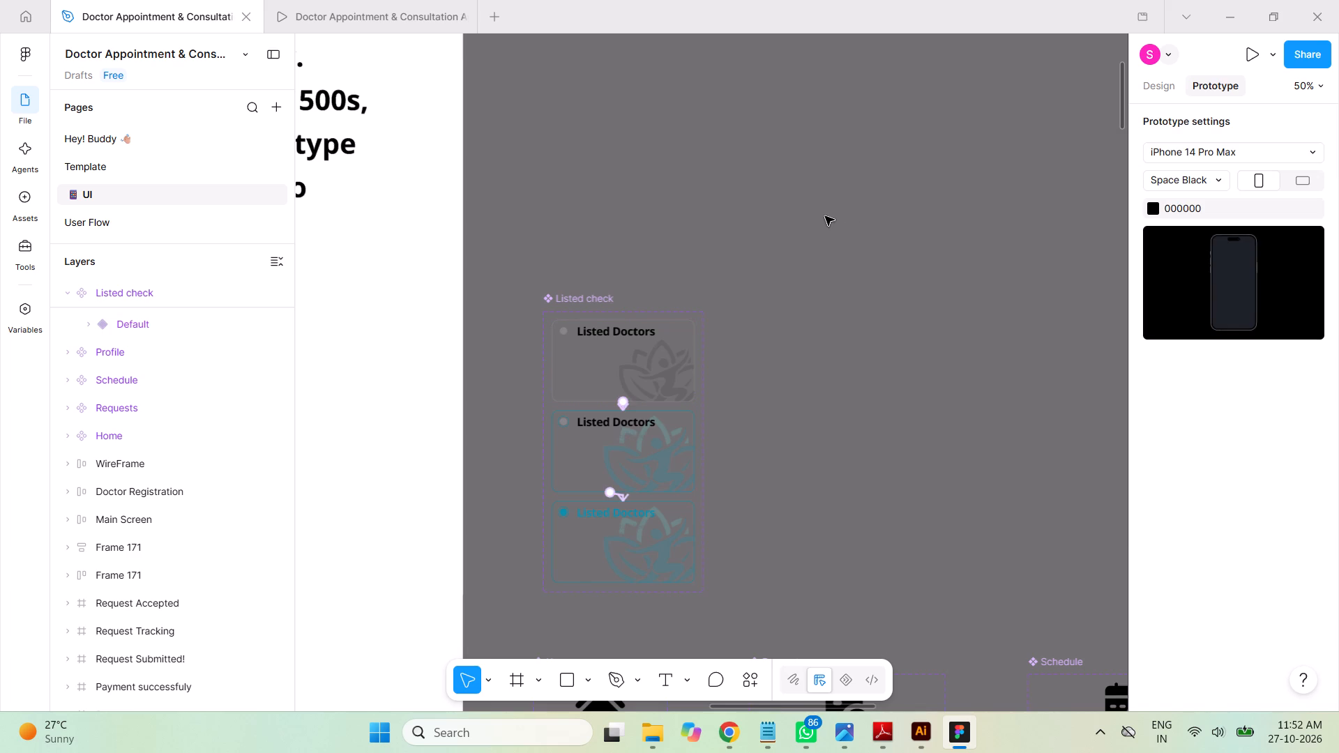
Check the card's hover transition in the prototype and return to the design file.
left_click(361, 14)
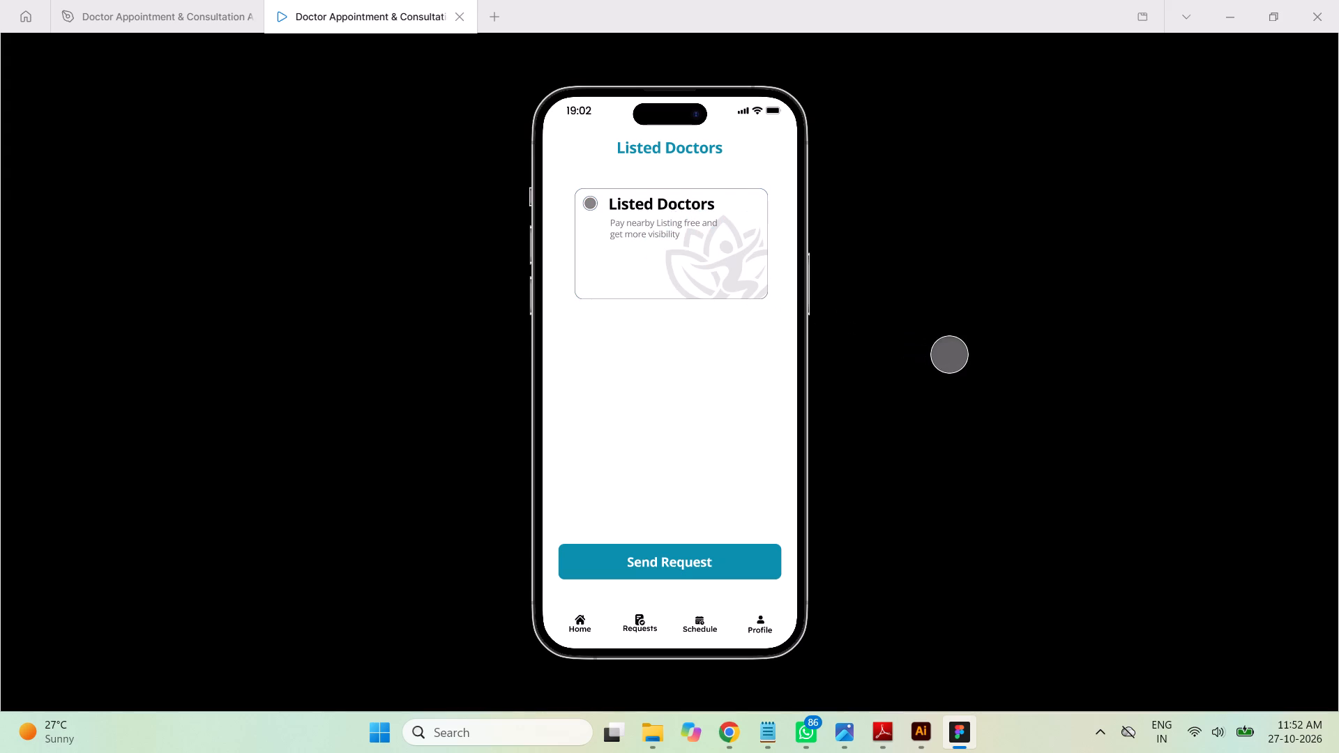
left_click(152, 7)
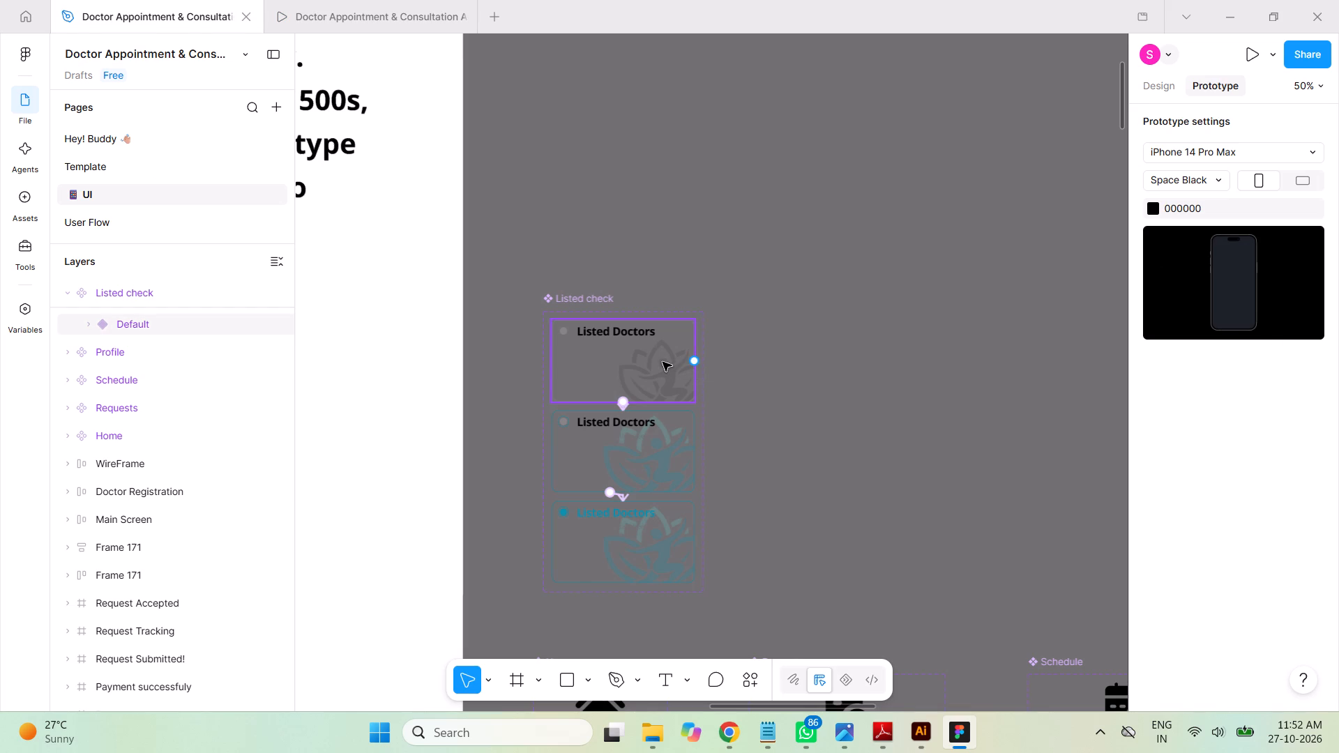
Try Ease out back on the Default variant's hover interaction in Listed check, settle on Linear easing, and save the file.
left_click(663, 362)
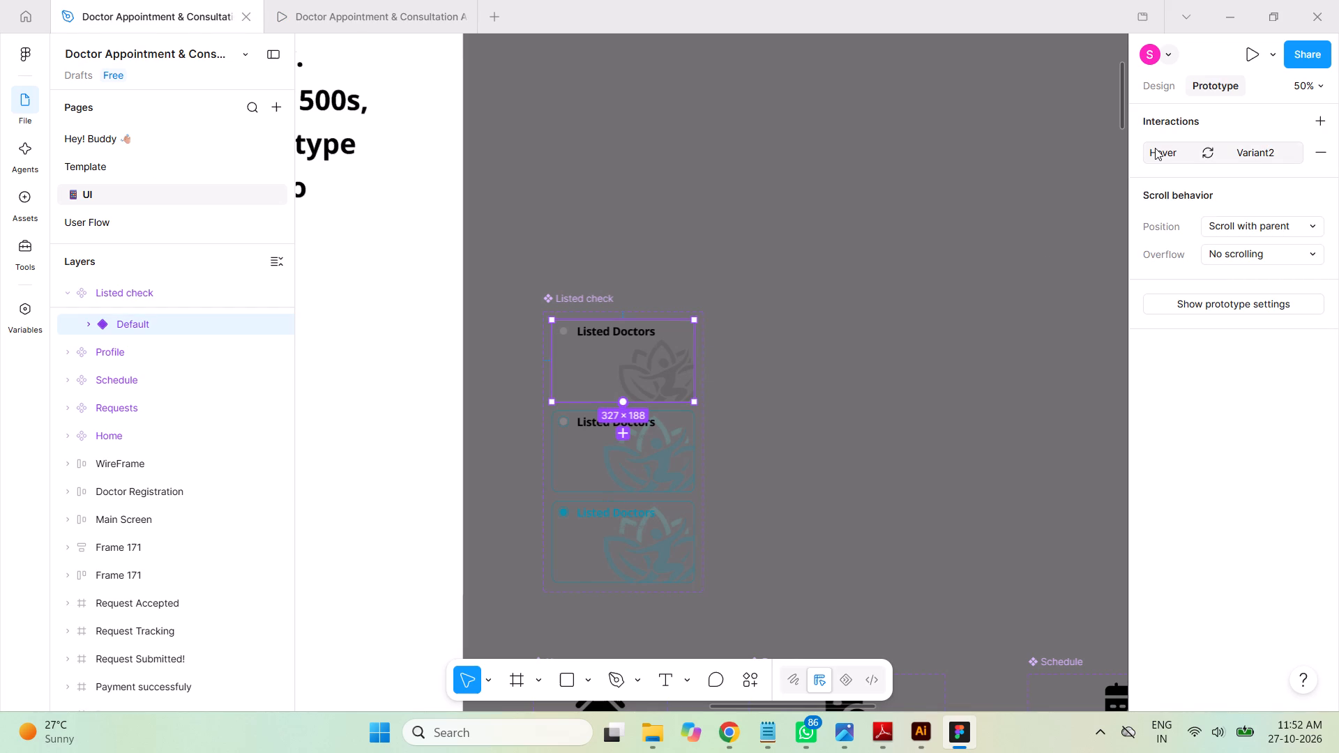
left_click(1156, 152)
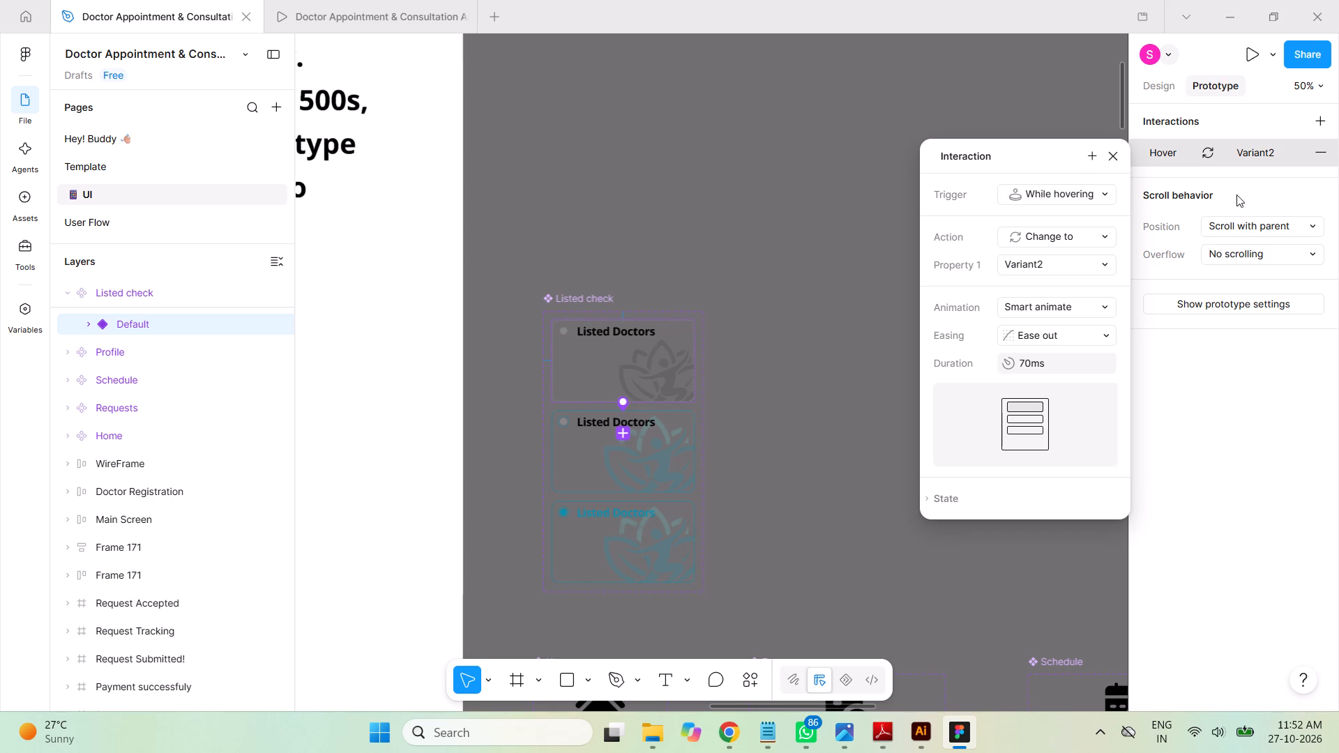
left_click(1099, 236)
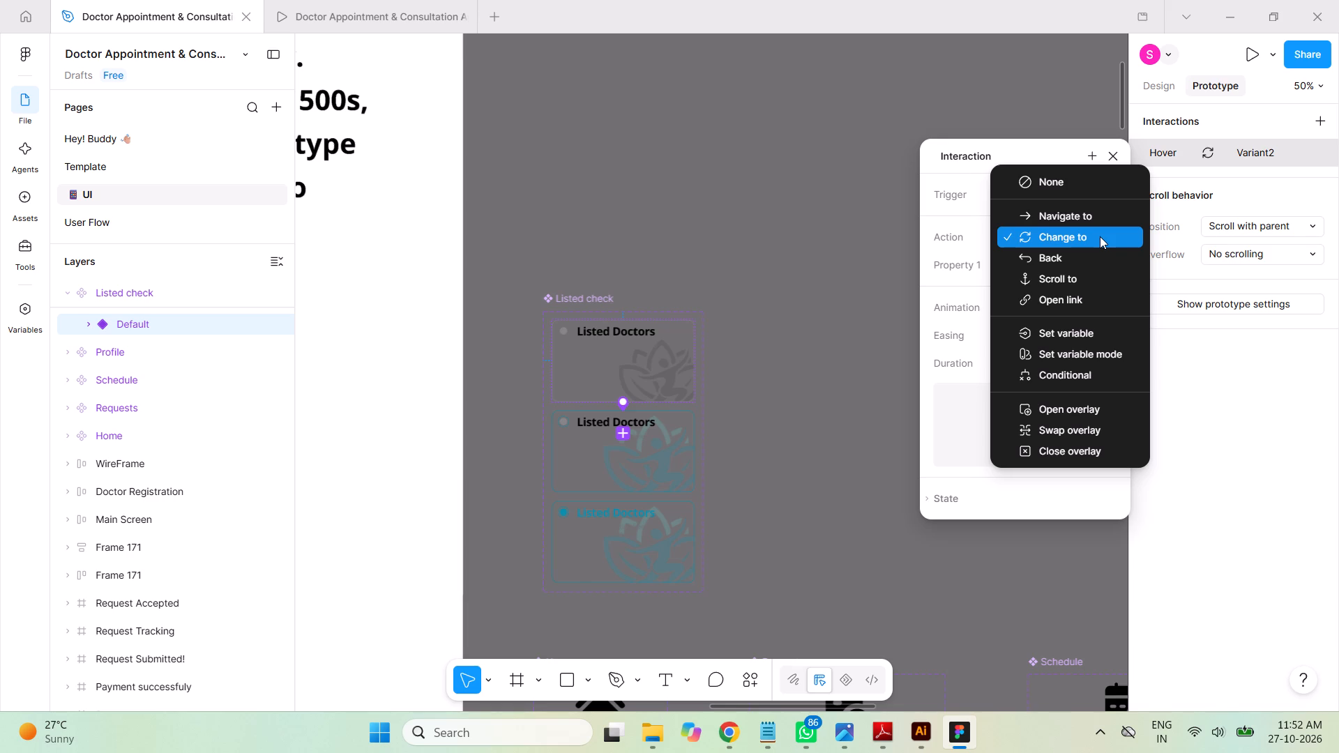
left_click(839, 216)
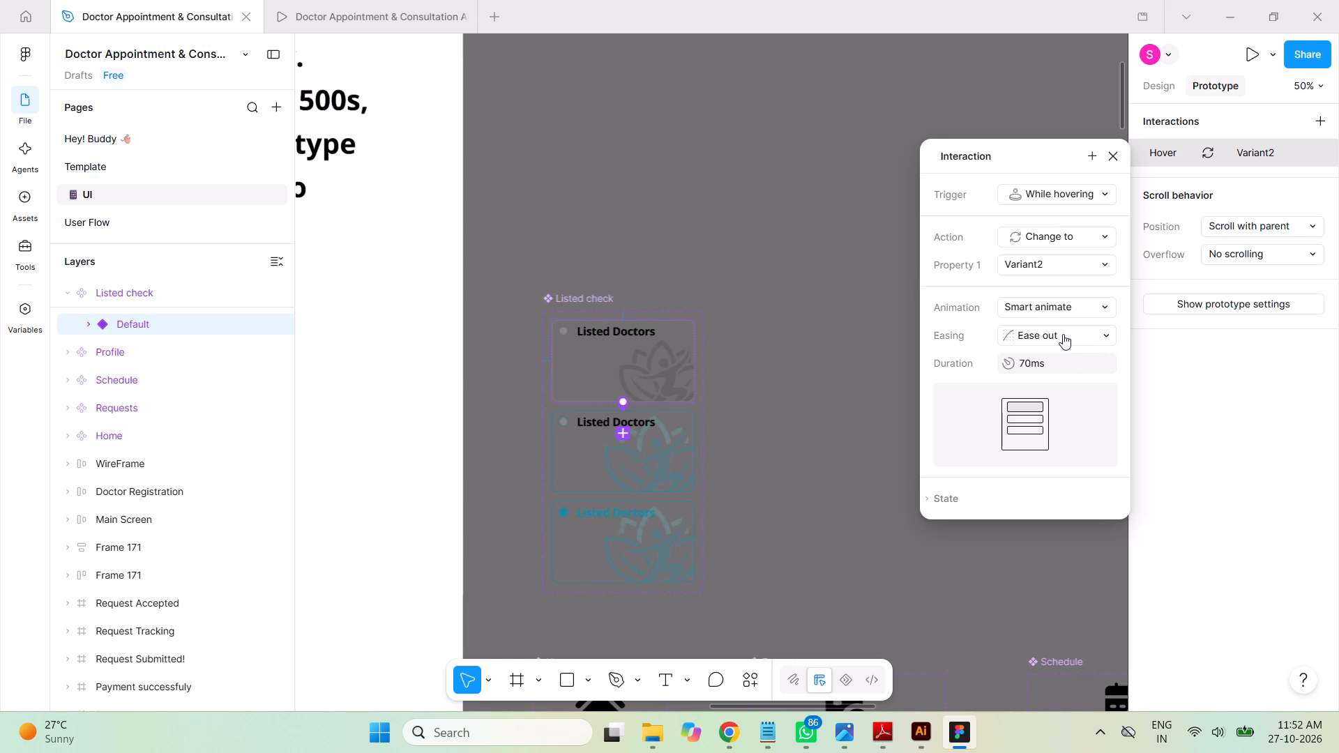
left_click(949, 498)
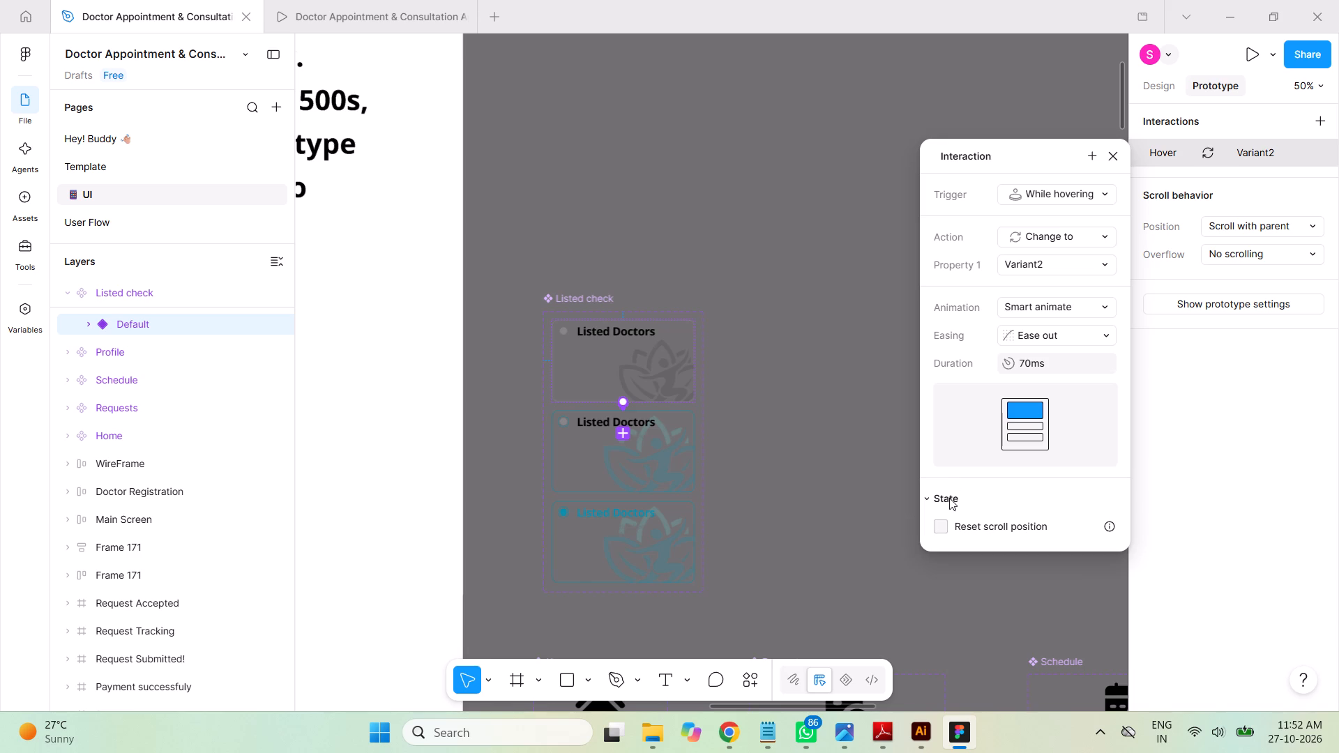
left_click(1065, 340)
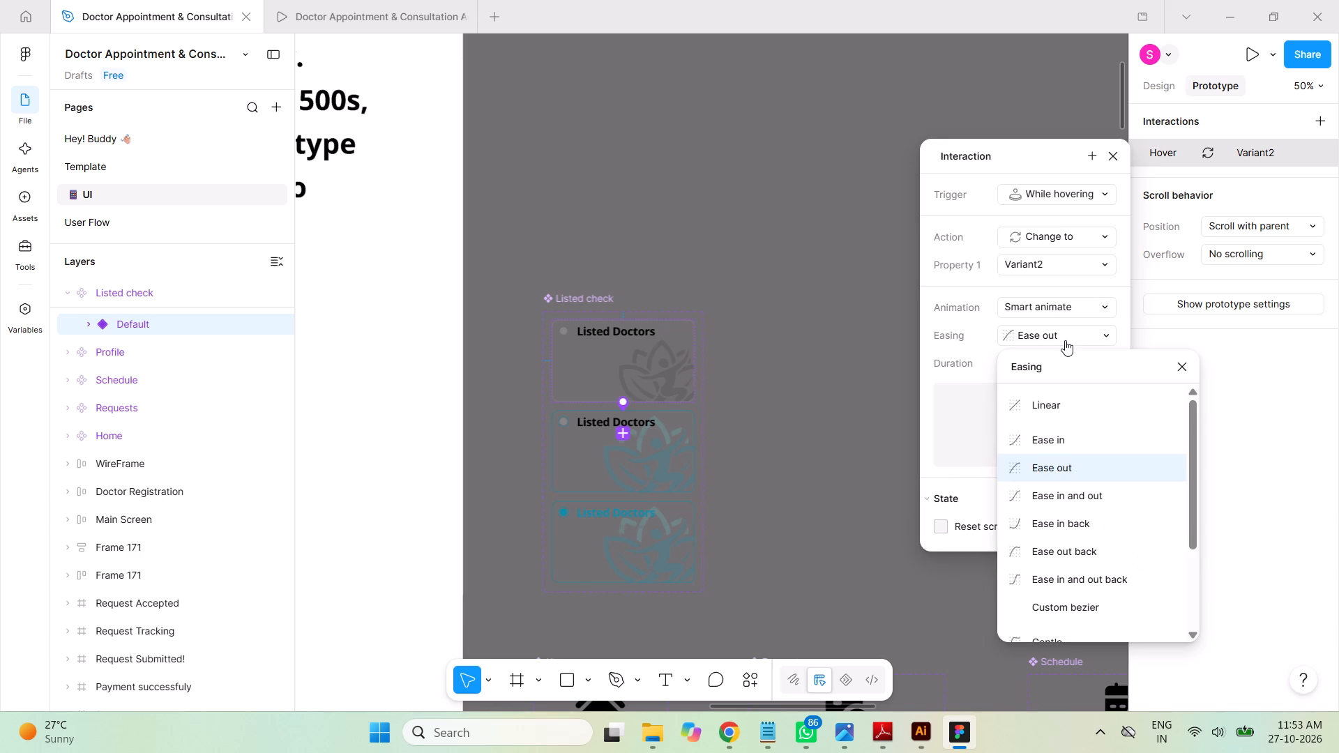
left_click(1066, 554)
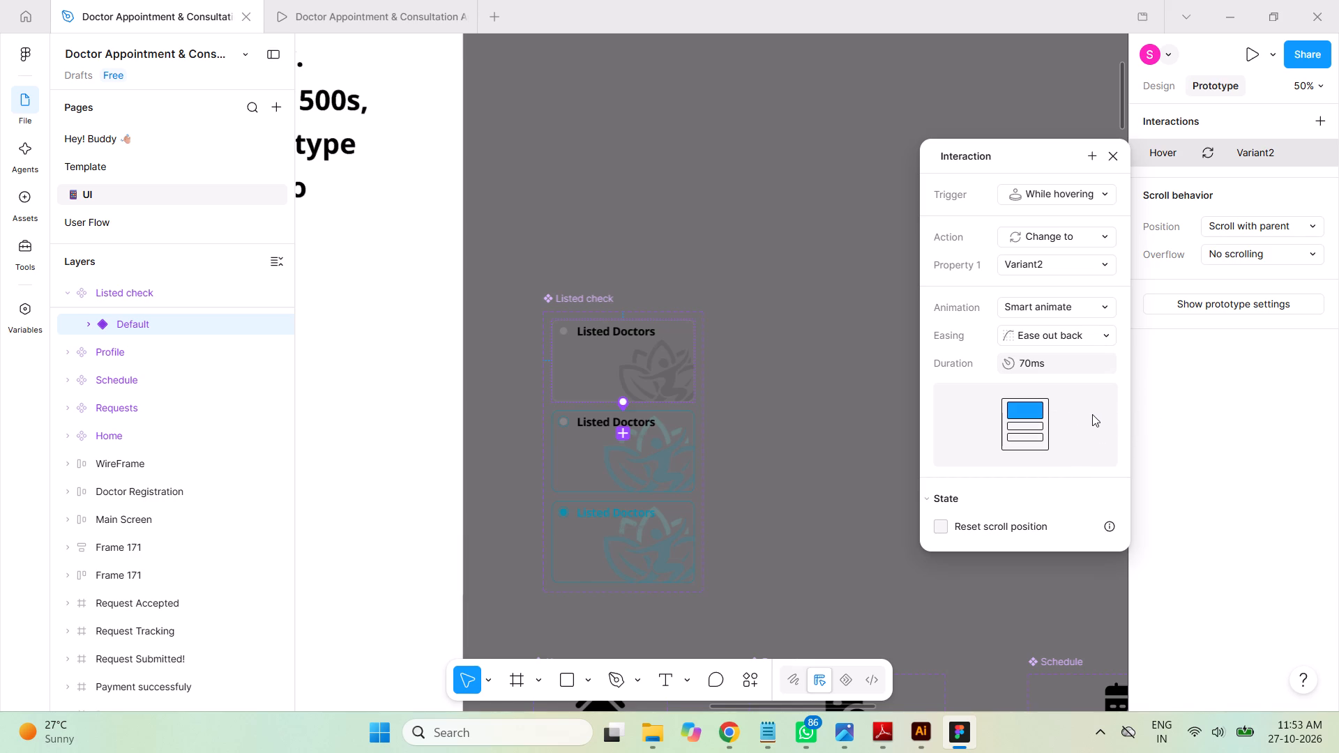
left_click(1073, 336)
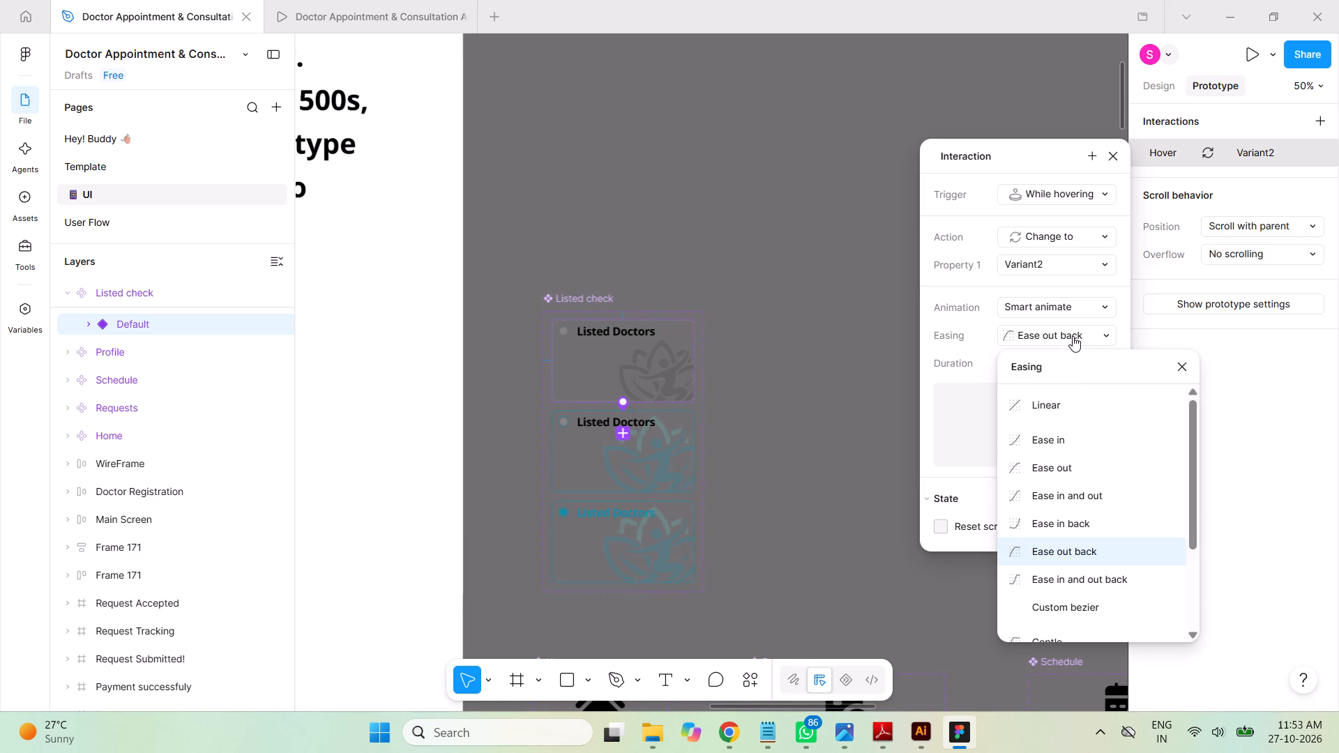
left_click(1073, 409)
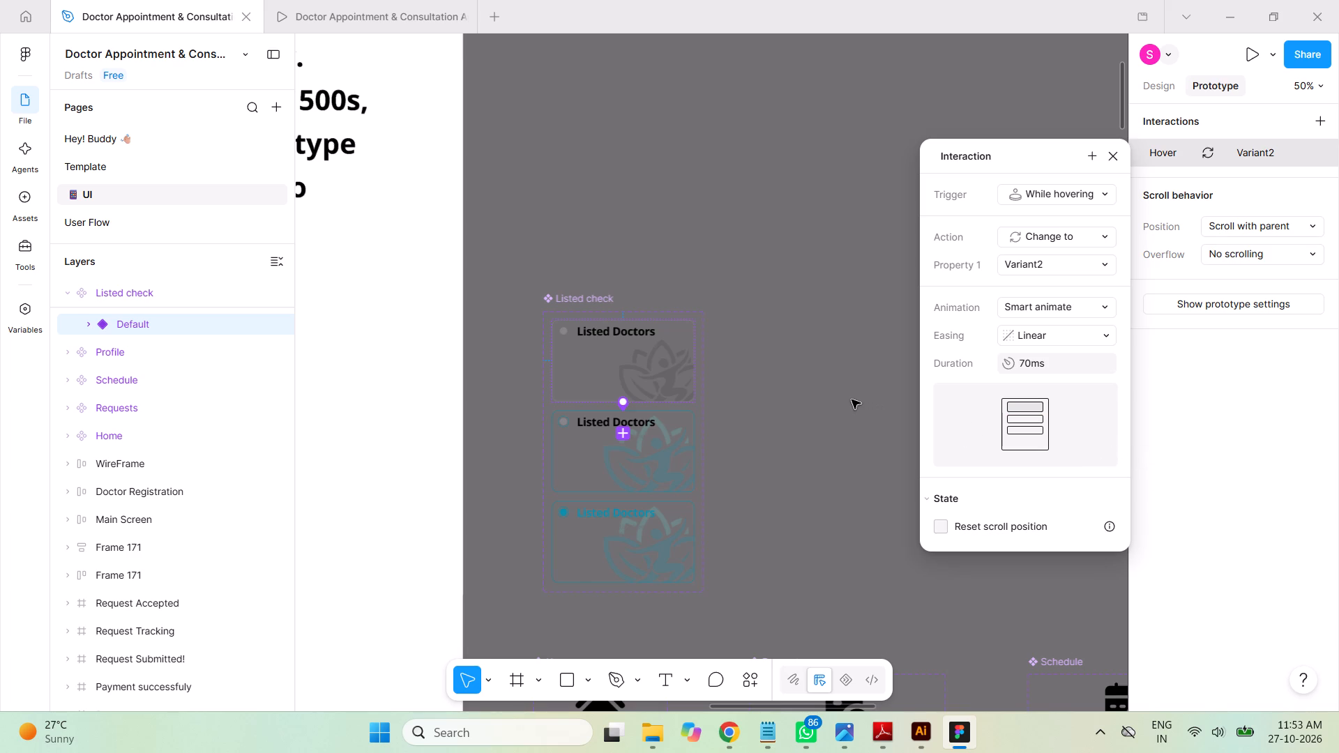
key("ctrl+s")
Check the Listed Doctors card's hover and selection transitions in the prototype, close it, and dismiss the interaction settings in the design file.
left_click(325, 16)
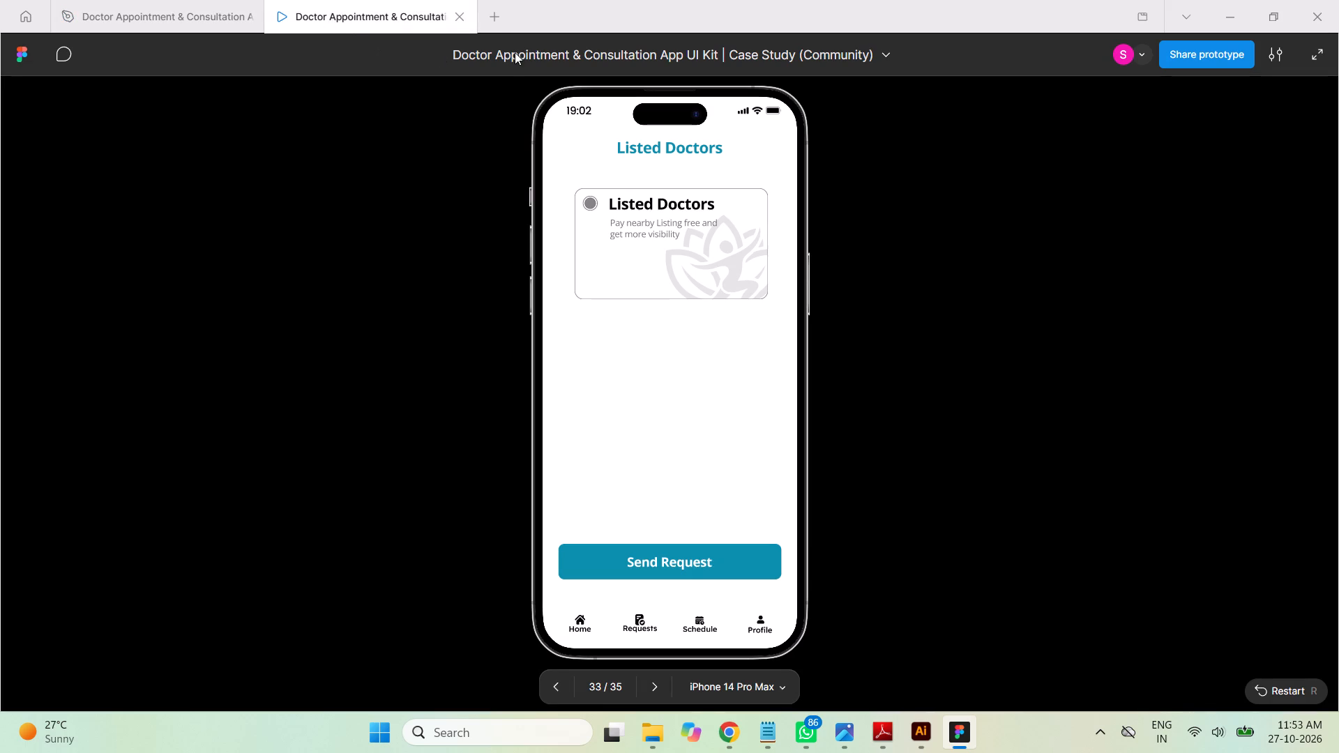
left_click(1012, 278)
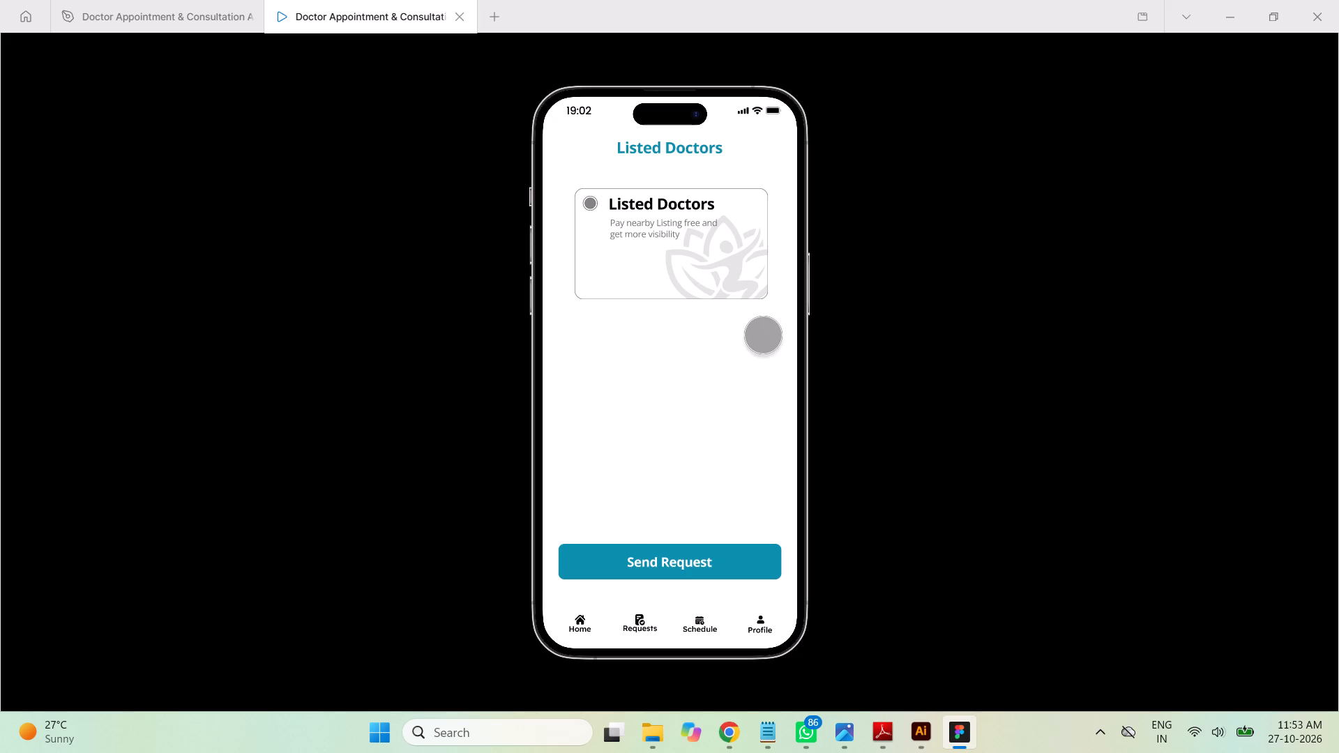
left_click(717, 273)
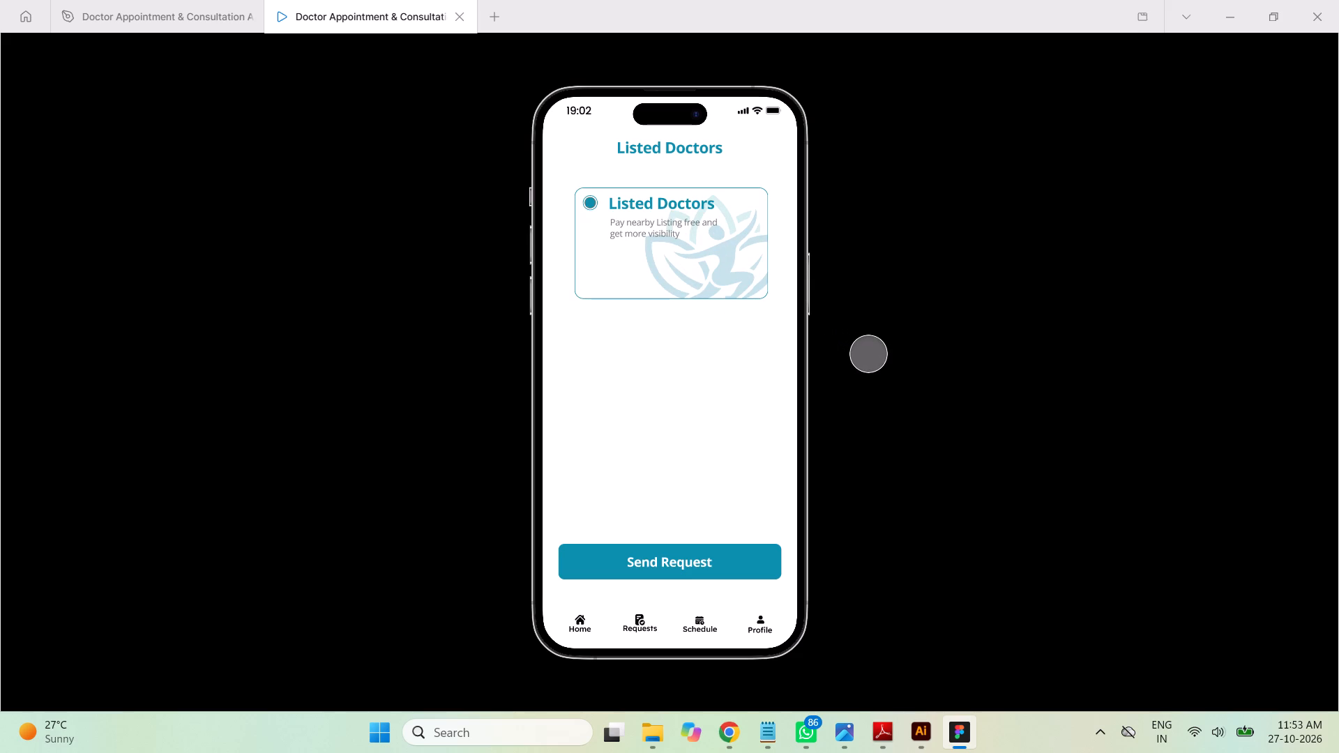
left_click(911, 362)
left_click(726, 266)
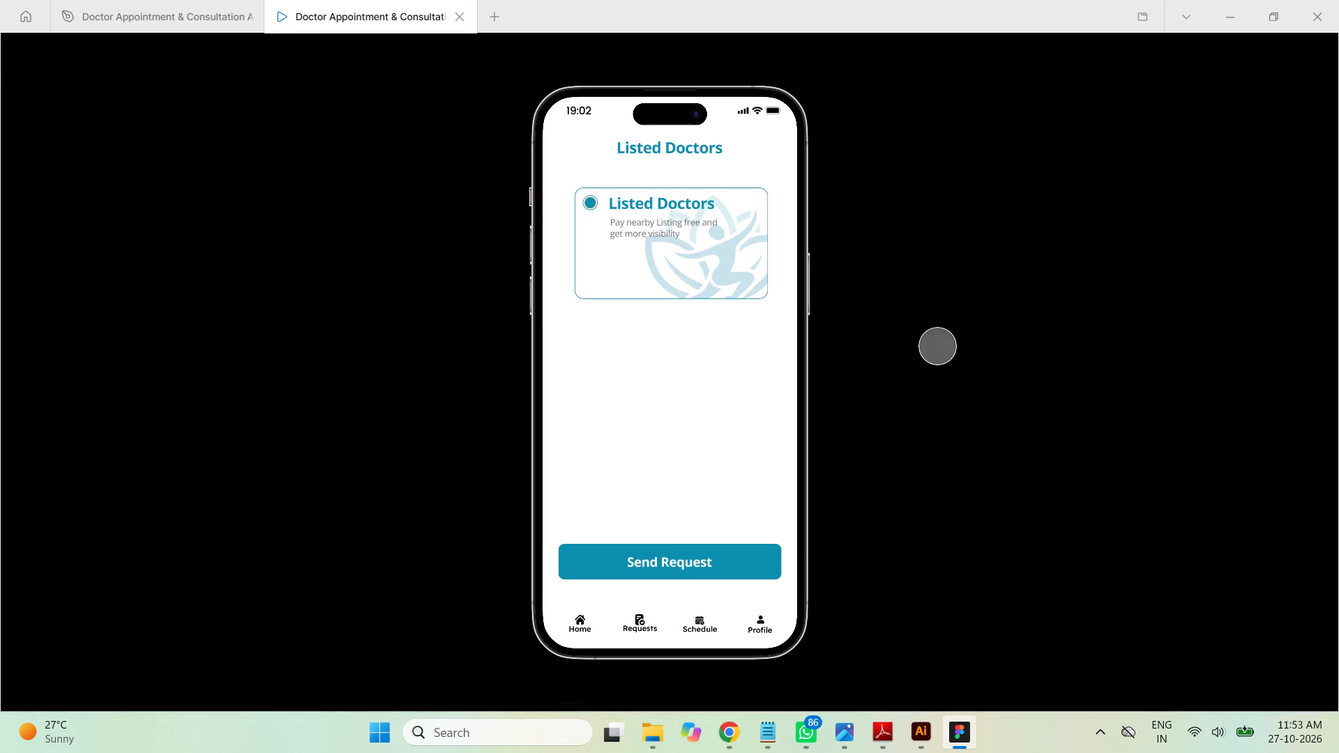
left_click(932, 333)
left_click(460, 15)
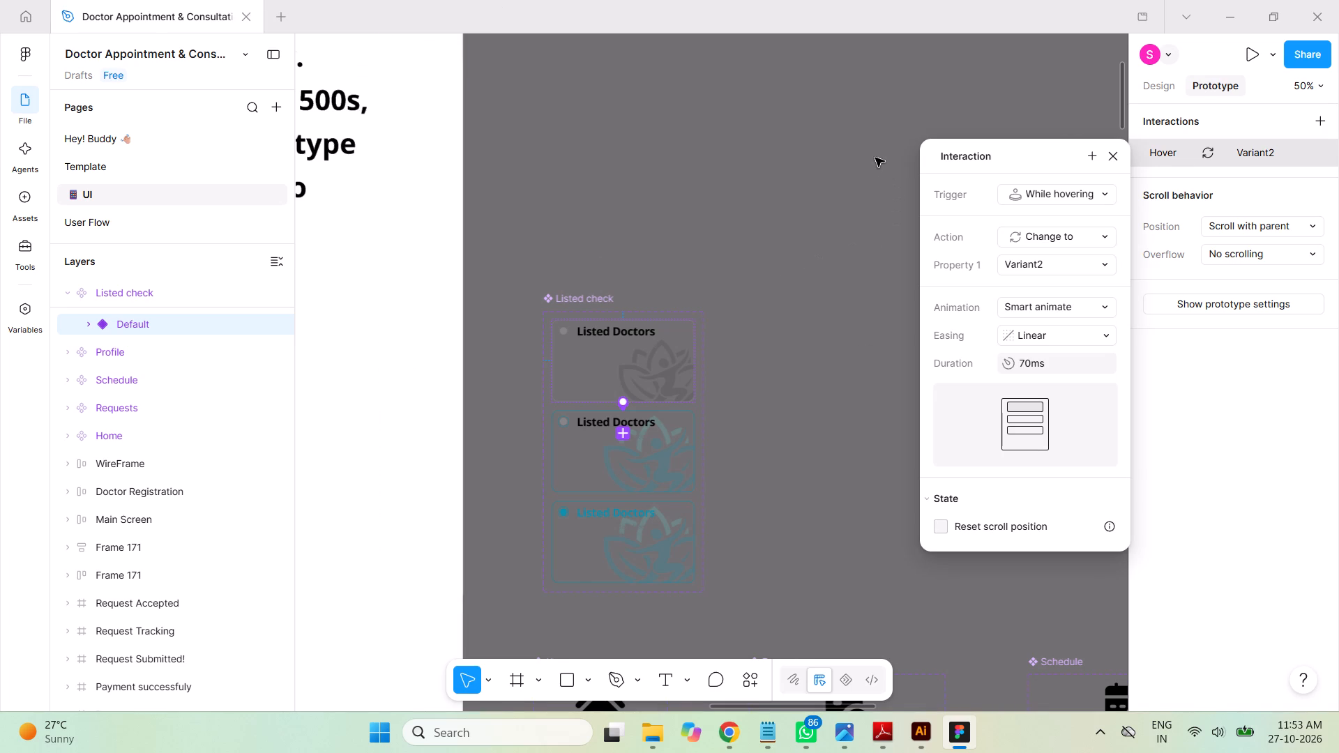
left_click(1115, 157)
left_click(951, 154)
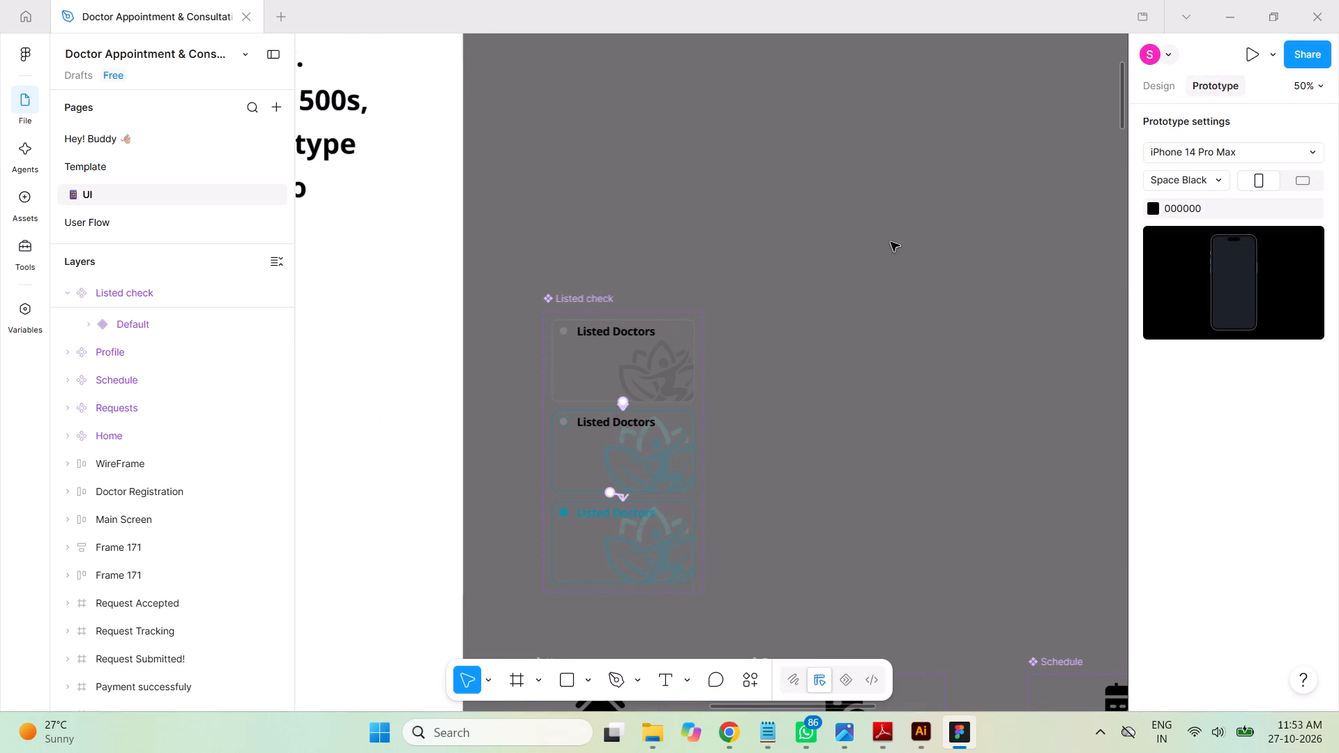
Duplicate the Listed check card on the Listed Doctors screen, place the copy directly below at X 54, Y 372, and save the file.
key("ctrl+minus")
key("ctrl+minus")
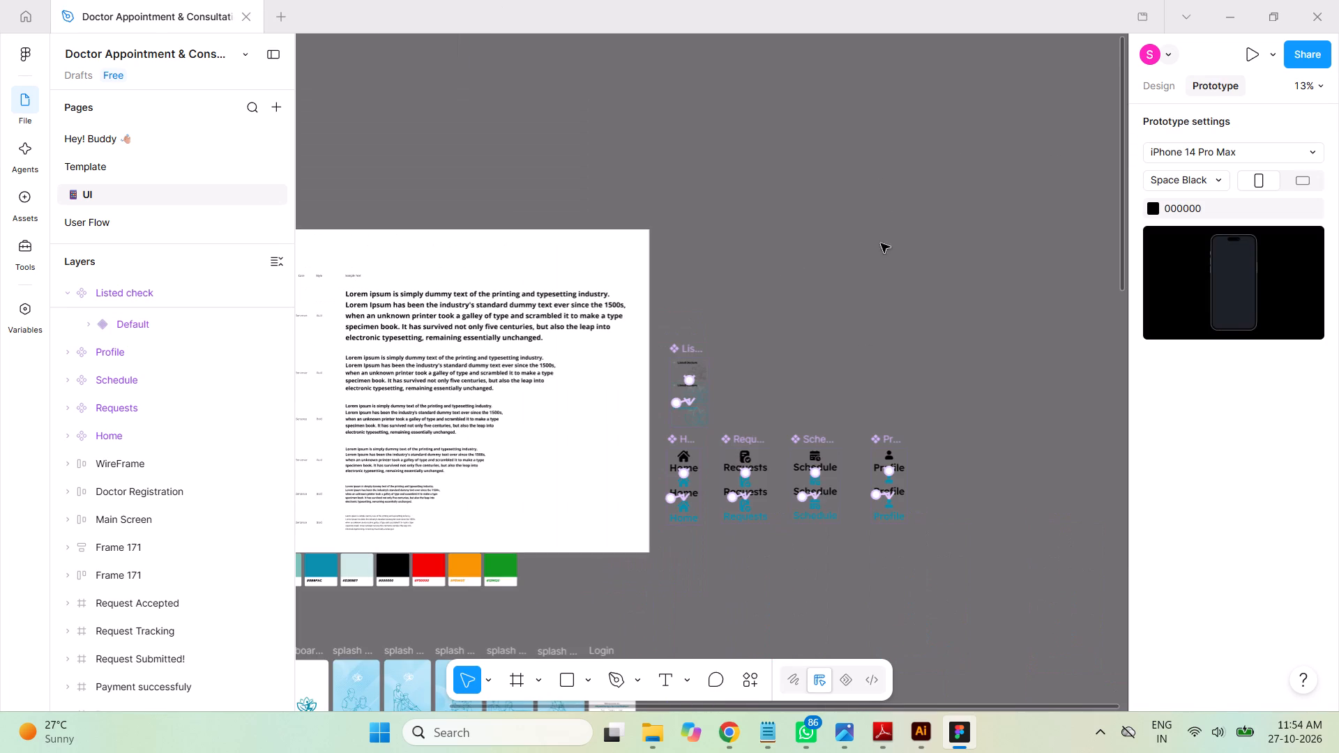
key("space")
key("space")
key("space")
key("space")
key("space")
key("space")
key("space")
key("space")
key("space")
key("space")
key("space")
key("space")
key("space")
key("space")
key("space")
key("space")
key("space")
key("space")
key("space")
key("space")
left_click_drag(880, 330, 889, 147)
left_click_drag(914, 382, 904, 174)
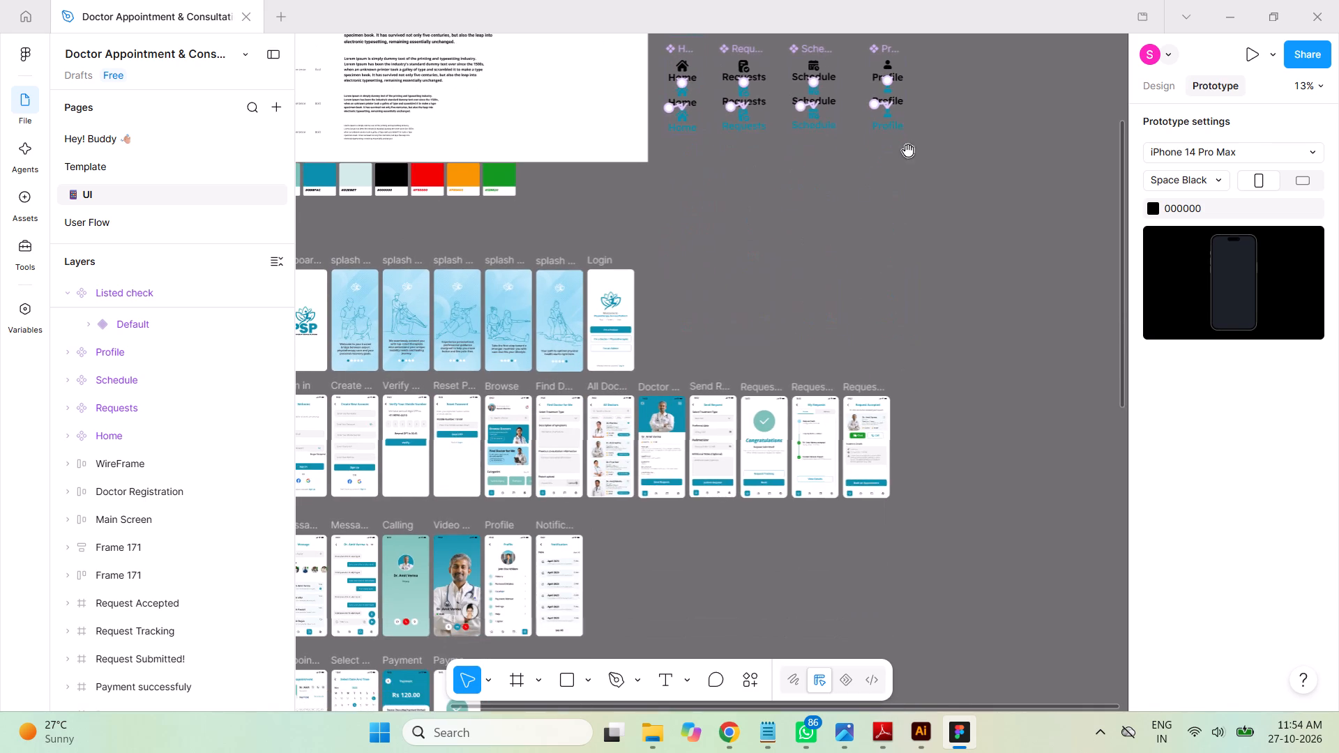
left_click_drag(930, 425, 1034, 201)
left_click_drag(870, 443, 966, 238)
left_click_drag(761, 464, 806, 258)
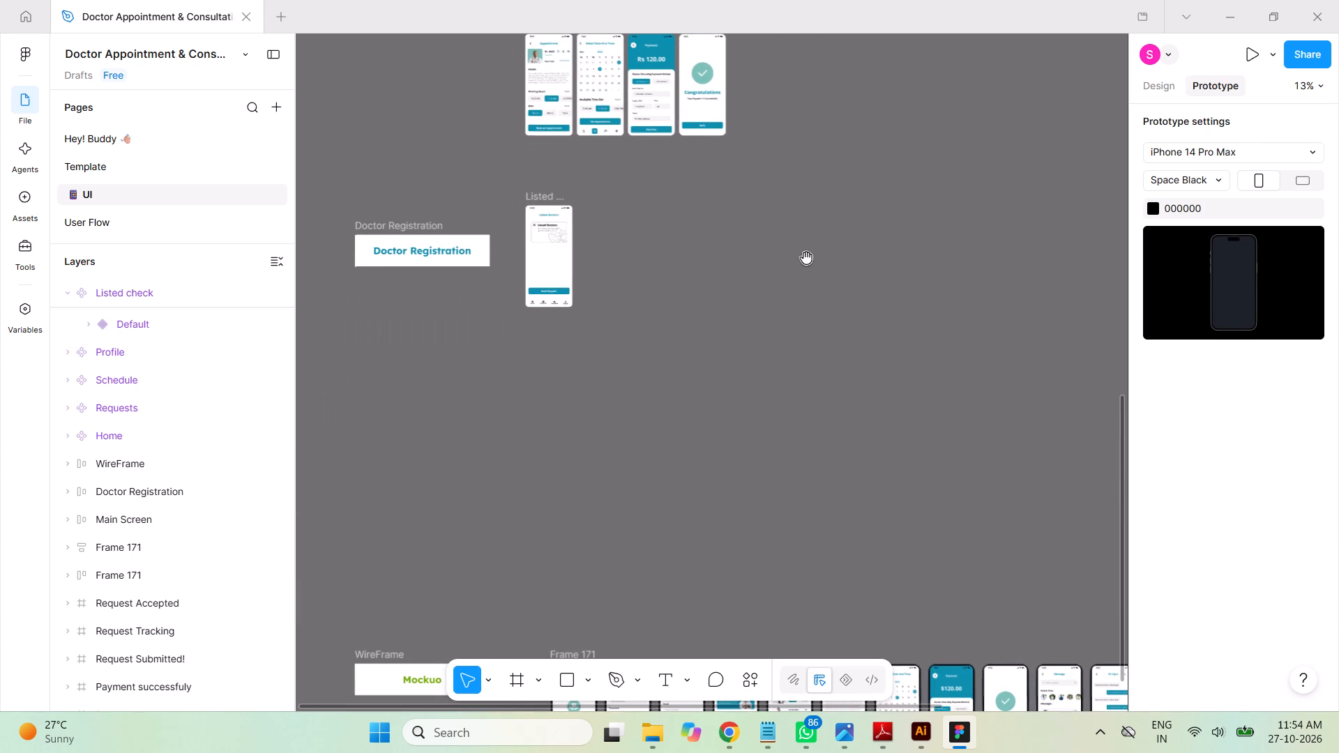
key("ctrl+equal")
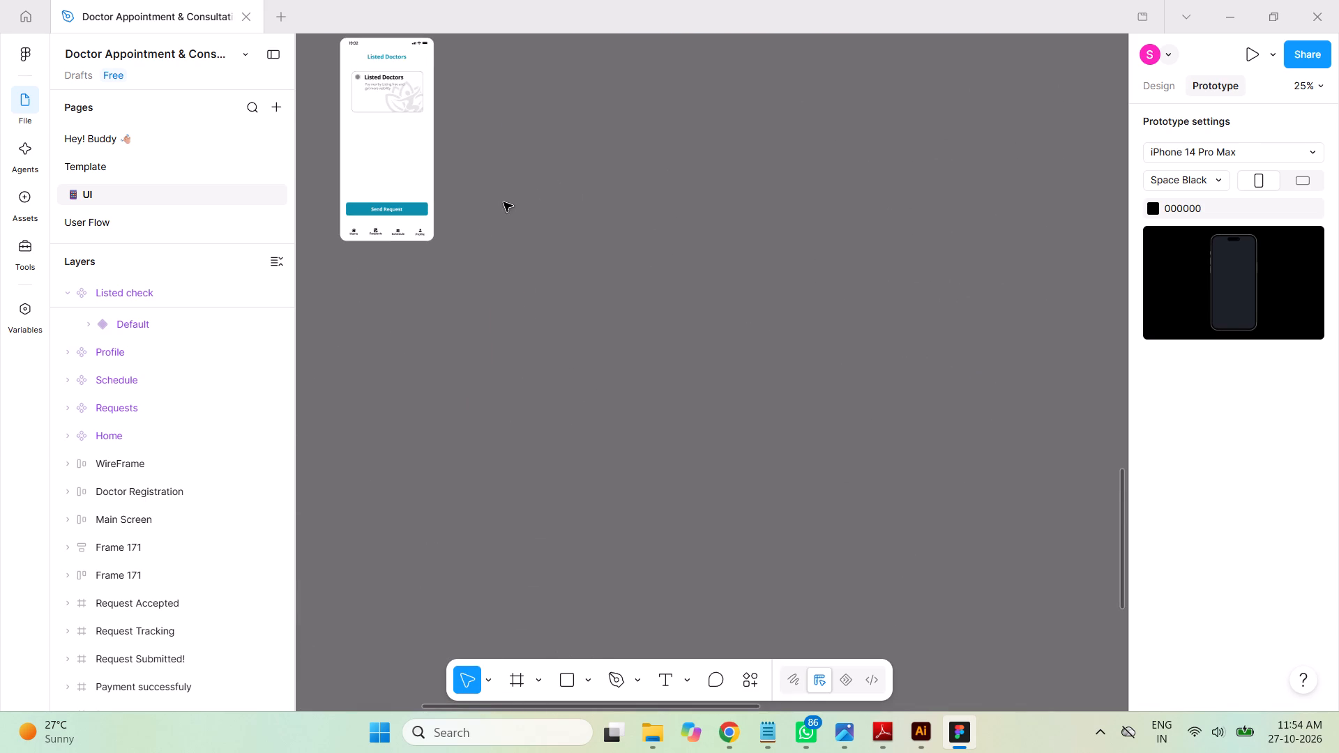
key("space")
key("space")
key("space")
key("space")
key("space")
key("space")
key("space")
key("space")
key("space")
key("space")
key("space")
key("space")
key("space")
key("space")
key("space")
key("space")
key("space")
key("space")
key("space")
key("space")
left_click_drag(414, 155, 574, 307)
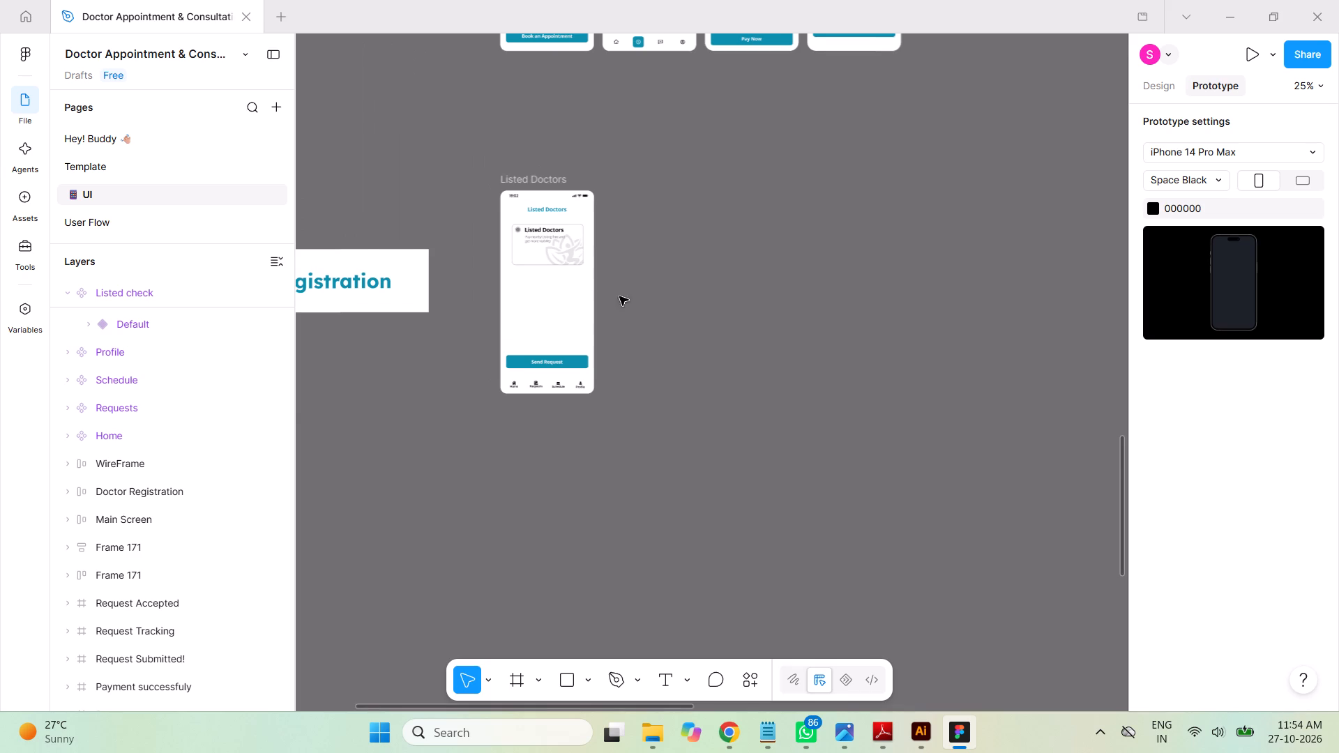
key("ctrl+equal")
key("space")
key("space")
key("space")
key("space")
key("space")
key("space")
key("space")
key("space")
key("space")
key("space")
key("space")
key("space")
key("space")
key("space")
key("space")
key("space")
key("space")
key("space")
key("space")
key("space")
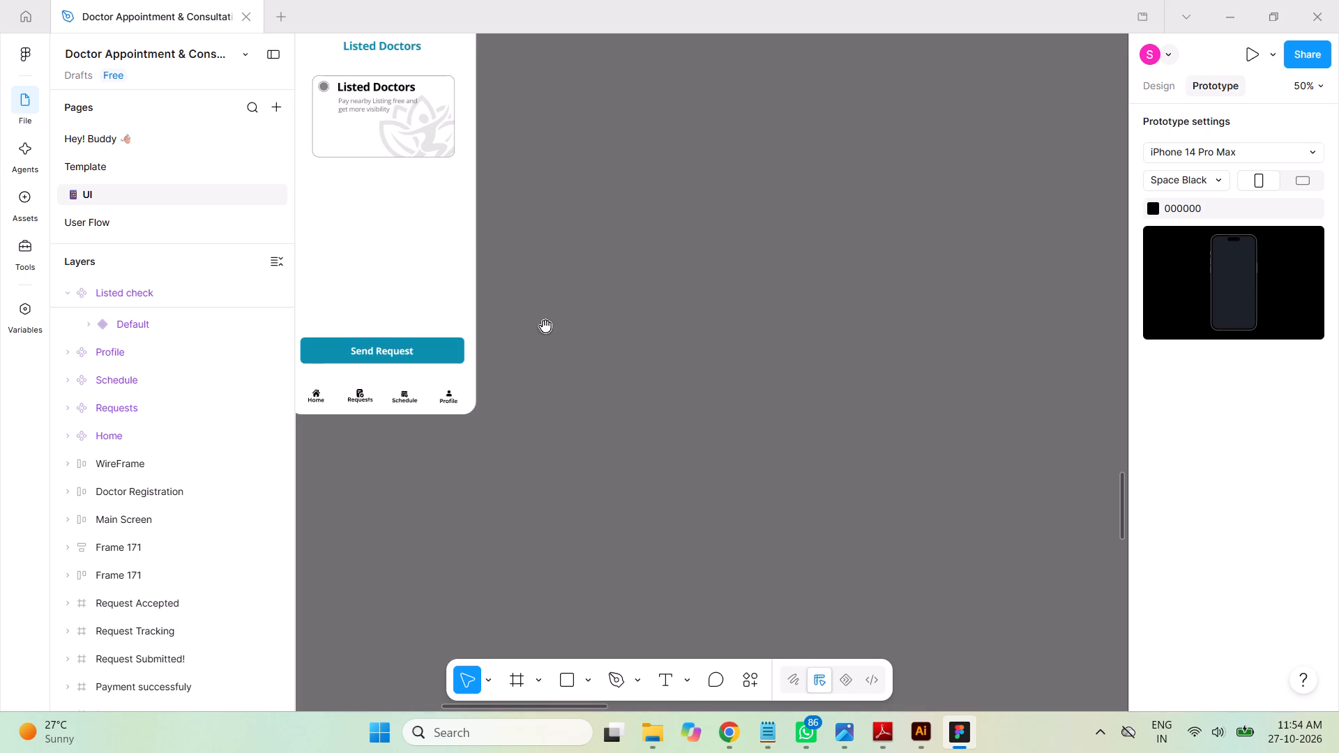
left_click_drag(538, 294, 762, 471)
left_click_drag(755, 456, 755, 449)
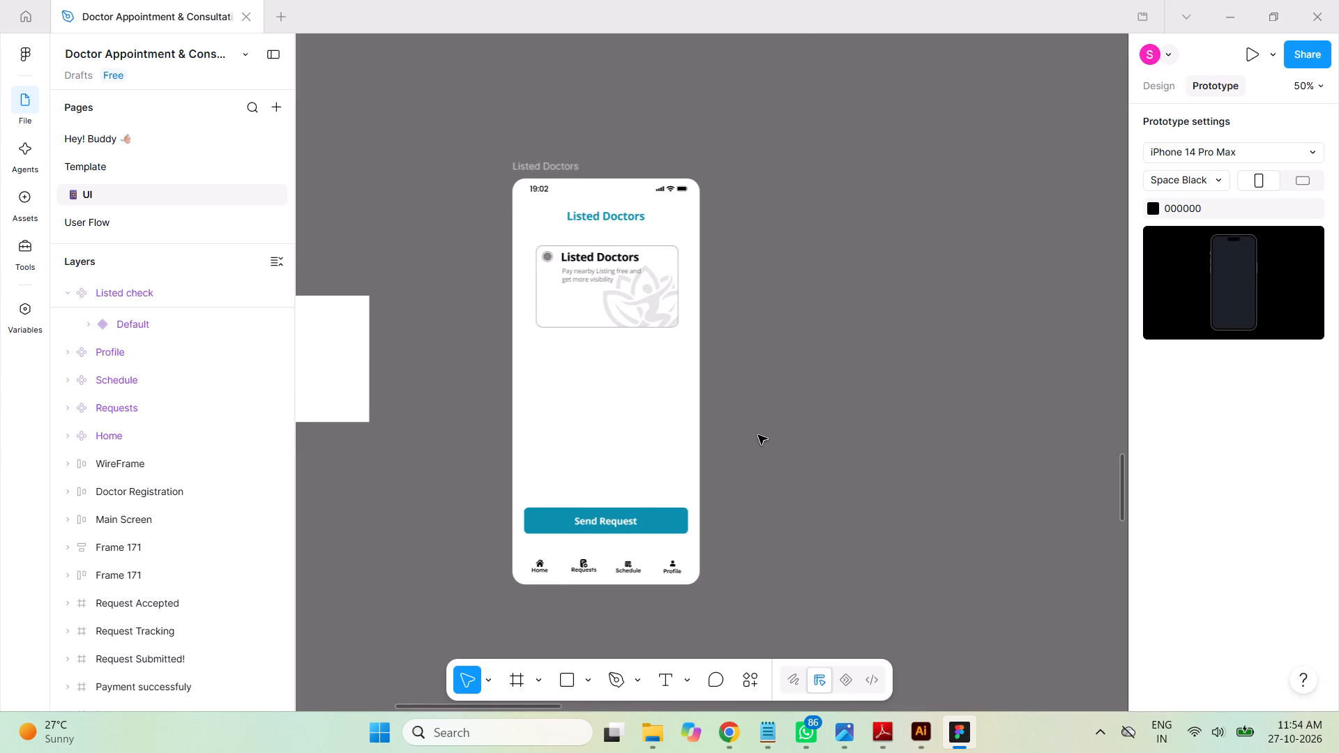
key("ctrl+equal")
key("space")
key("space")
key("space")
key("space")
key("space")
key("space")
key("space")
key("space")
key("space")
key("space")
key("space")
key("space")
key("space")
key("space")
key("space")
key("space")
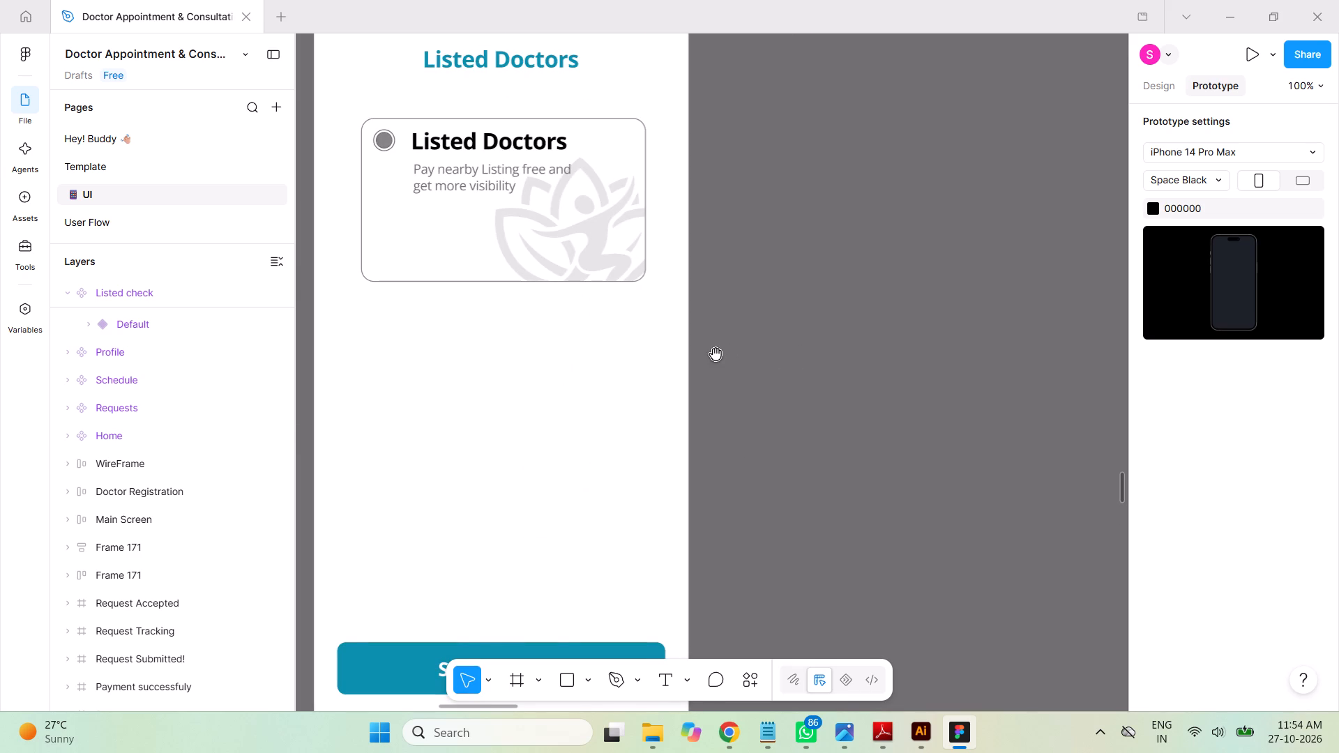
left_click_drag(726, 346, 761, 296)
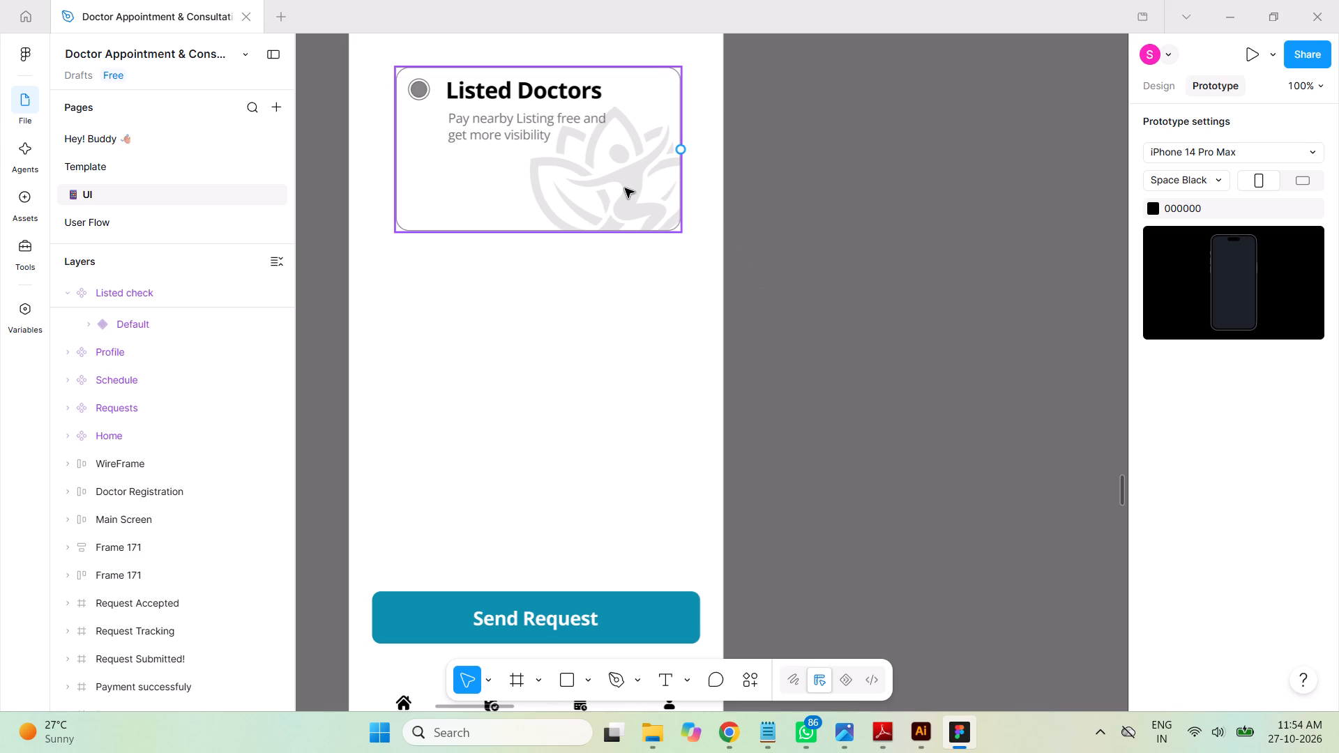
left_click(1153, 85)
left_click(839, 139)
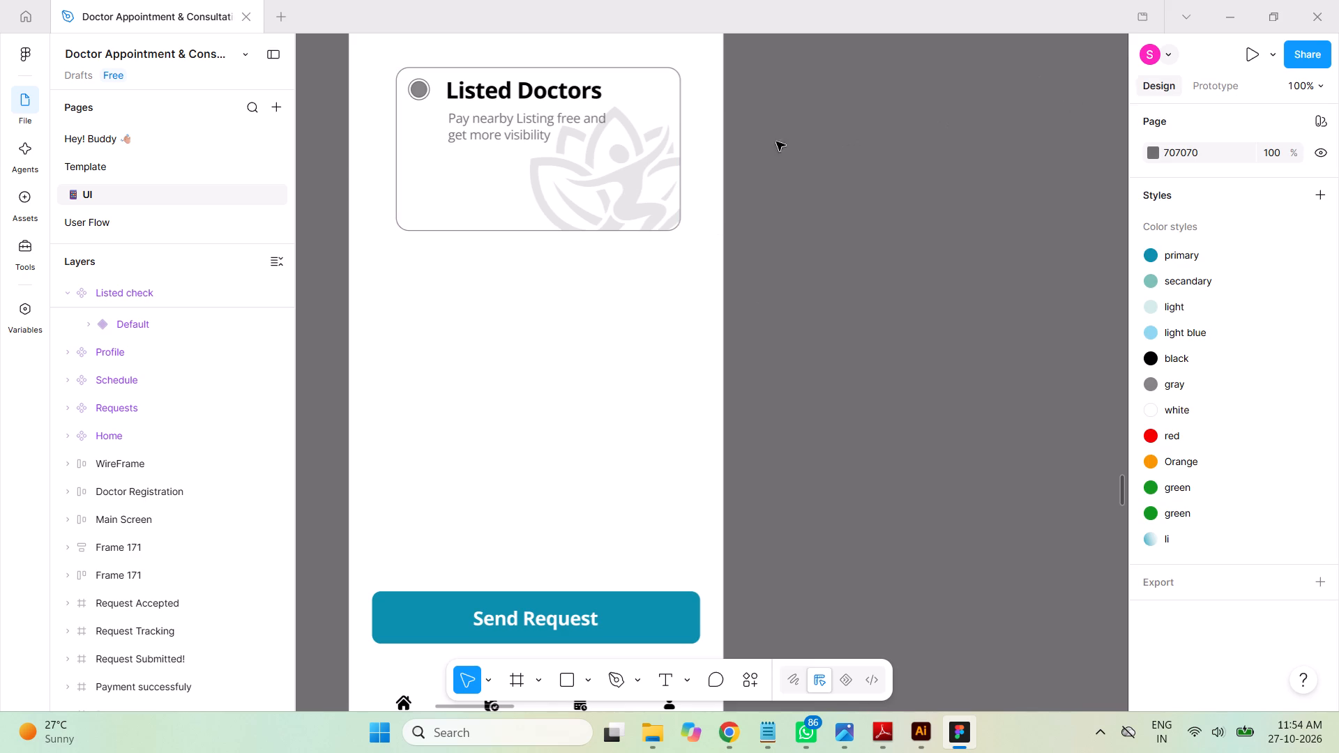
left_click(555, 134)
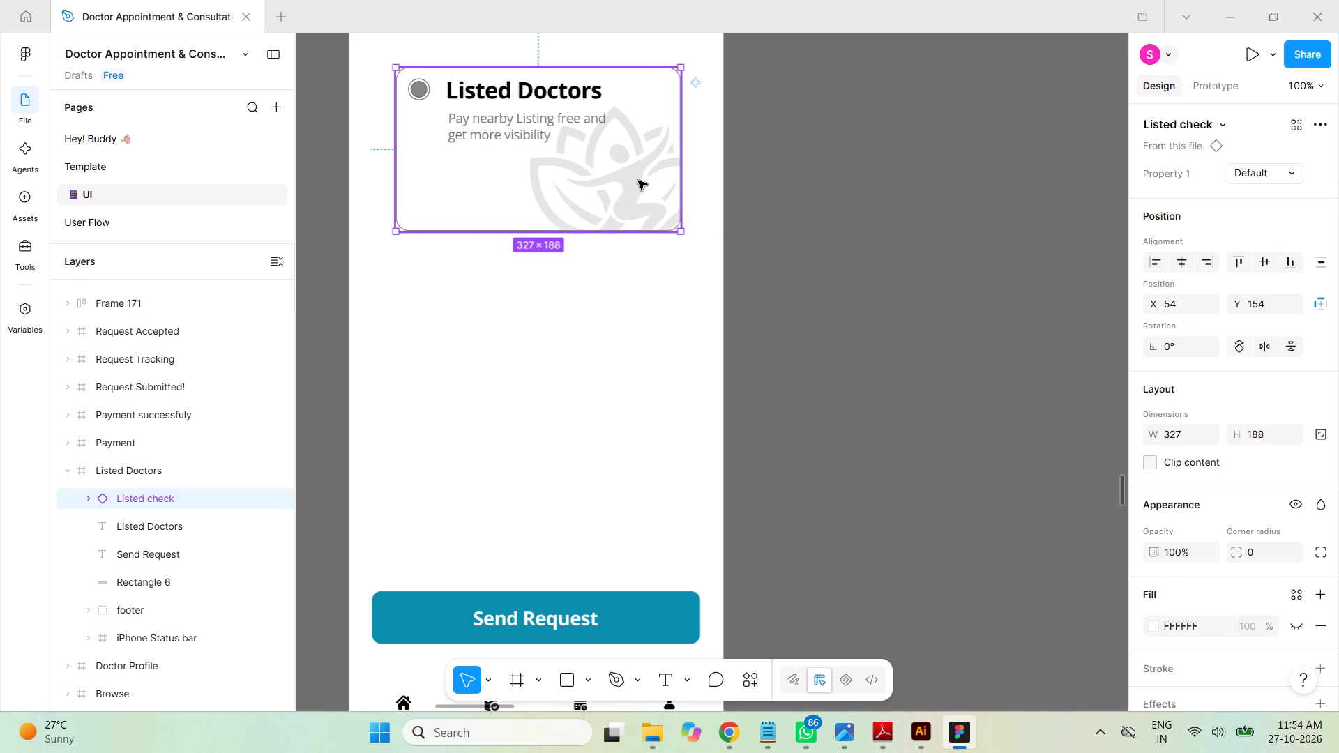
left_click_drag(526, 119, 520, 288, "alt")
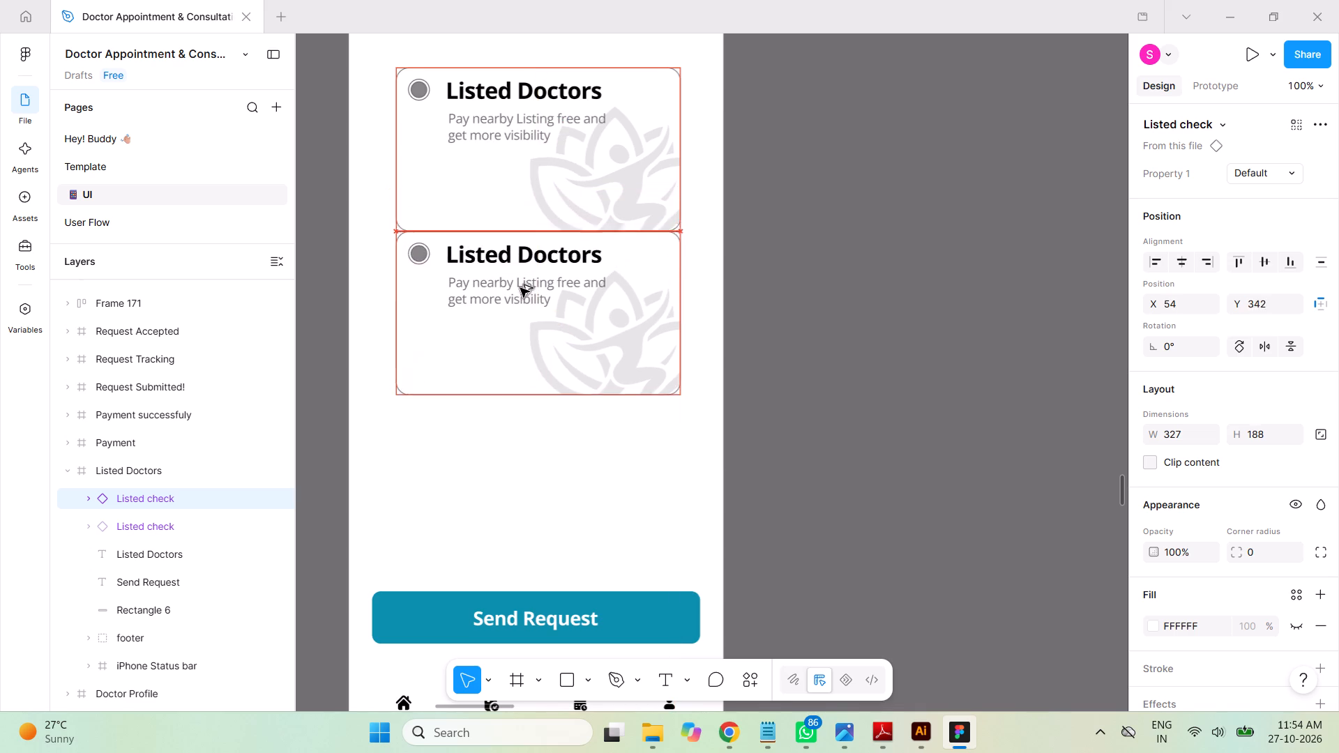
left_click_drag(520, 288, 524, 307, "alt")
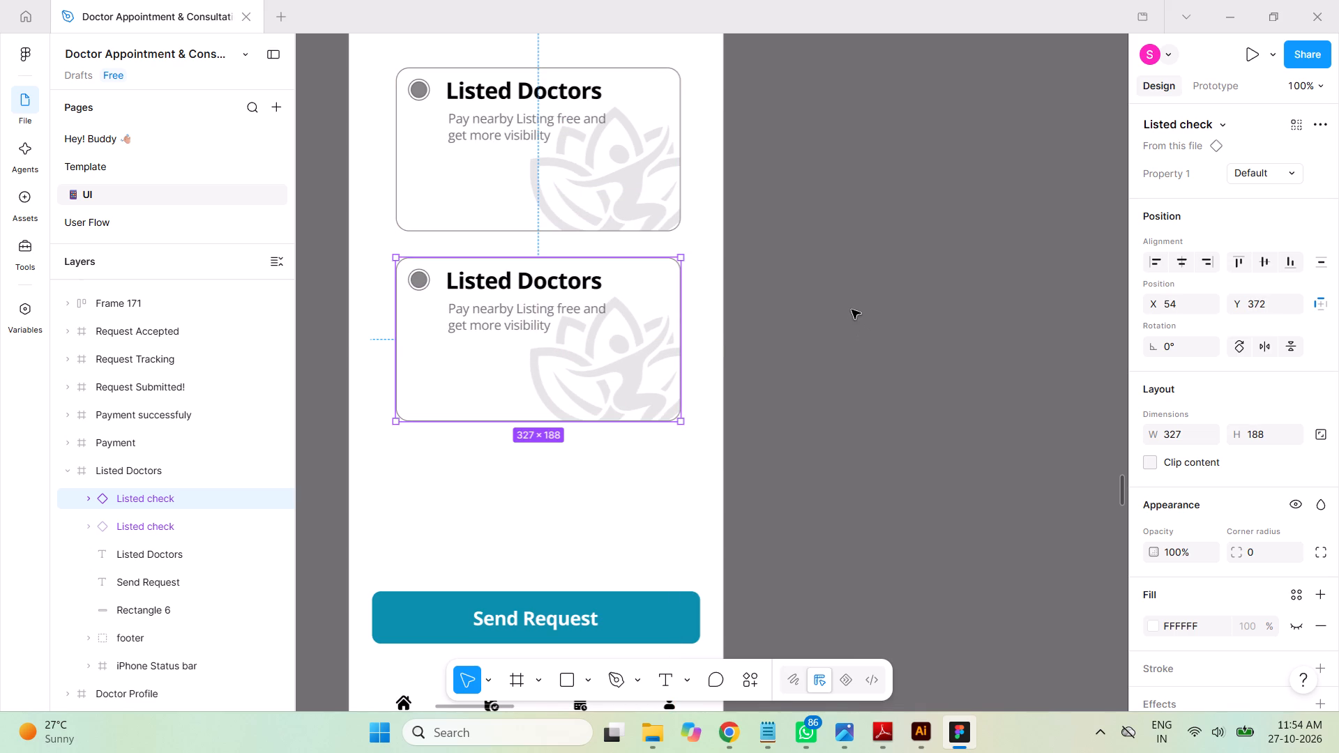
left_click(852, 310)
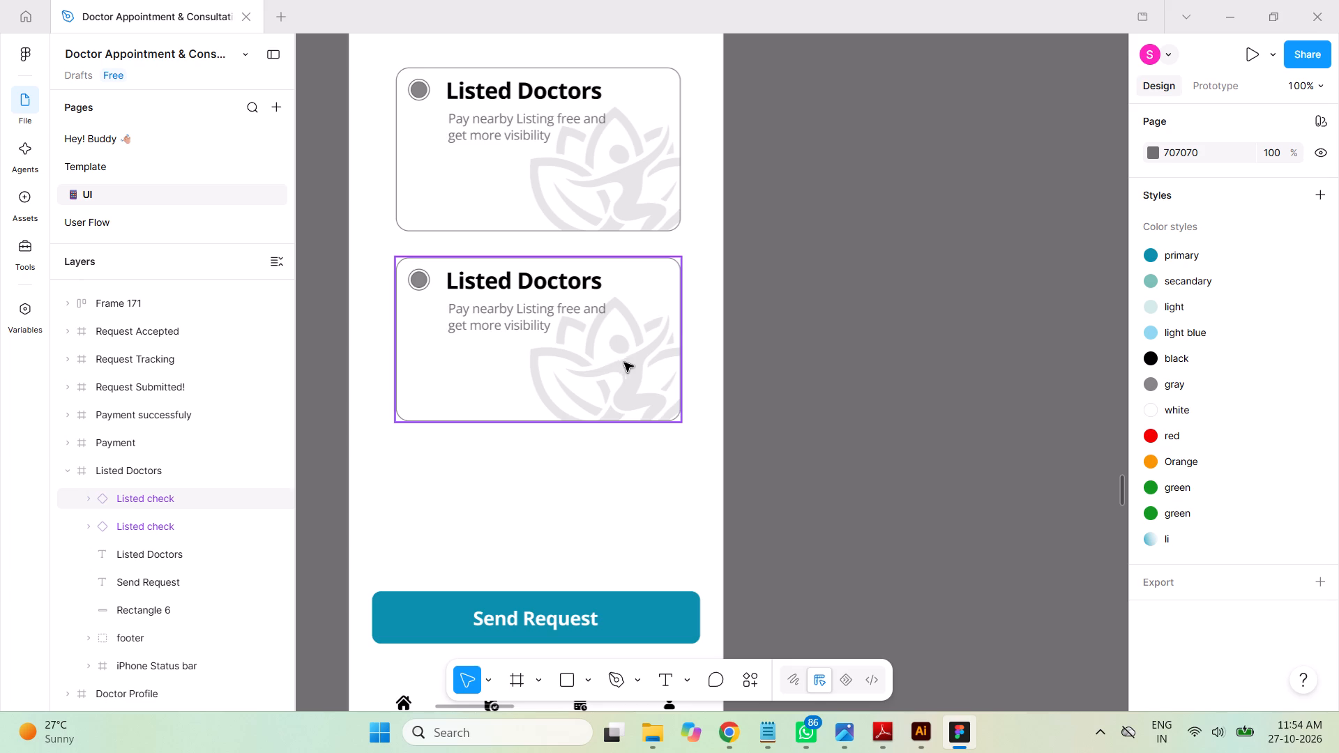
key("ctrl+s")
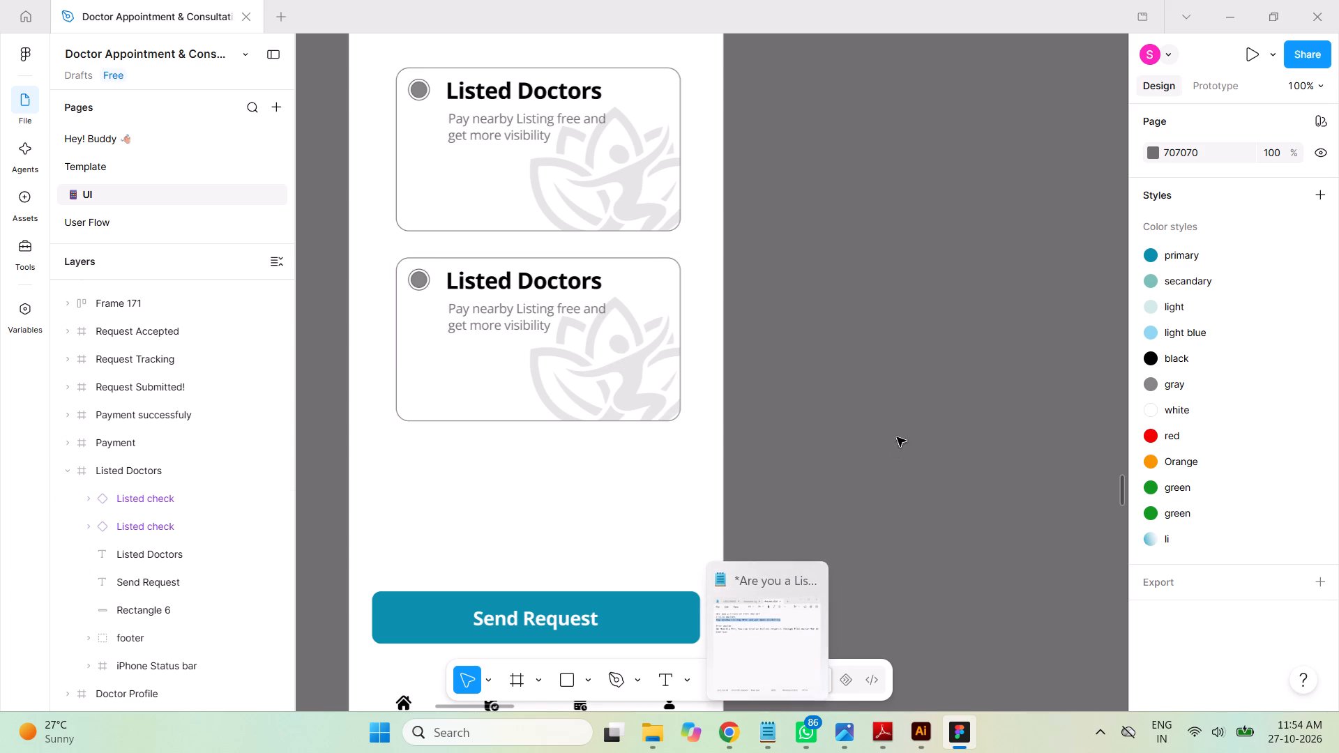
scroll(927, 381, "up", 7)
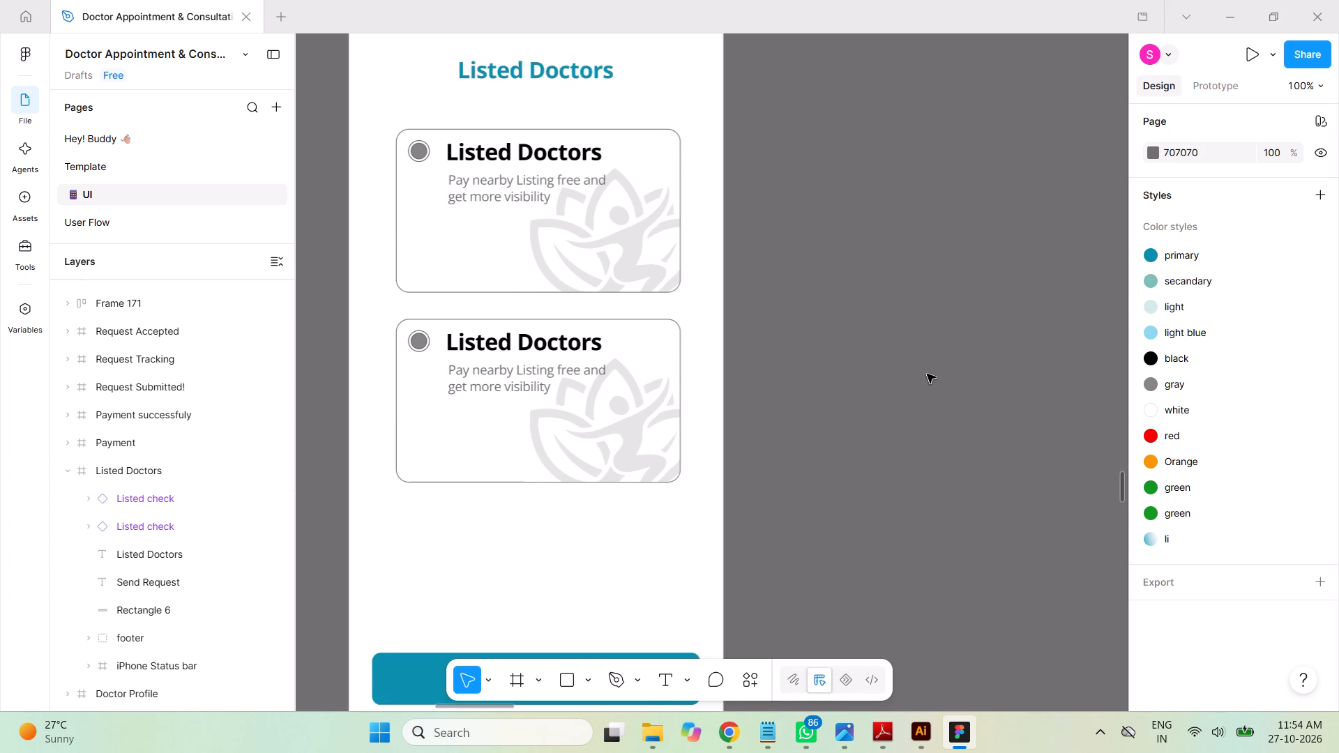